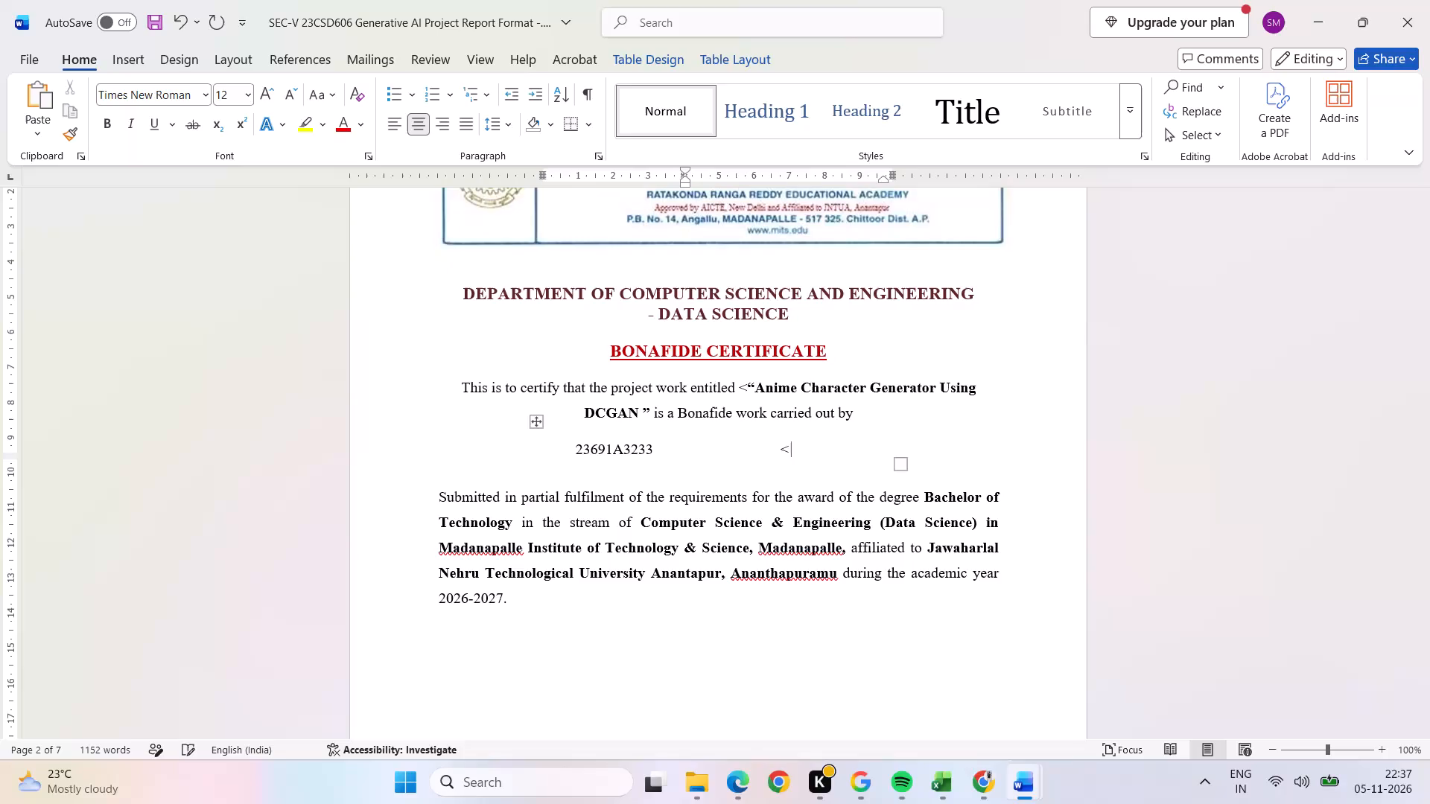
# Replace the leftover angle bracket beside the roll number in the Bonafide Certificate with the student's name in capitals.
pyautogui.press('BackSpace')
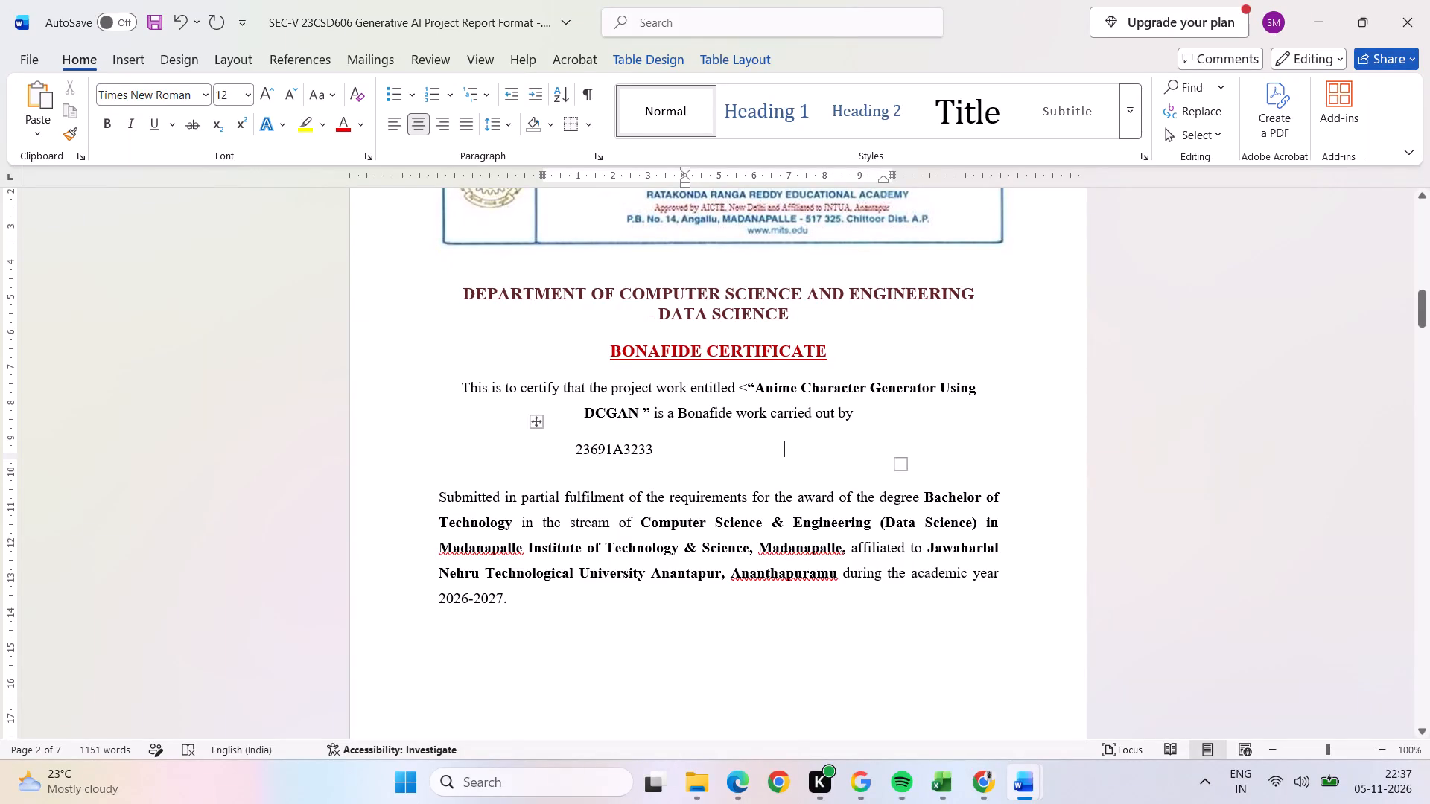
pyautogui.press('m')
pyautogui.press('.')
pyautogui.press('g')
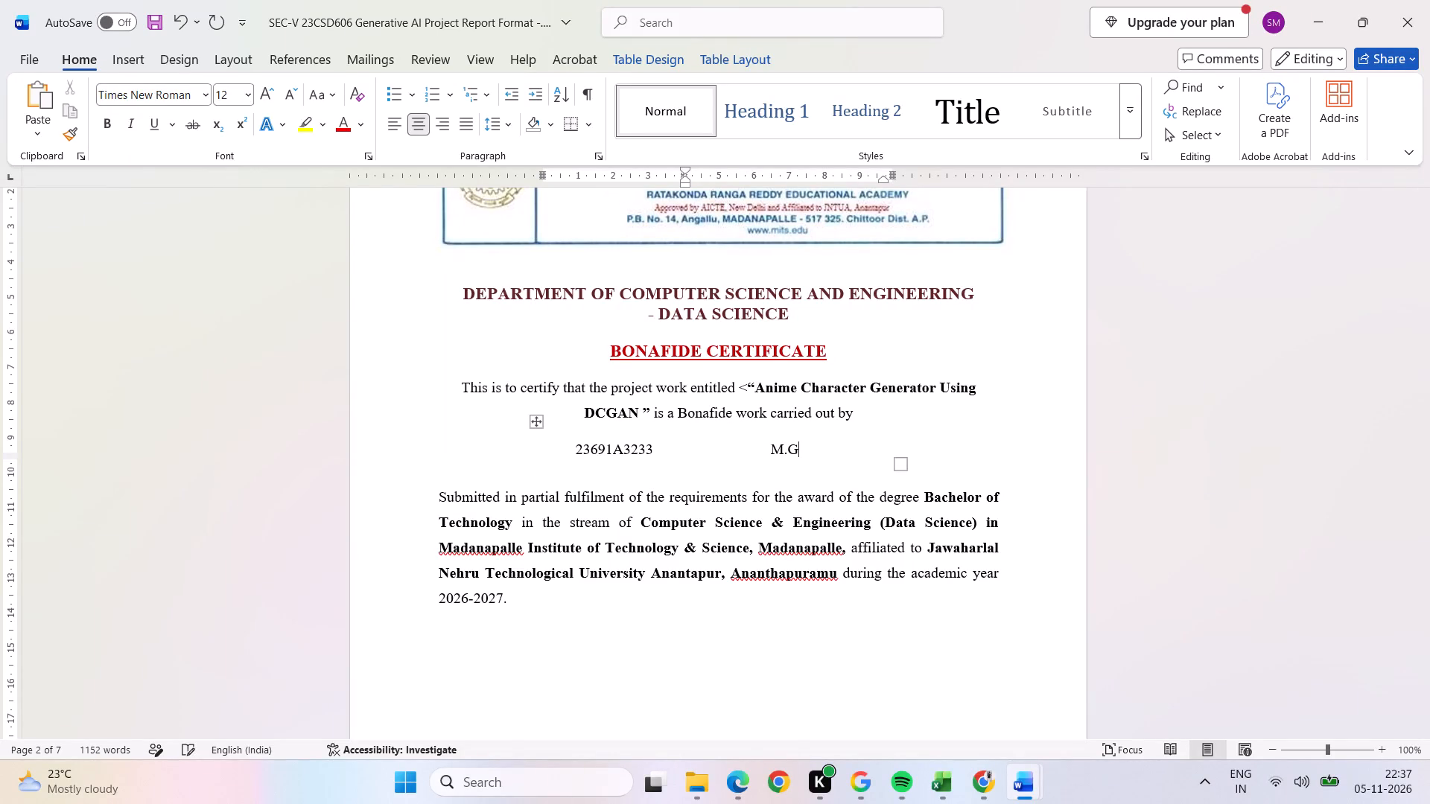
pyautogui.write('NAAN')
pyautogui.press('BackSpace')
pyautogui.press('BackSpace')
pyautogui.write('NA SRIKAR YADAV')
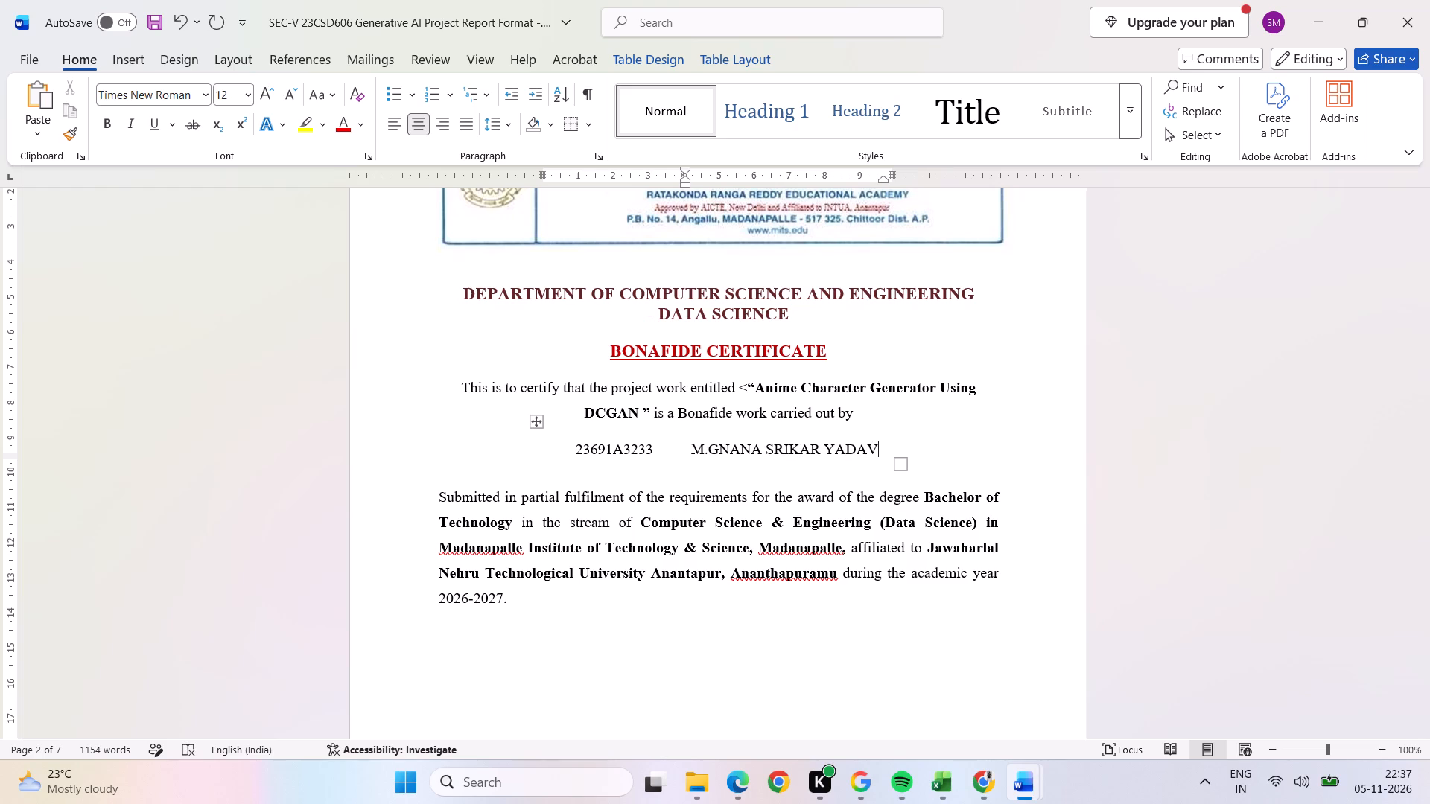
# Replace the "Project Title" placeholder in the Declaration paragraph with "Anime Character Generator Using DCGAN".
pyautogui.moveTo(1417, 312); pyautogui.dragTo(1429, 336)
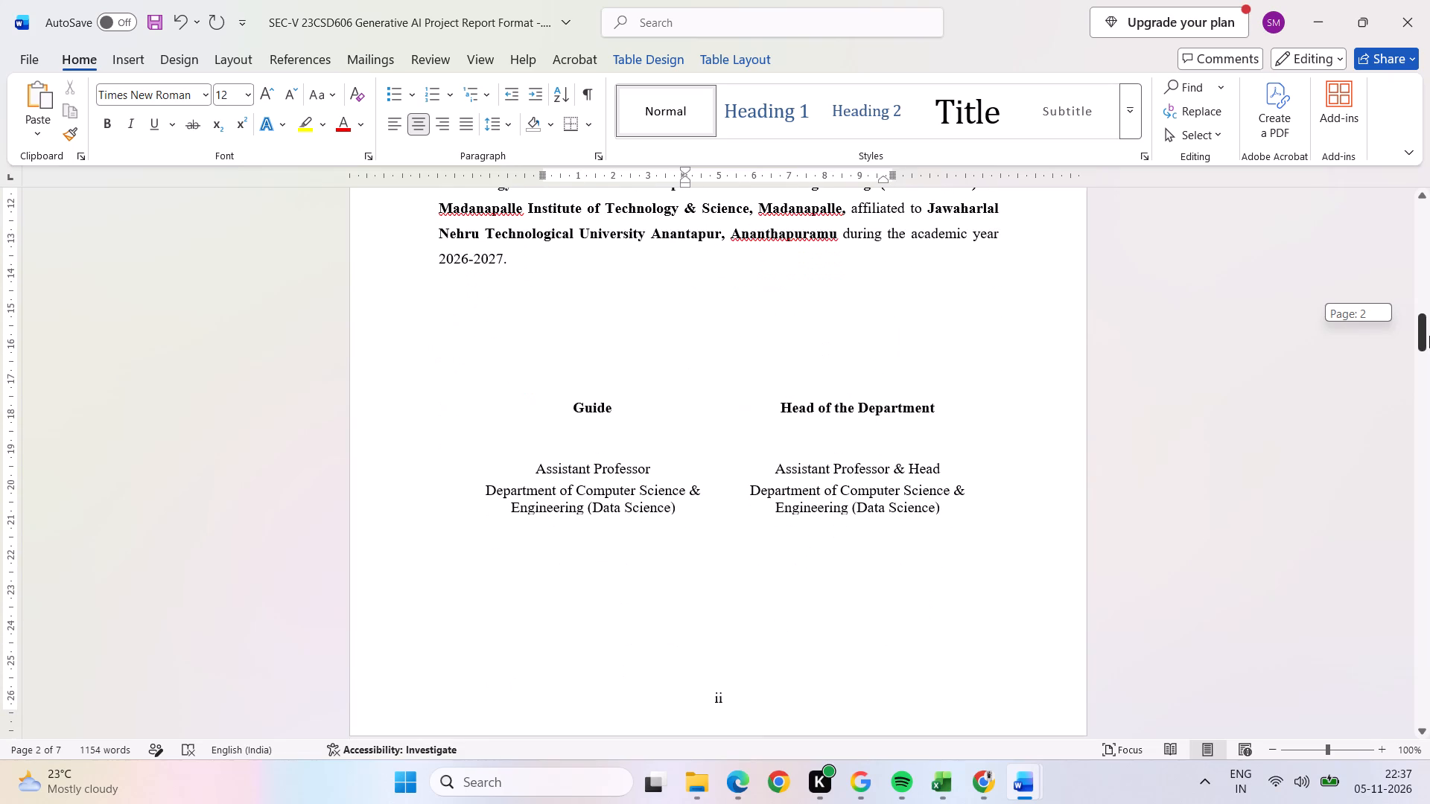
pyautogui.moveTo(1429, 336); pyautogui.dragTo(1429, 330)
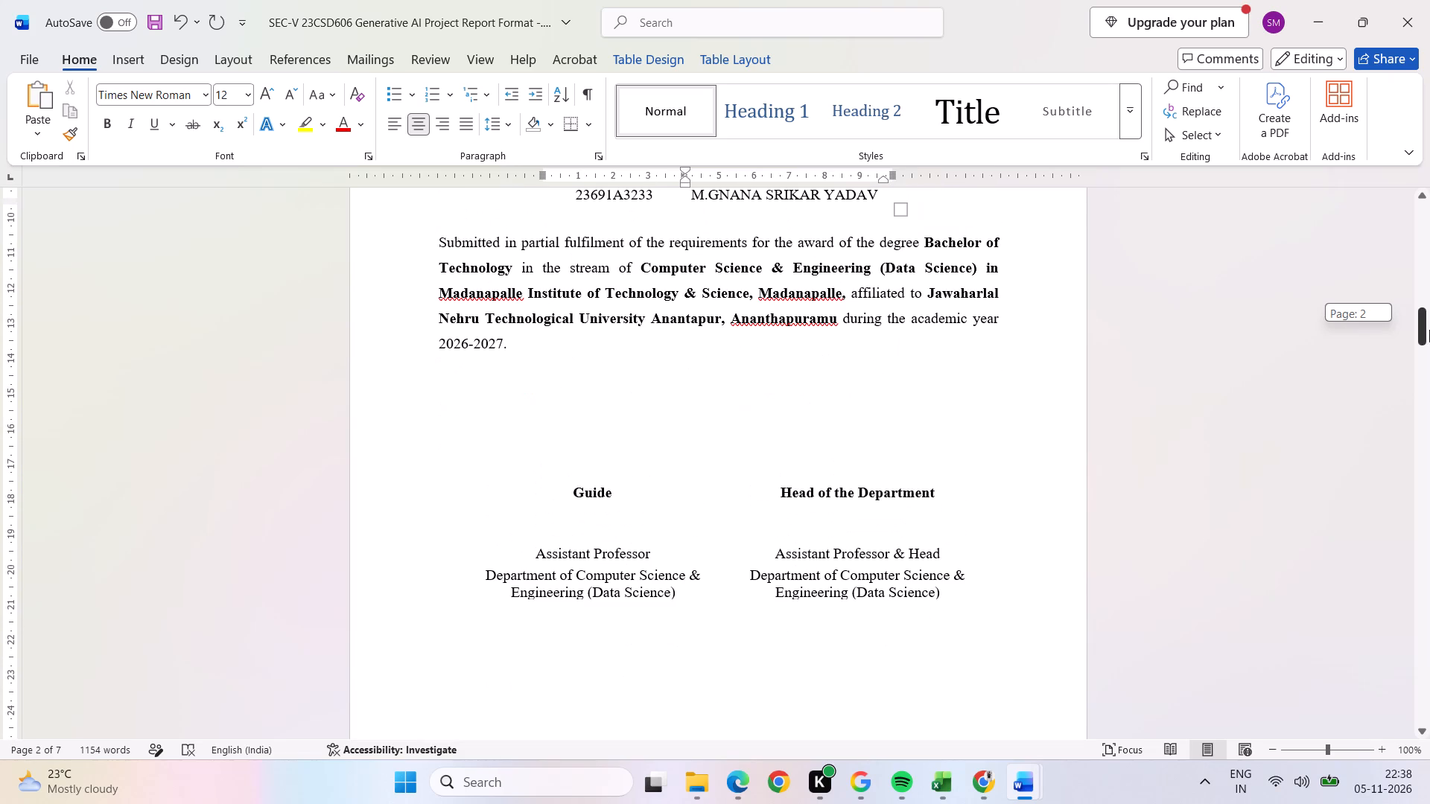
pyautogui.moveTo(1429, 330); pyautogui.dragTo(1429, 351)
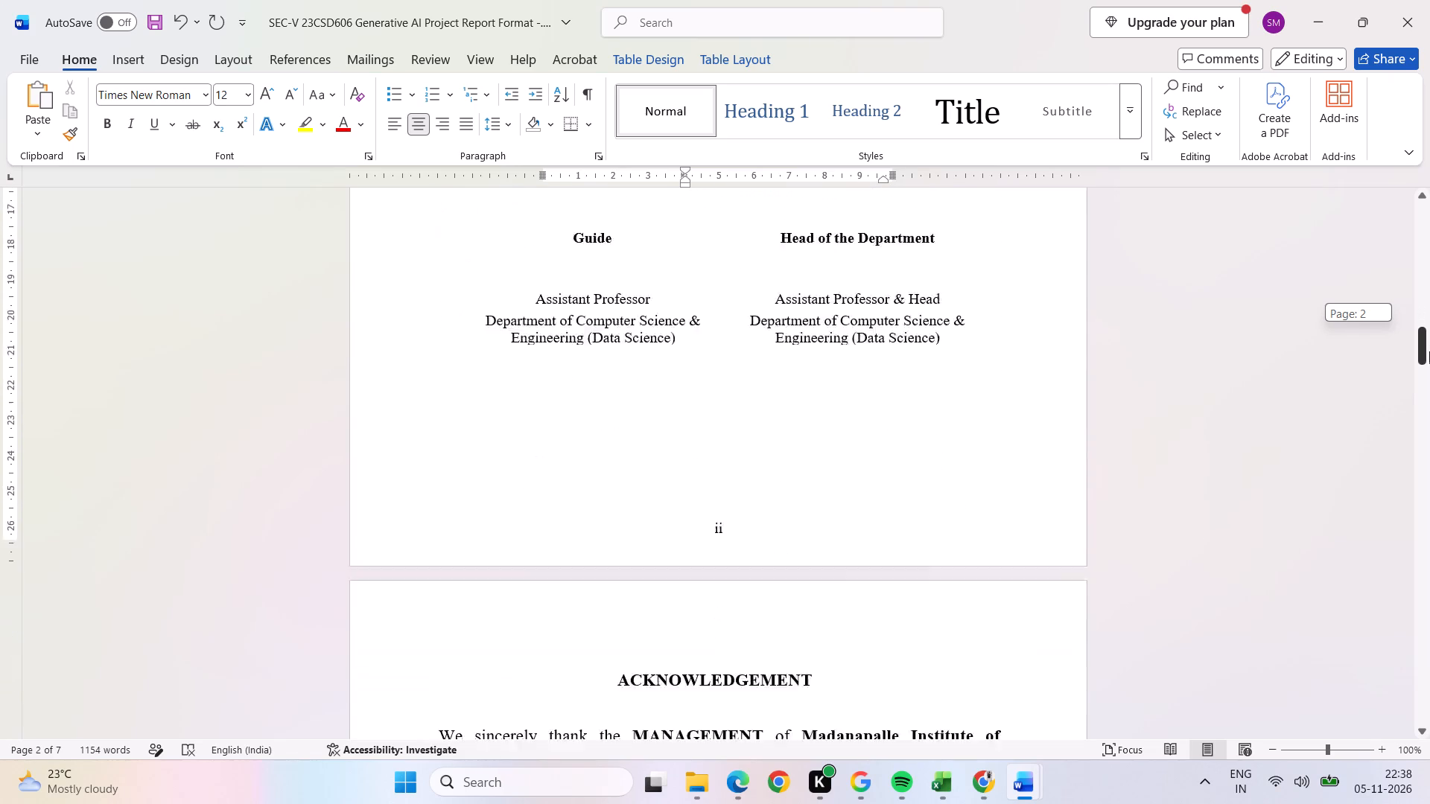
pyautogui.moveTo(1429, 351); pyautogui.dragTo(1429, 433)
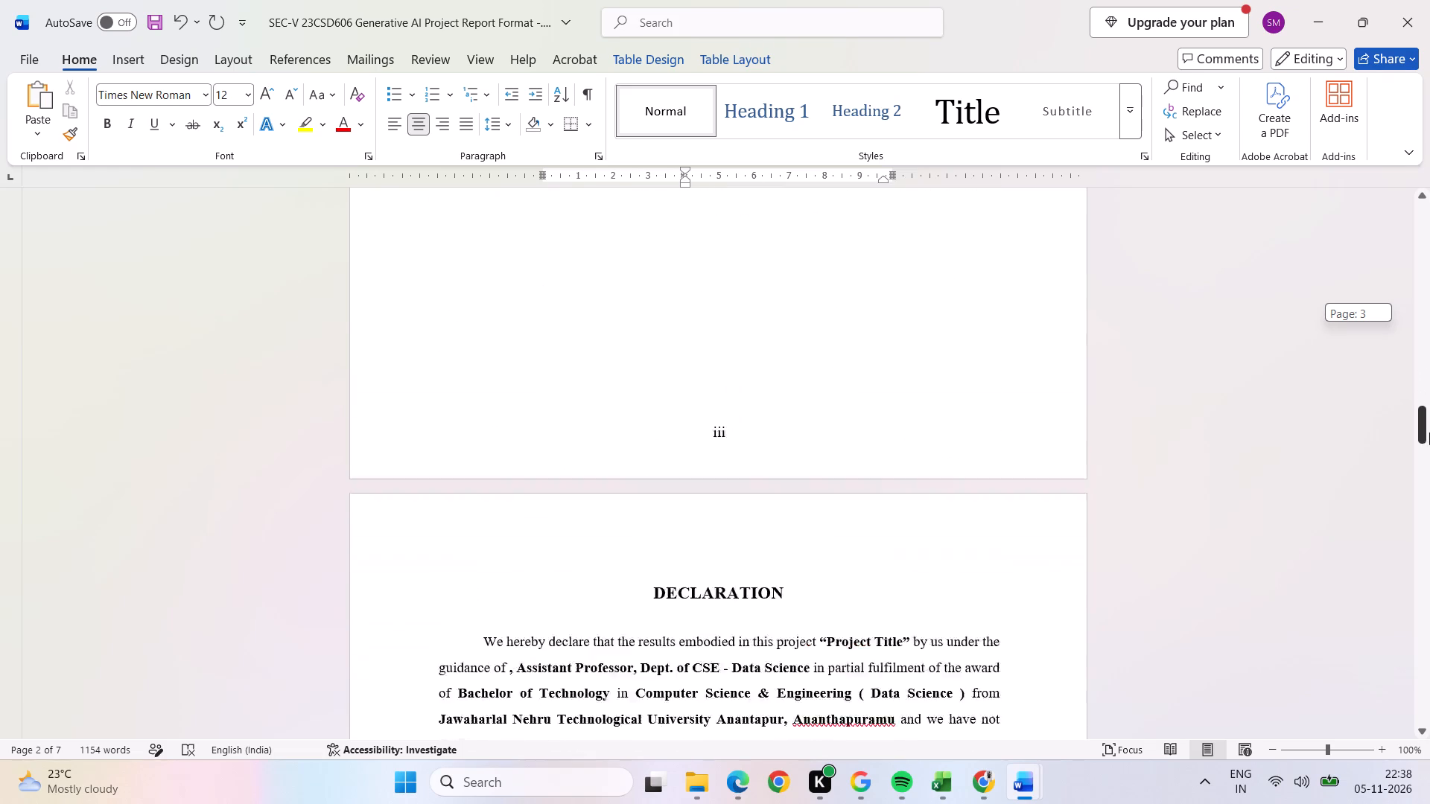
pyautogui.moveTo(1429, 433); pyautogui.dragTo(1429, 456)
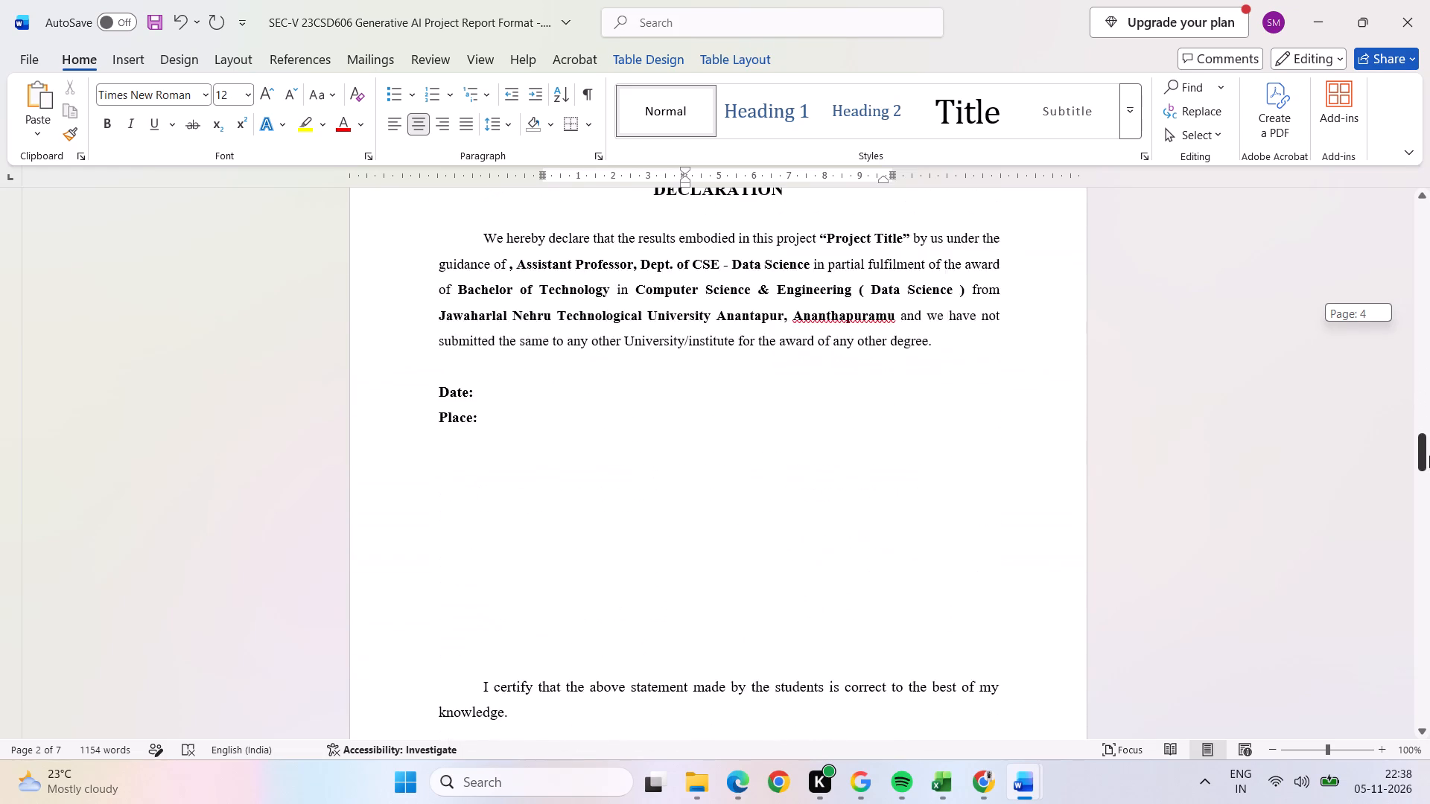
pyautogui.moveTo(1429, 456); pyautogui.dragTo(1429, 448)
pyautogui.click(905, 357)
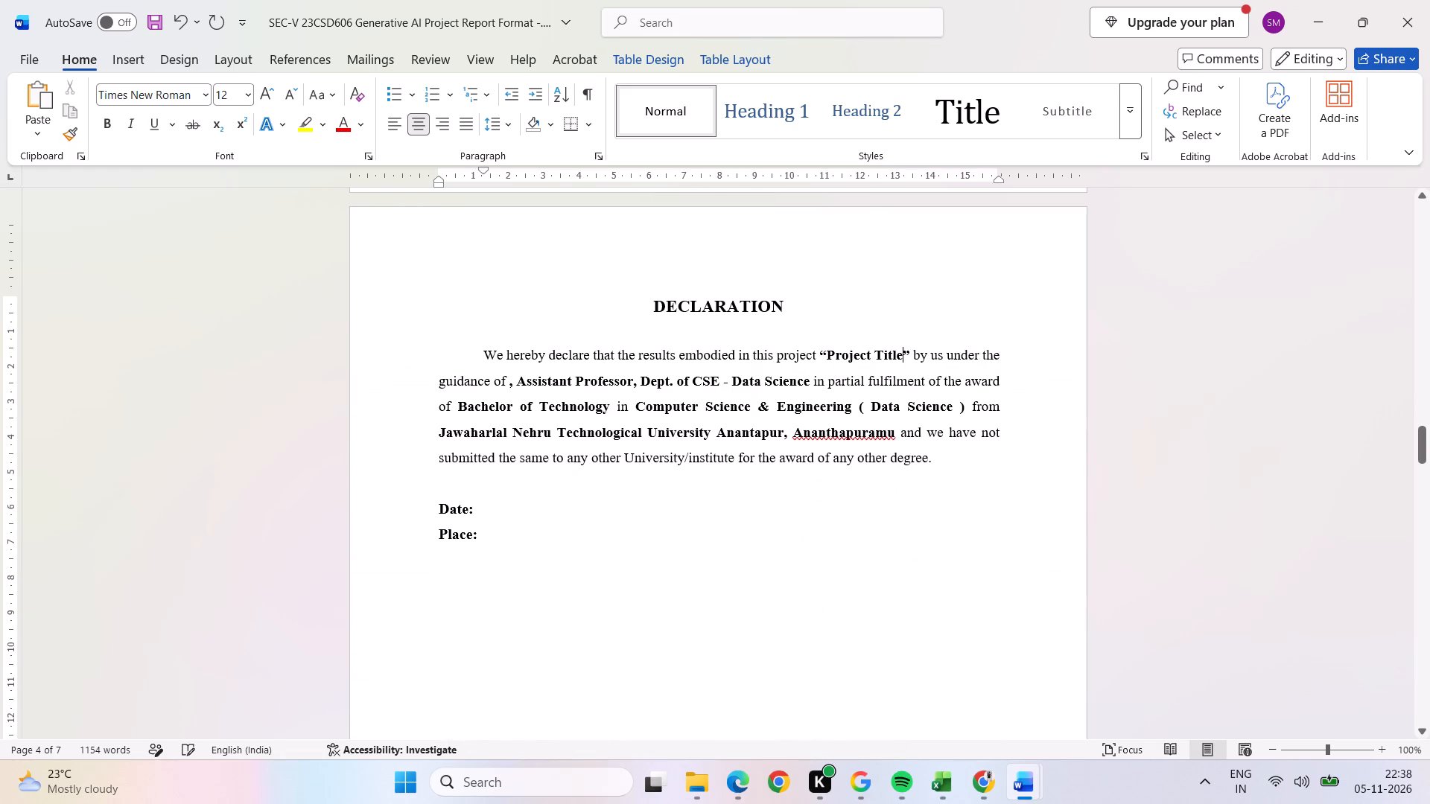
pyautogui.press('BackSpace')
pyautogui.press('BackSpace')
pyautogui.press('BackSpace')
pyautogui.press('BackSpace')
pyautogui.press('BackSpace')
pyautogui.press('BackSpace')
pyautogui.press('BackSpace')
pyautogui.press('BackSpace')
pyautogui.press('BackSpace')
pyautogui.press('BackSpace')
pyautogui.press('BackSpace')
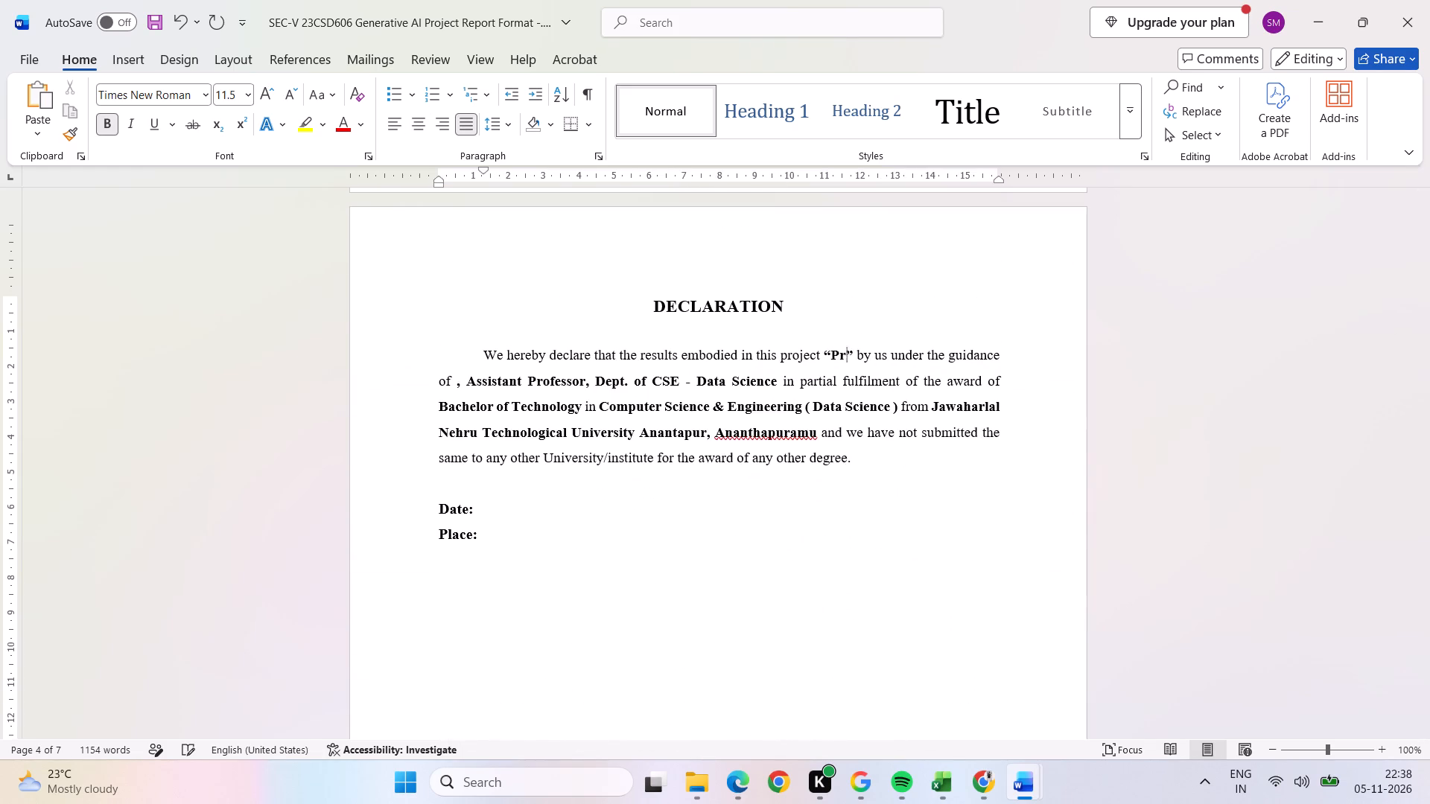
pyautogui.press('BackSpace')
pyautogui.press('BackSpace')
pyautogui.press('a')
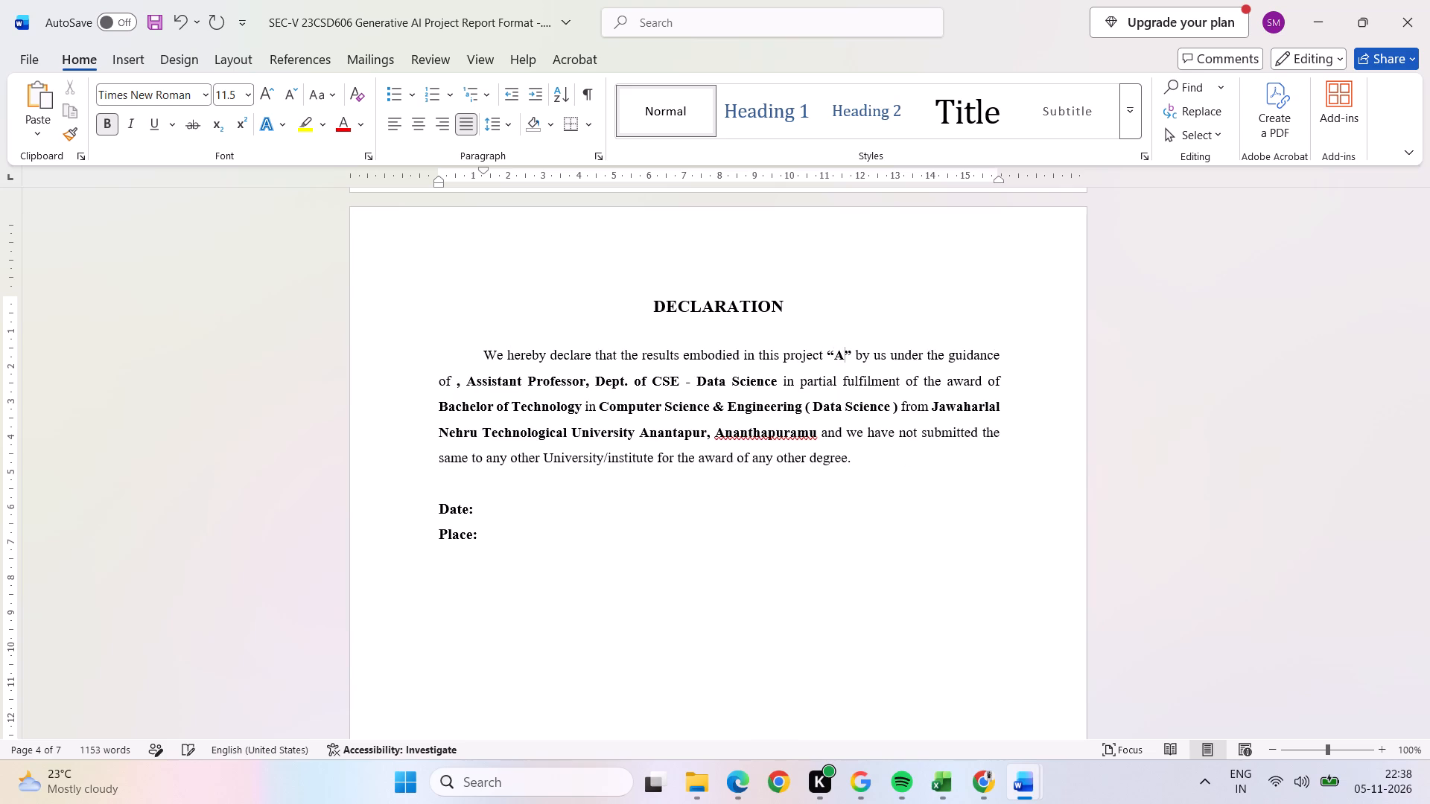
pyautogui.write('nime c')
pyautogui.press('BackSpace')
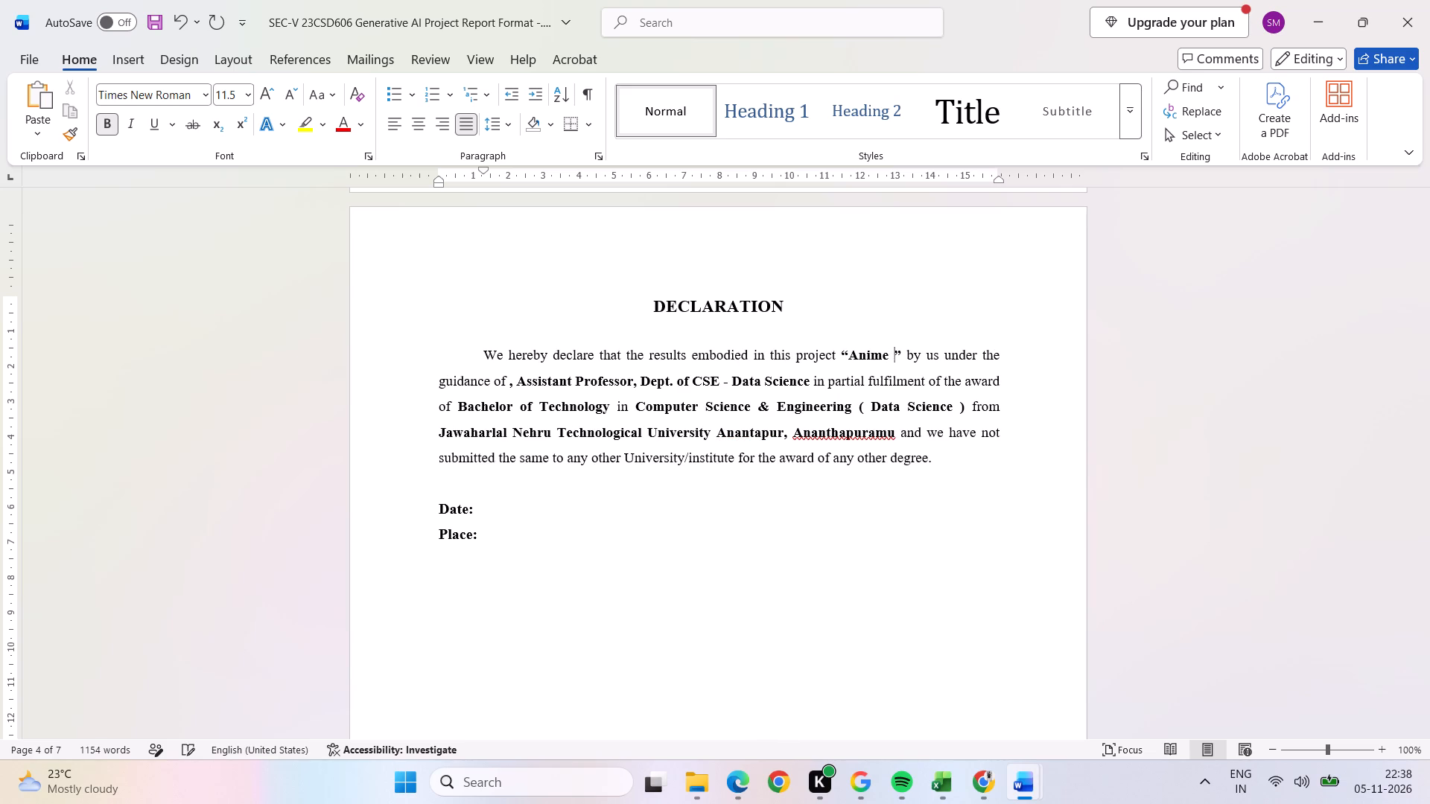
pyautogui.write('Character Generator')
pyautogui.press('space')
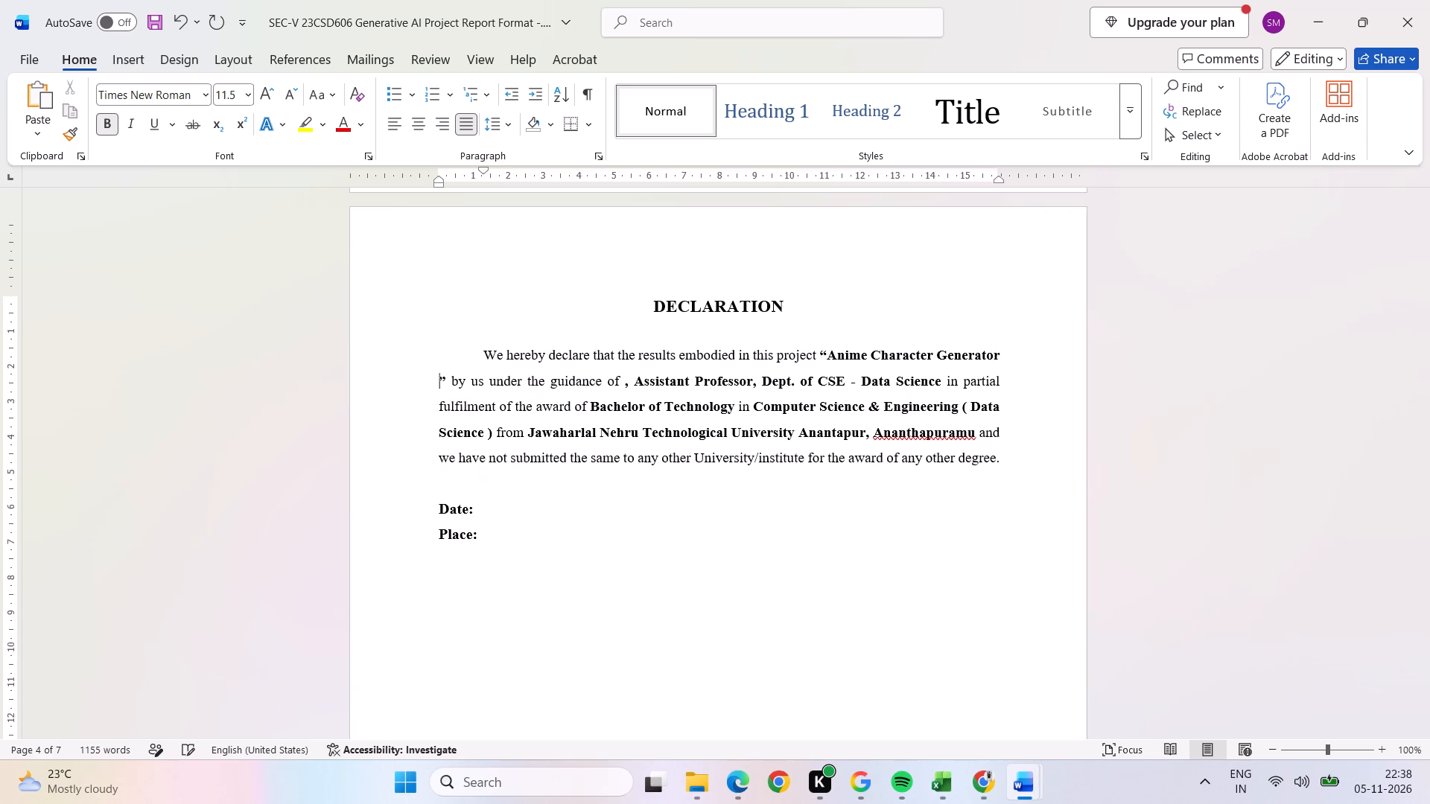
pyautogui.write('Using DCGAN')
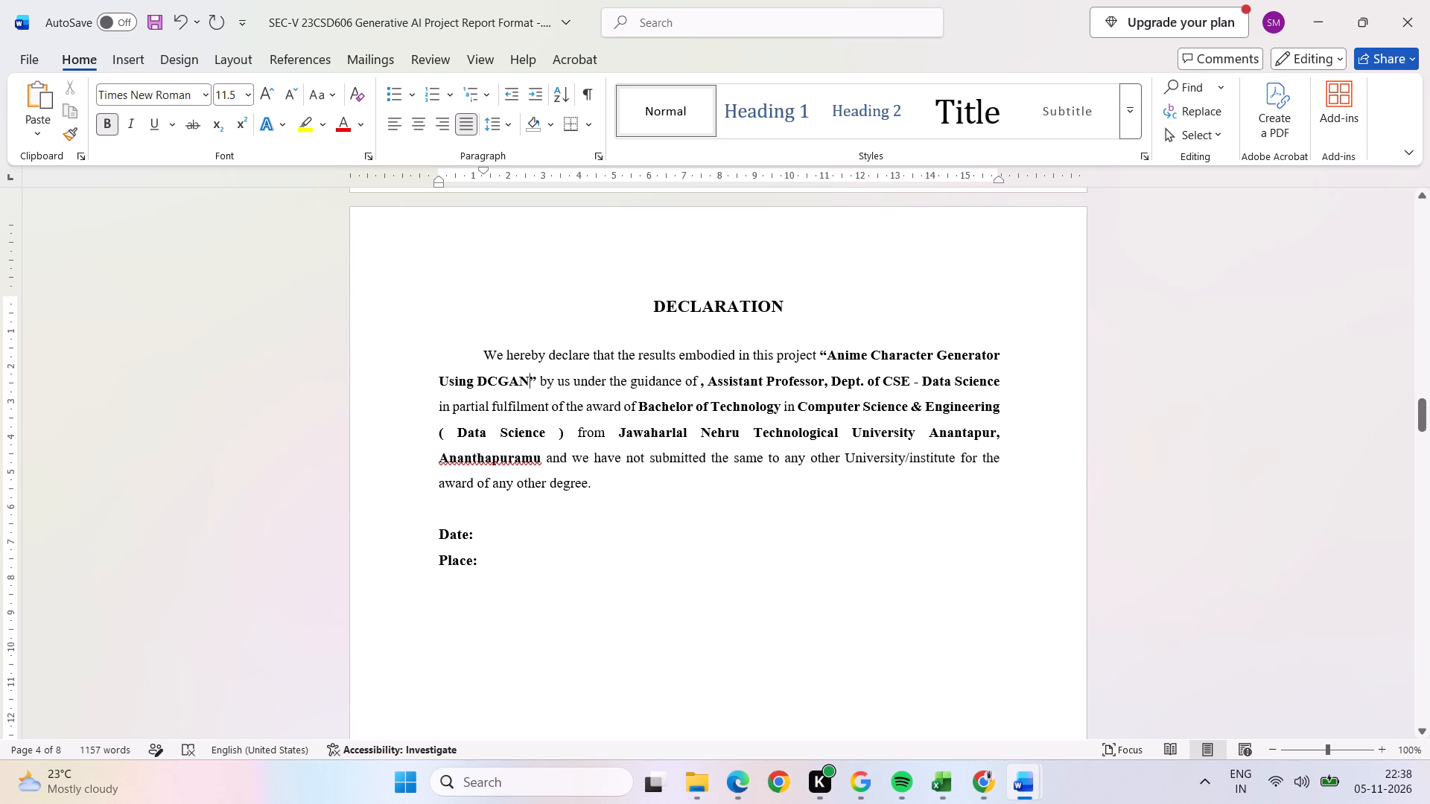
# Insert the guide's full name, preceded by "Mr .", after "under the guidance of" in the Declaration paragraph, matching the cover page.
pyautogui.moveTo(1425, 424); pyautogui.dragTo(1408, 321)
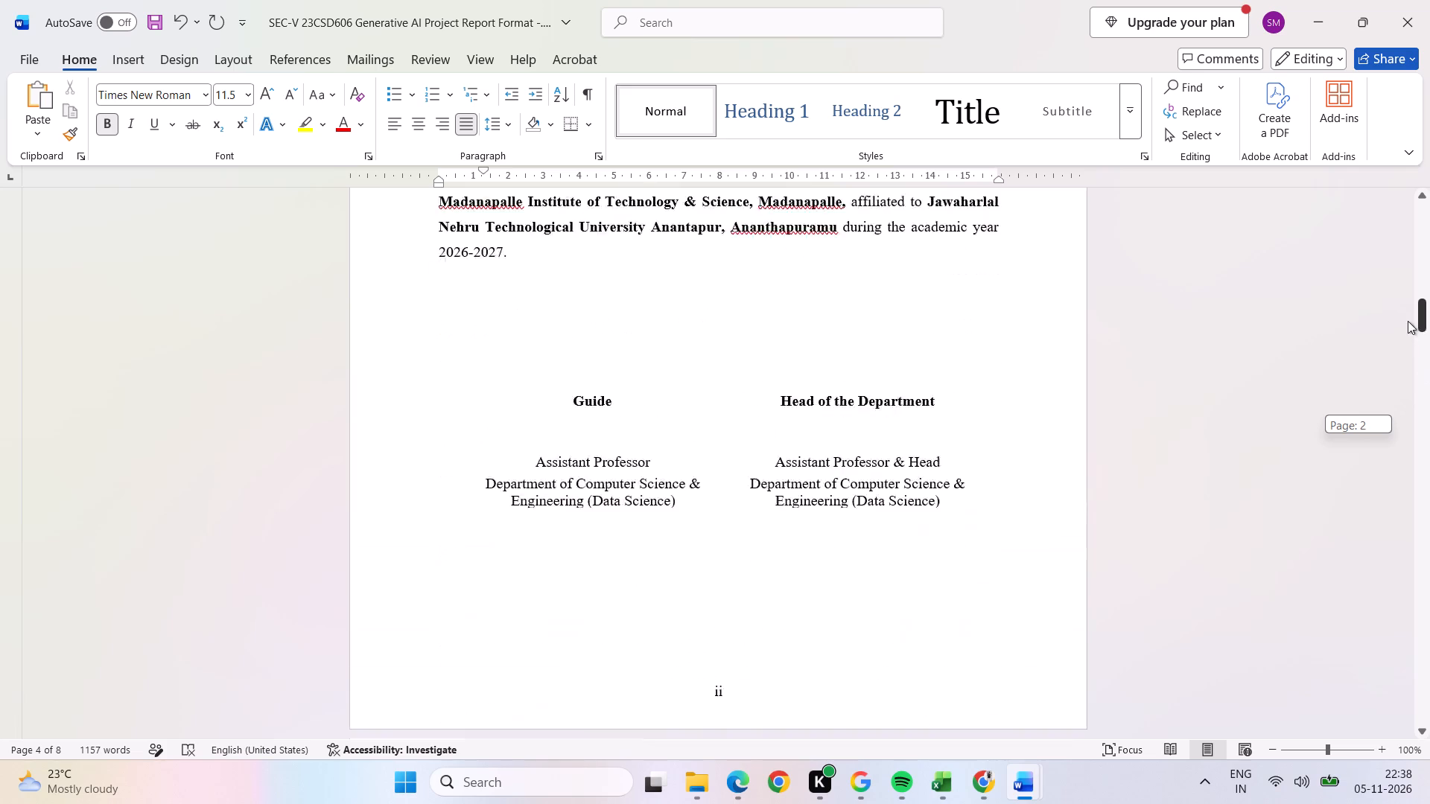
pyautogui.moveTo(1408, 321); pyautogui.dragTo(1384, 226)
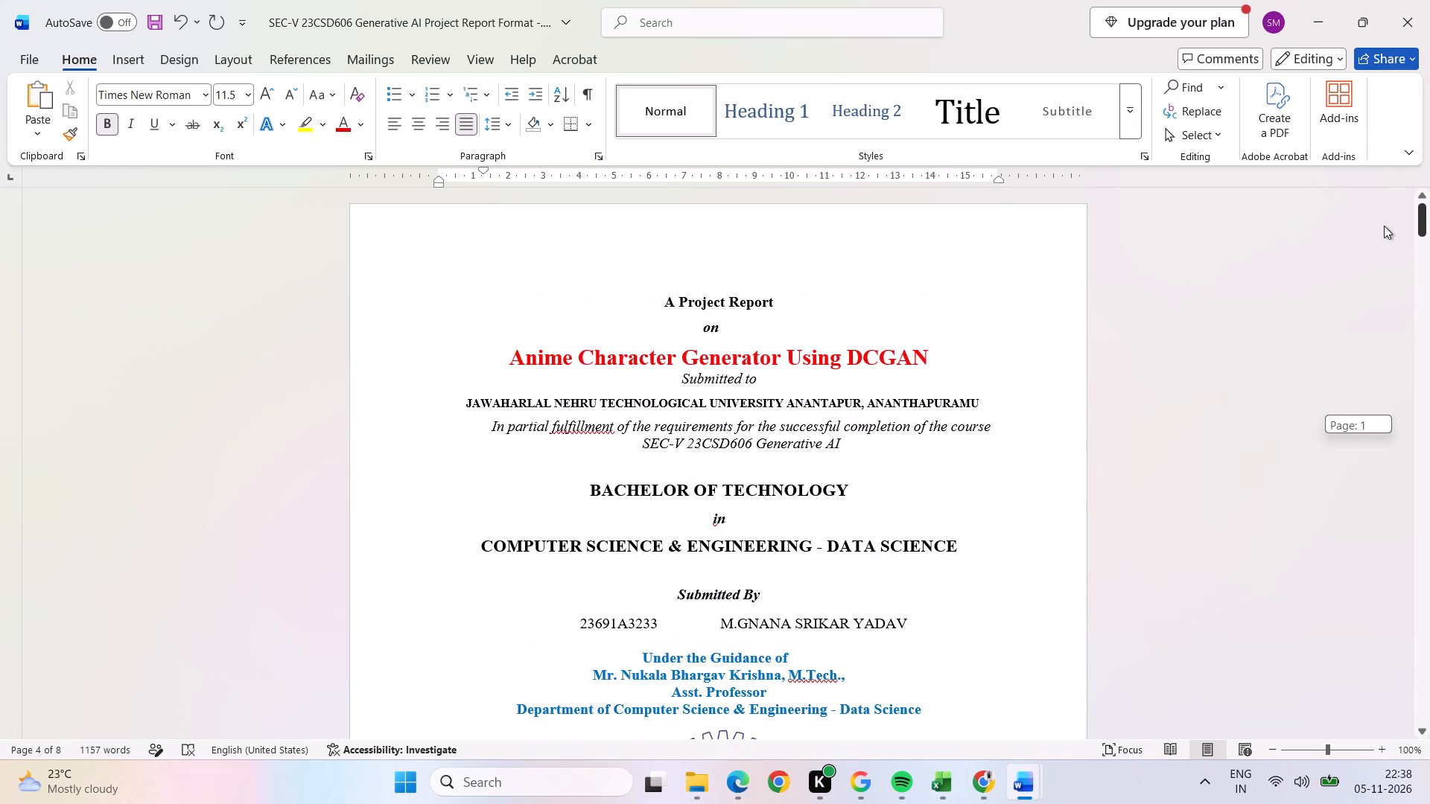
pyautogui.moveTo(1384, 226); pyautogui.dragTo(1388, 249)
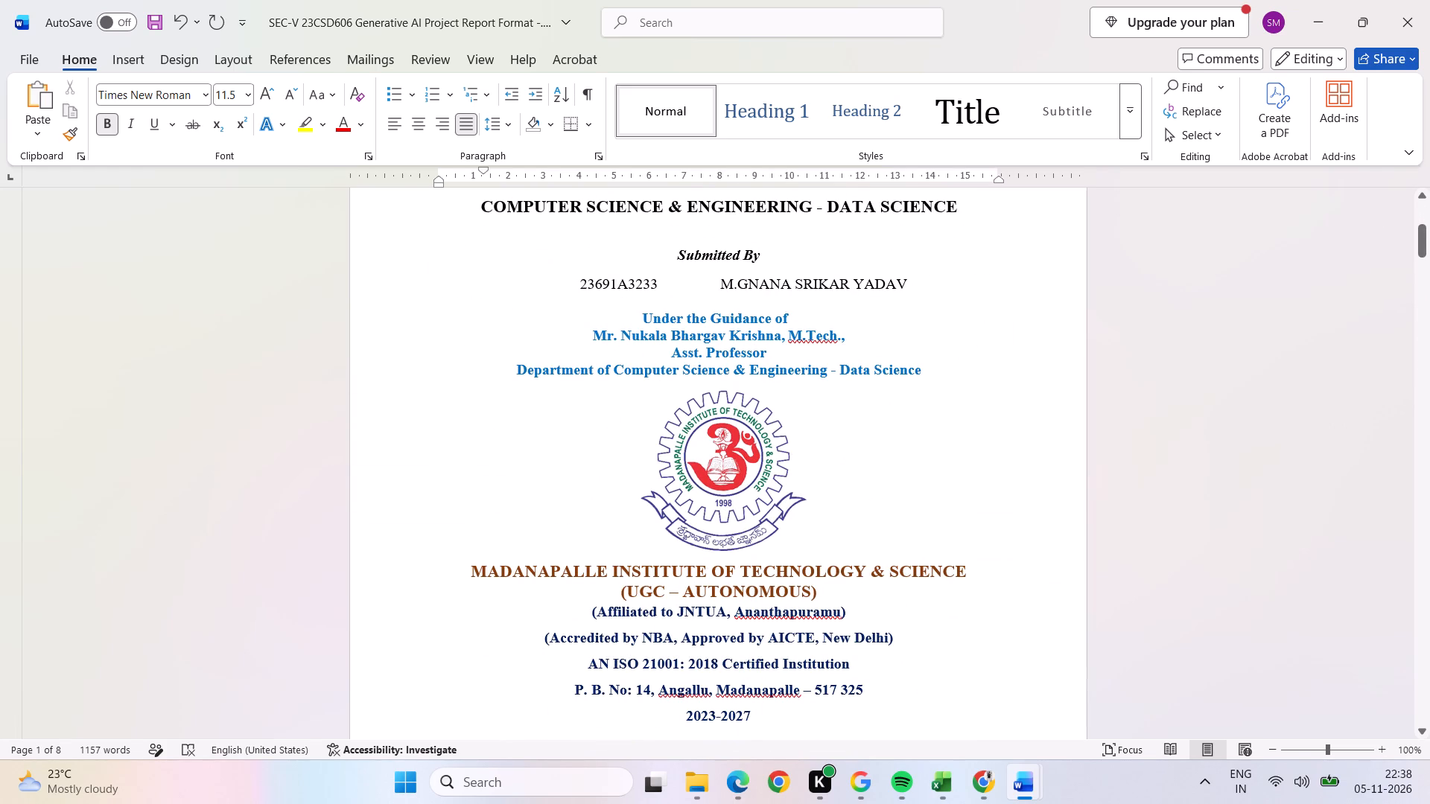
pyautogui.moveTo(1420, 239); pyautogui.dragTo(1429, 331)
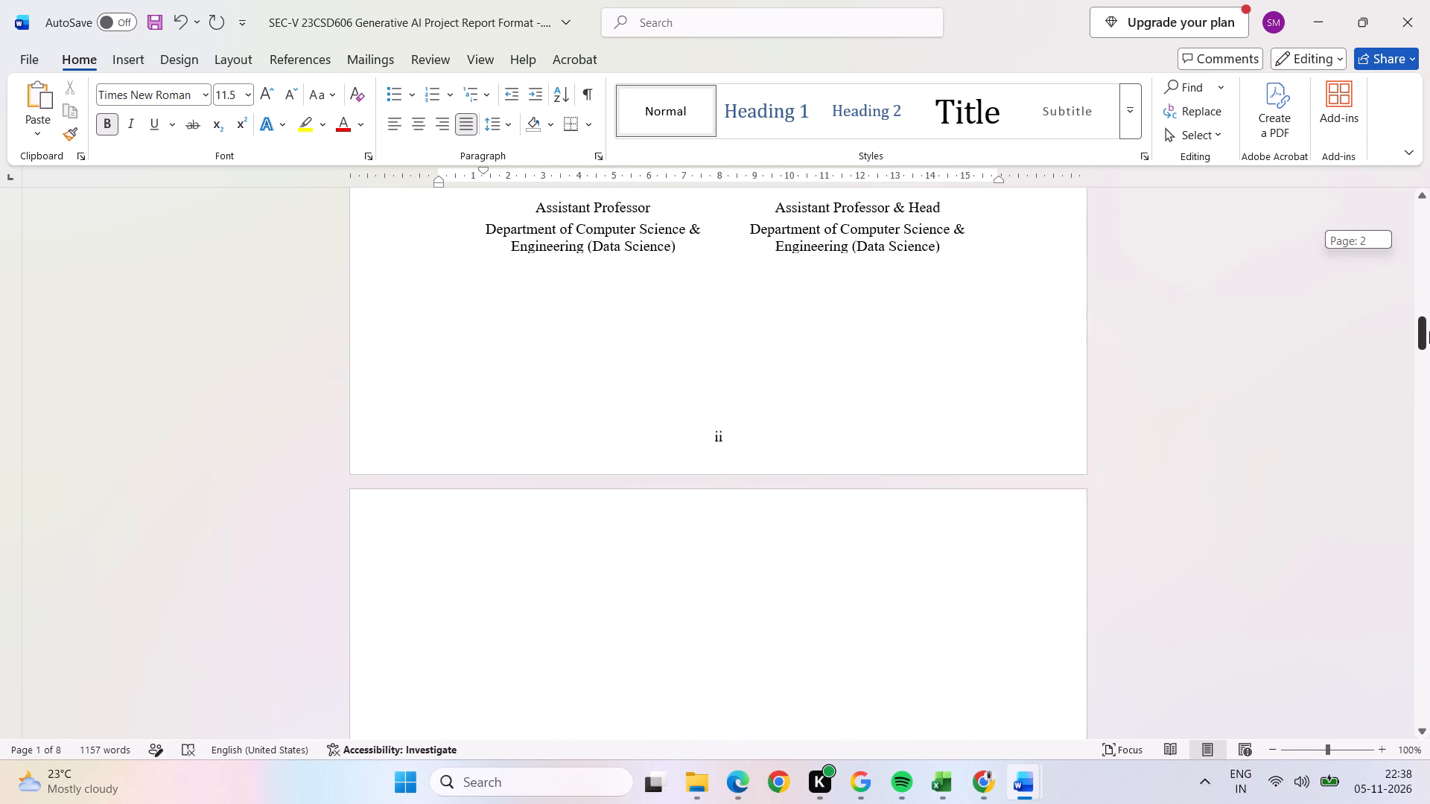
pyautogui.moveTo(1429, 331); pyautogui.dragTo(1415, 304)
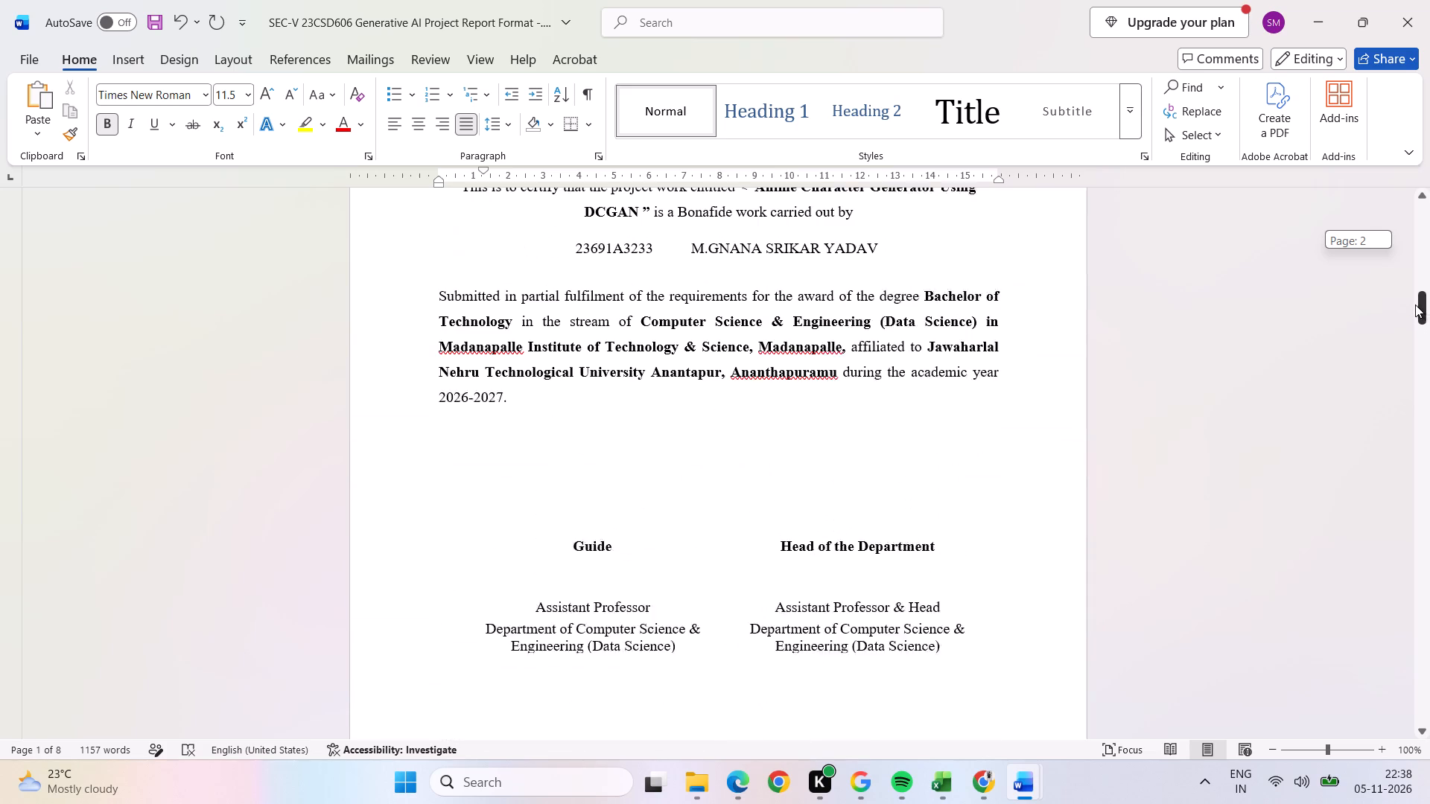
pyautogui.moveTo(1415, 304); pyautogui.dragTo(1410, 363)
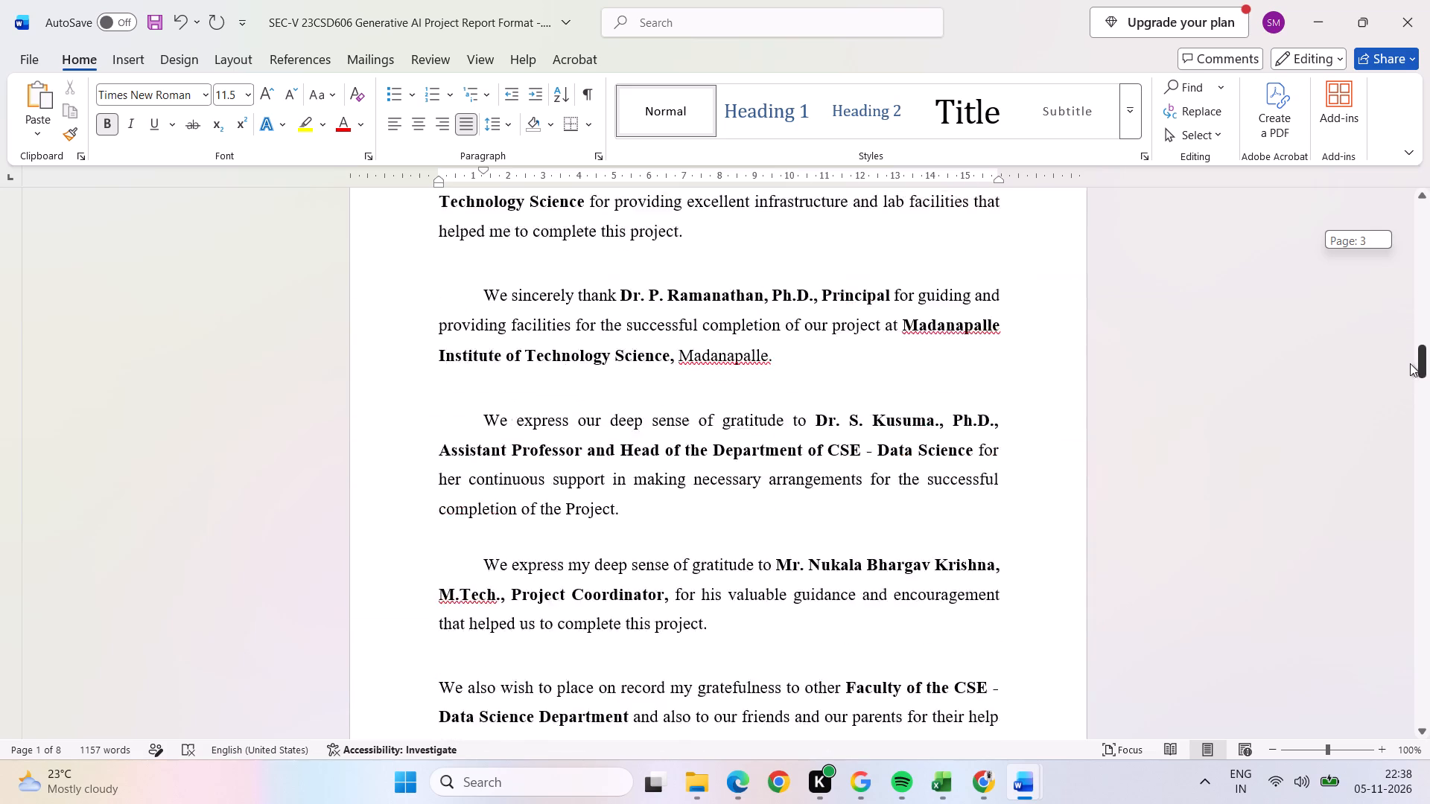
pyautogui.moveTo(1410, 363); pyautogui.dragTo(1398, 420)
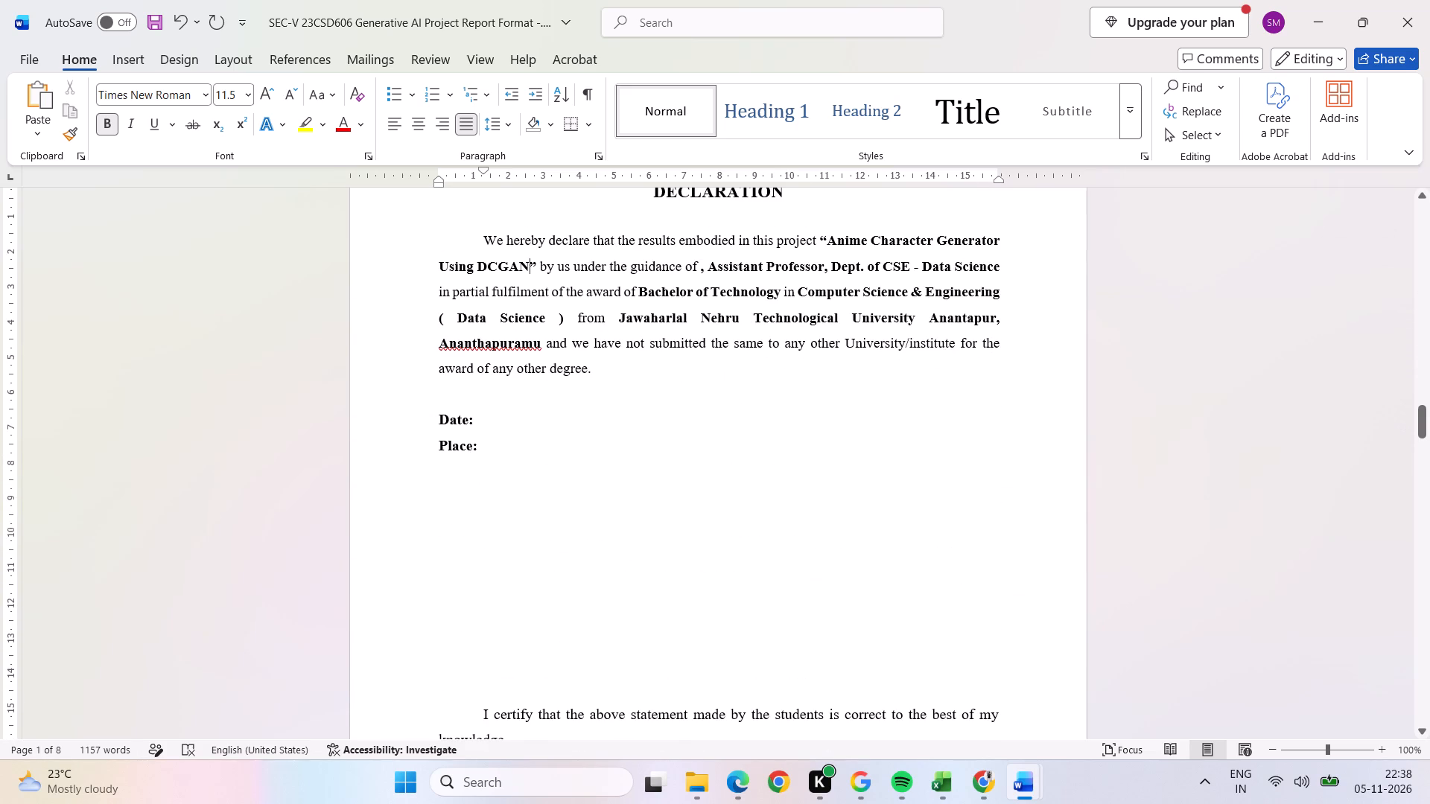
pyautogui.click(702, 266)
pyautogui.press('Left')
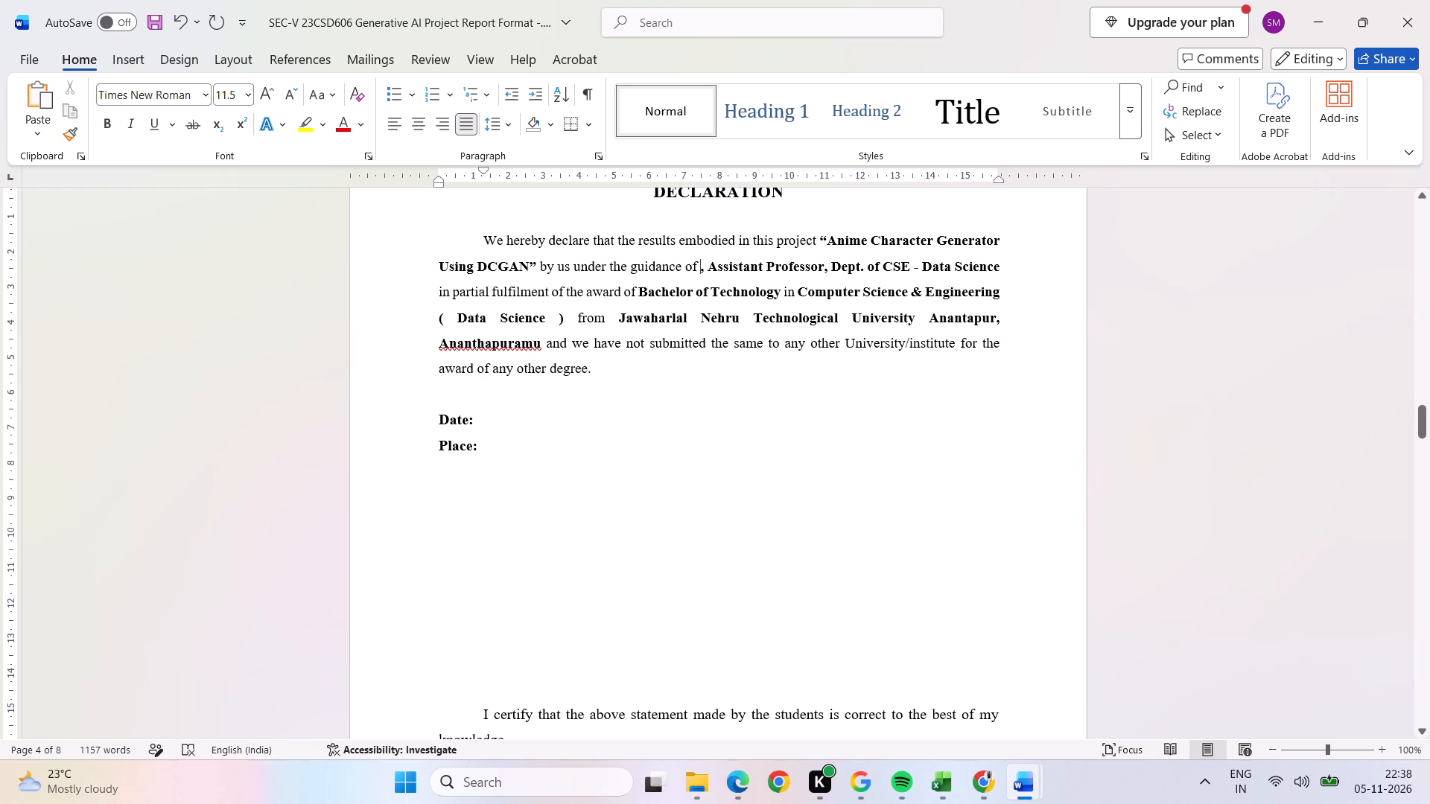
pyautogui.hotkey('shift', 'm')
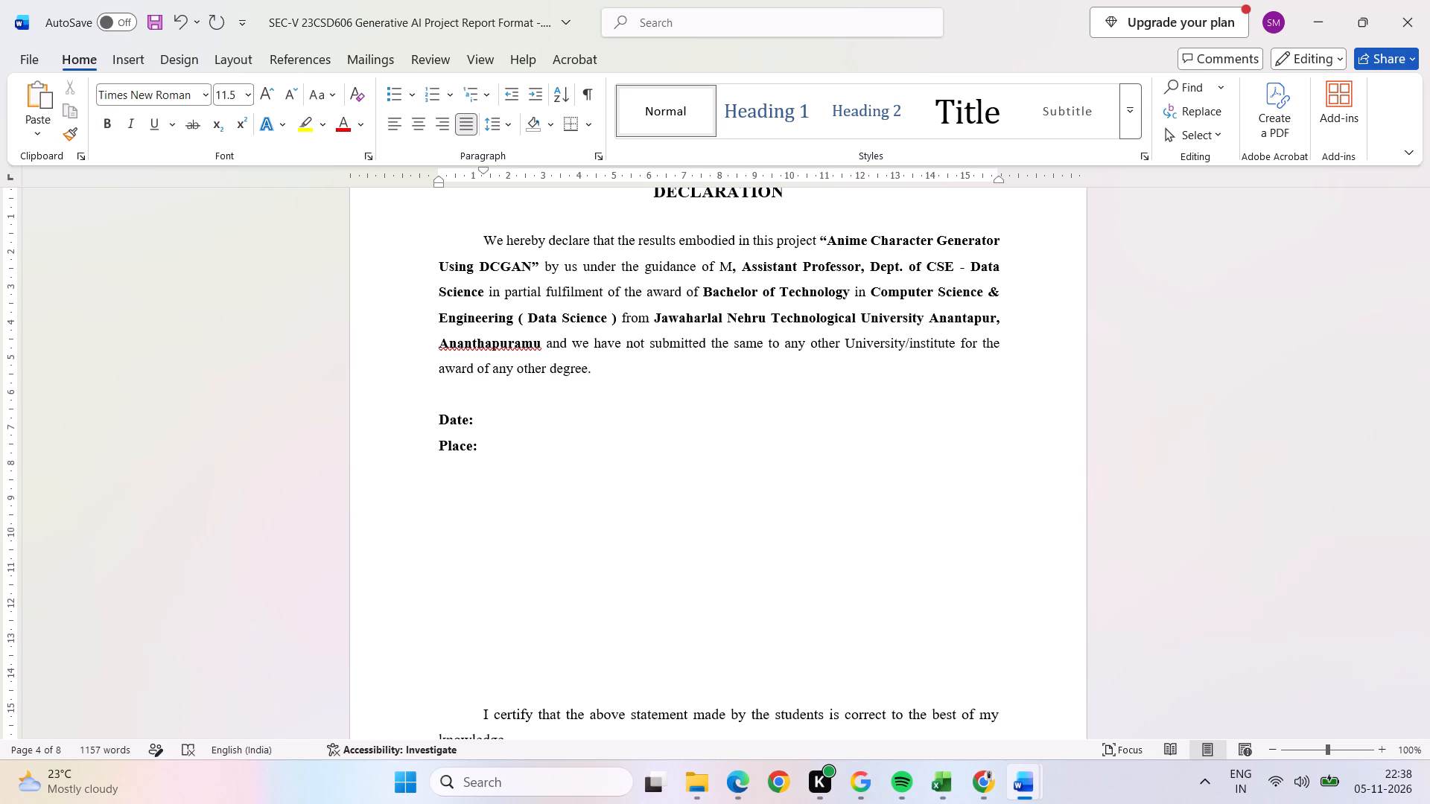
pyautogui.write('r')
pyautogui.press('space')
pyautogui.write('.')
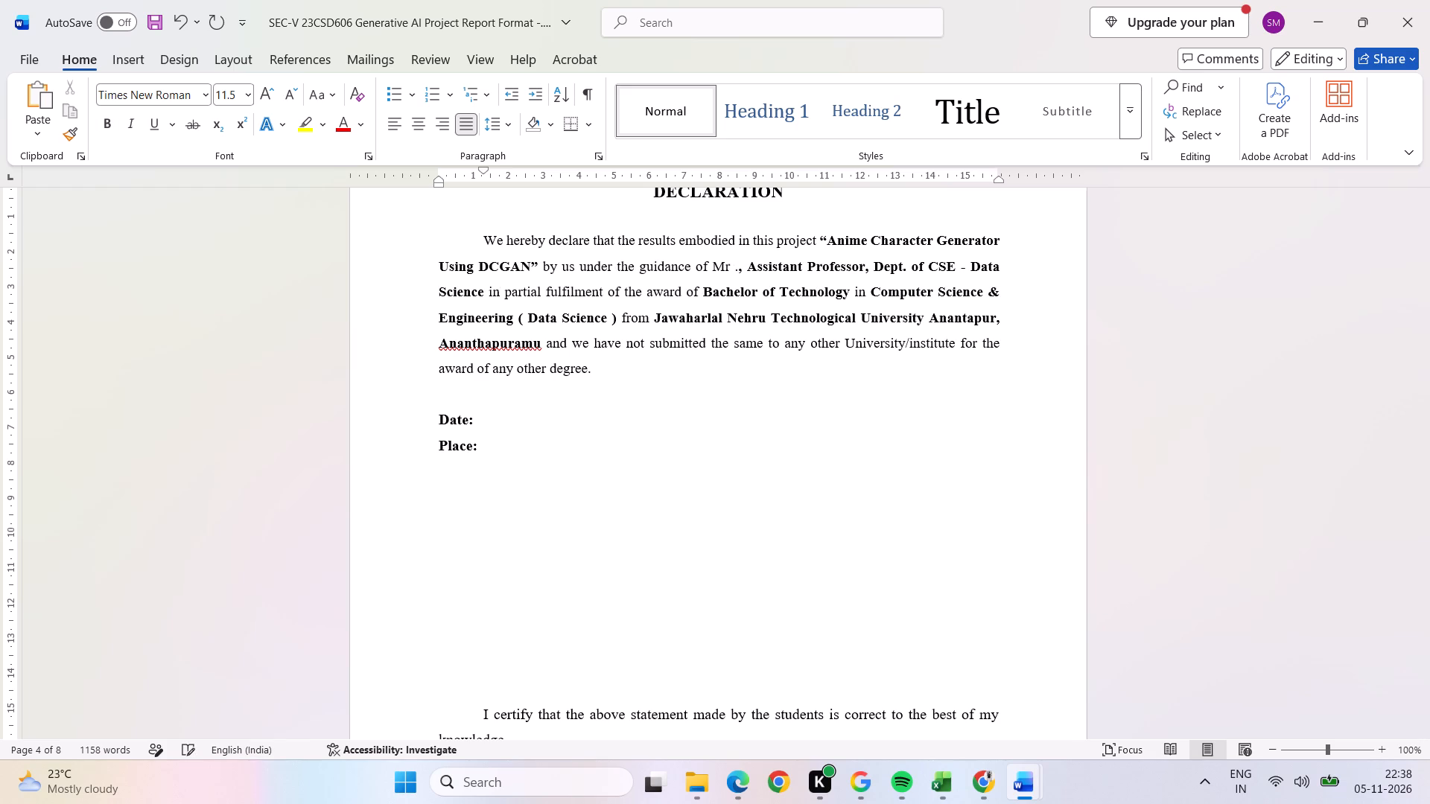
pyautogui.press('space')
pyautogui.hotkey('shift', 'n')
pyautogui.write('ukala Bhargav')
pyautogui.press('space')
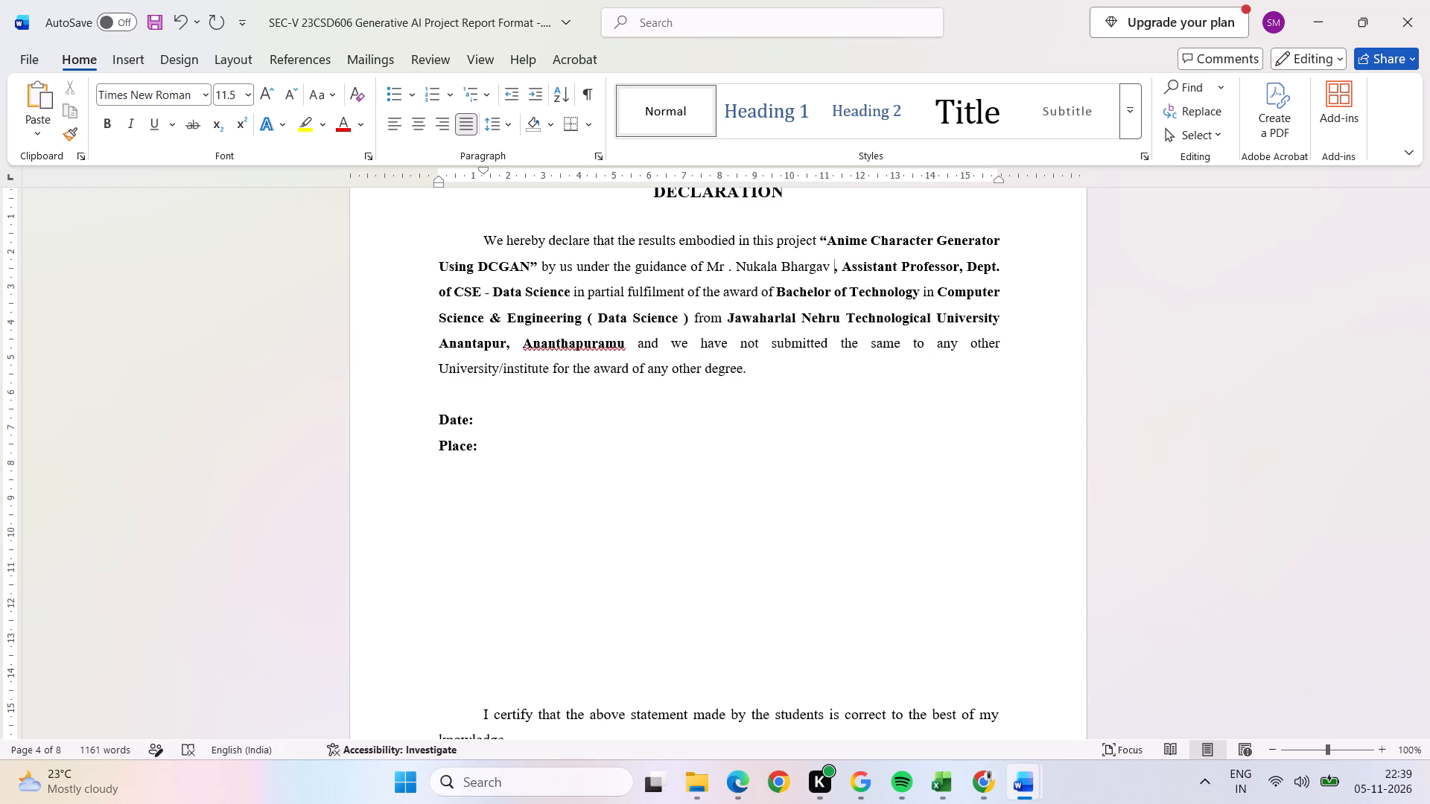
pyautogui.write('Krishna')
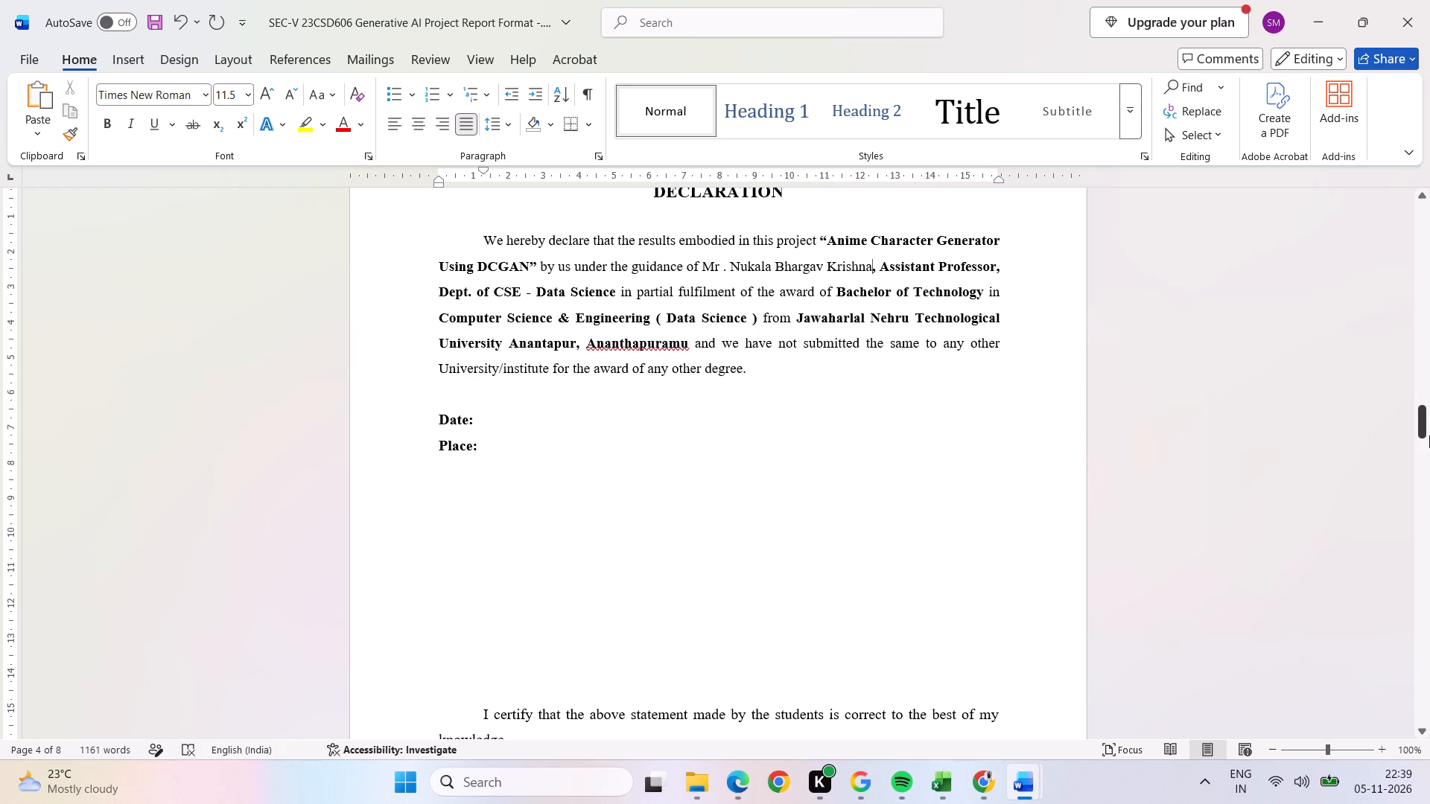
# Delete the stray opening angle bracket before the project title in the Bonafide Certificate.
pyautogui.click(1429, 435)
pyautogui.moveTo(1422, 426); pyautogui.dragTo(1407, 340)
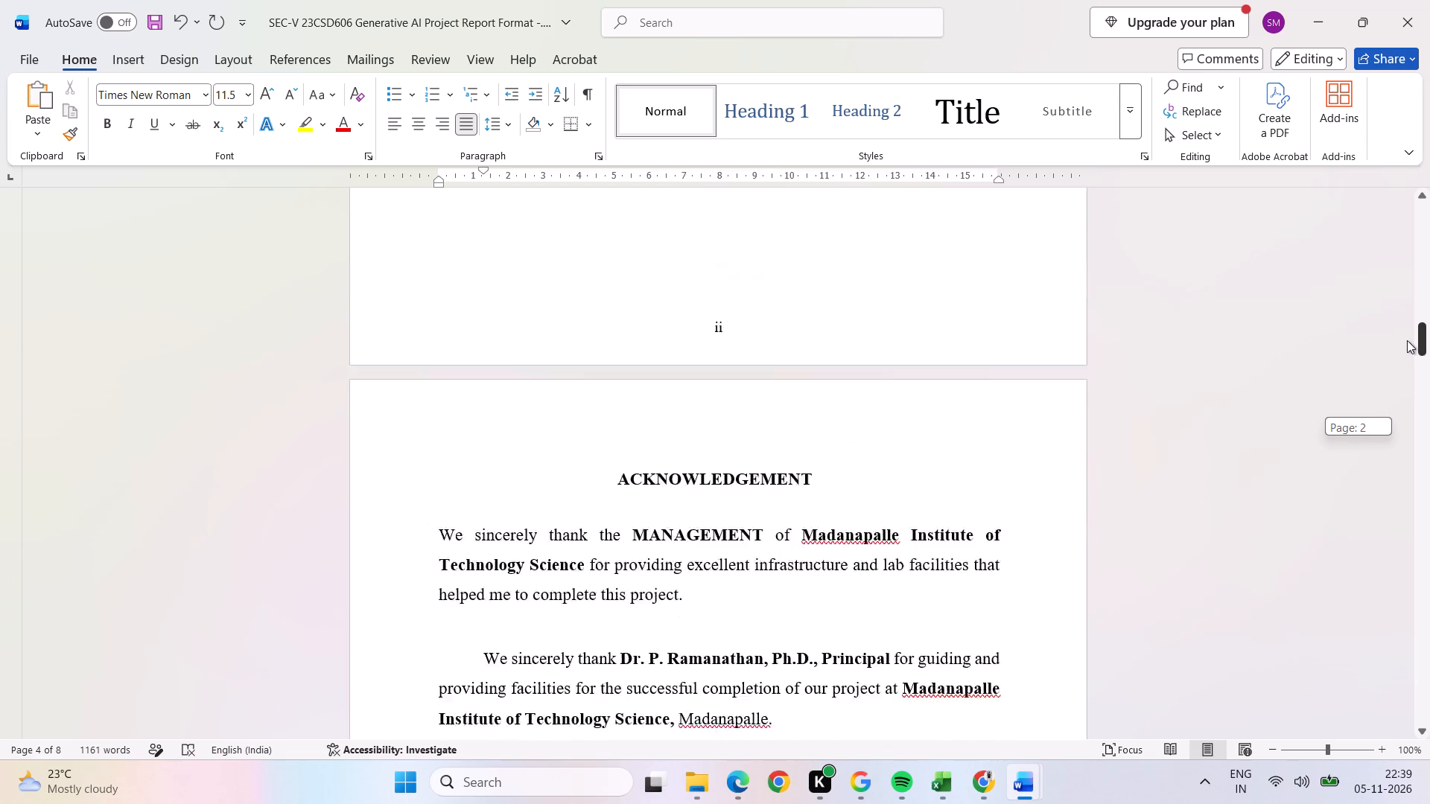
pyautogui.moveTo(1407, 340); pyautogui.dragTo(1402, 302)
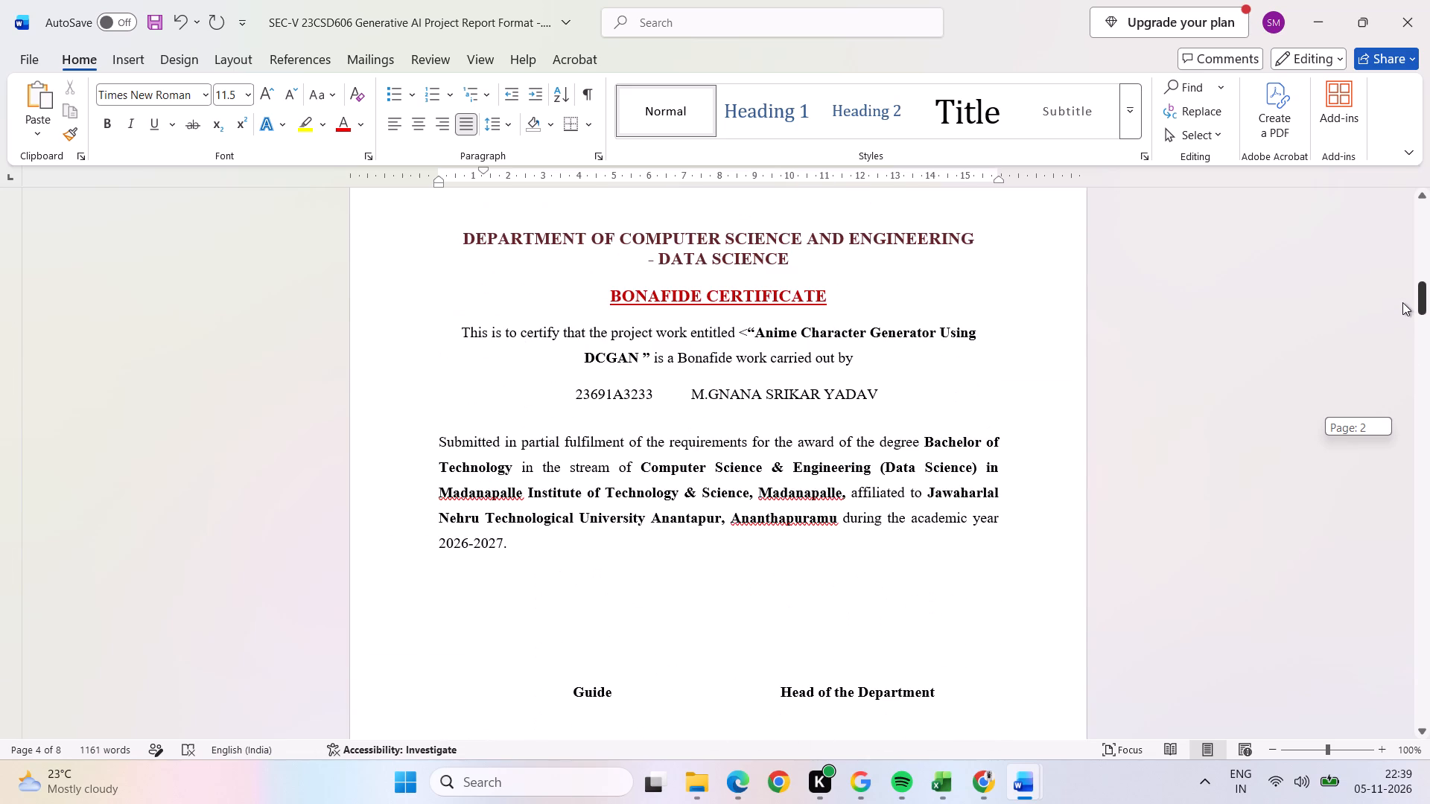
pyautogui.moveTo(1402, 302); pyautogui.dragTo(1402, 297)
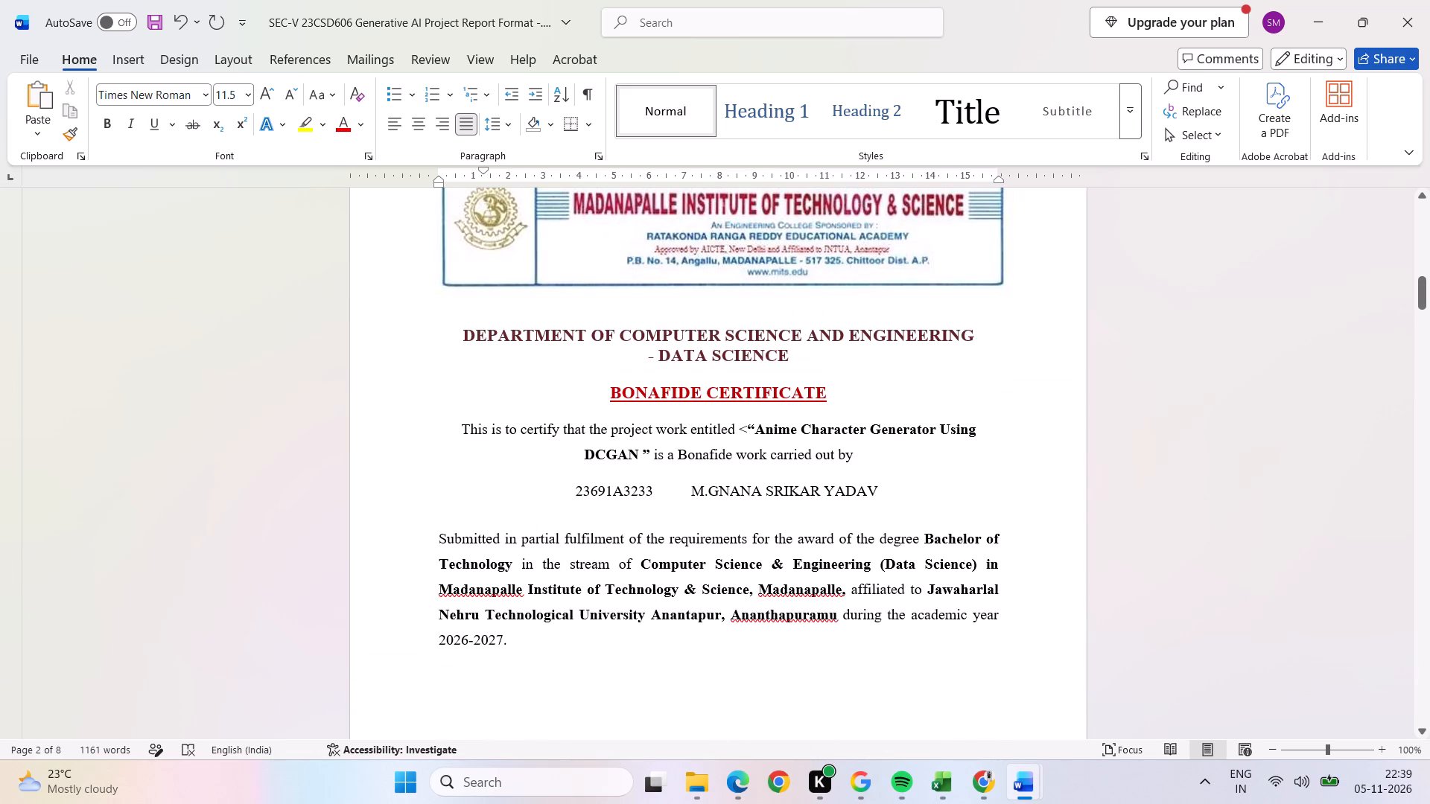
pyautogui.click(743, 432)
pyautogui.press('BackSpace')
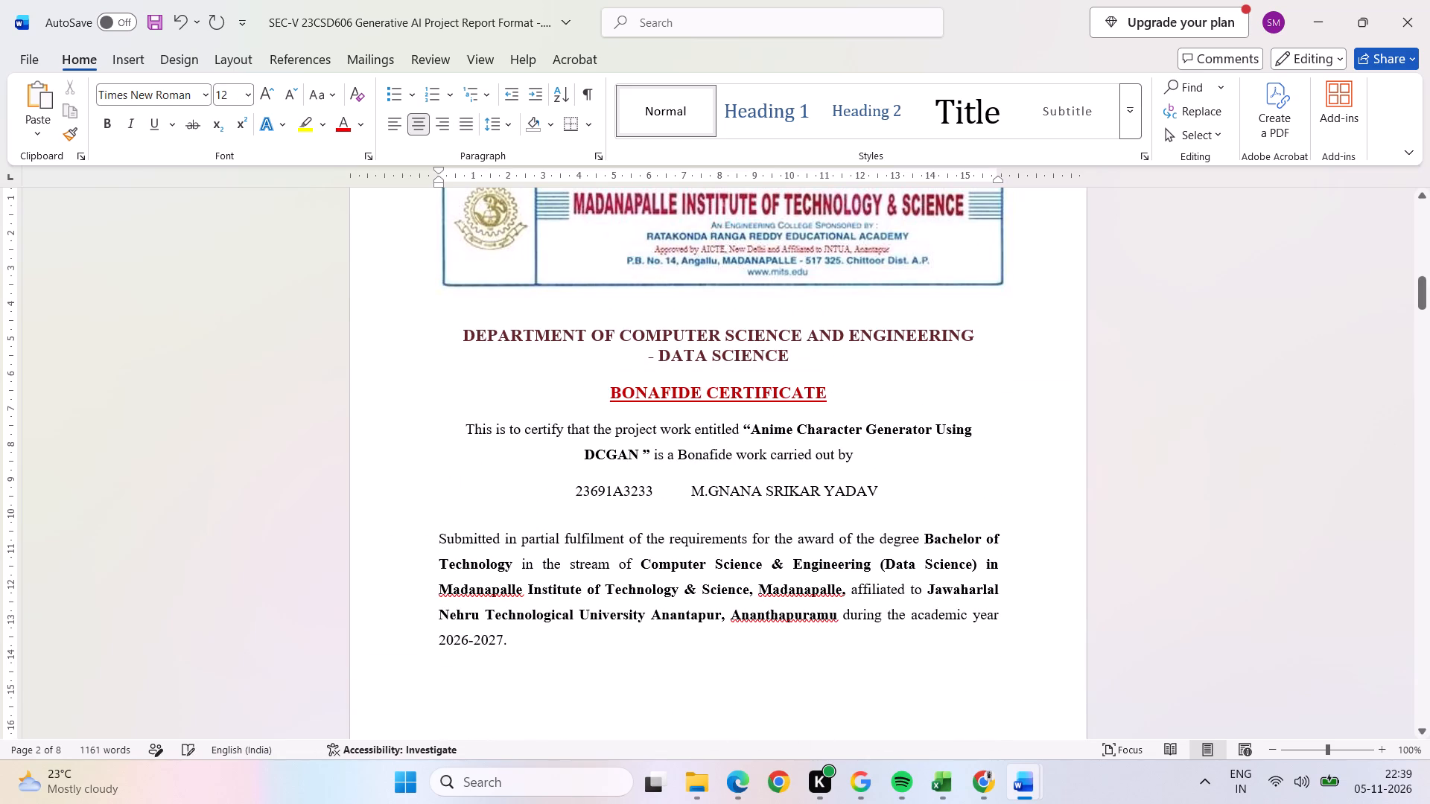
# Review the cover page and the Acknowledgement text of the report.
pyautogui.moveTo(1425, 294); pyautogui.dragTo(1428, 238)
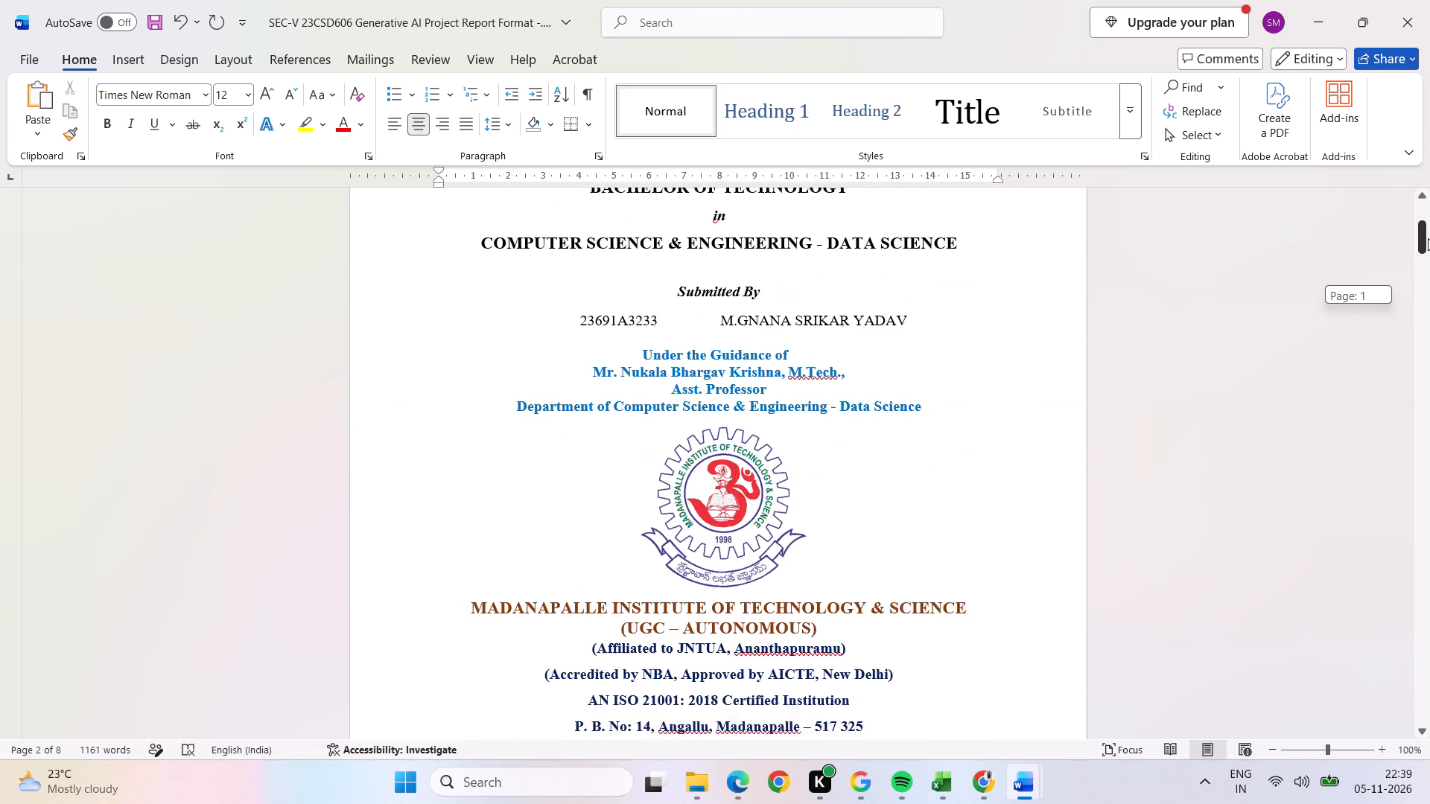
pyautogui.moveTo(1428, 238); pyautogui.dragTo(1426, 241)
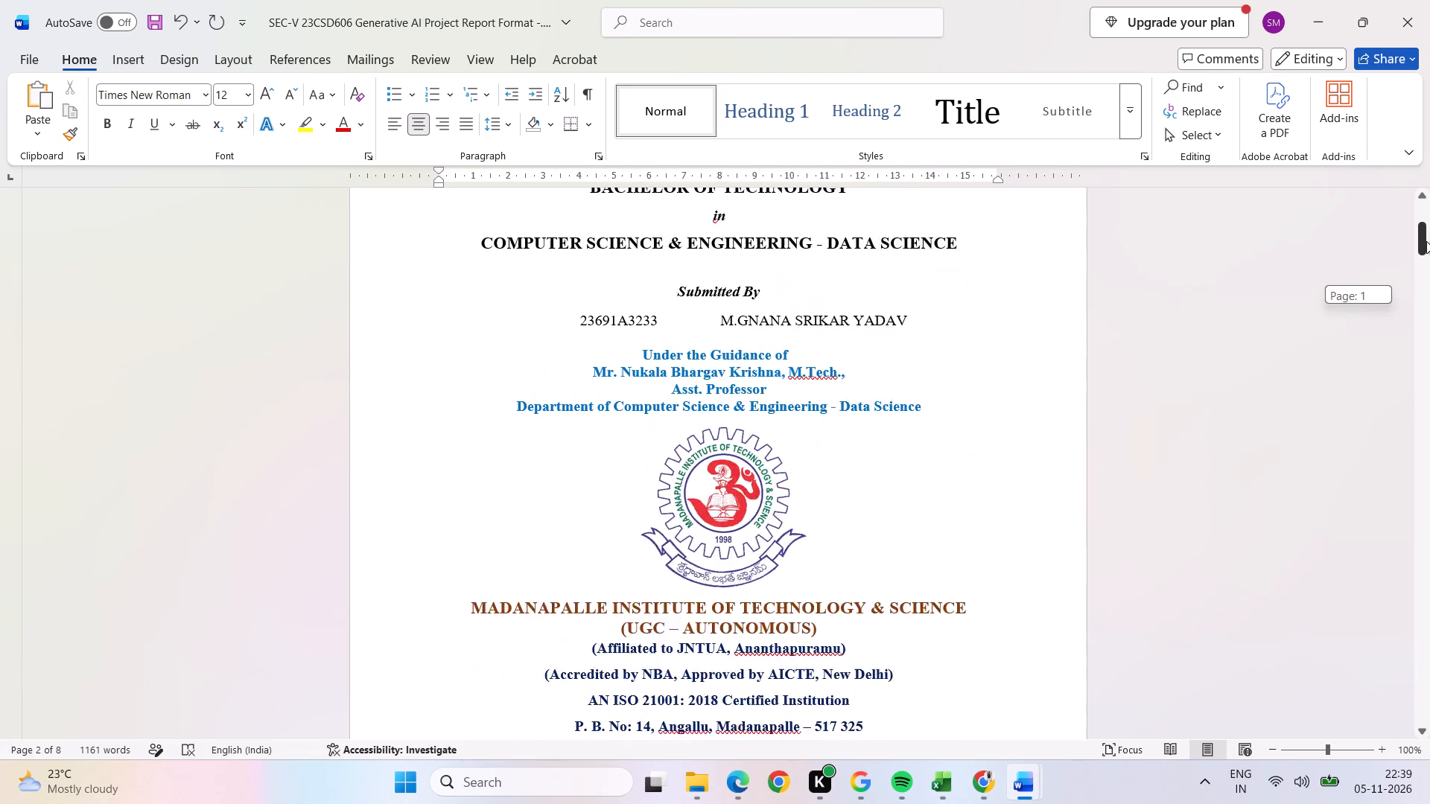
pyautogui.moveTo(1426, 241); pyautogui.dragTo(1420, 362)
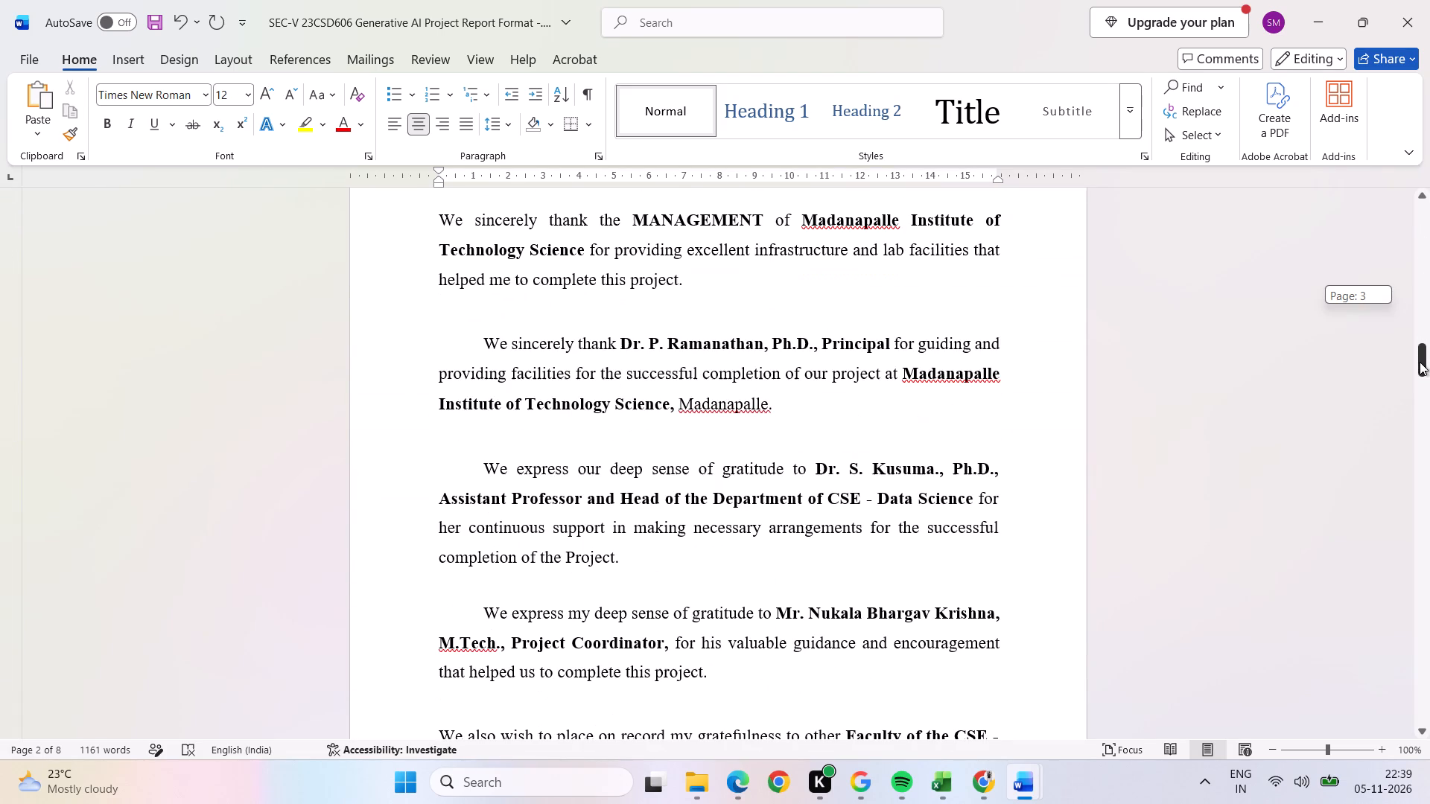
pyautogui.moveTo(1420, 362); pyautogui.dragTo(1409, 377)
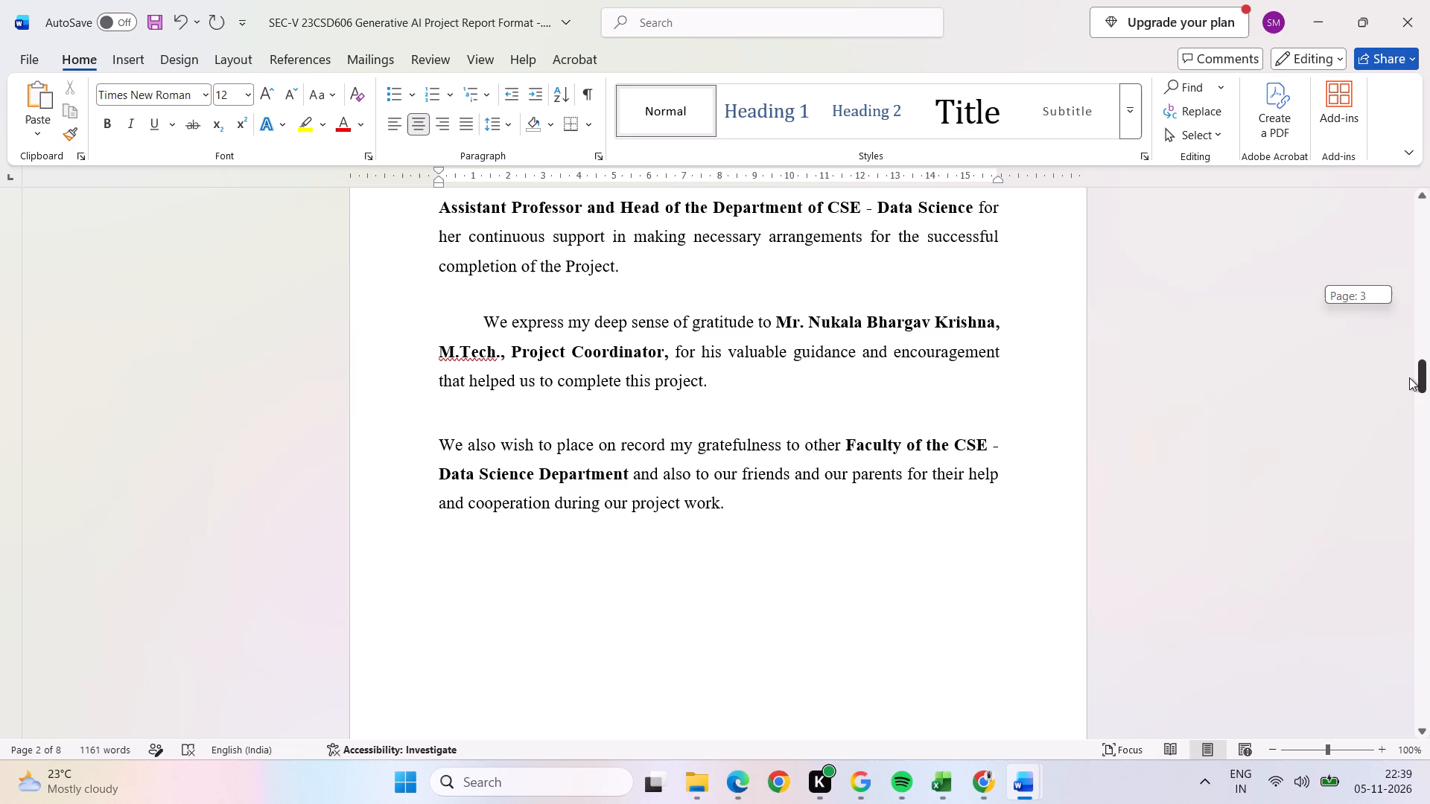
pyautogui.moveTo(1409, 377); pyautogui.dragTo(1409, 389)
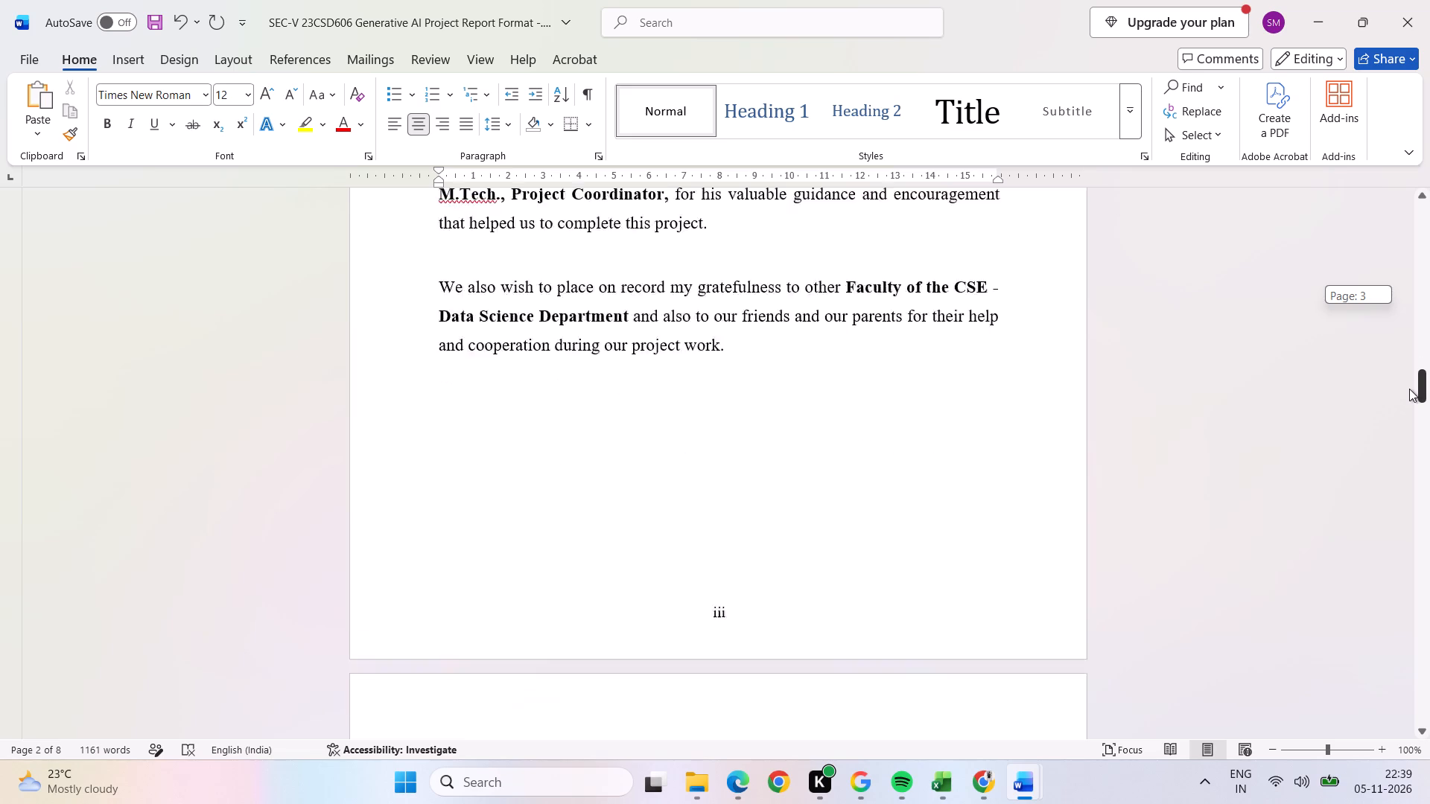
# Make the guide's name, including the "Mr" title, bold in the Declaration paragraph.
pyautogui.moveTo(1409, 389); pyautogui.dragTo(1408, 419)
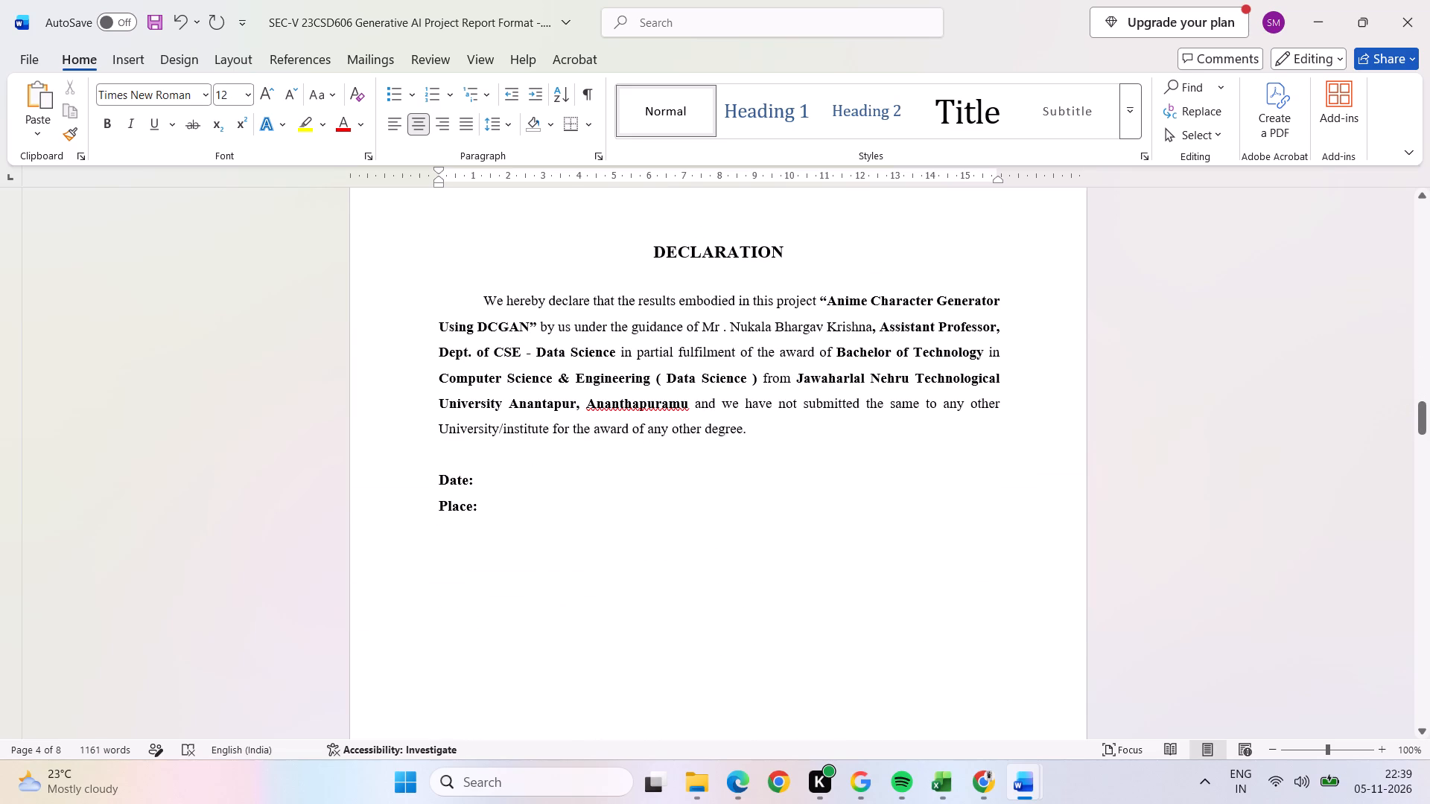
pyautogui.moveTo(699, 324); pyautogui.dragTo(719, 329)
pyautogui.click(705, 321)
pyautogui.moveTo(699, 325); pyautogui.dragTo(723, 325)
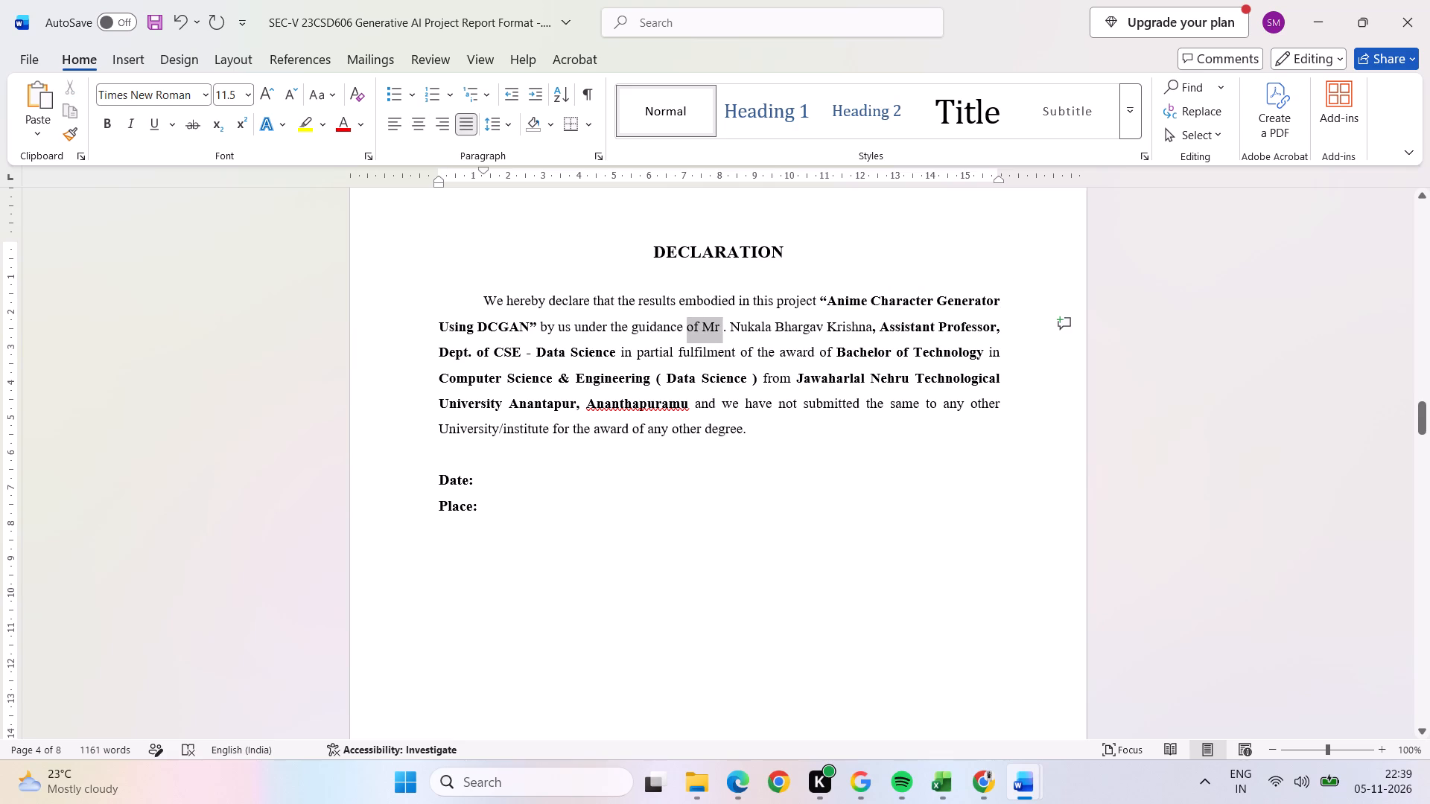
pyautogui.moveTo(723, 325); pyautogui.dragTo(709, 328)
pyautogui.click(708, 328)
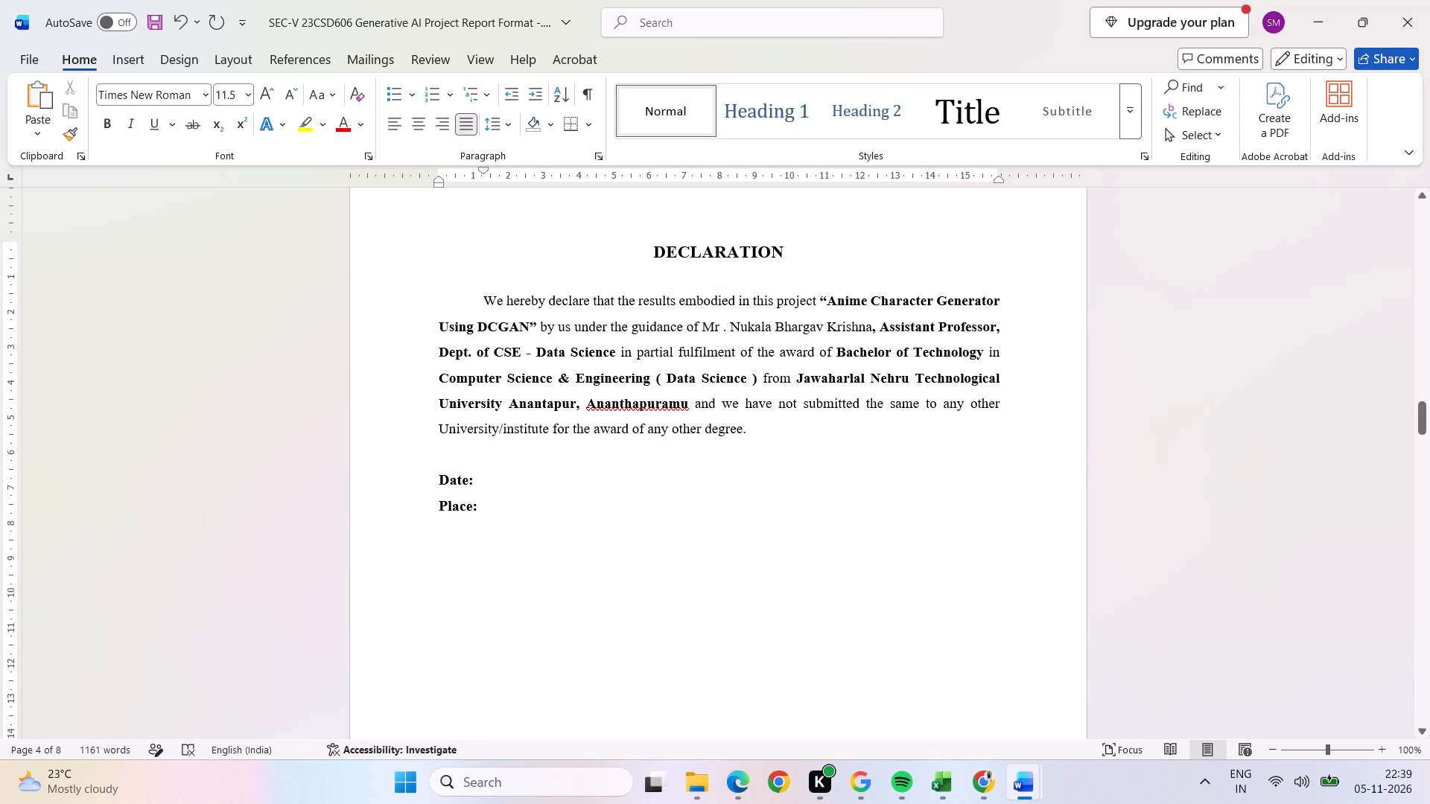
pyautogui.moveTo(874, 325); pyautogui.dragTo(712, 331)
pyautogui.hotkey('ctrl', 'b')
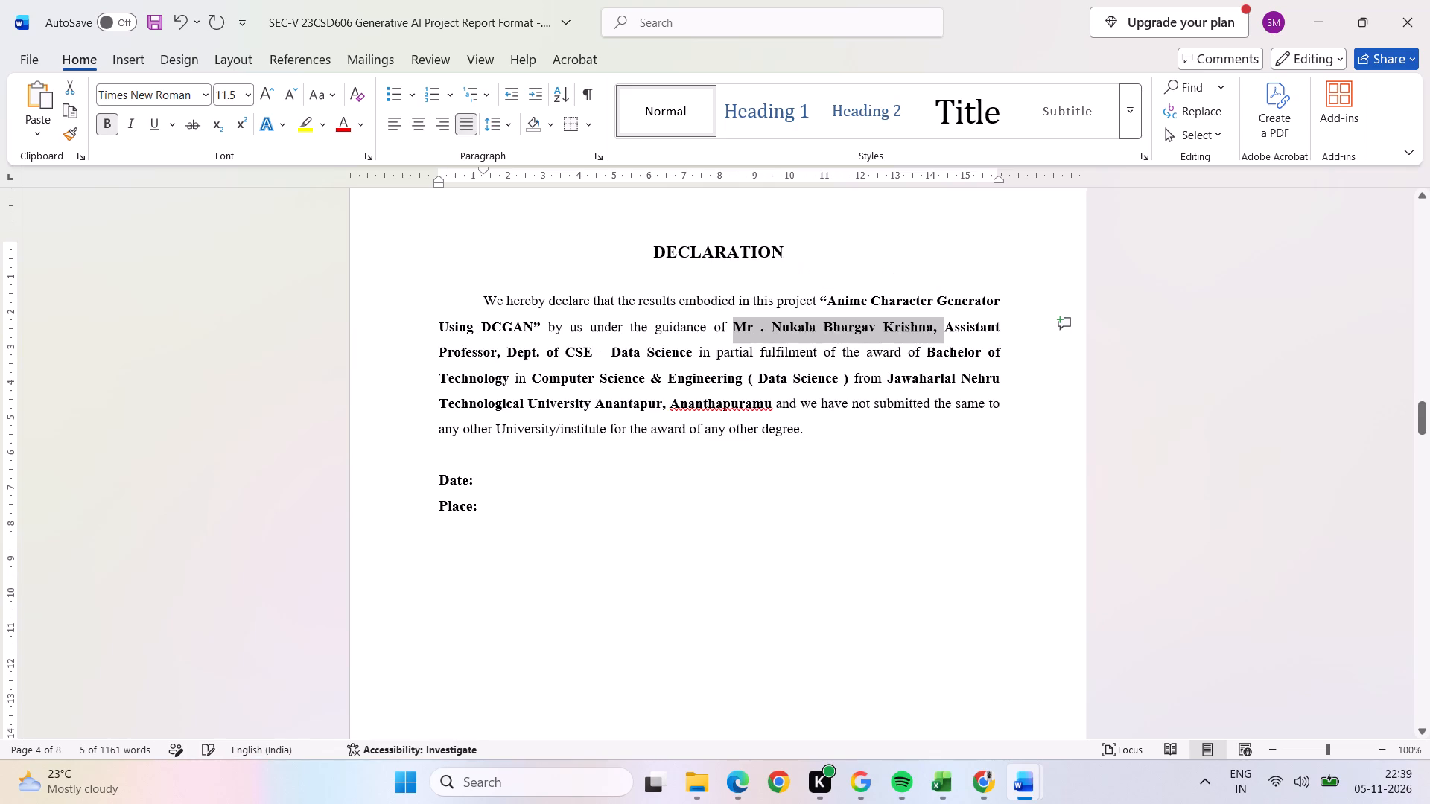
pyautogui.click(1180, 348)
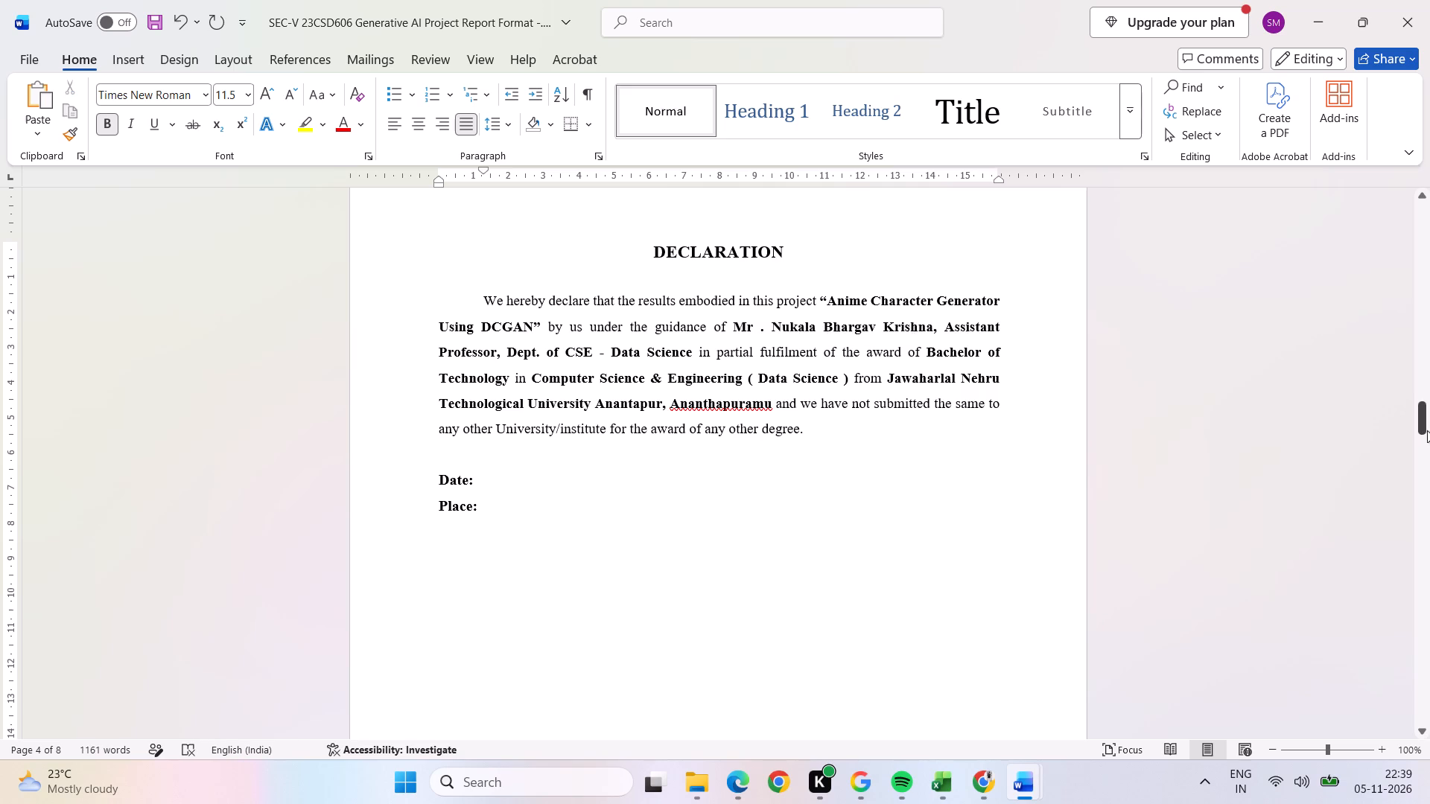
# Delete the blank lines above page number iv to bring it back onto the Declaration page.
pyautogui.moveTo(1422, 420); pyautogui.dragTo(1429, 447)
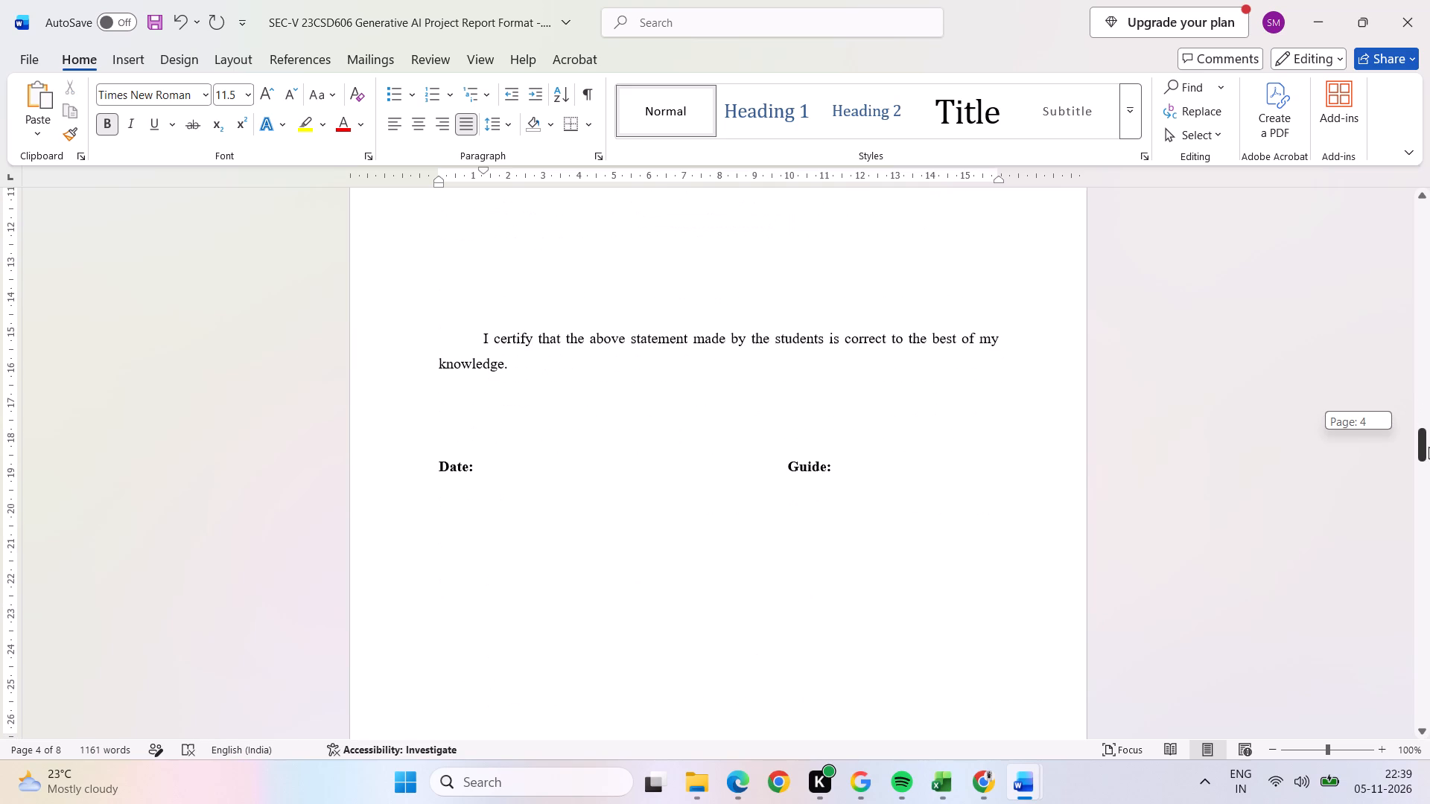
pyautogui.moveTo(1429, 447); pyautogui.dragTo(1429, 481)
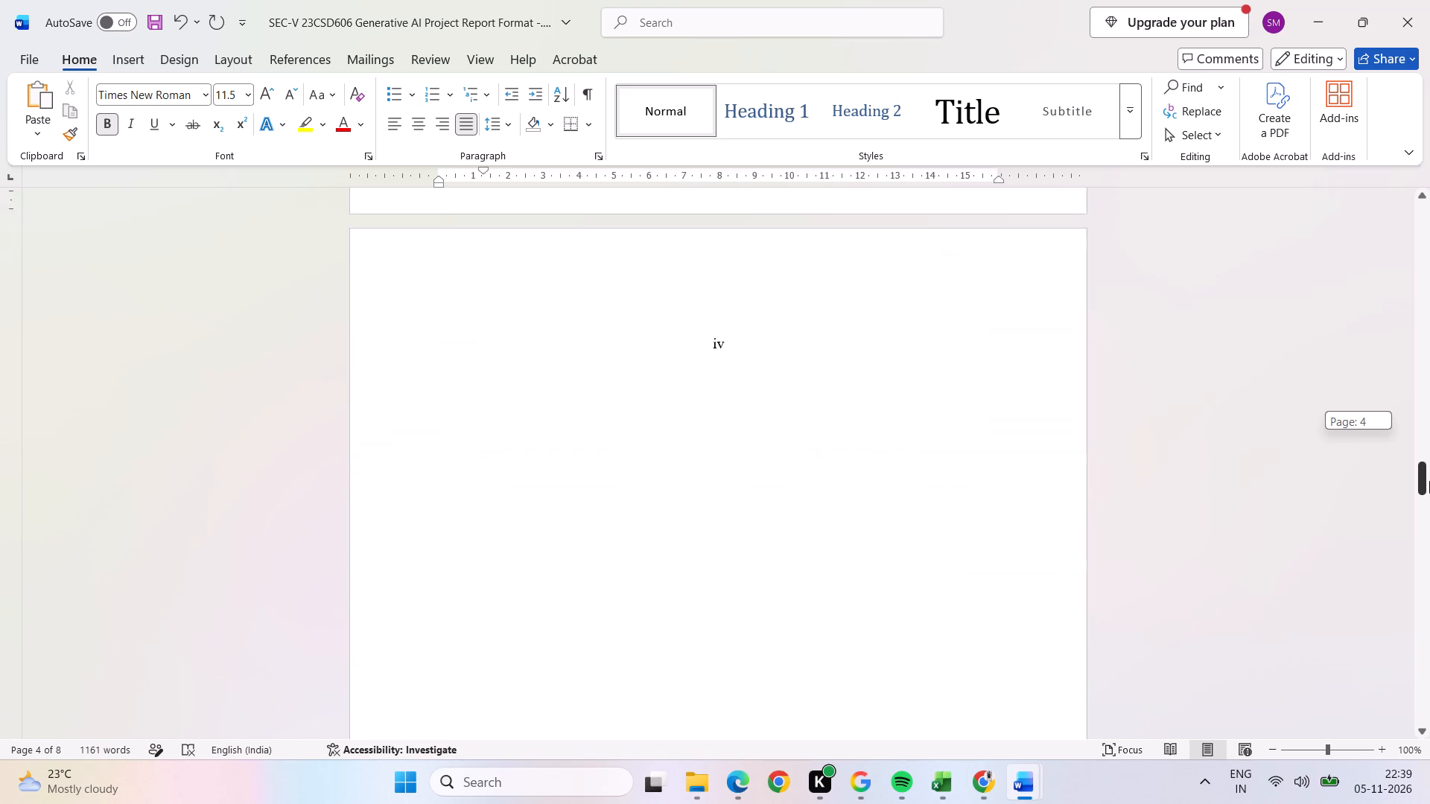
pyautogui.moveTo(1429, 481); pyautogui.dragTo(1427, 457)
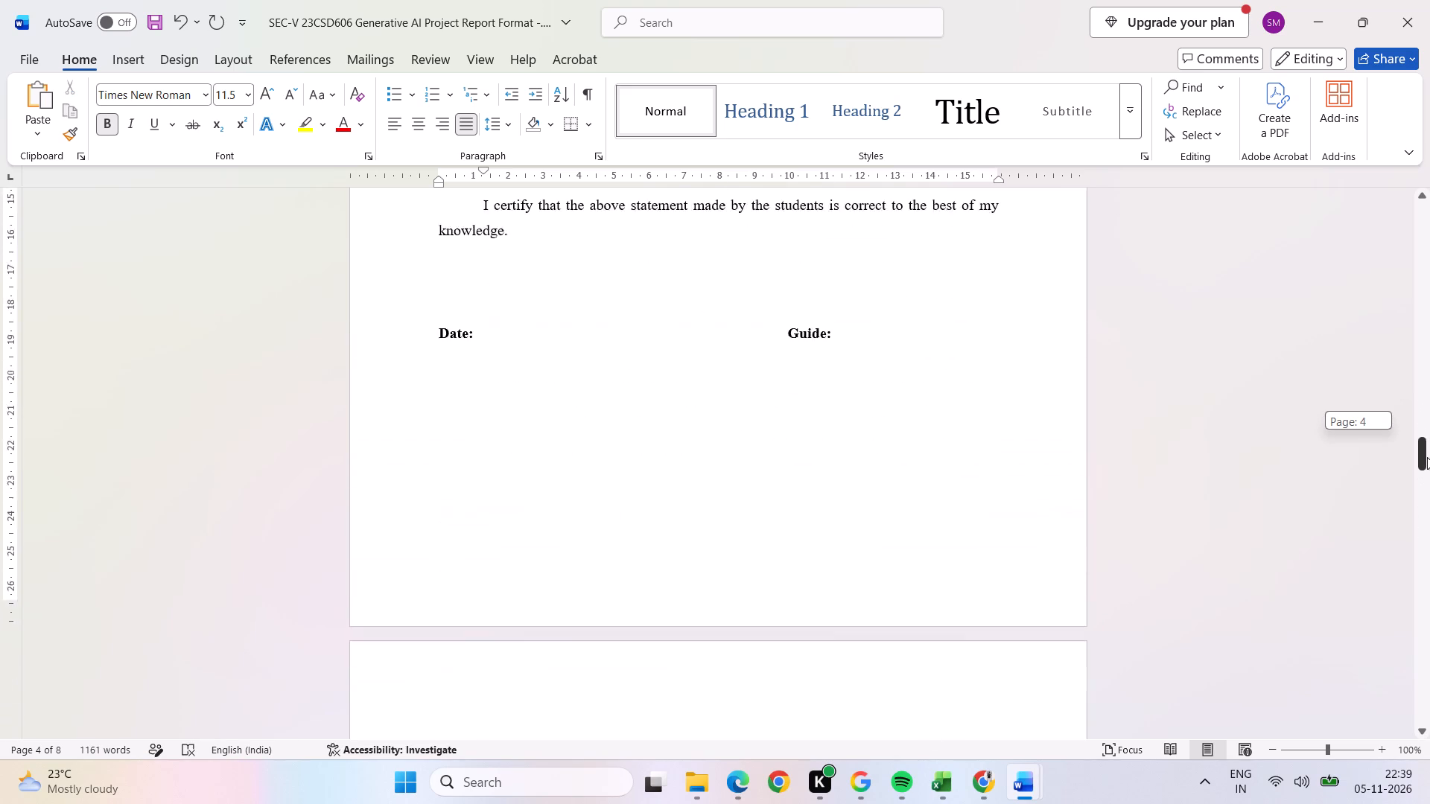
pyautogui.moveTo(1427, 457); pyautogui.dragTo(1426, 465)
pyautogui.click(685, 508)
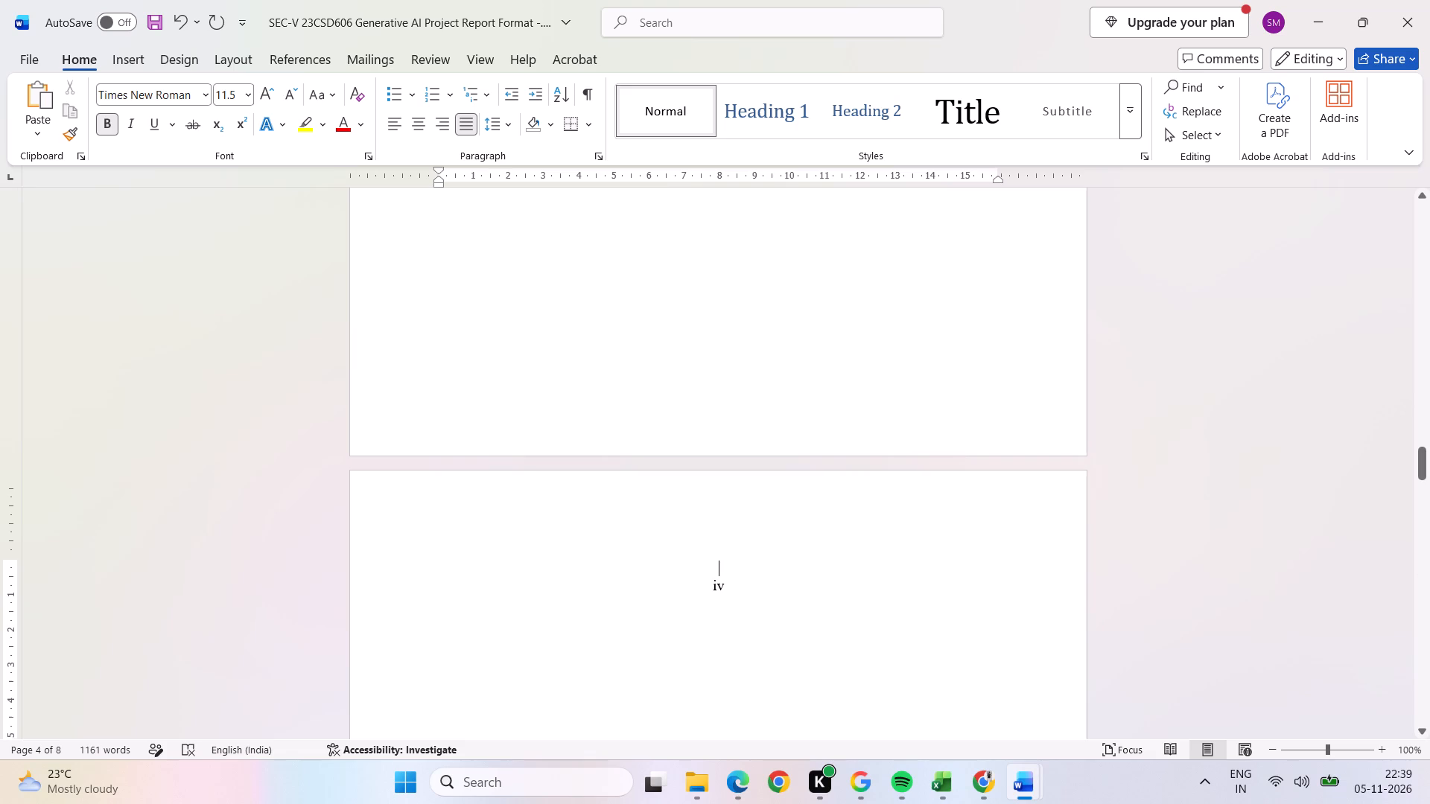
pyautogui.press('BackSpace')
pyautogui.press('BackSpace')
pyautogui.press('BackSpace')
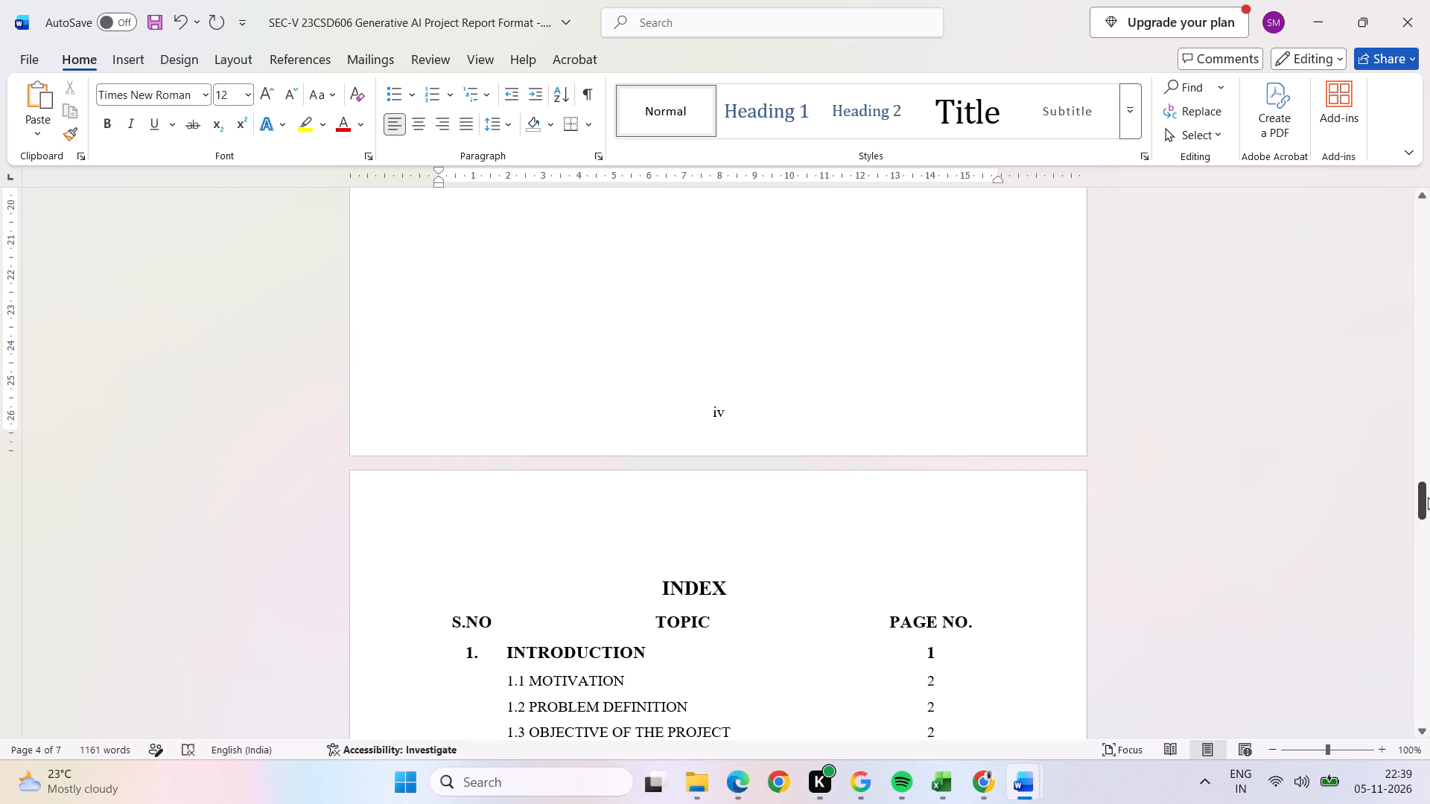
# Review the INDEX table and the "FORMAT FOR PREPARATION OF PROJECT REPORT" instructions at the end of the document.
pyautogui.moveTo(1422, 499); pyautogui.dragTo(1429, 623)
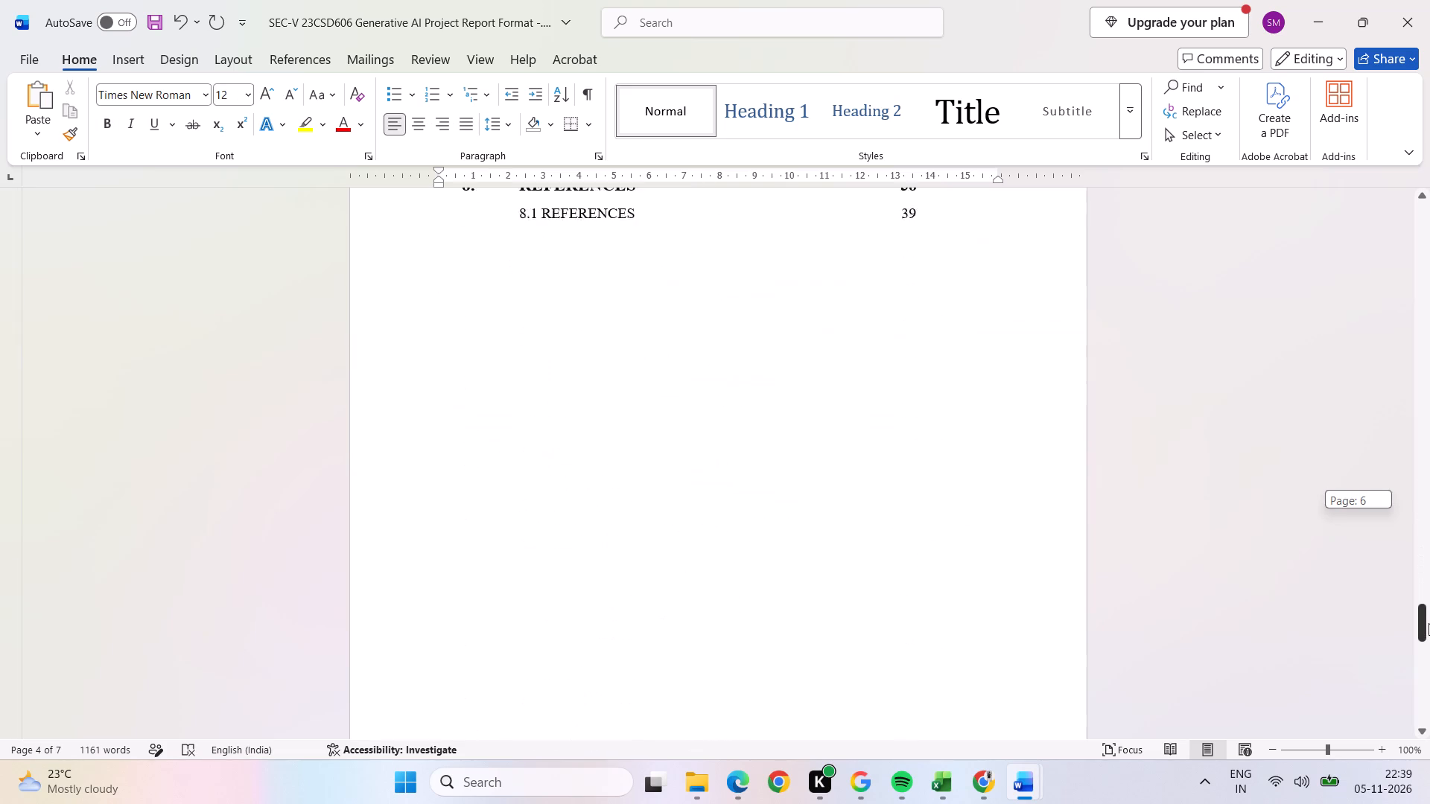
pyautogui.moveTo(1429, 623); pyautogui.dragTo(1429, 658)
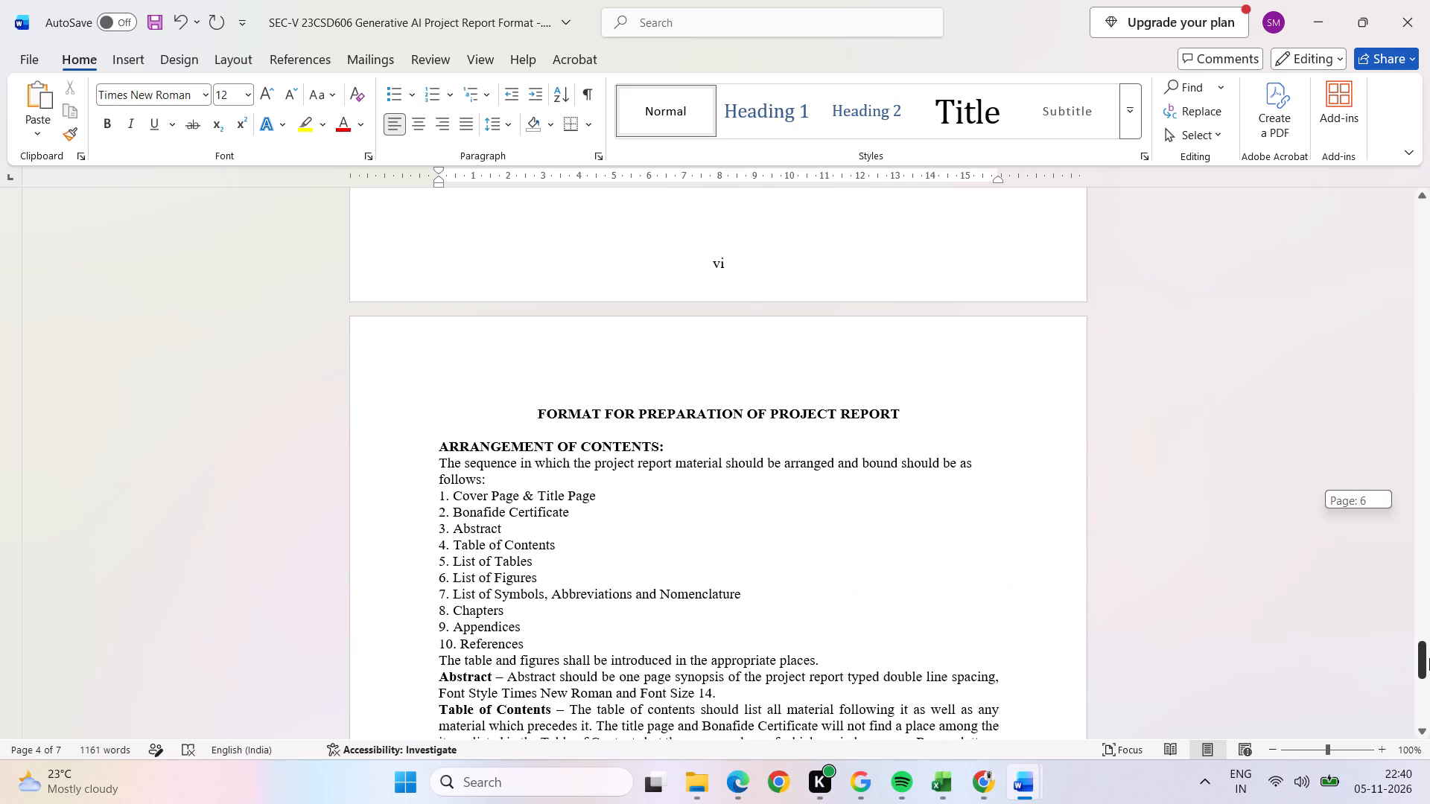
pyautogui.moveTo(1429, 658); pyautogui.dragTo(1429, 706)
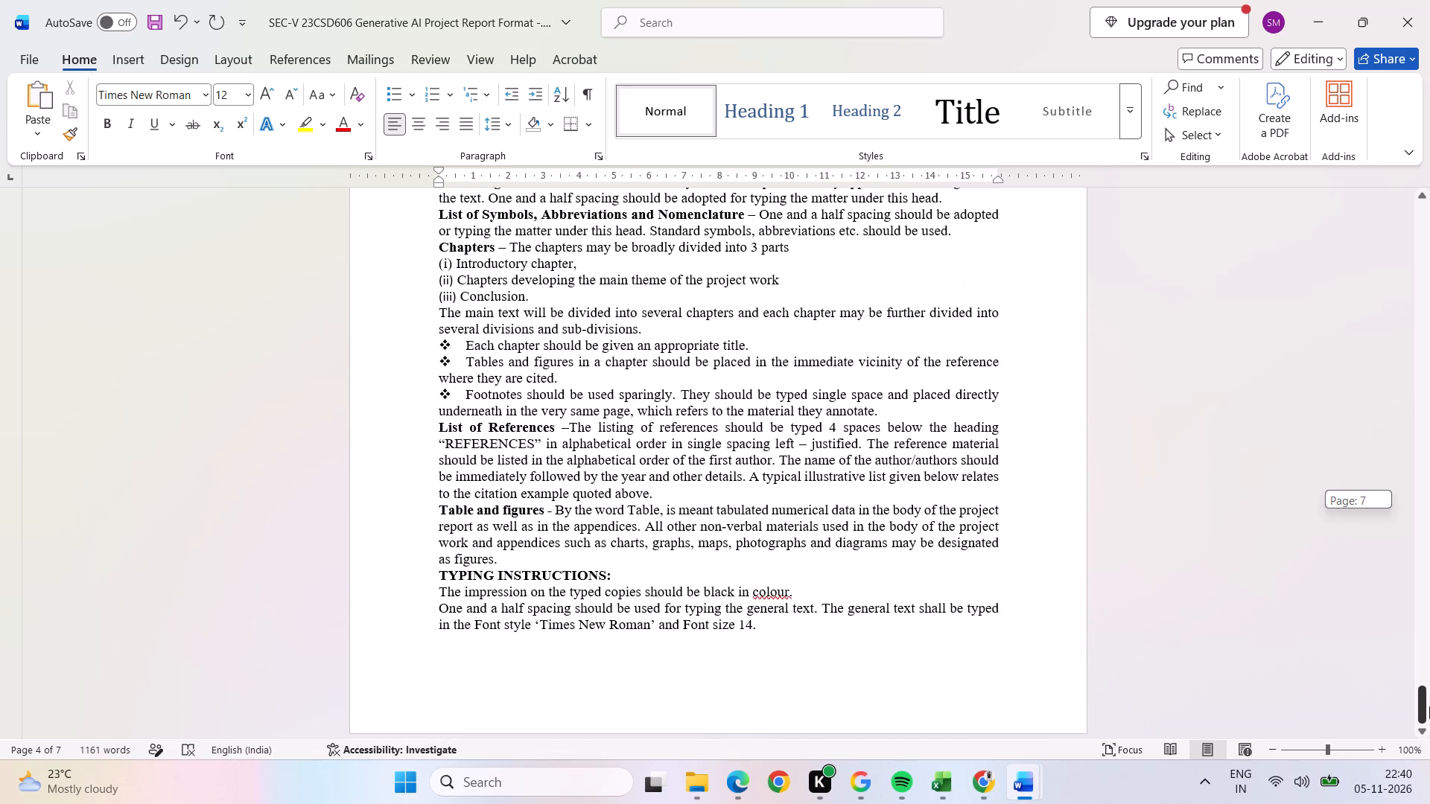
pyautogui.moveTo(1429, 706); pyautogui.dragTo(1429, 706)
pyautogui.moveTo(1429, 706); pyautogui.dragTo(1429, 704)
pyautogui.moveTo(1429, 704); pyautogui.dragTo(1429, 706)
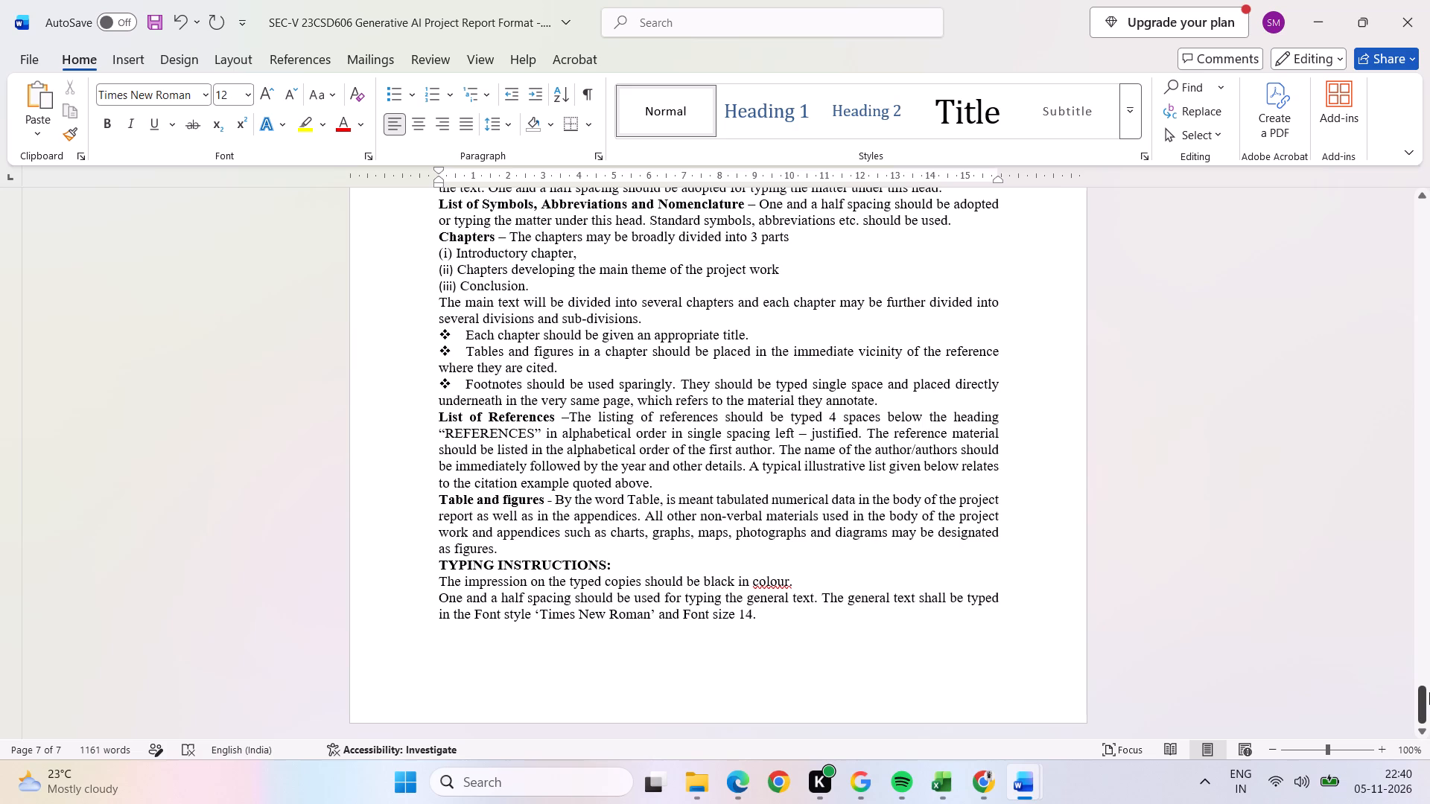
pyautogui.click(626, 584)
pyautogui.scroll(2, 880, 568)
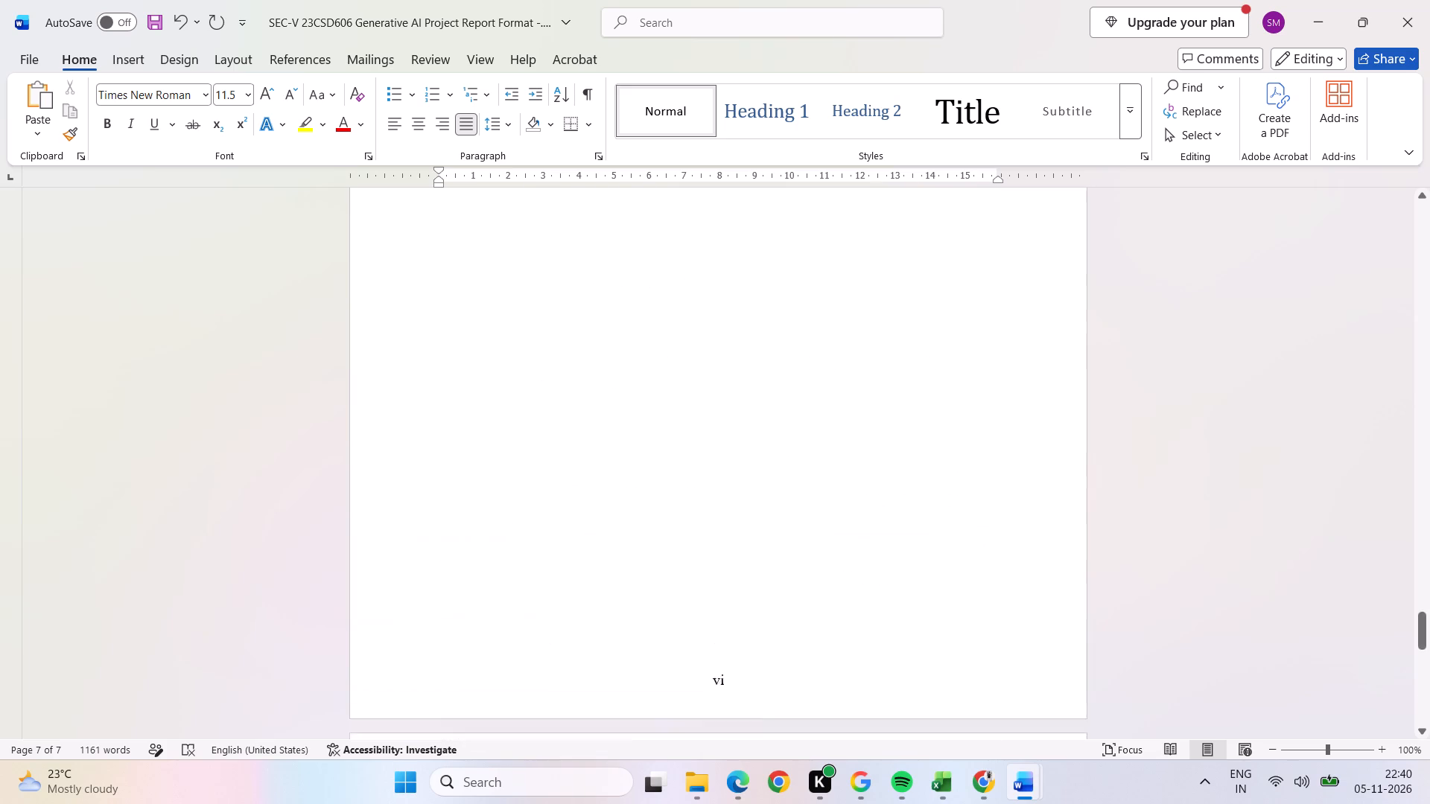
pyautogui.scroll(2, 872, 574)
pyautogui.click(660, 456)
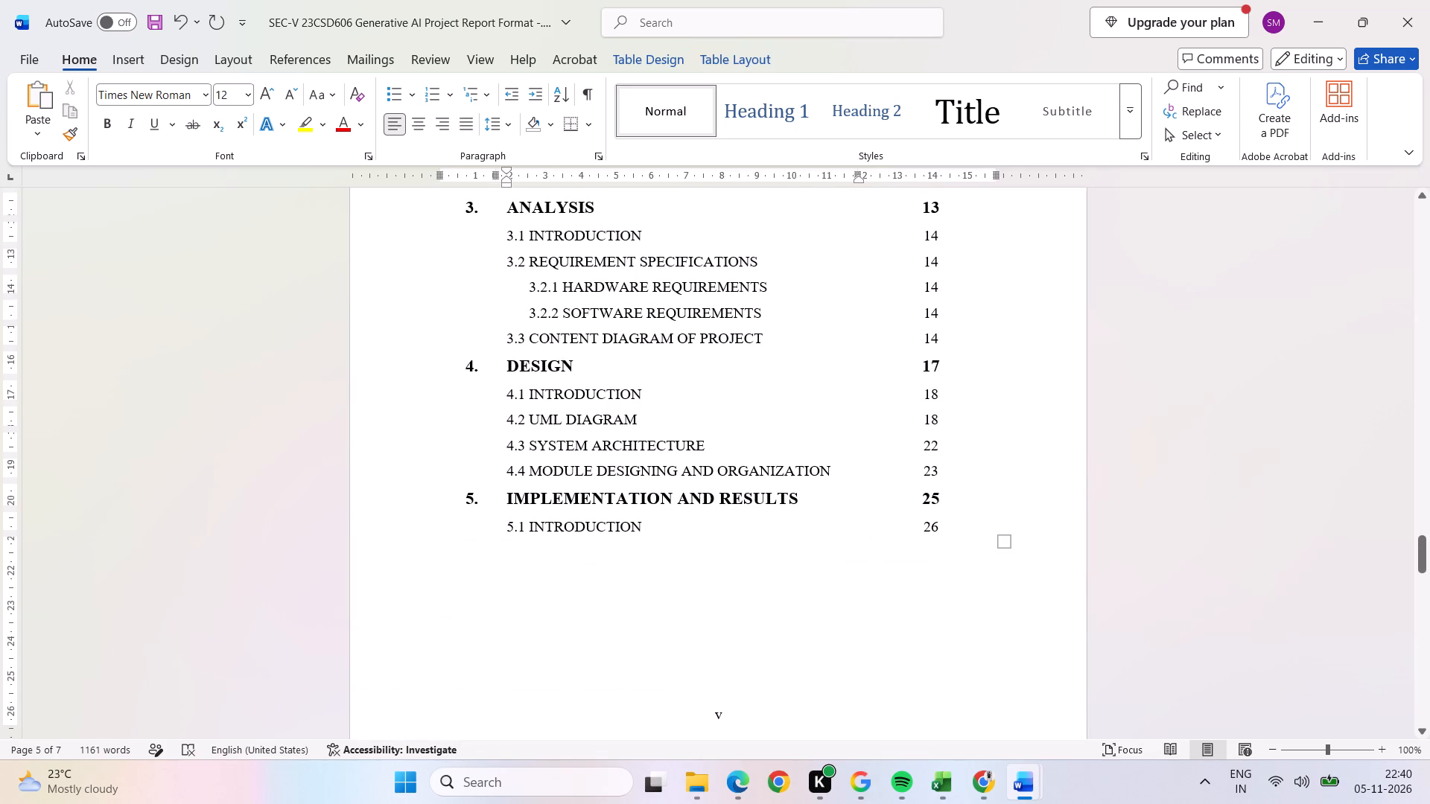
pyautogui.scroll(1, 830, 581)
pyautogui.click(658, 549)
pyautogui.scroll(1, 827, 636)
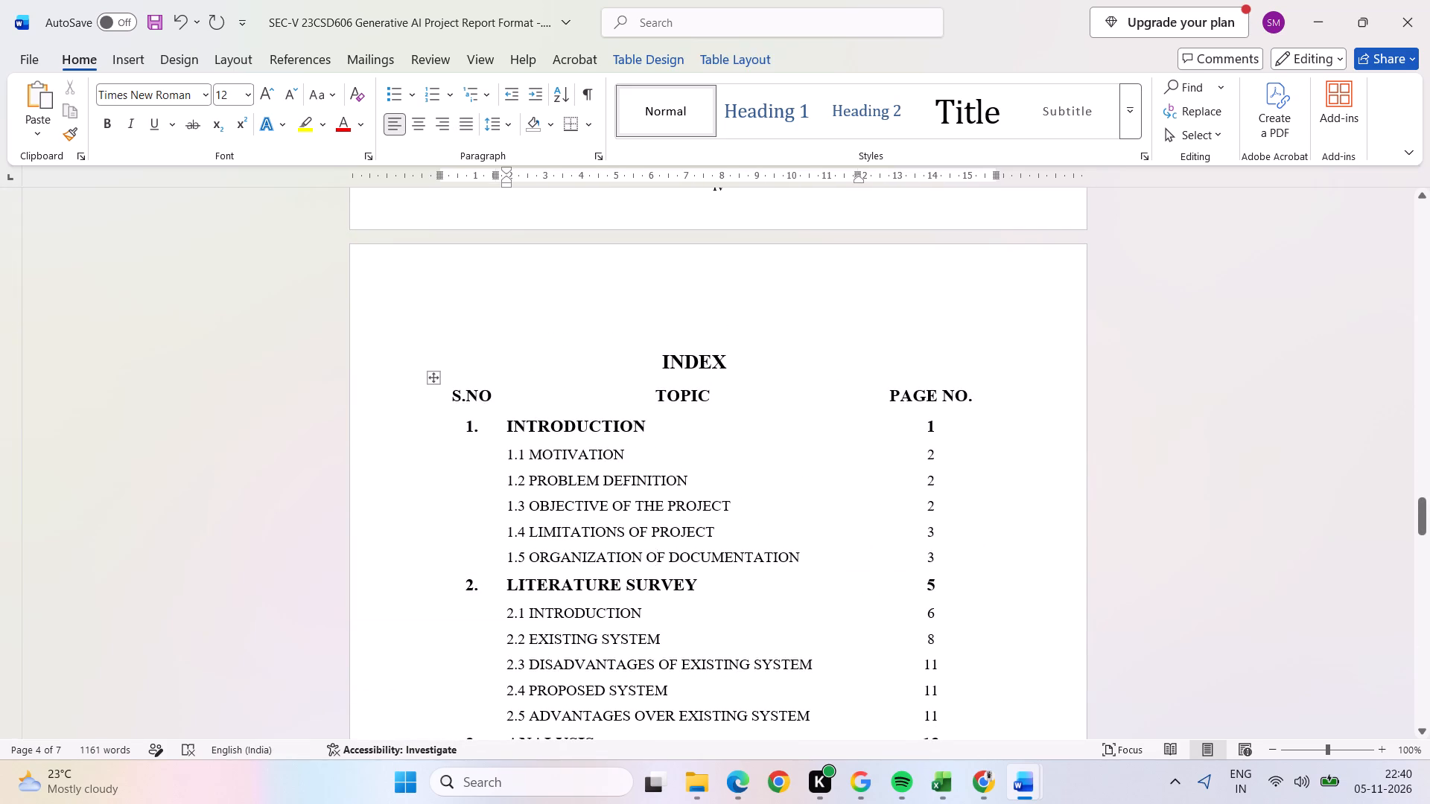
pyautogui.click(581, 351)
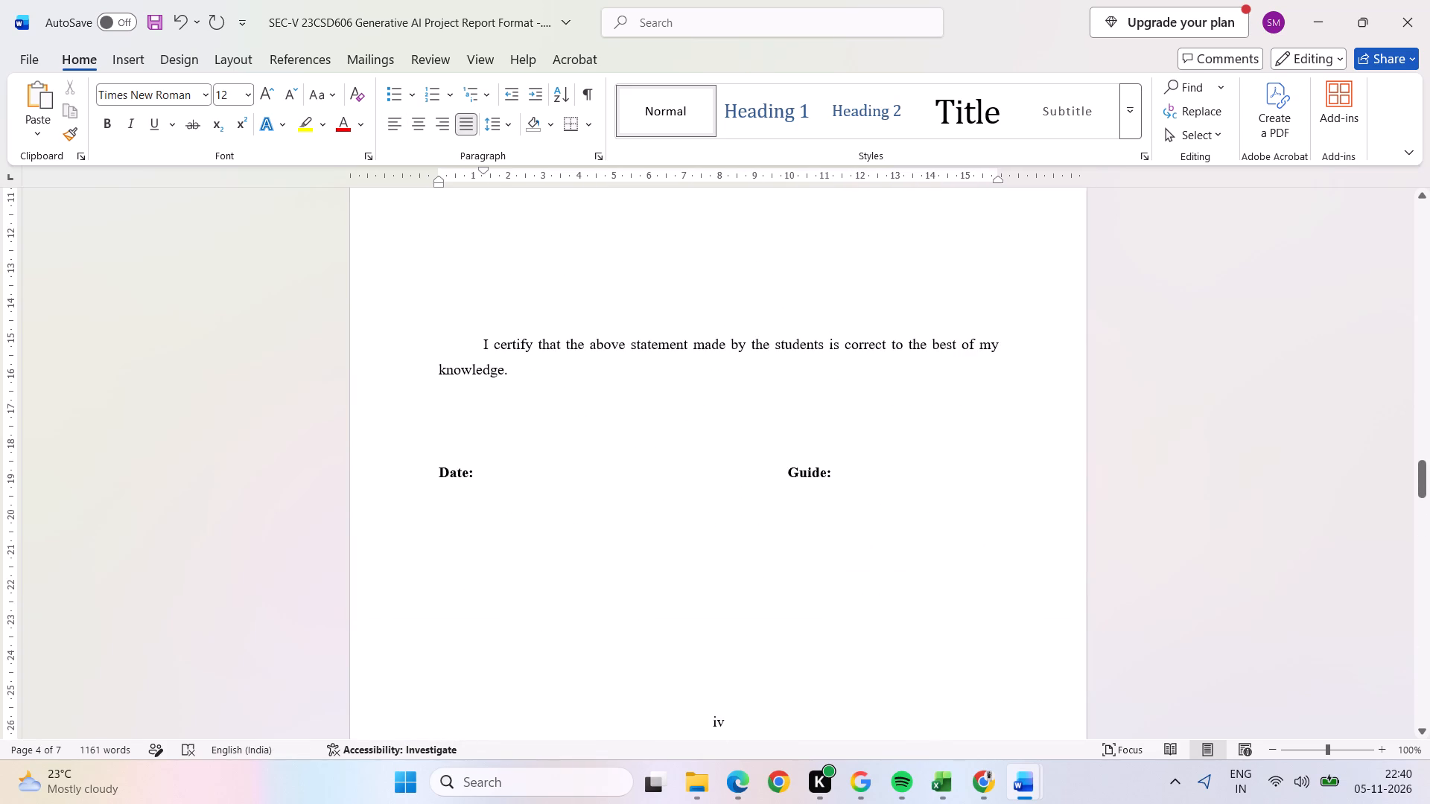
pyautogui.scroll(-6, 722, 536)
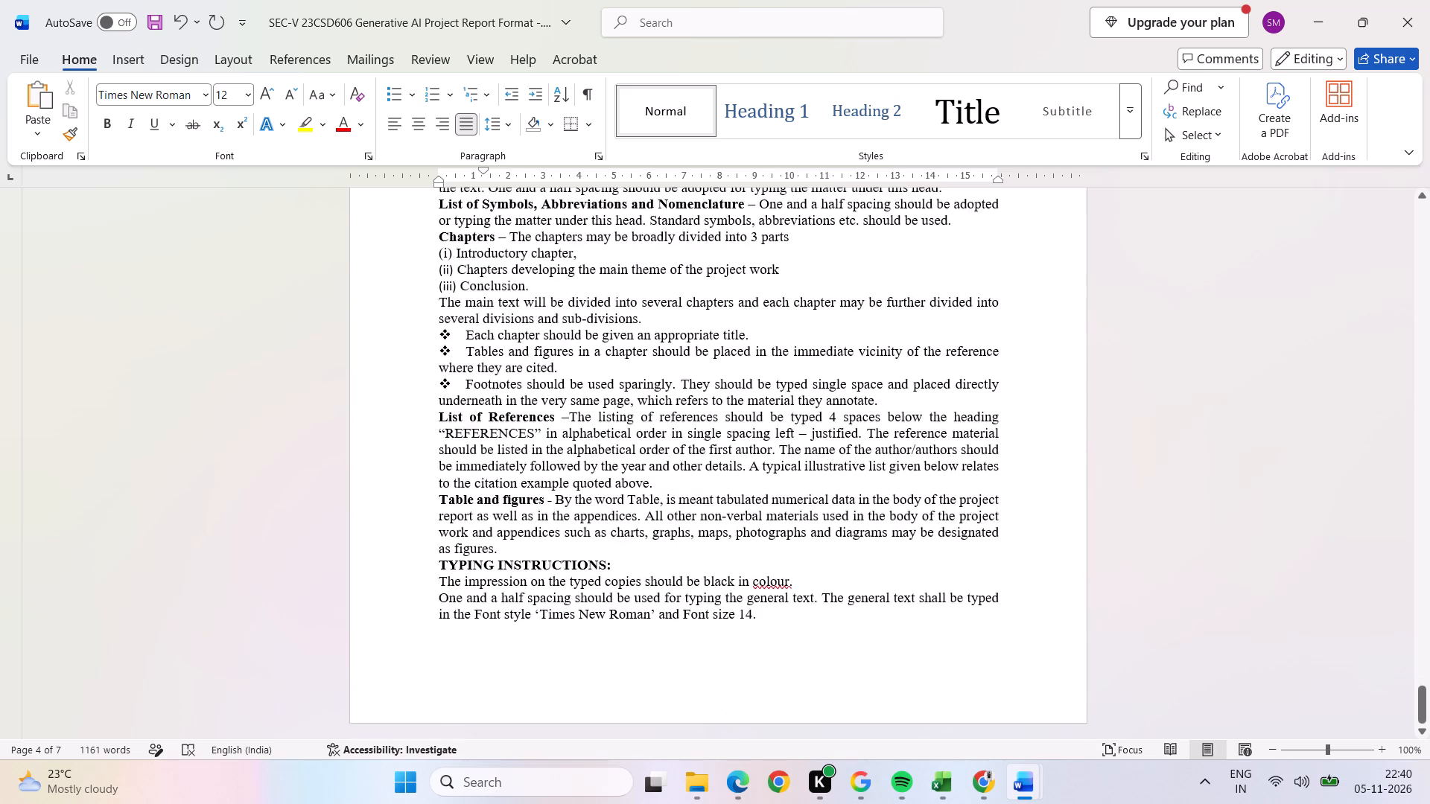
# Copy the report format instructions on the last page, from the "FORMAT FOR PREPARATION OF PROJECT REPORT" heading through the typing instructions.
pyautogui.scroll(1, 738, 605)
pyautogui.moveTo(505, 304); pyautogui.dragTo(506, 304)
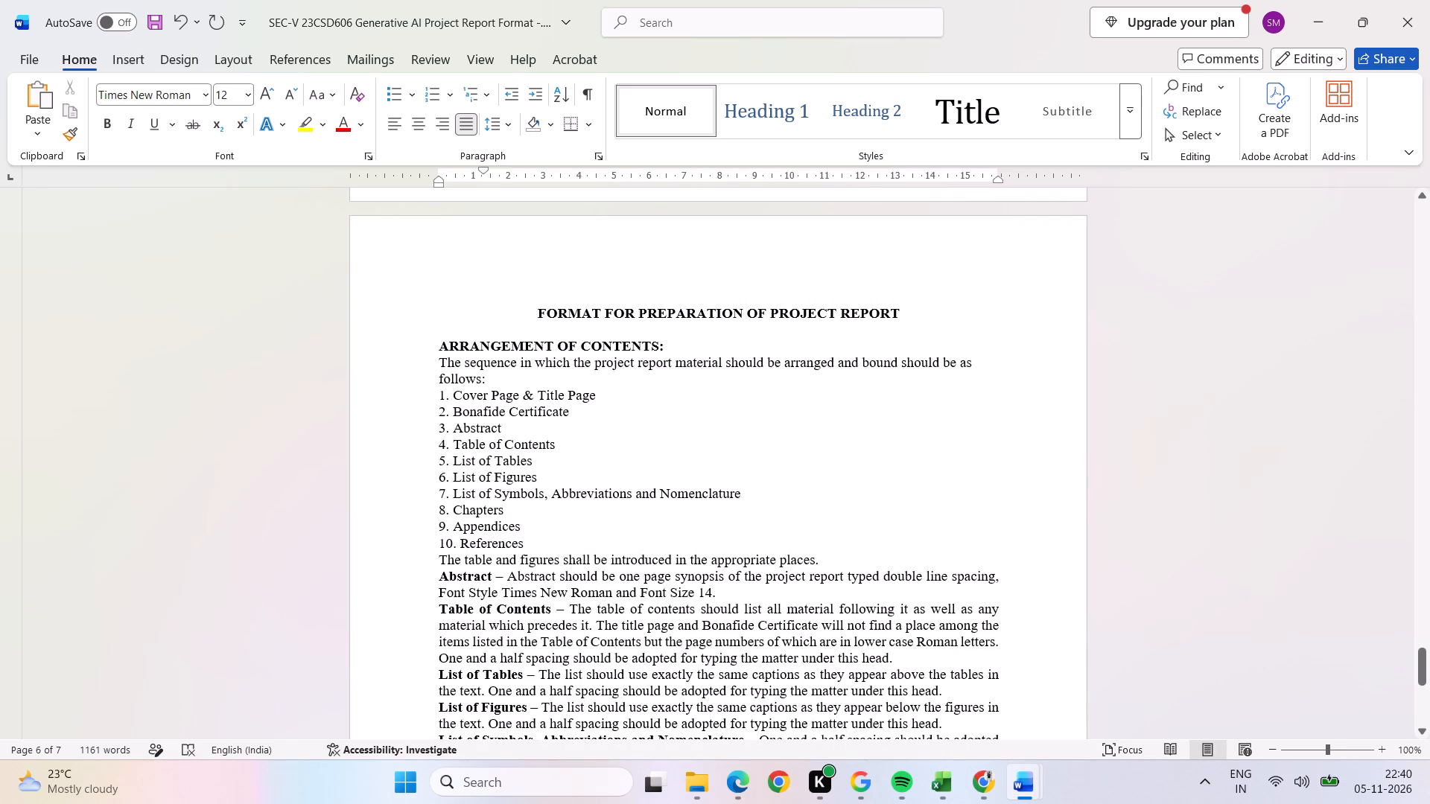
pyautogui.moveTo(506, 304); pyautogui.dragTo(810, 636)
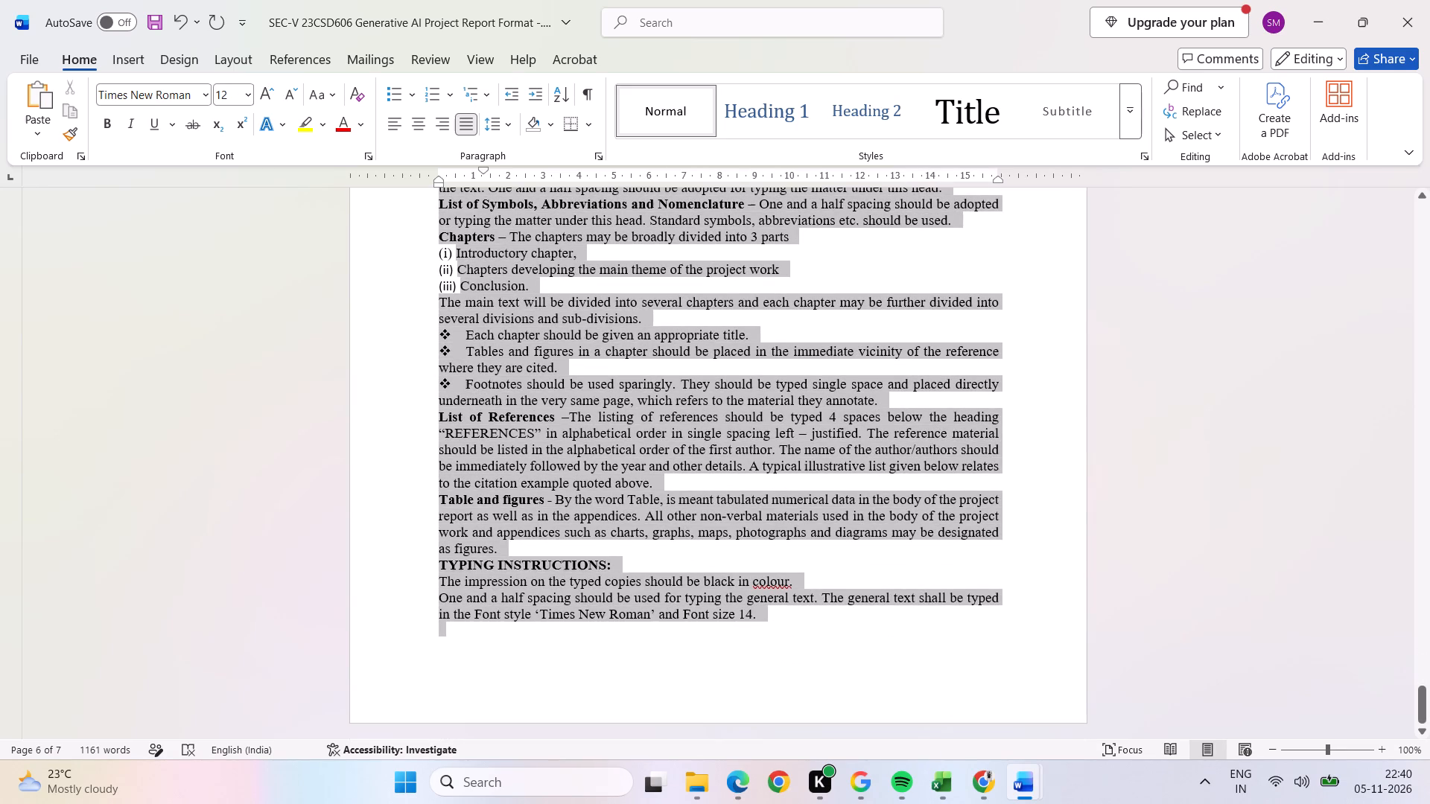
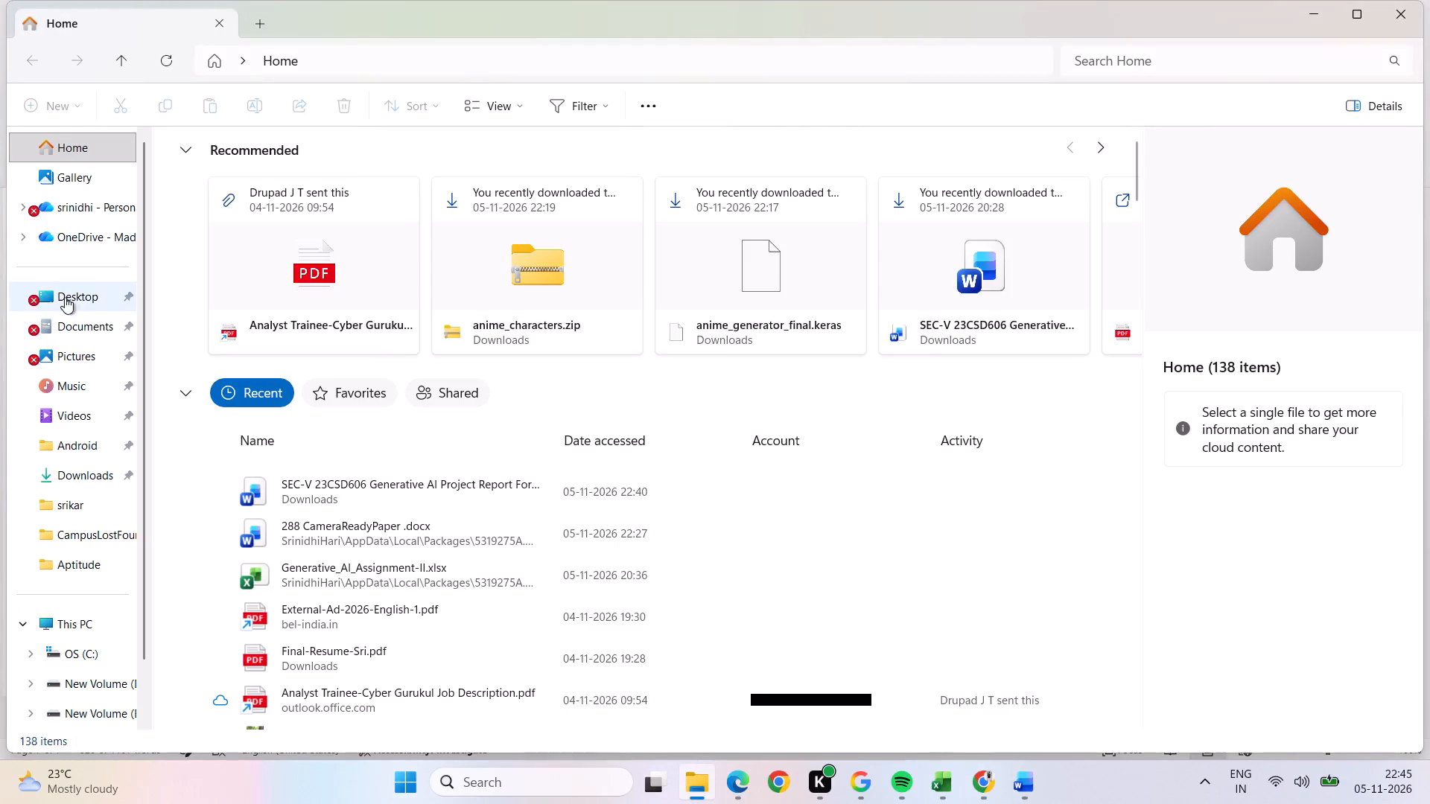
pyautogui.click(78, 477)
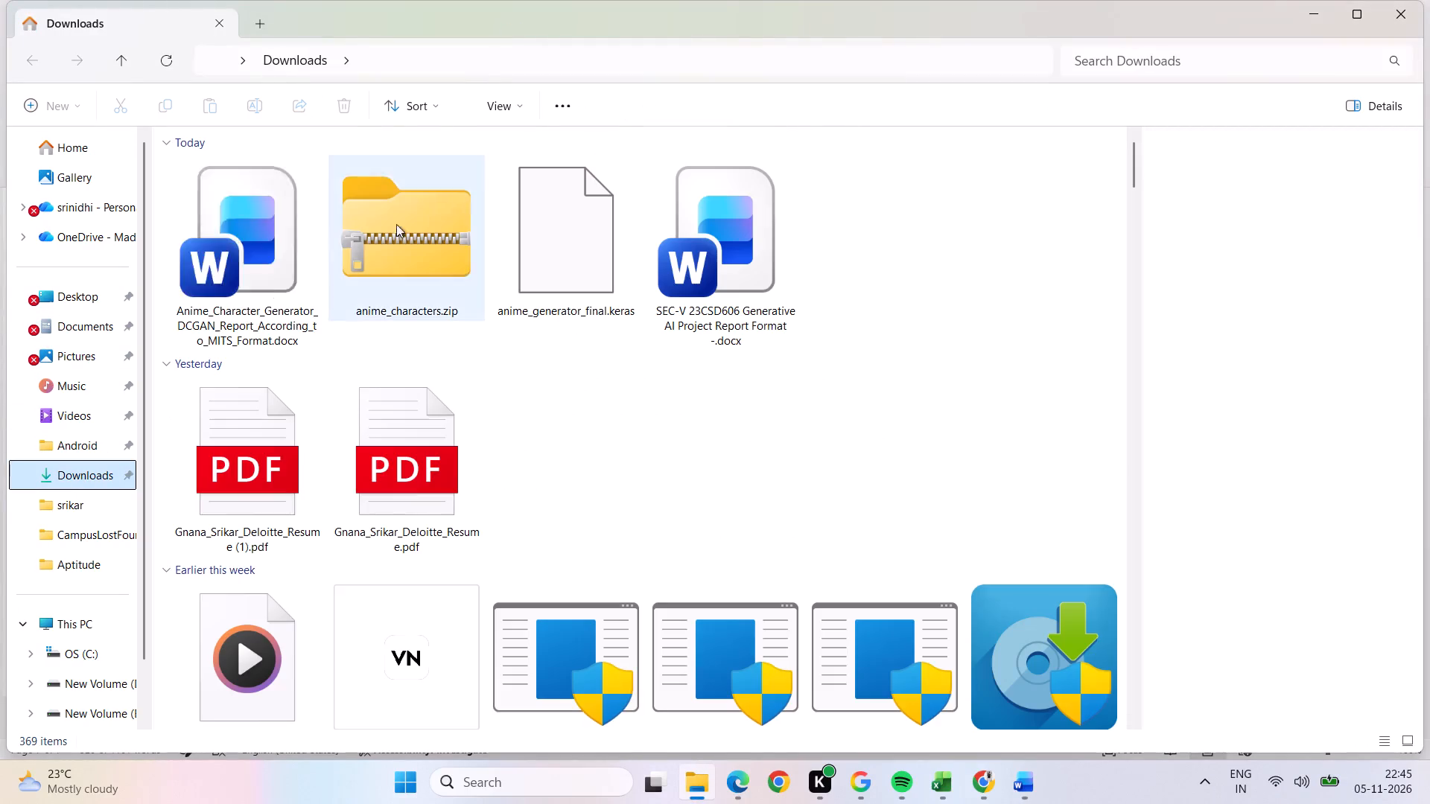
pyautogui.doubleClick(250, 244)
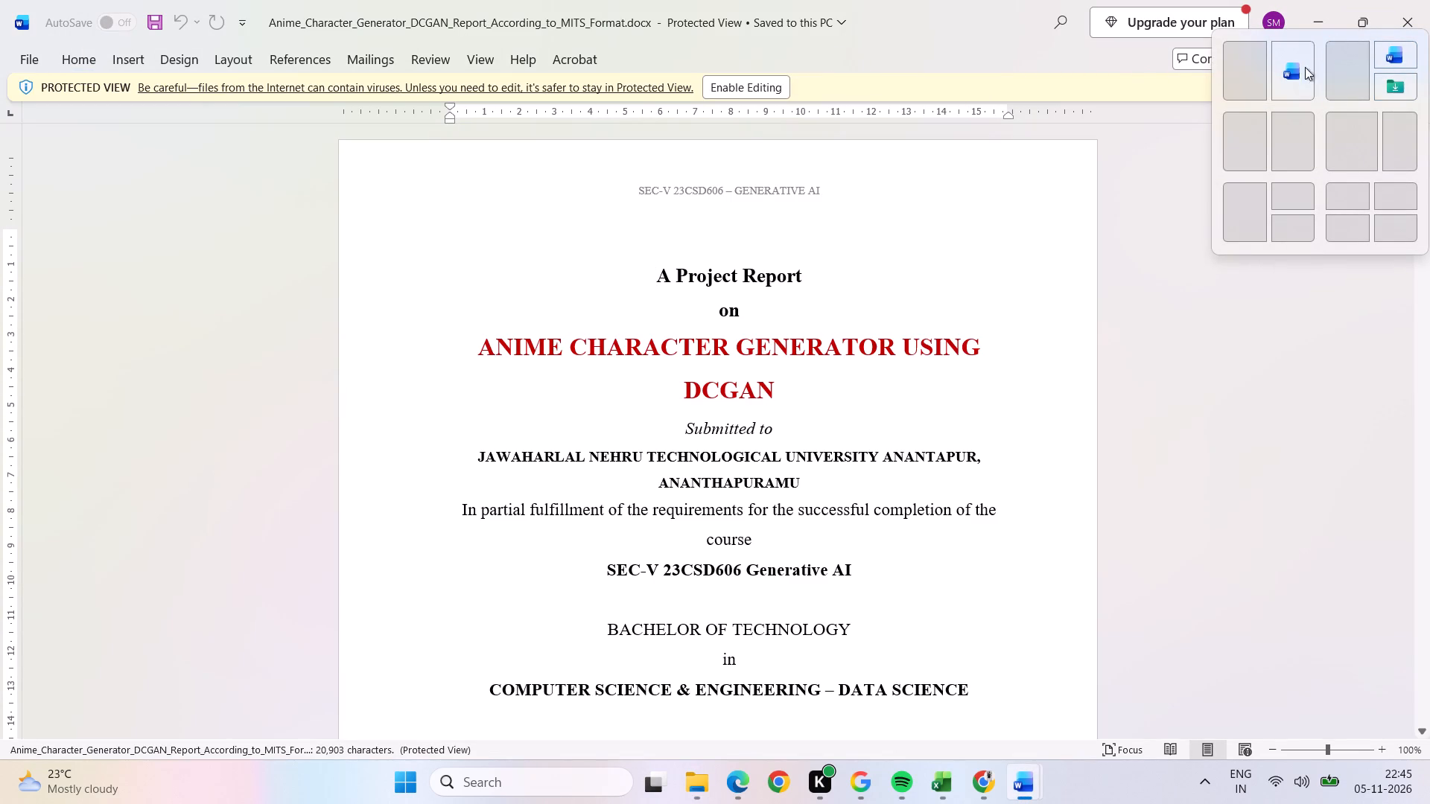
# Arrange the downloaded report side by side with the SEC-V report format document, with editing enabled in the downloaded report.
pyautogui.click(1255, 83)
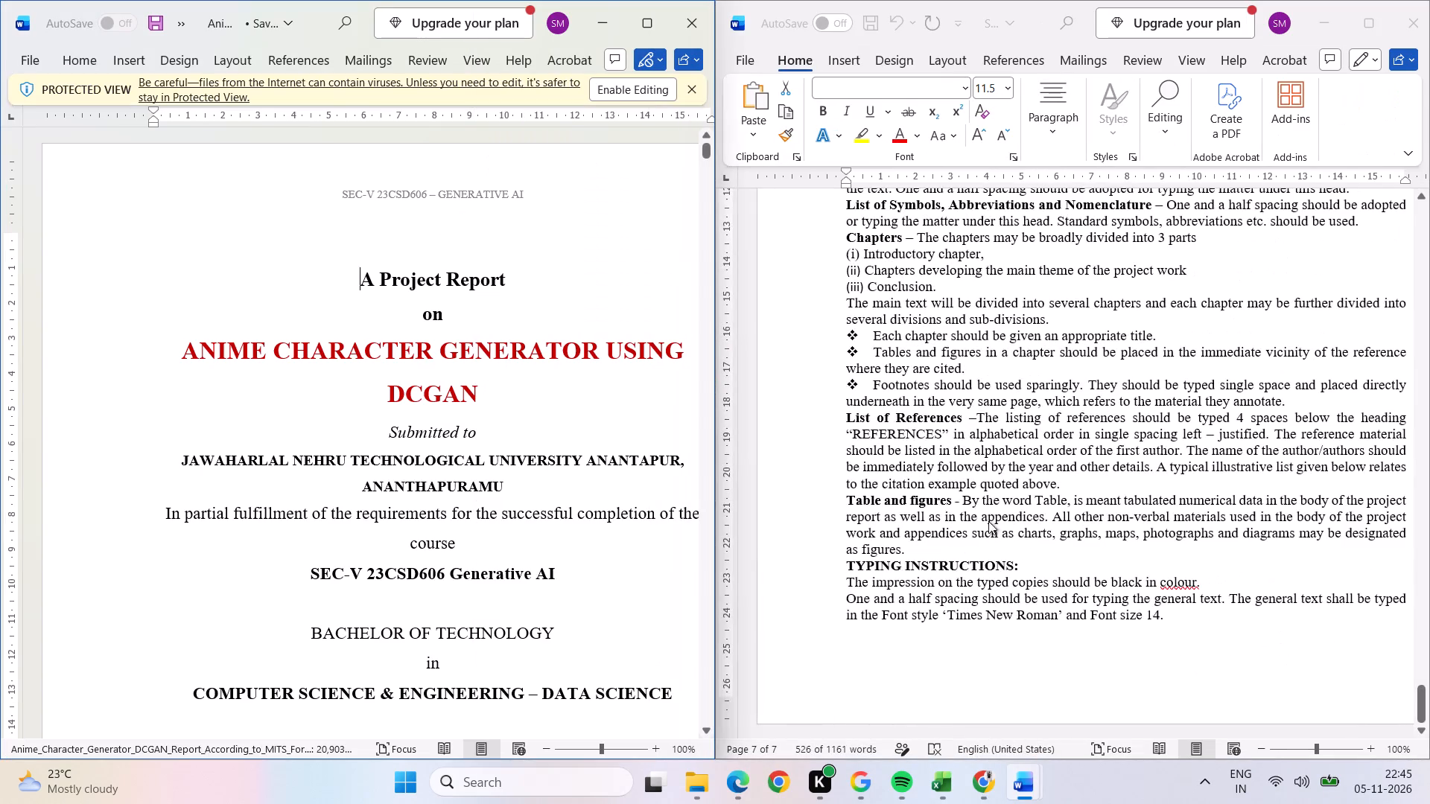
pyautogui.scroll(20, 992, 517)
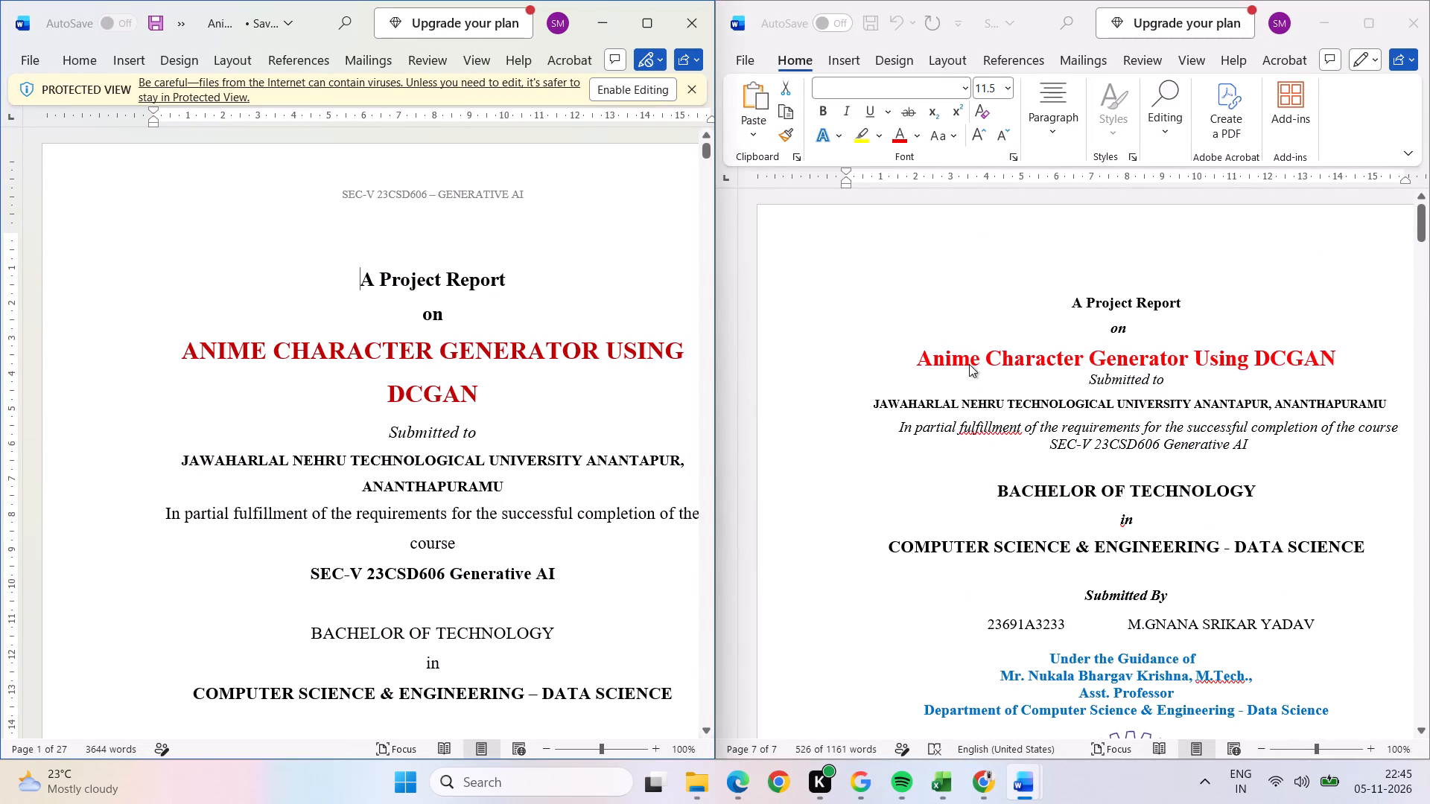
pyautogui.click(967, 358)
pyautogui.click(967, 358)
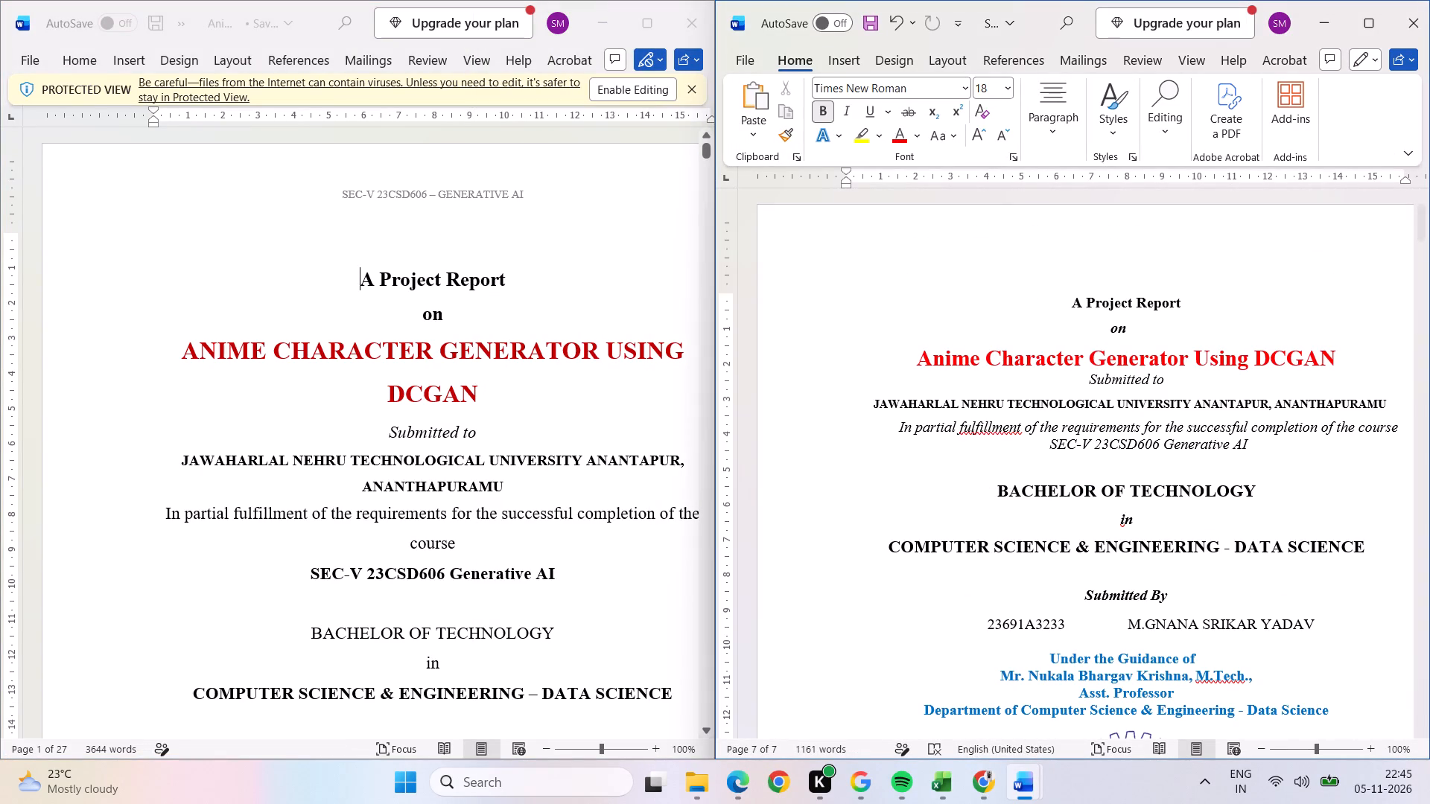
pyautogui.click(393, 355)
pyautogui.click(395, 355)
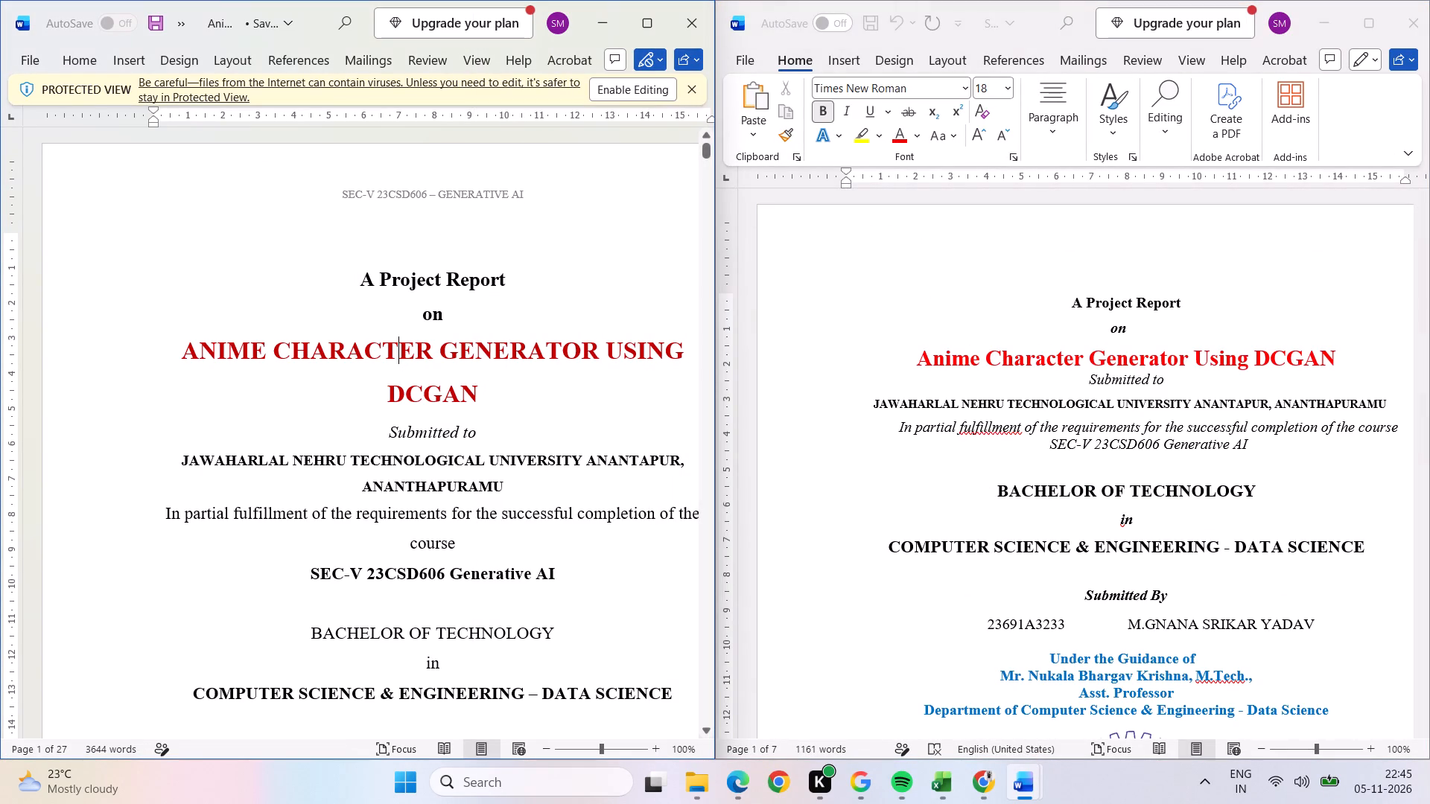
pyautogui.click(623, 93)
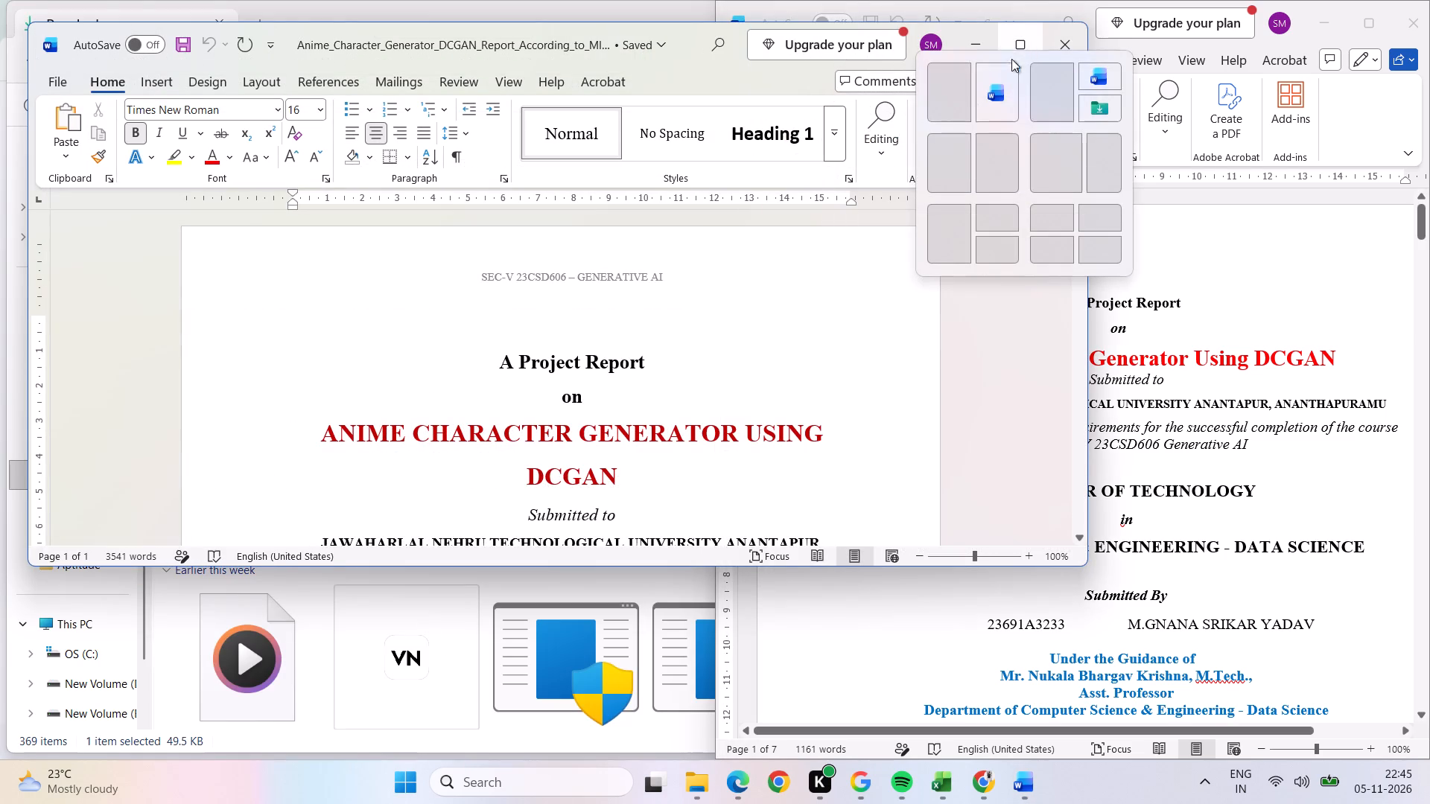
pyautogui.click(951, 84)
# Review the downloaded report from the cover page through the contents table and chapters to the closing checklist.
pyautogui.click(506, 411)
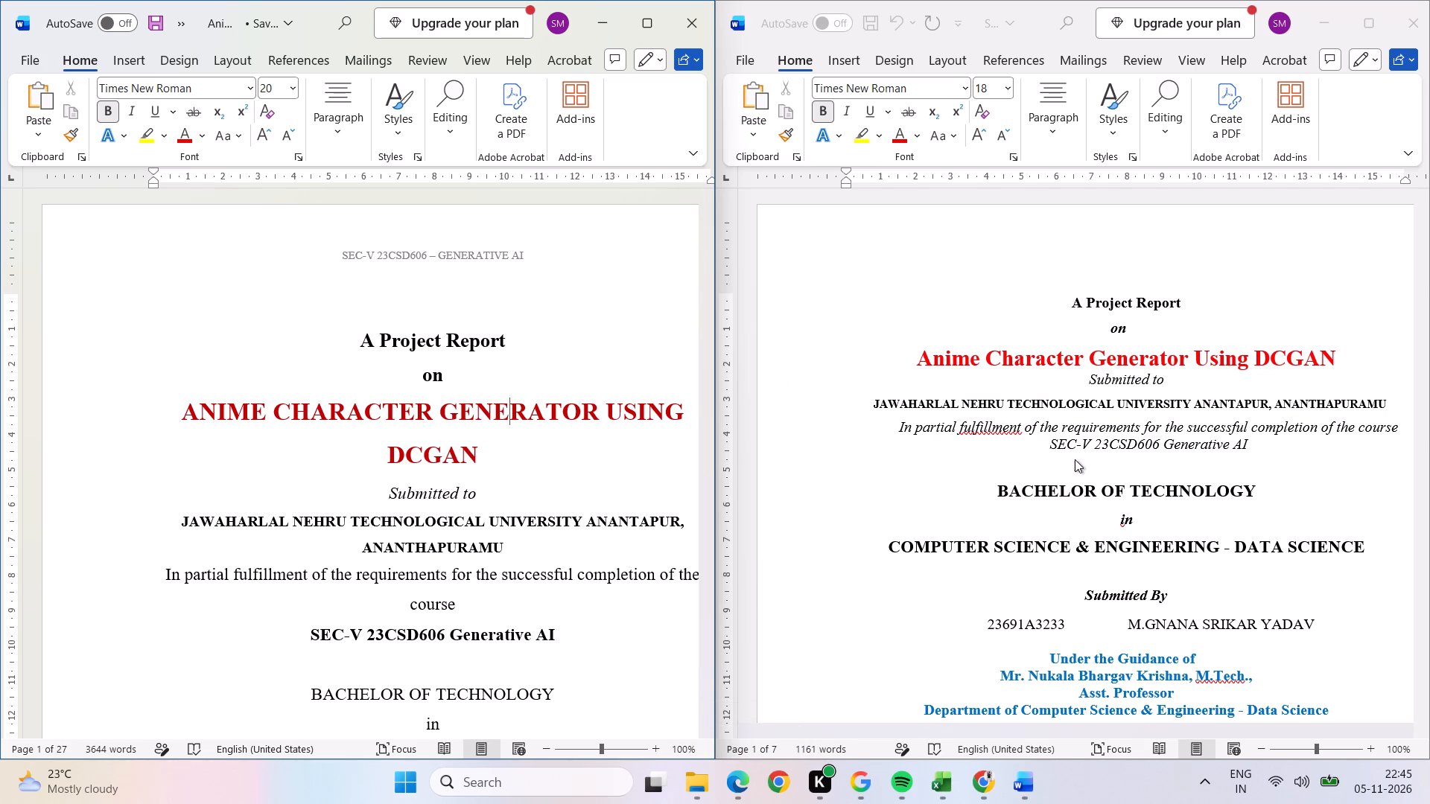
pyautogui.click(515, 523)
pyautogui.click(501, 420)
pyautogui.scroll(-3, 530, 535)
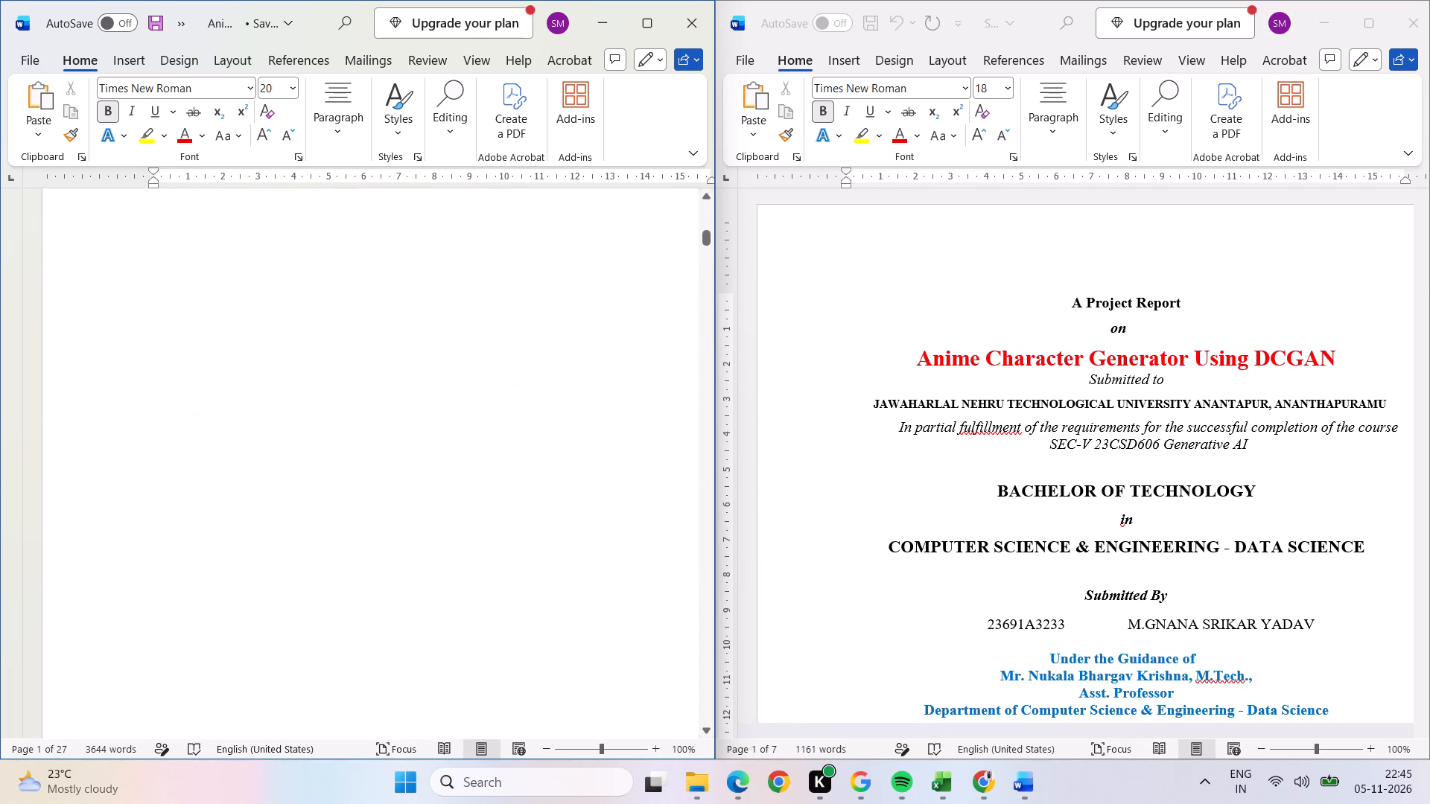
pyautogui.scroll(-5, 530, 532)
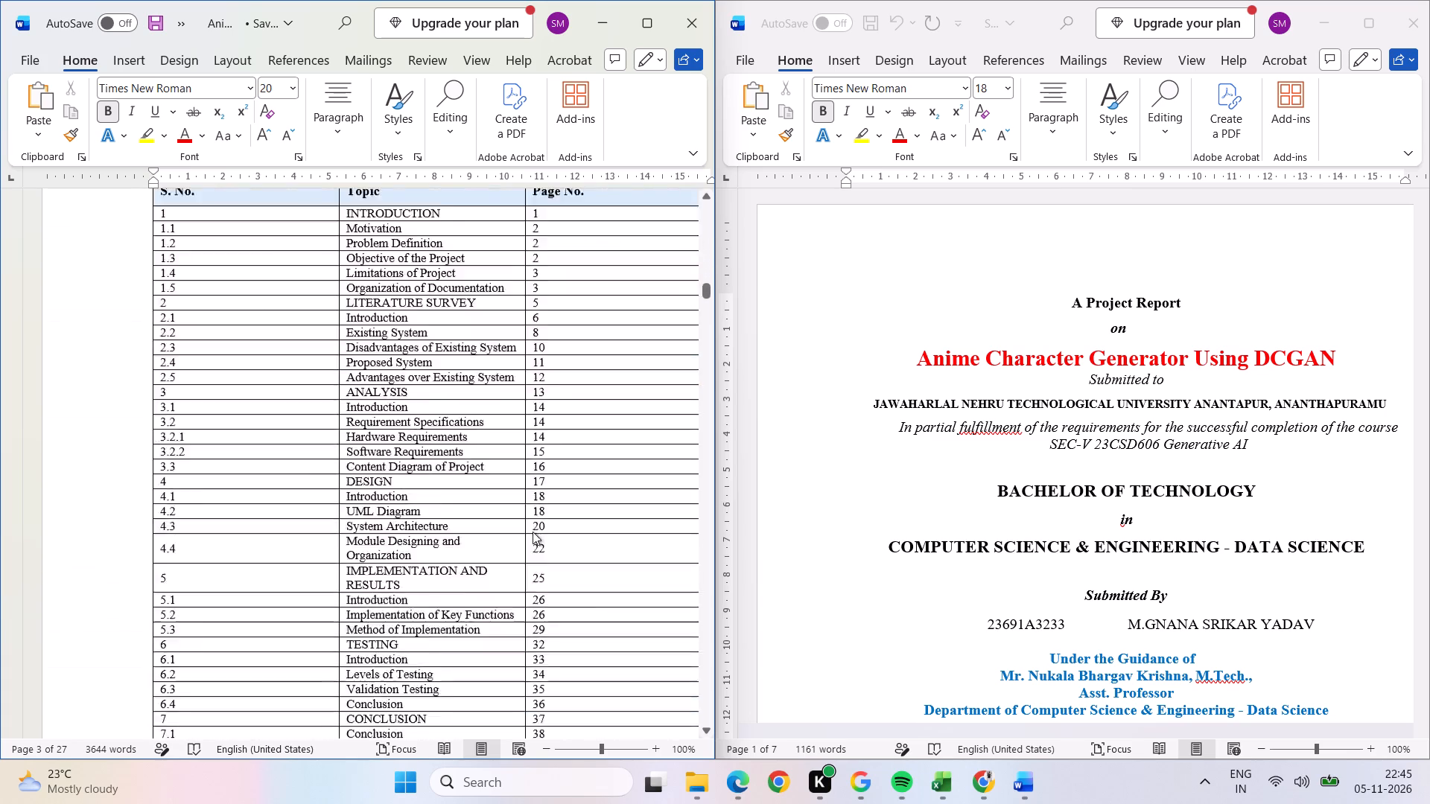
pyautogui.scroll(-8, 533, 532)
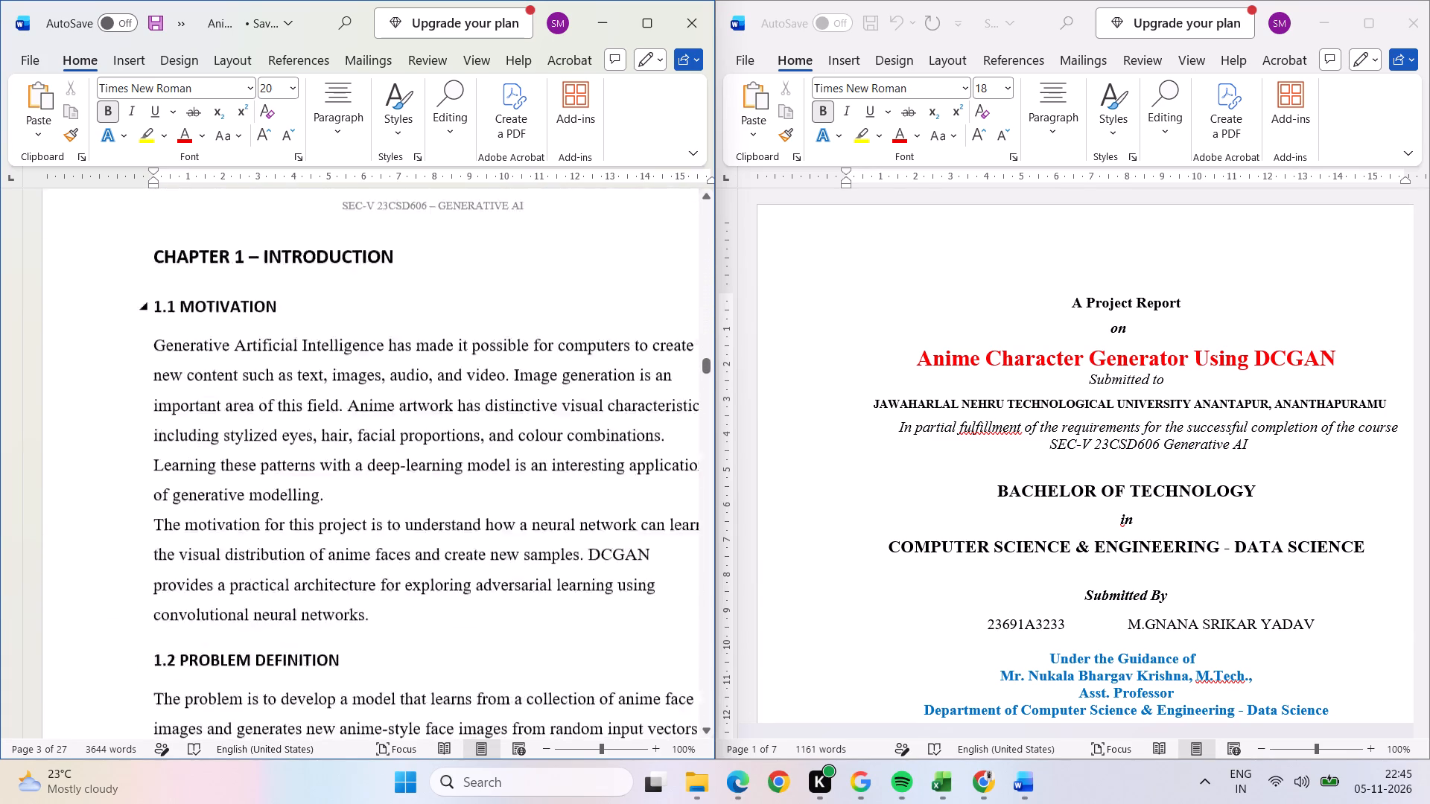
pyautogui.scroll(-10, 533, 532)
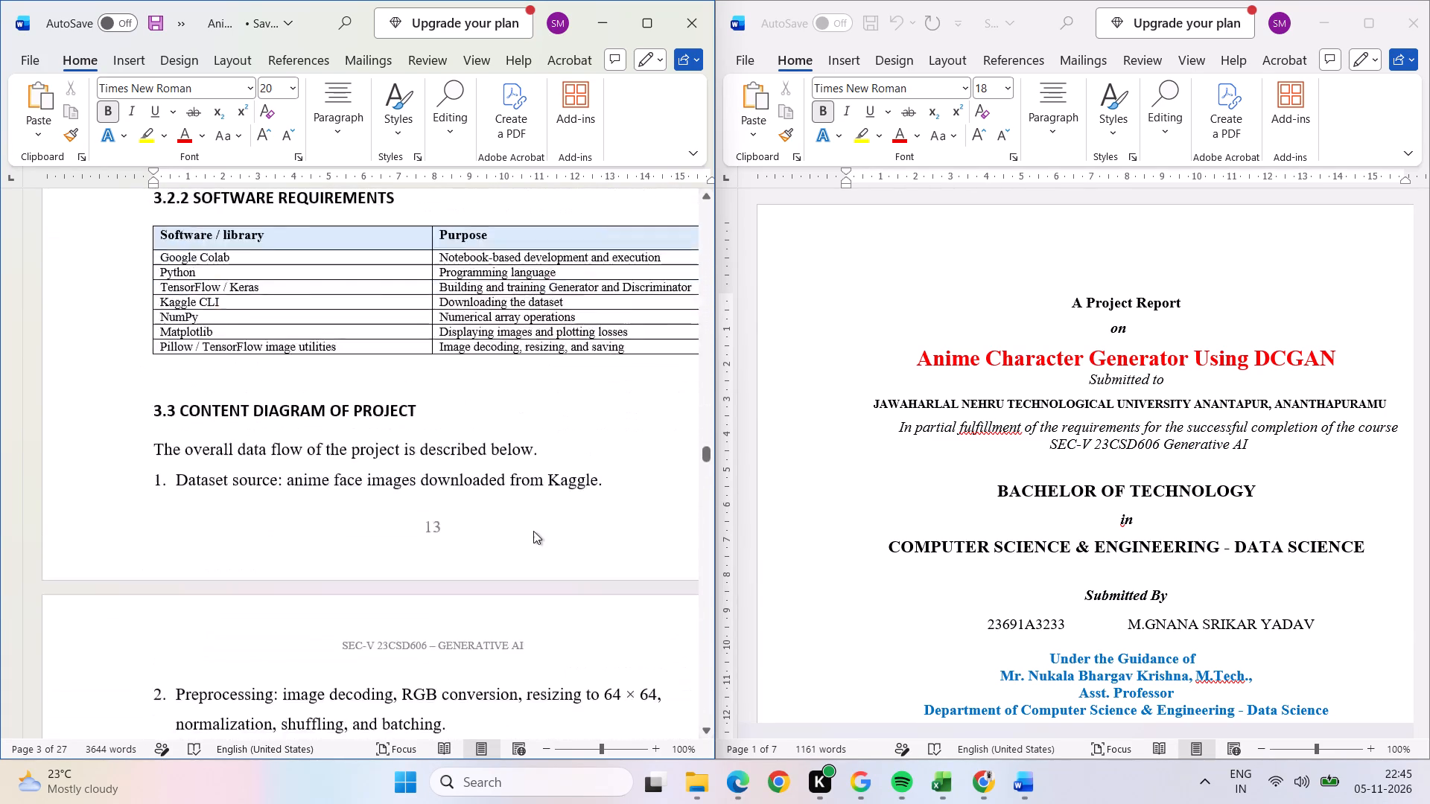
pyautogui.scroll(-9, 534, 531)
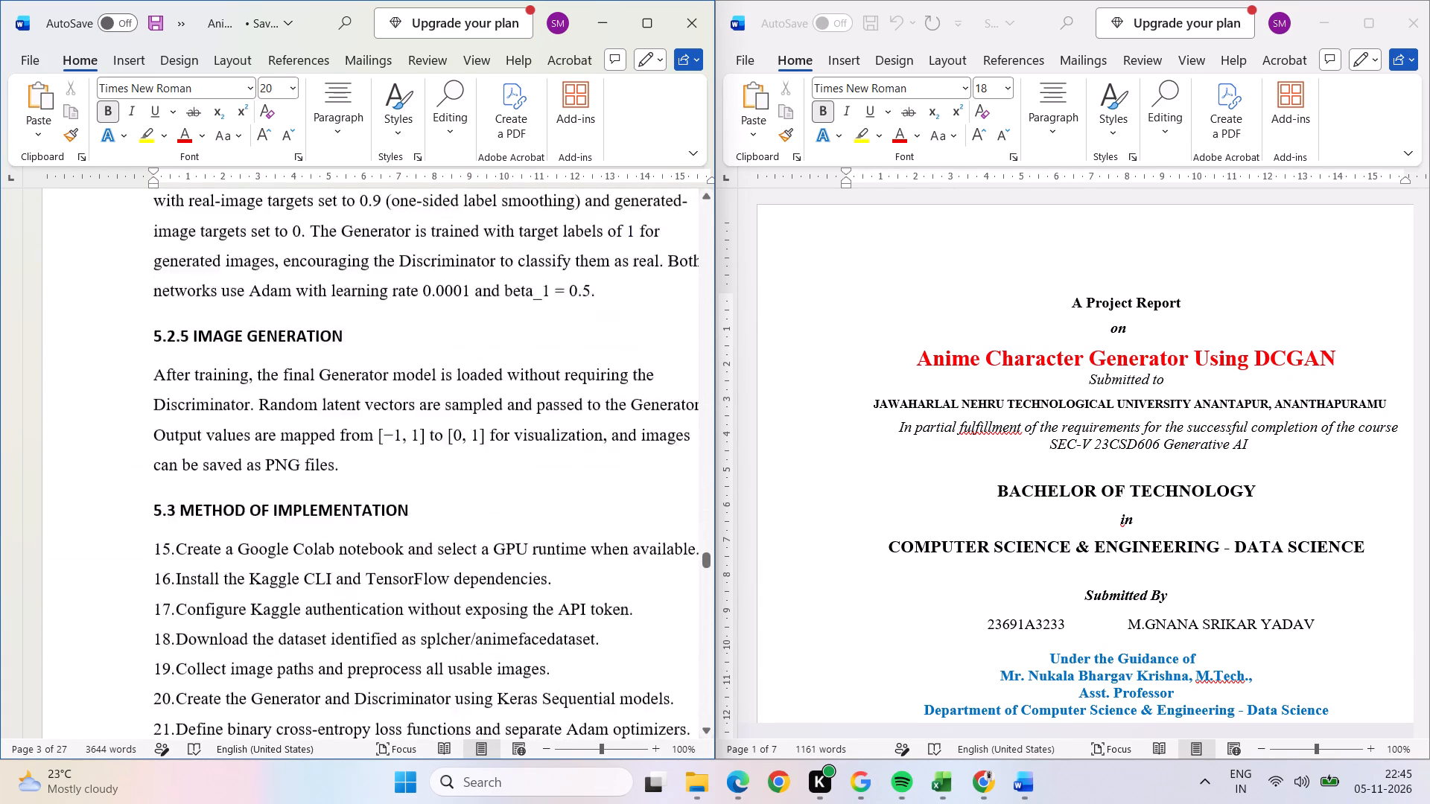
pyautogui.scroll(-13, 534, 531)
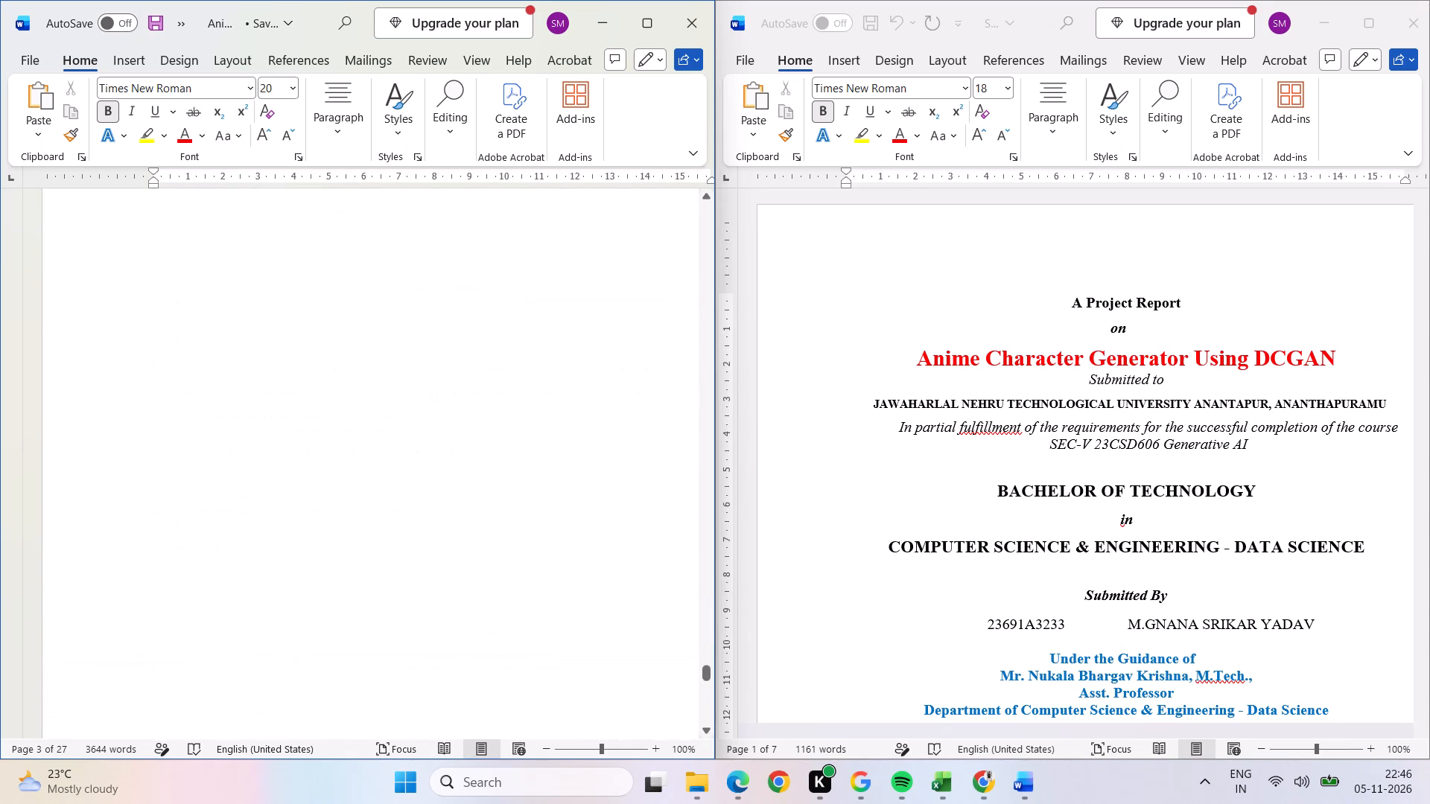
pyautogui.scroll(-6, 541, 529)
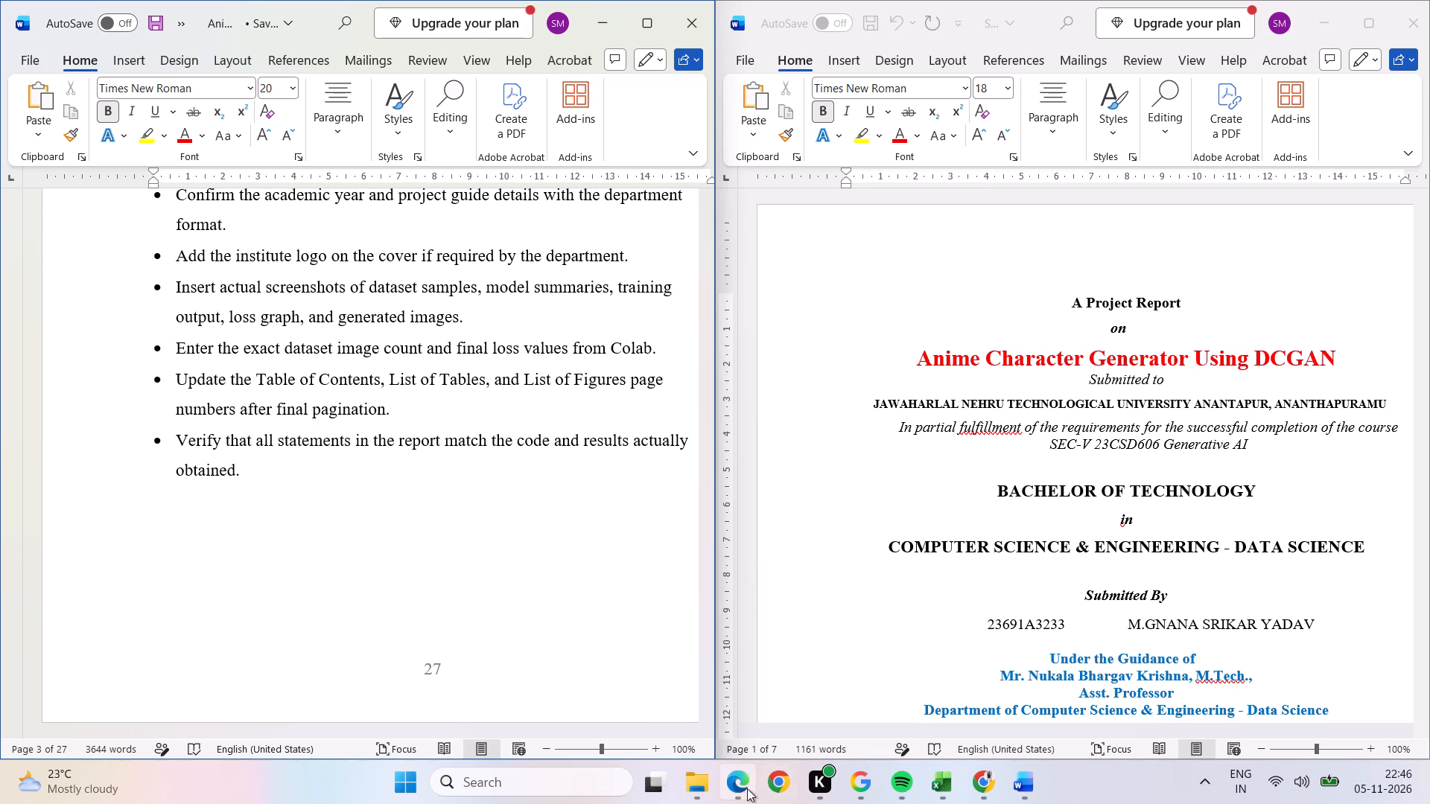
pyautogui.click(997, 785)
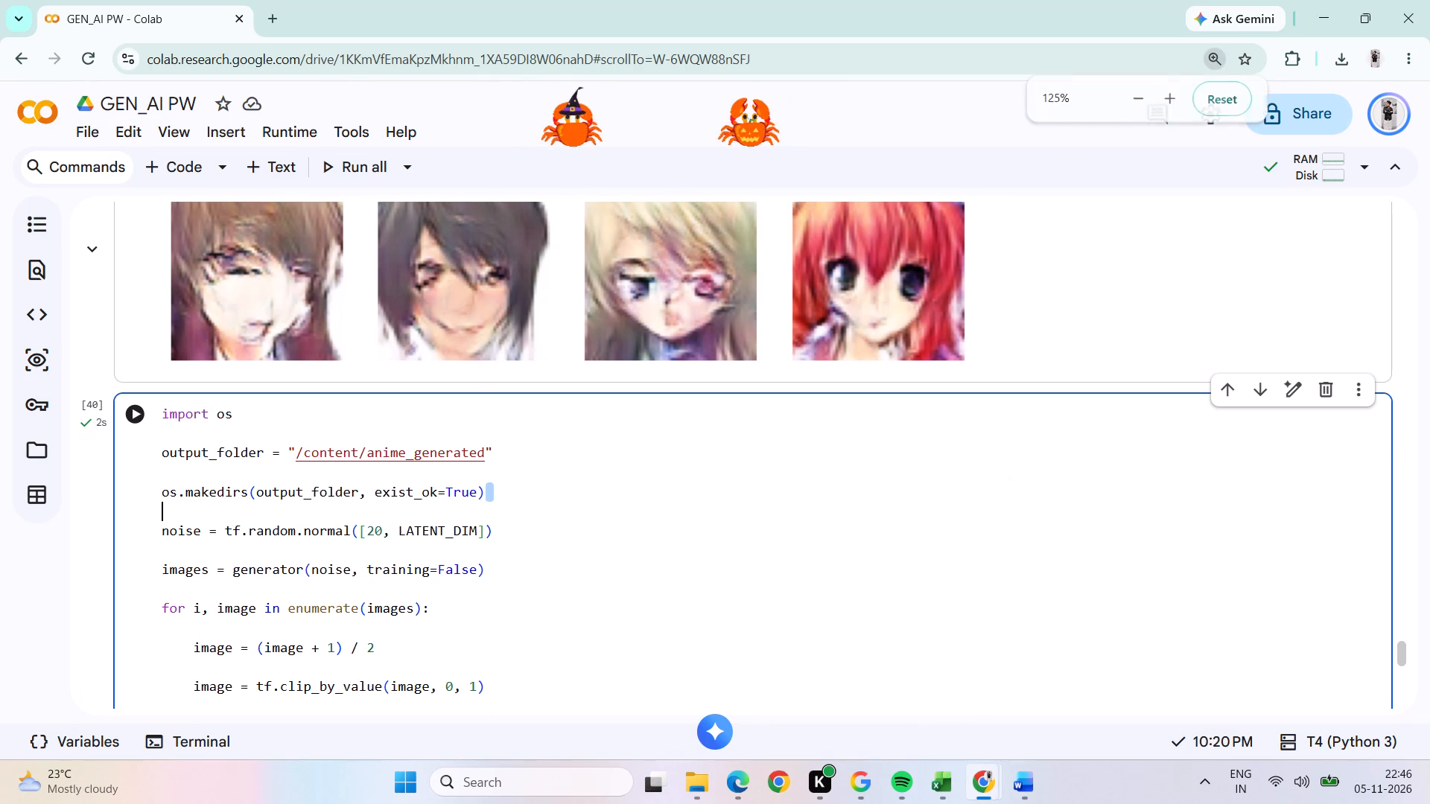
pyautogui.keyDown('ctrl'); pyautogui.scroll(6, 907, 695); pyautogui.keyUp('ctrl')
pyautogui.keyDown('ctrl'); pyautogui.scroll(-7, 906, 692); pyautogui.keyUp('ctrl')
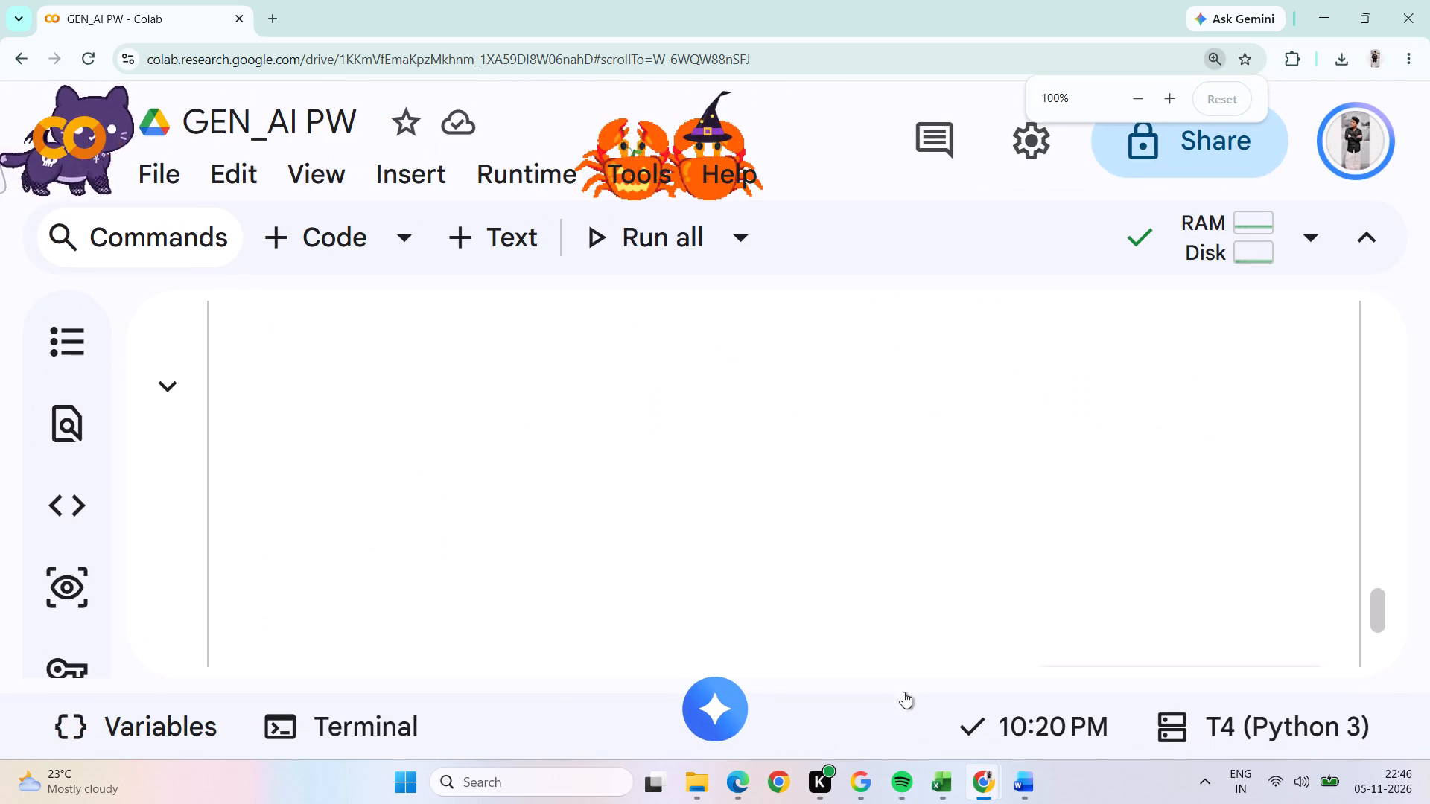
pyautogui.keyDown('ctrl'); pyautogui.scroll(-6, 903, 692); pyautogui.keyUp('ctrl')
pyautogui.keyDown('ctrl'); pyautogui.scroll(-9, 898, 622); pyautogui.keyUp('ctrl')
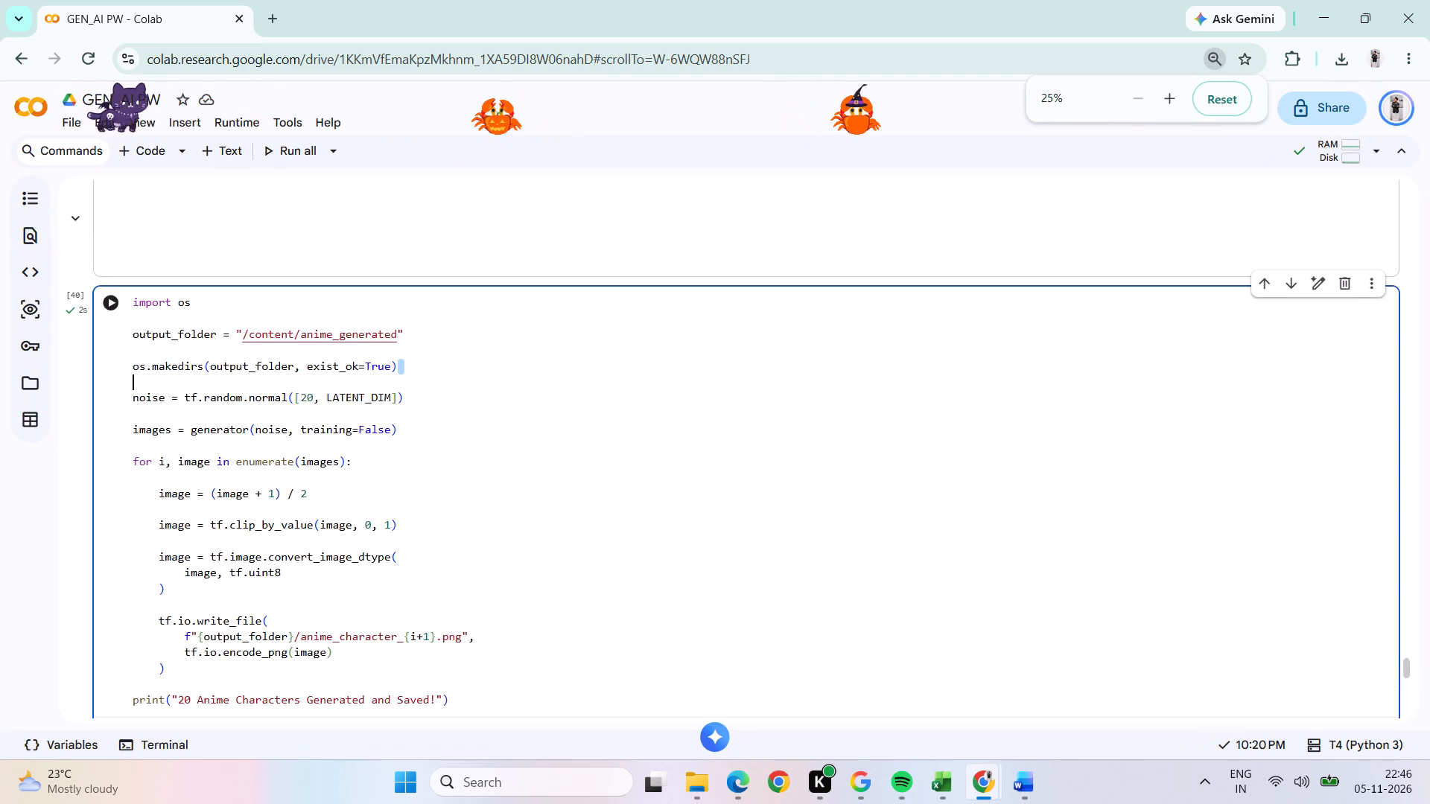
pyautogui.keyDown('ctrl'); pyautogui.scroll(-4, 899, 622); pyautogui.keyUp('ctrl')
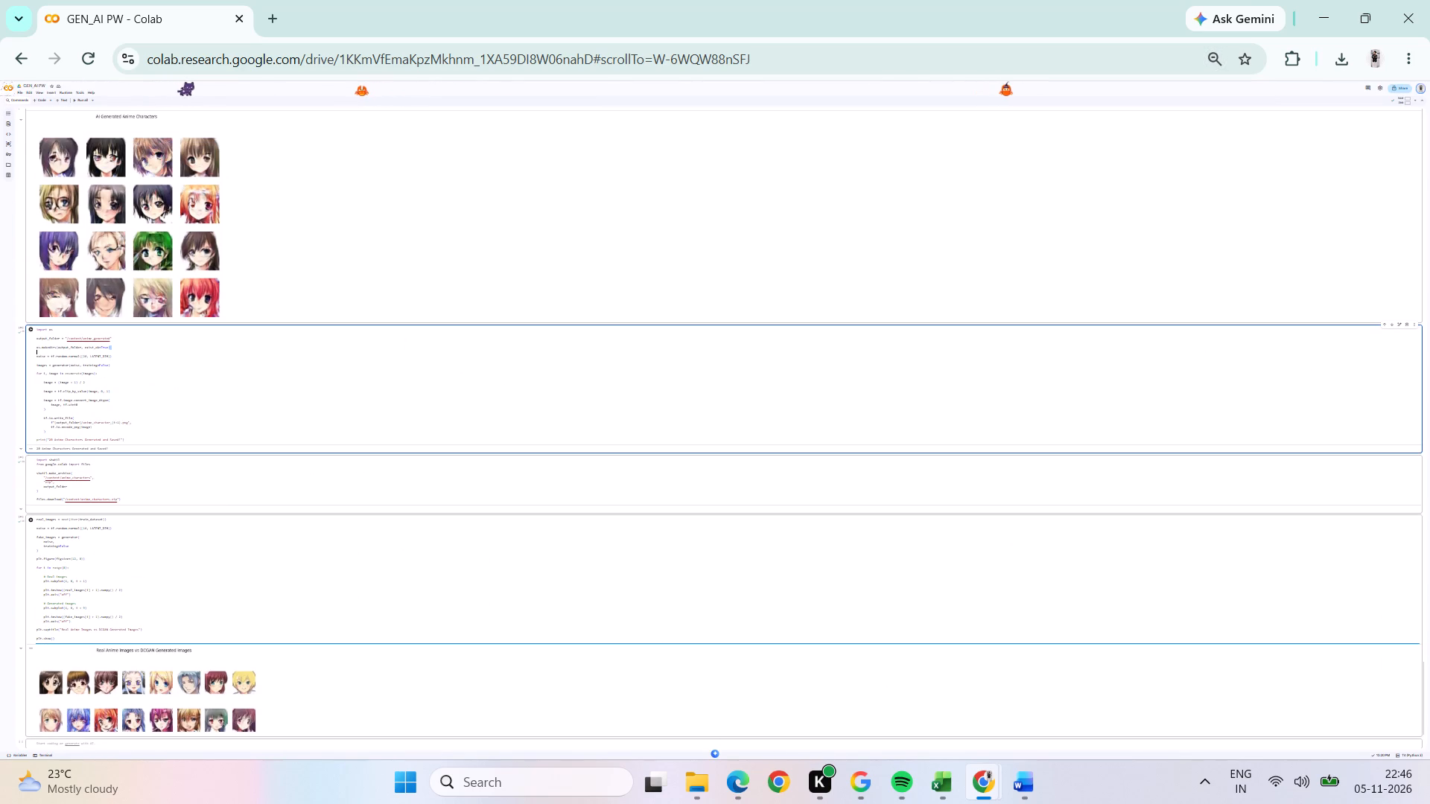
pyautogui.scroll(1, 418, 459)
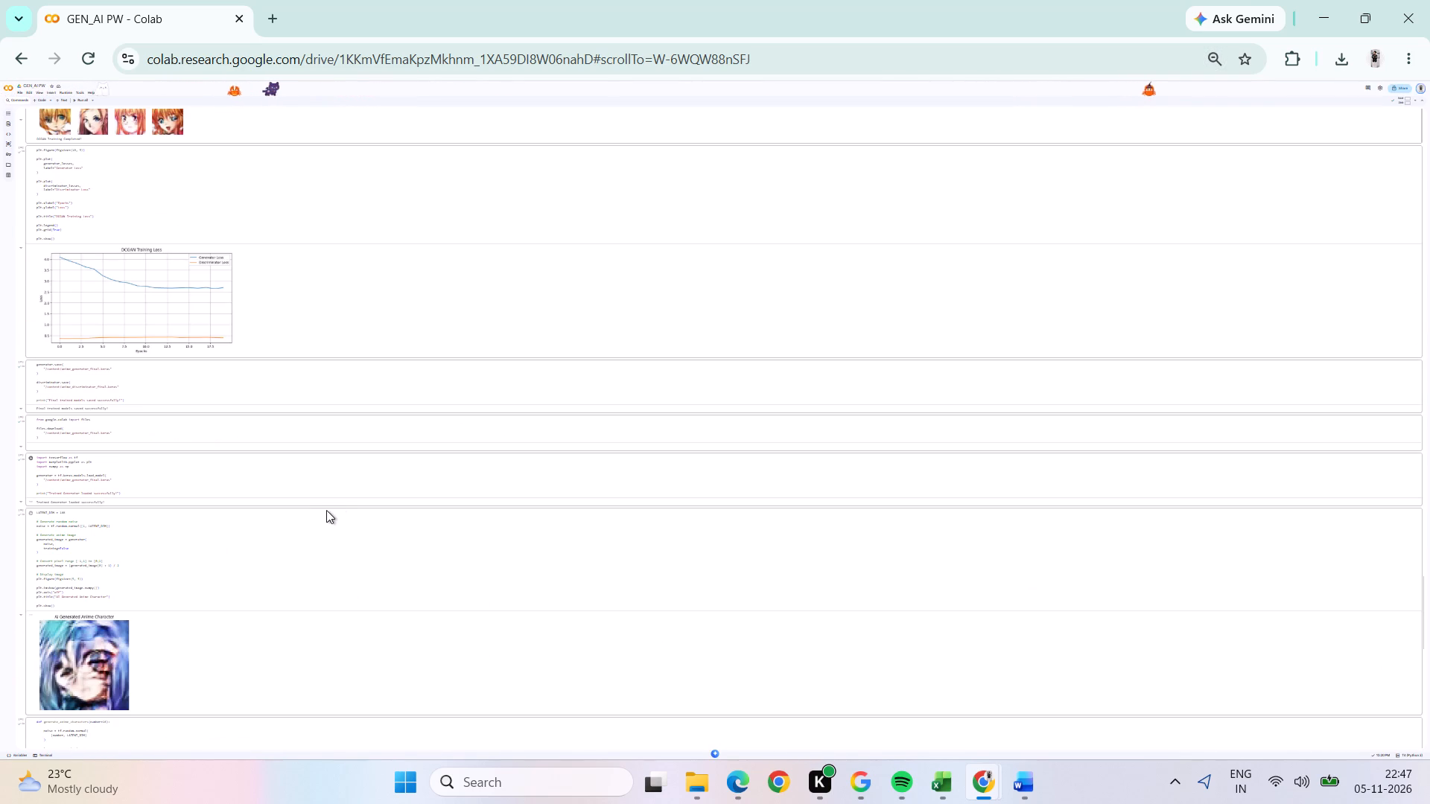
pyautogui.scroll(2, 326, 509)
pyautogui.scroll(-2, 326, 509)
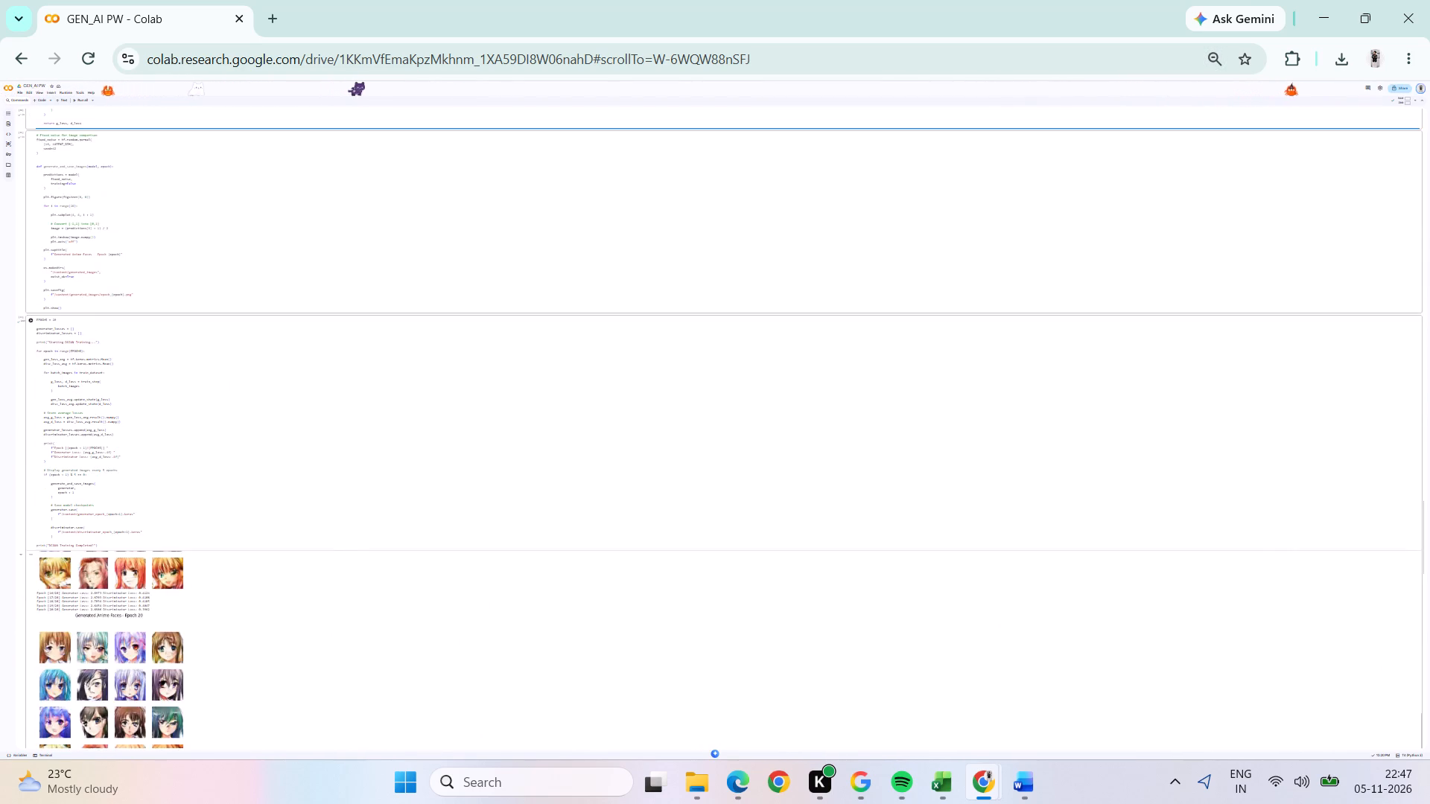
pyautogui.scroll(1, 203, 399)
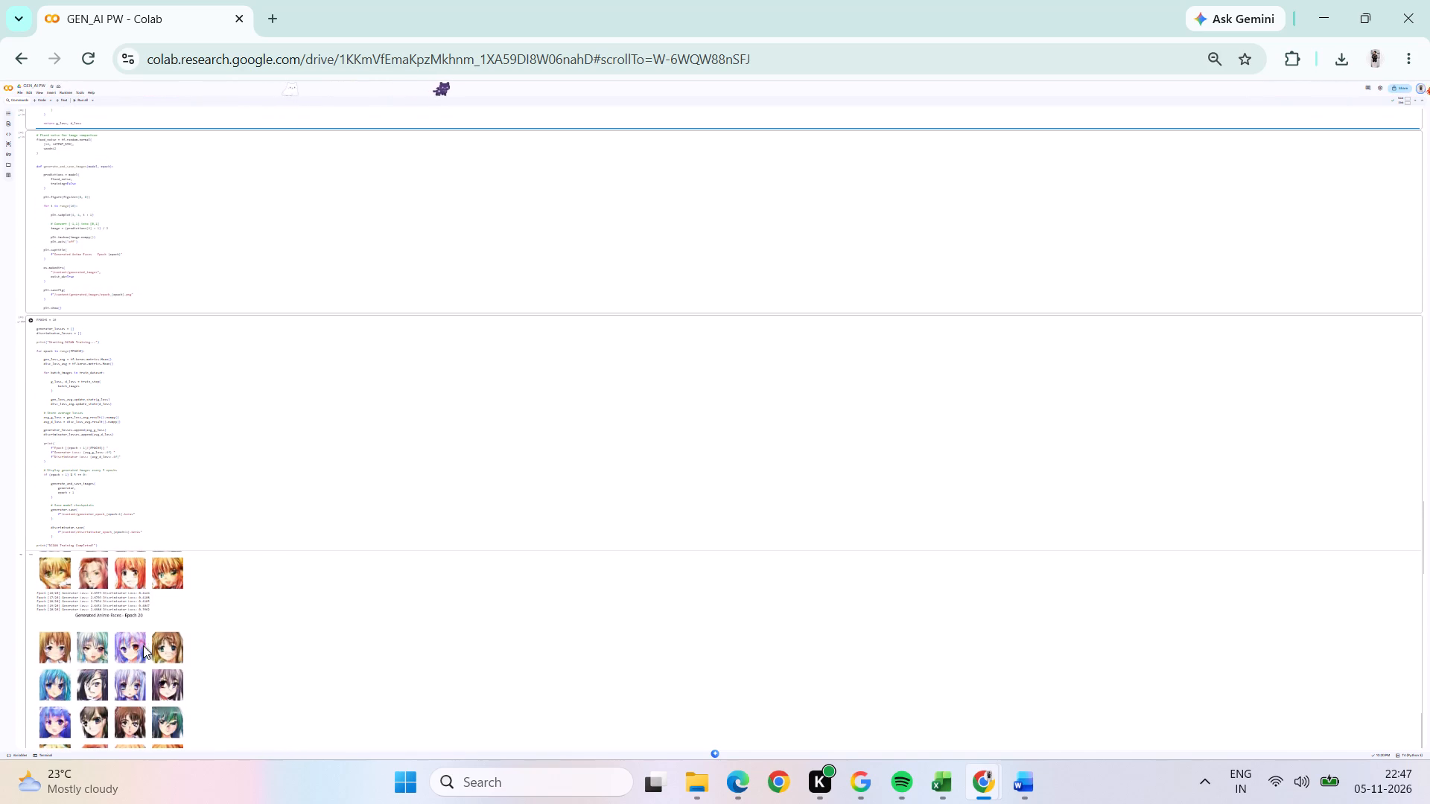
# Look through the training cell's output for the Epoch 5 grid of generated anime faces.
pyautogui.click(257, 654)
pyautogui.scroll(2, 252, 657)
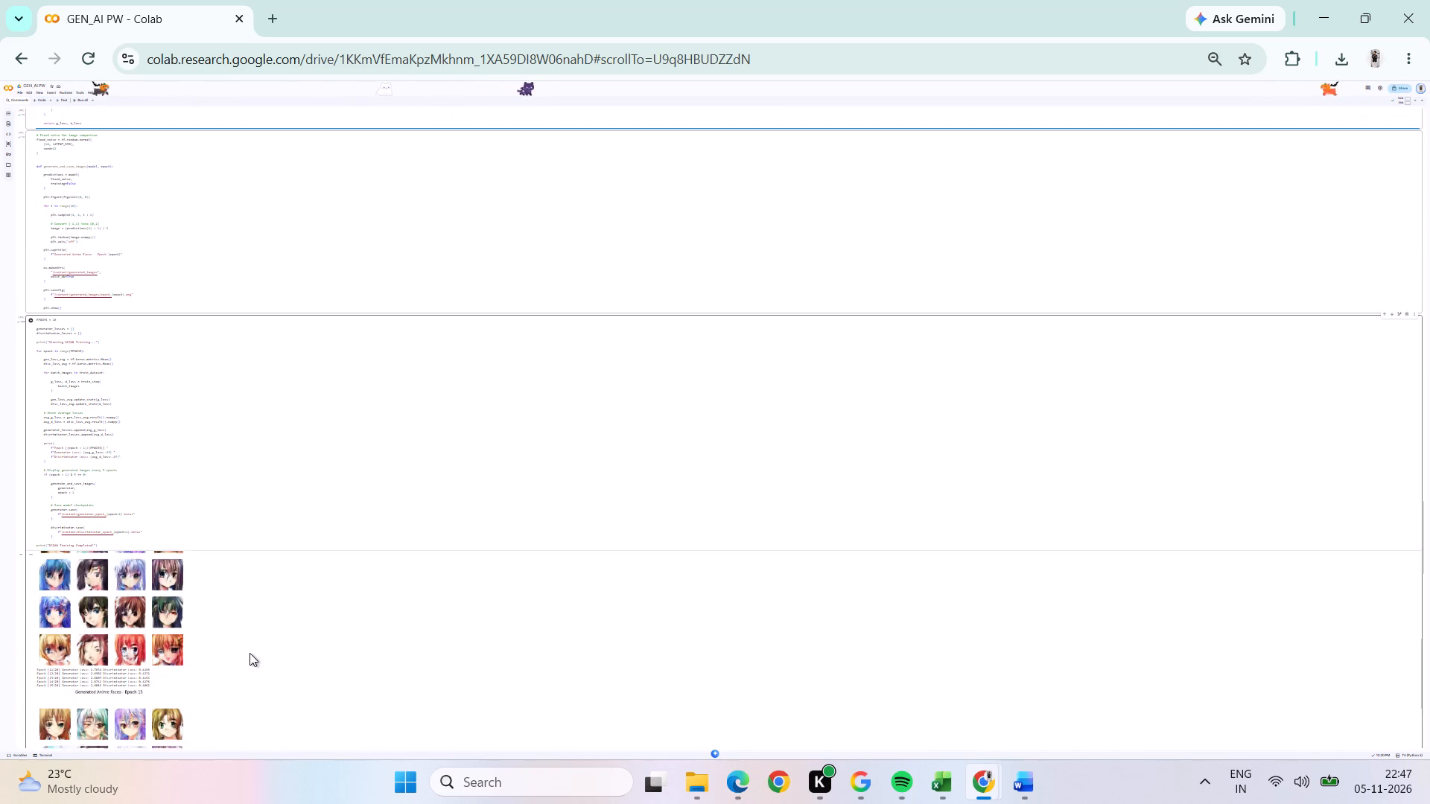
pyautogui.scroll(1, 250, 653)
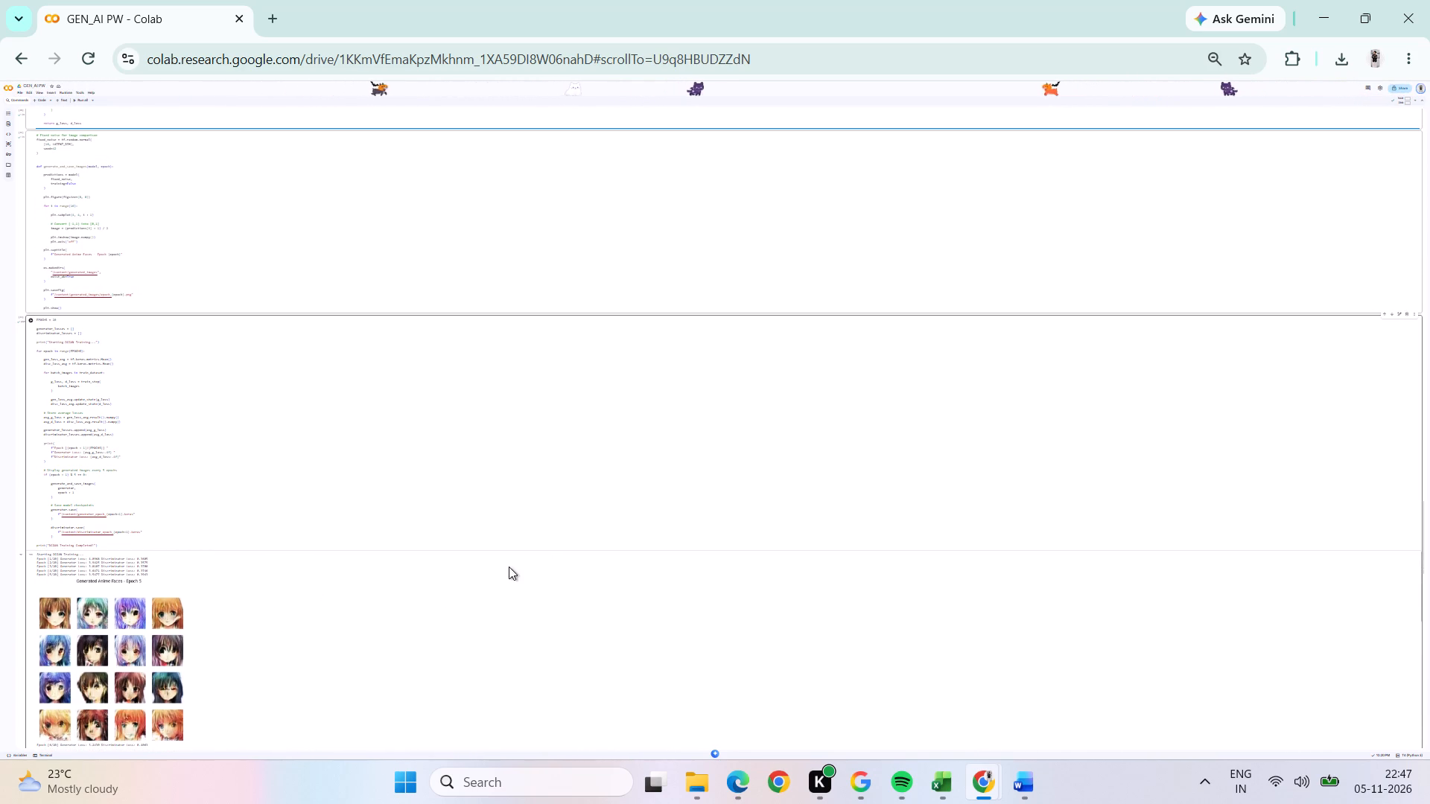
pyautogui.keyDown('ctrl'); pyautogui.scroll(6, 488, 600); pyautogui.keyUp('ctrl')
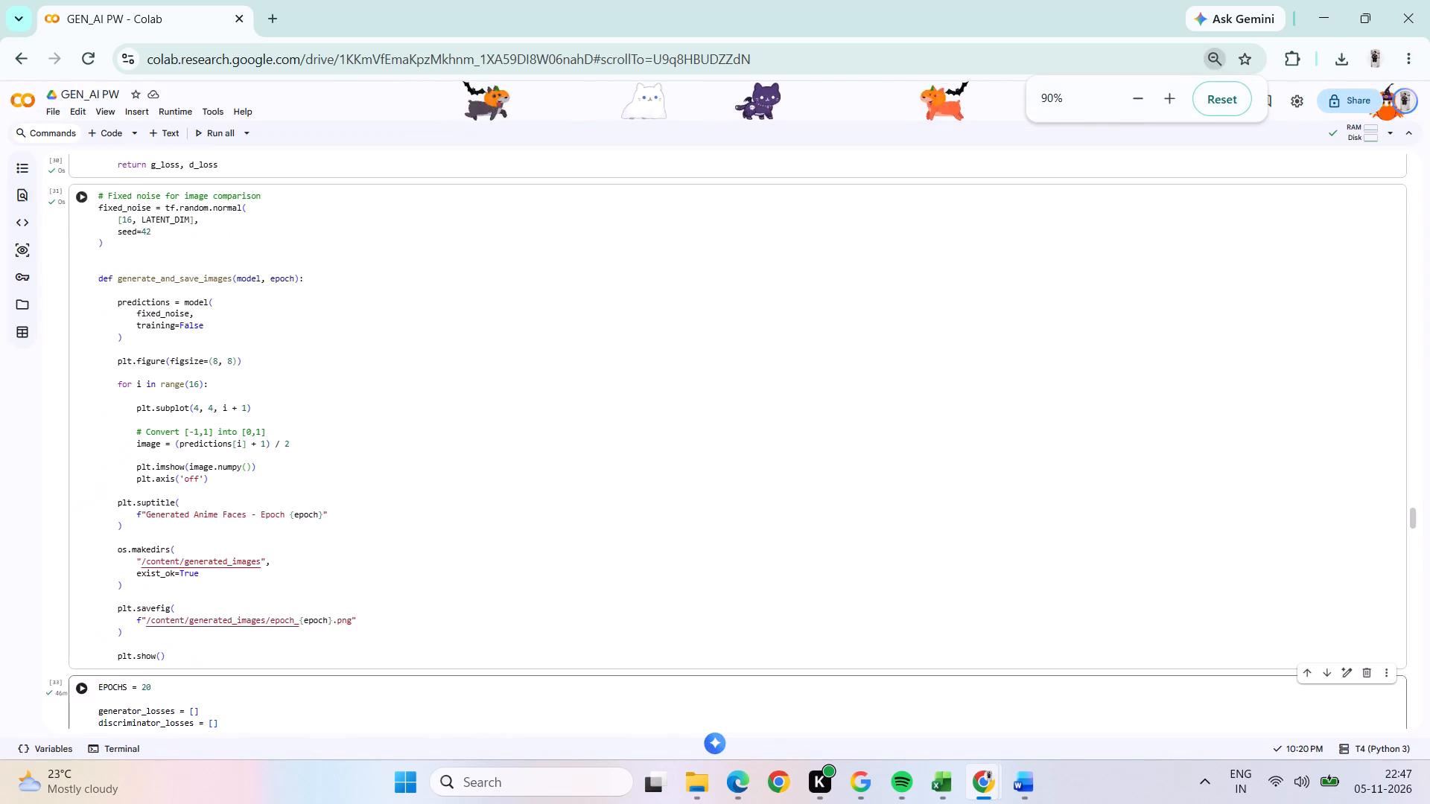
pyautogui.keyDown('ctrl'); pyautogui.scroll(2, 486, 596); pyautogui.keyUp('ctrl')
pyautogui.scroll(-2, 485, 593)
pyautogui.keyDown('ctrl'); pyautogui.scroll(-1, 483, 593); pyautogui.keyUp('ctrl')
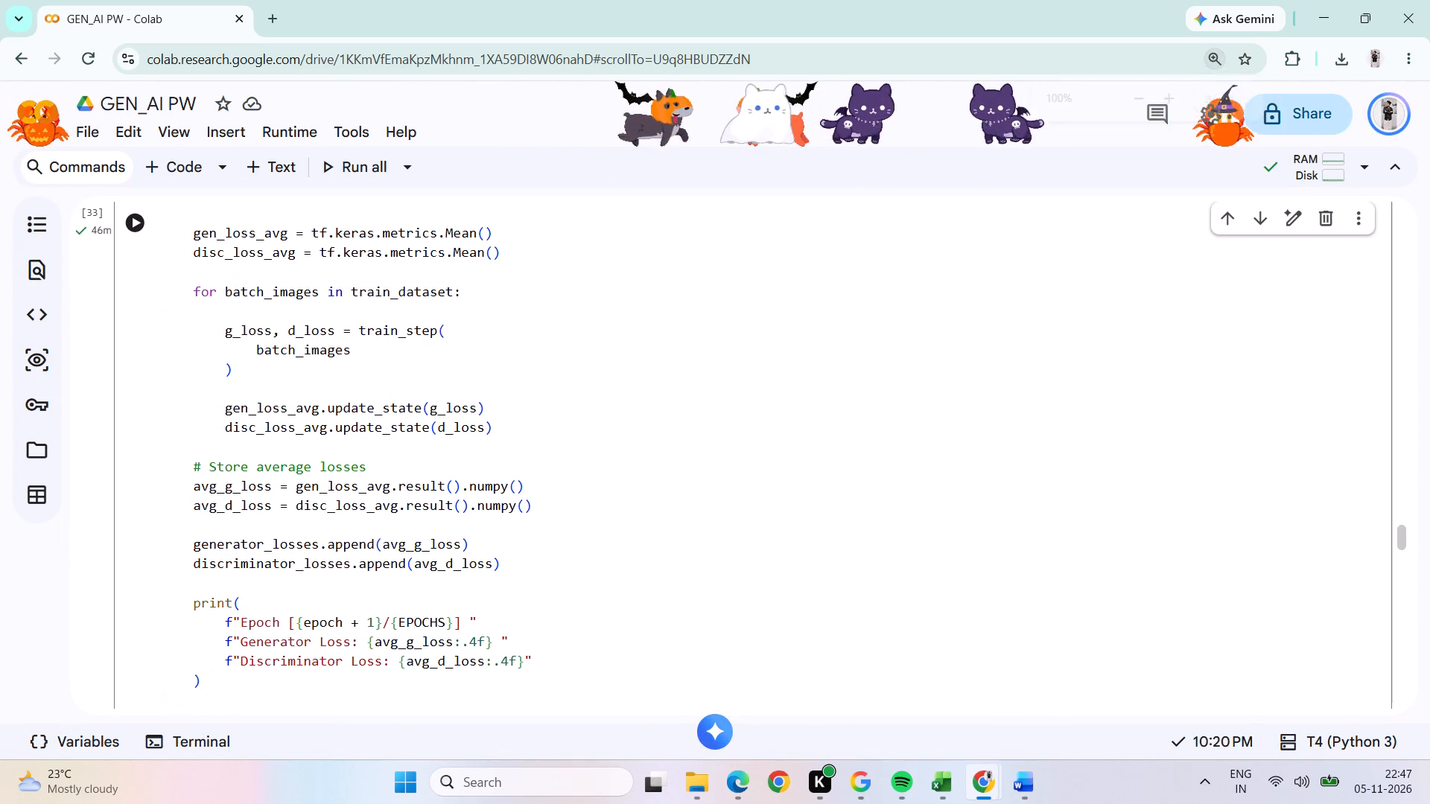
pyautogui.keyDown('ctrl'); pyautogui.scroll(-2, 483, 593); pyautogui.keyUp('ctrl')
pyautogui.scroll(-2, 478, 589)
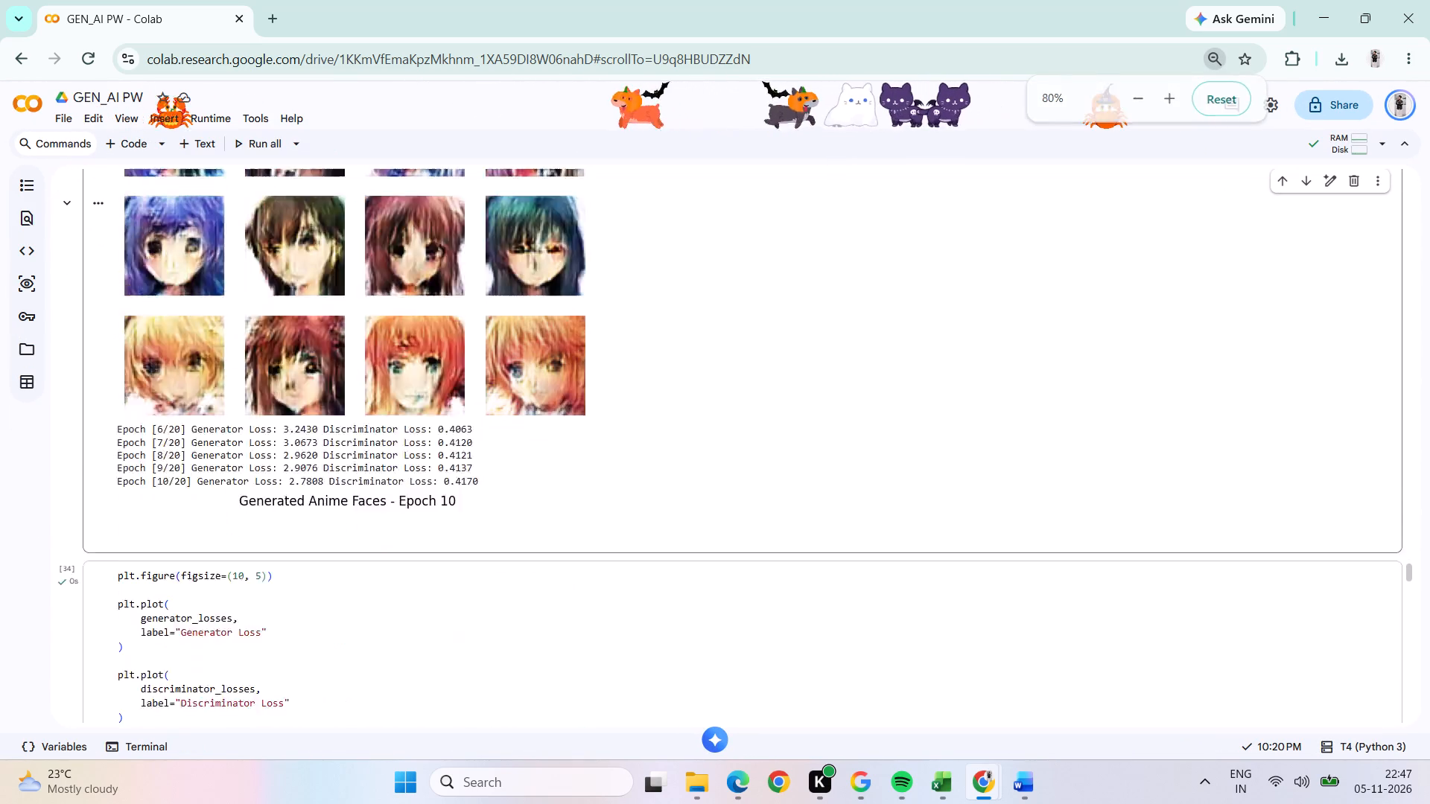
pyautogui.scroll(1, 477, 589)
pyautogui.keyDown('ctrl'); pyautogui.scroll(-1, 477, 589); pyautogui.keyUp('ctrl')
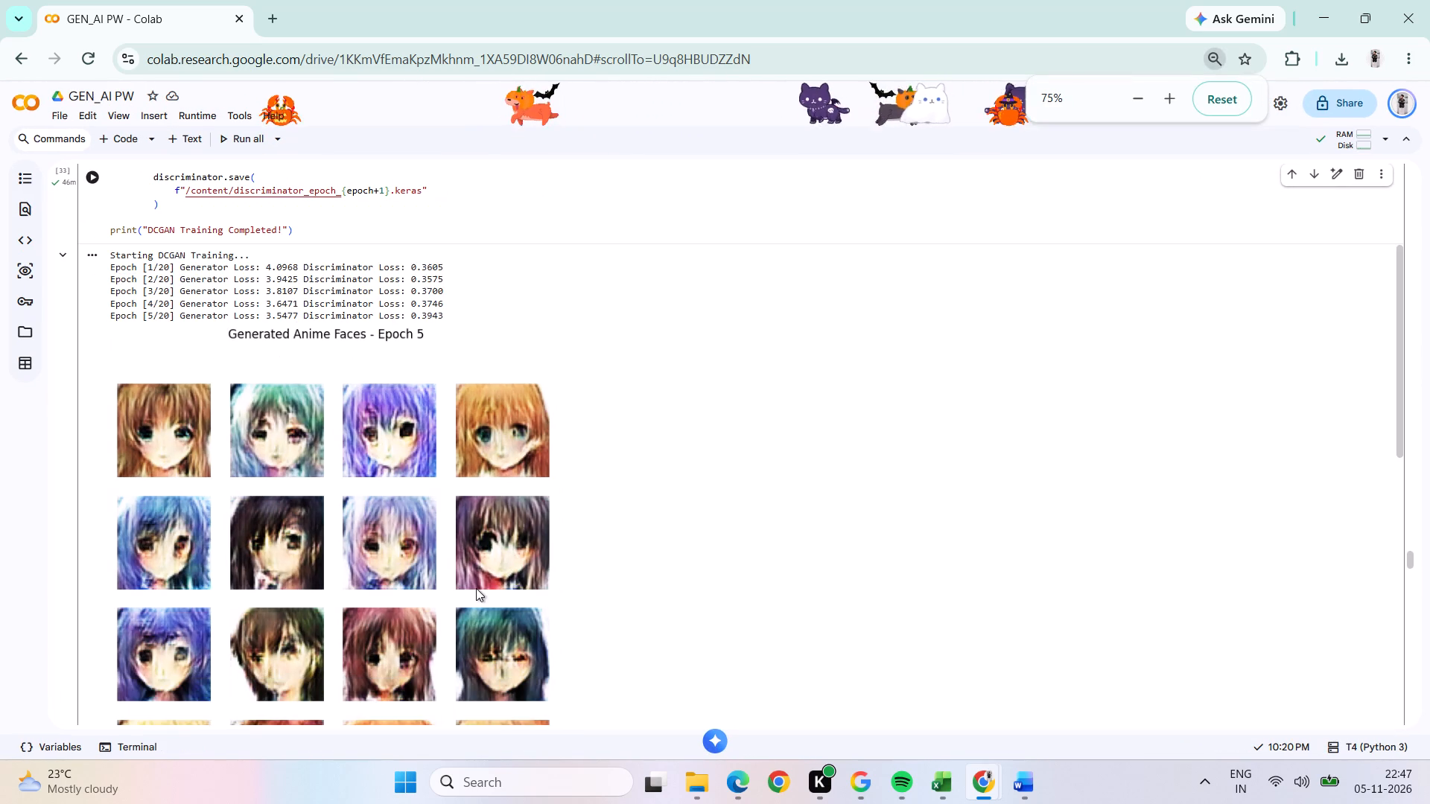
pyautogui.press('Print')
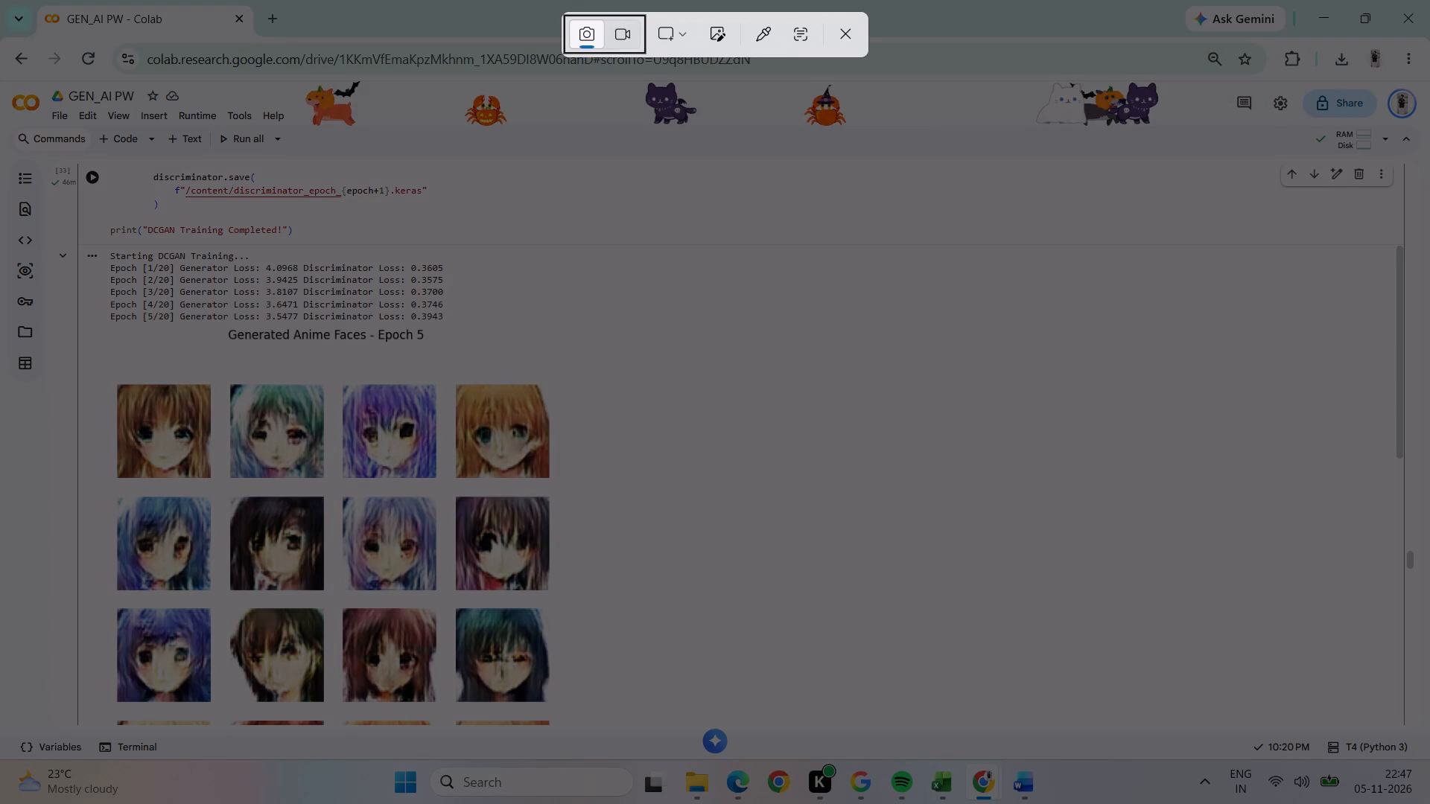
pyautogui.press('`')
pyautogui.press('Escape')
# Capture a screenshot of the training output with the epoch 1 to 5 losses and the full Epoch 5 face grid.
pyautogui.click(1400, 407)
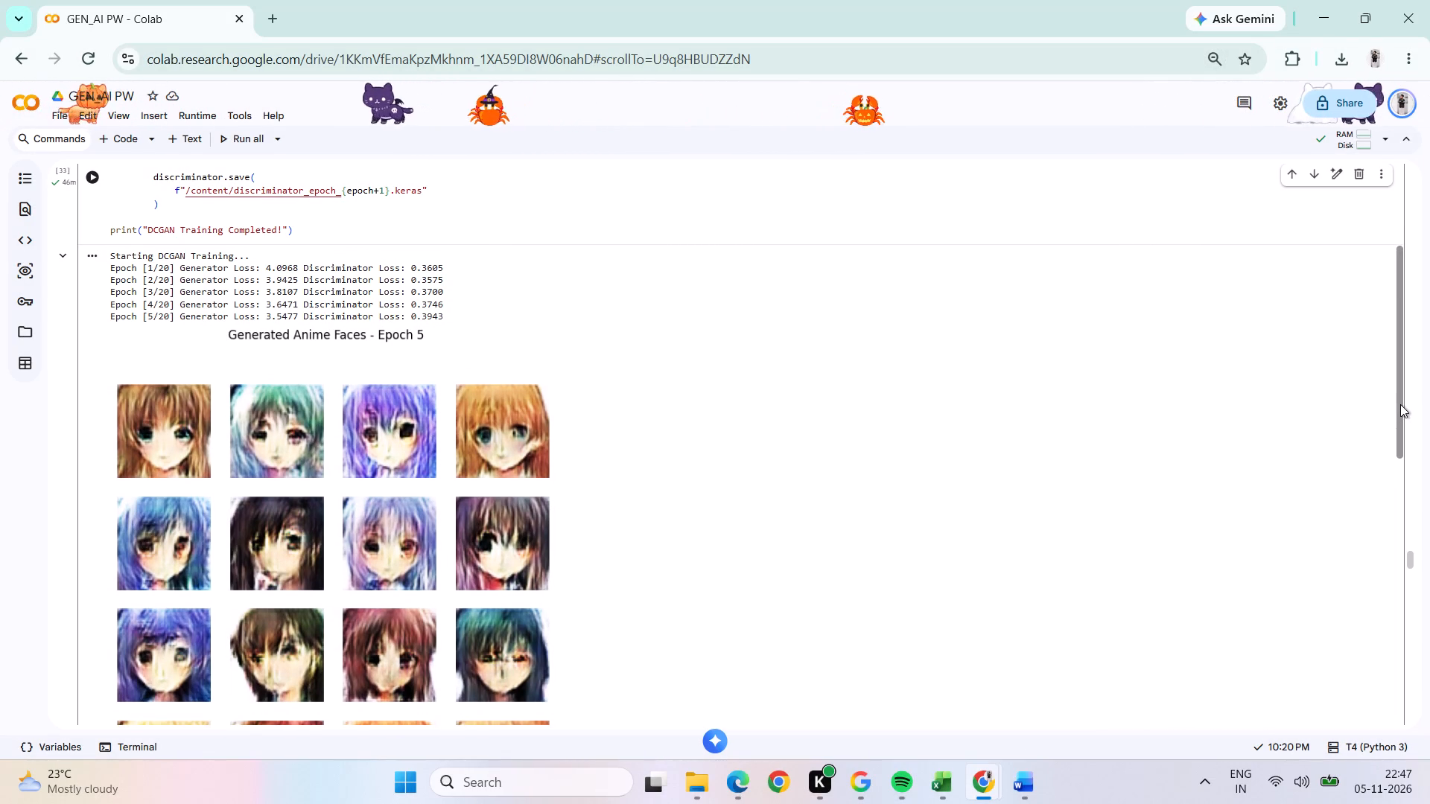
pyautogui.click(1371, 552)
pyautogui.click(1408, 554)
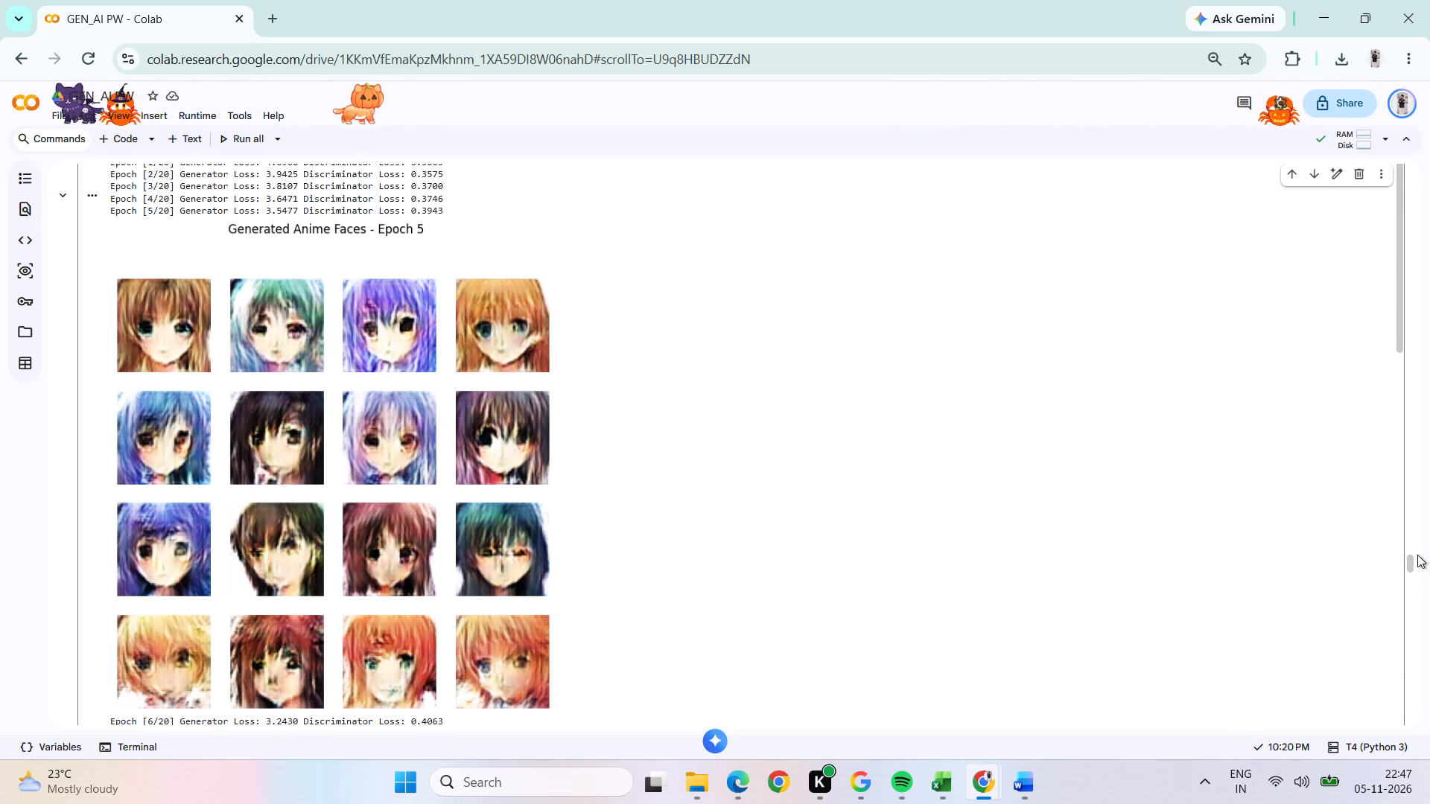
pyautogui.keyDown('ctrl'); pyautogui.scroll(-1, 1411, 545); pyautogui.keyUp('ctrl')
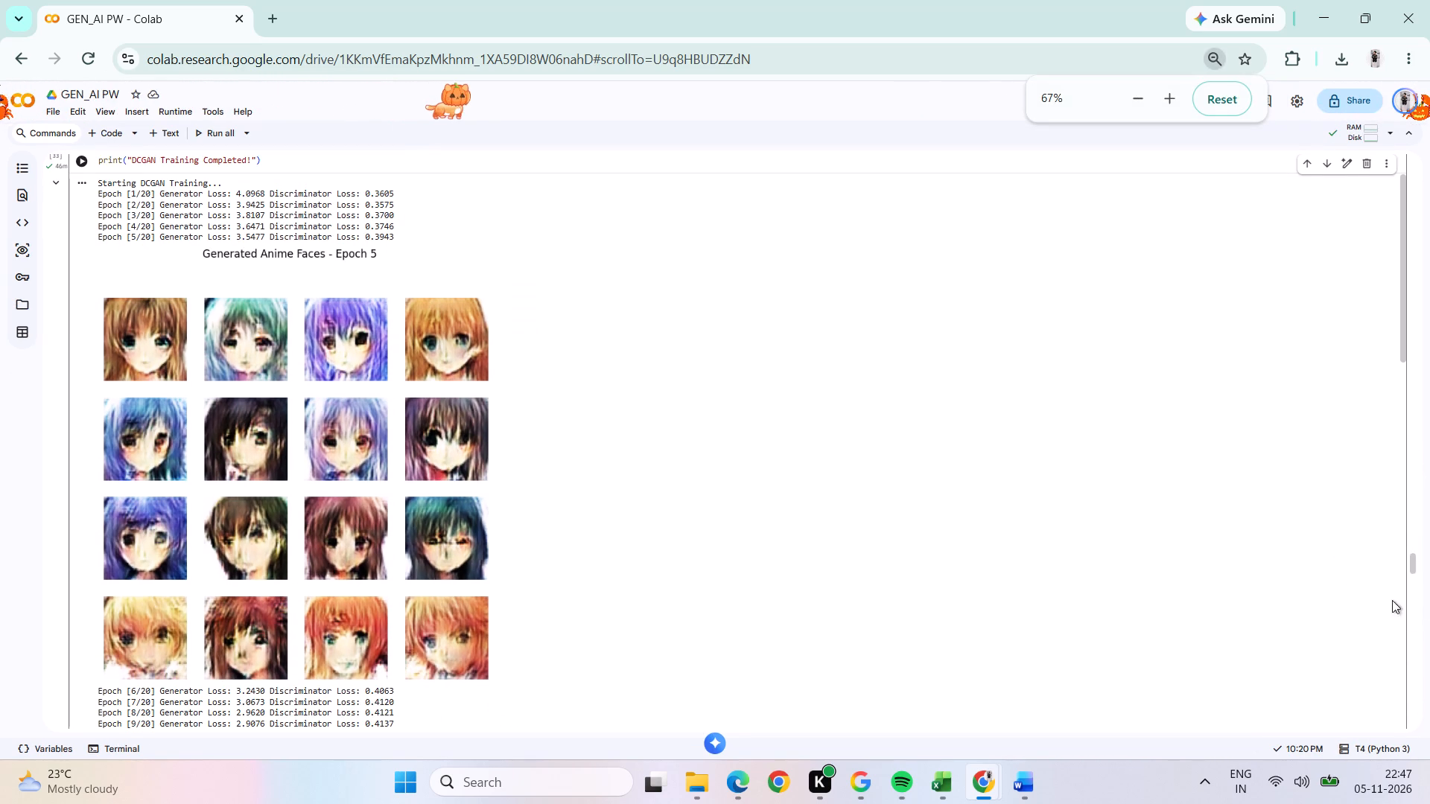
pyautogui.press('Print')
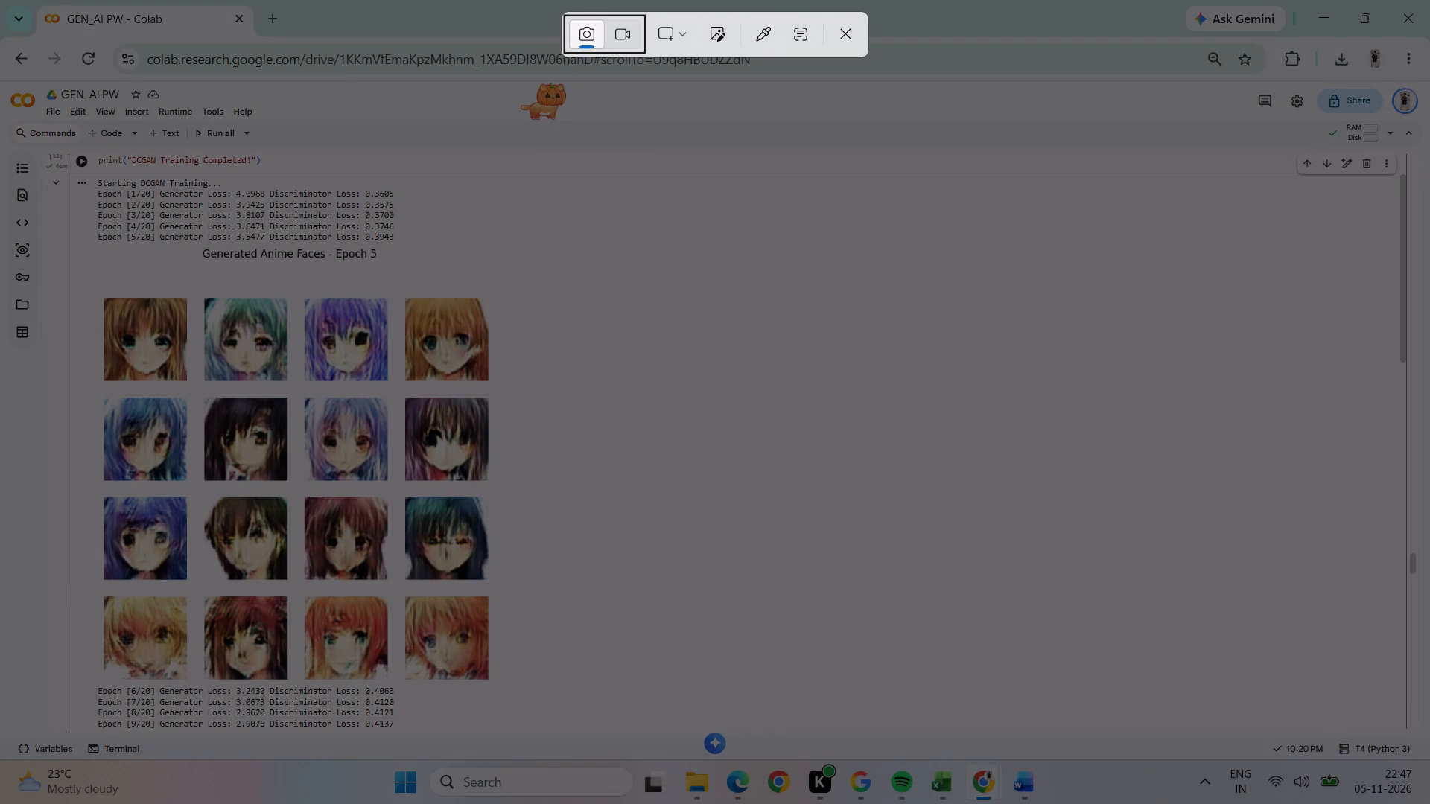
pyautogui.moveTo(71, 176); pyautogui.dragTo(553, 712)
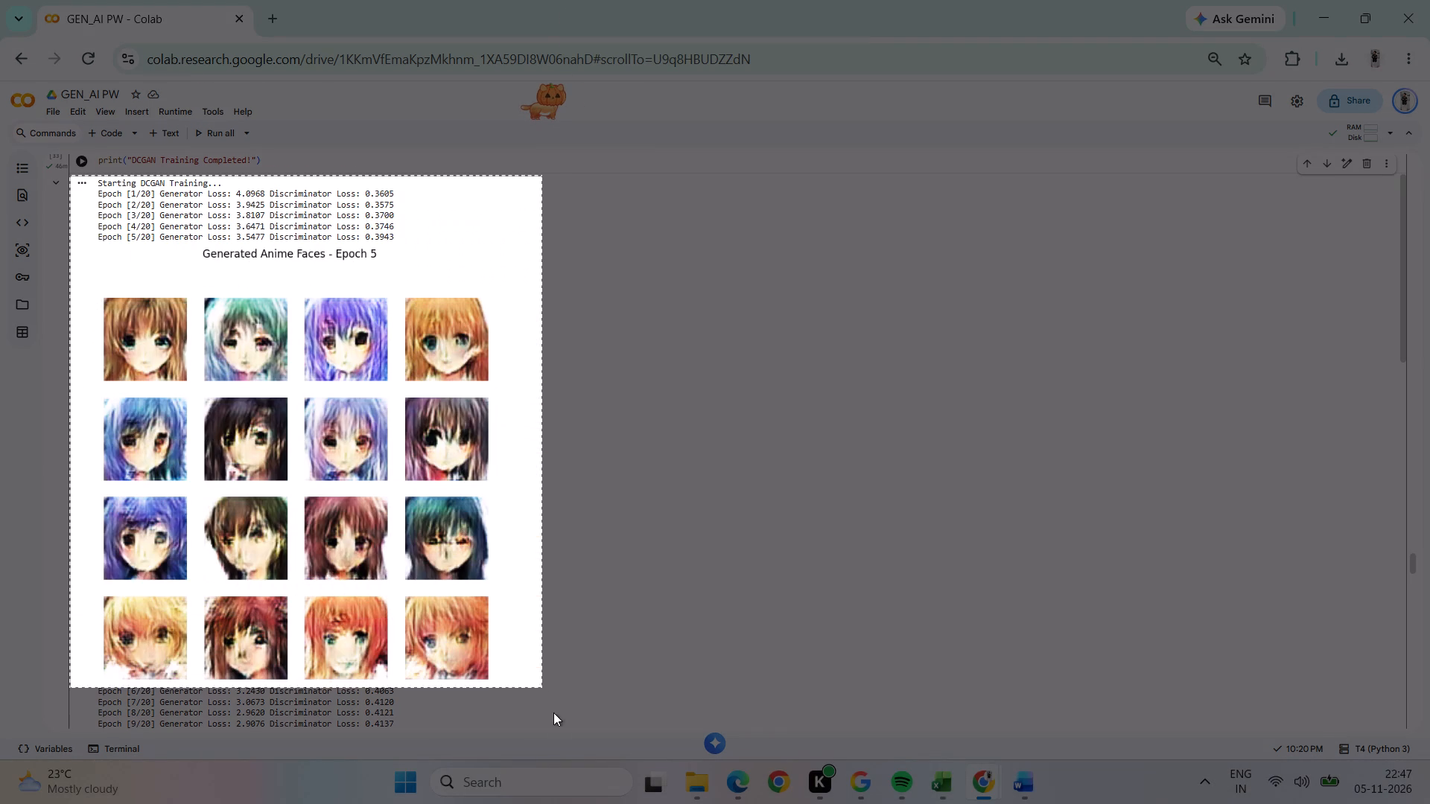
pyautogui.moveTo(553, 712); pyautogui.dragTo(559, 737)
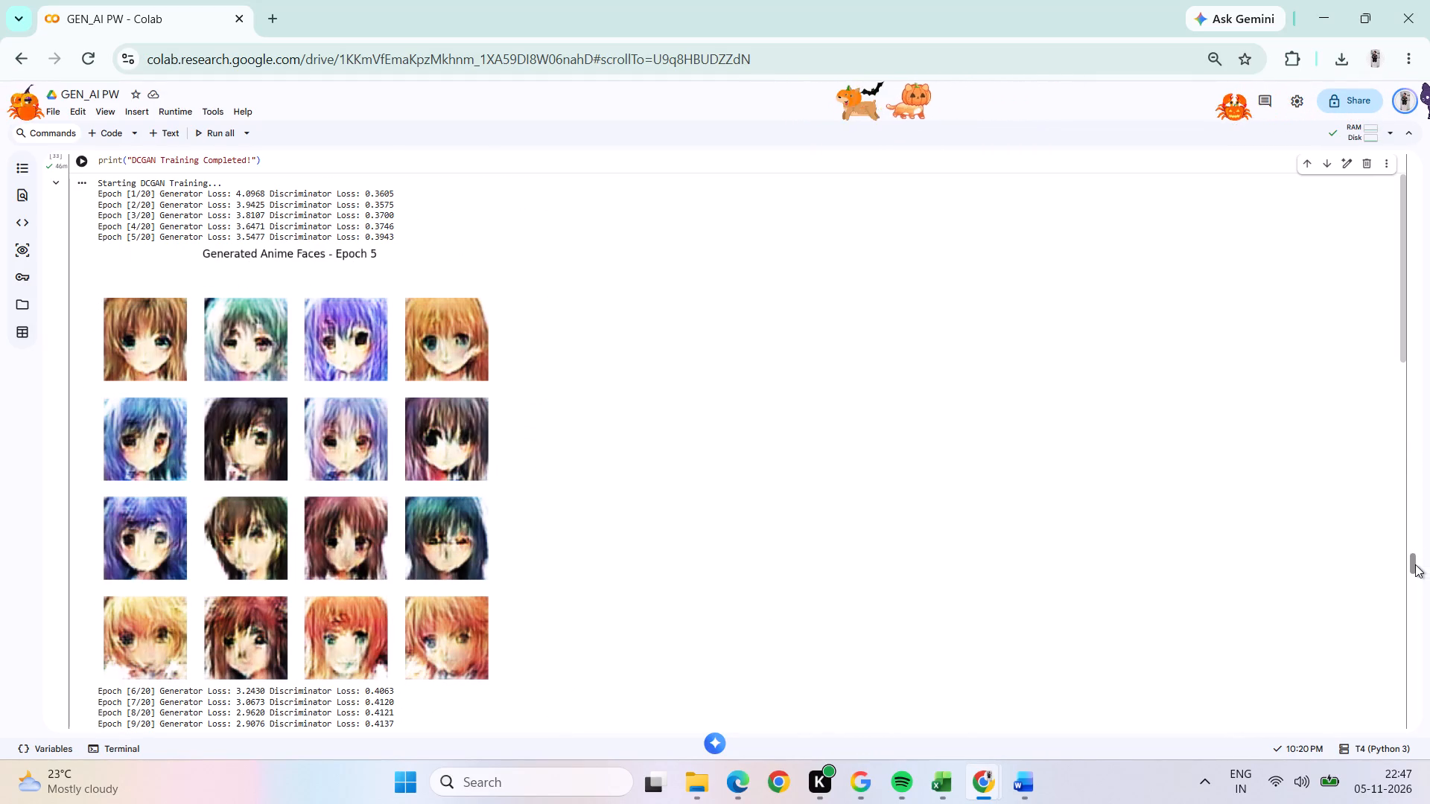
# Capture a screenshot of the DCGAN Training Loss plot with its title, legend and axes.
pyautogui.moveTo(1415, 564); pyautogui.dragTo(1425, 590)
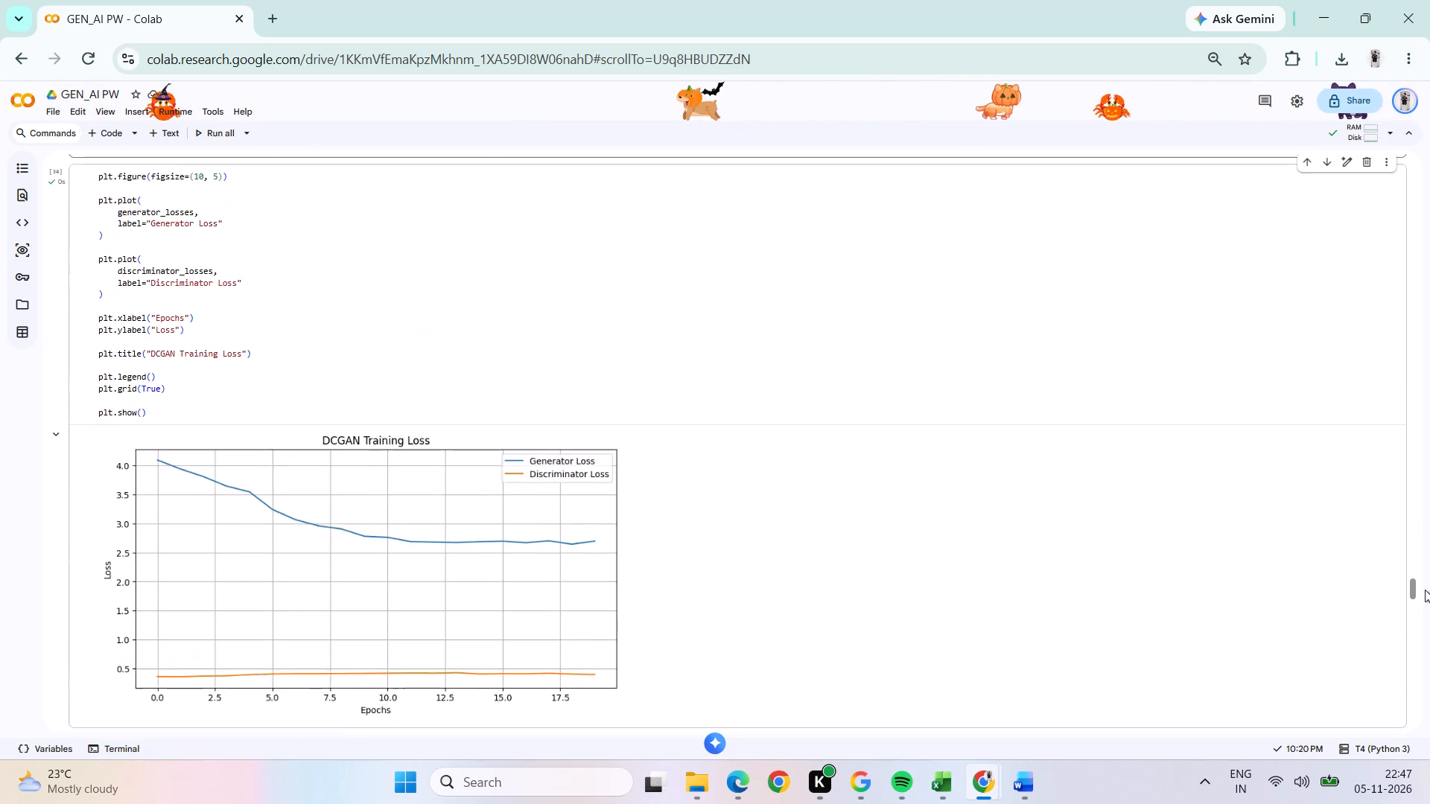
pyautogui.moveTo(1425, 590); pyautogui.dragTo(1423, 594)
pyautogui.click(1221, 330)
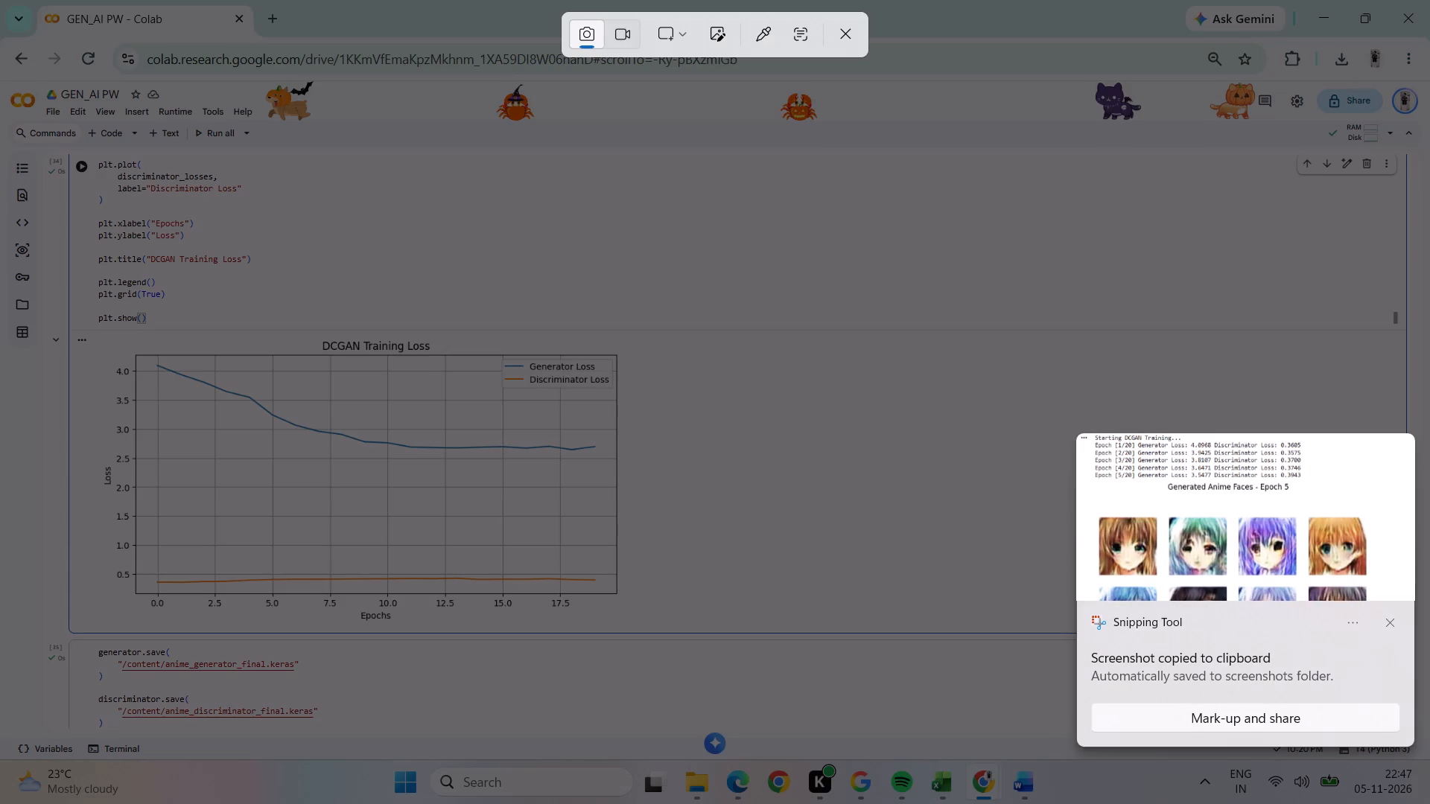
pyautogui.moveTo(66, 313); pyautogui.dragTo(570, 616)
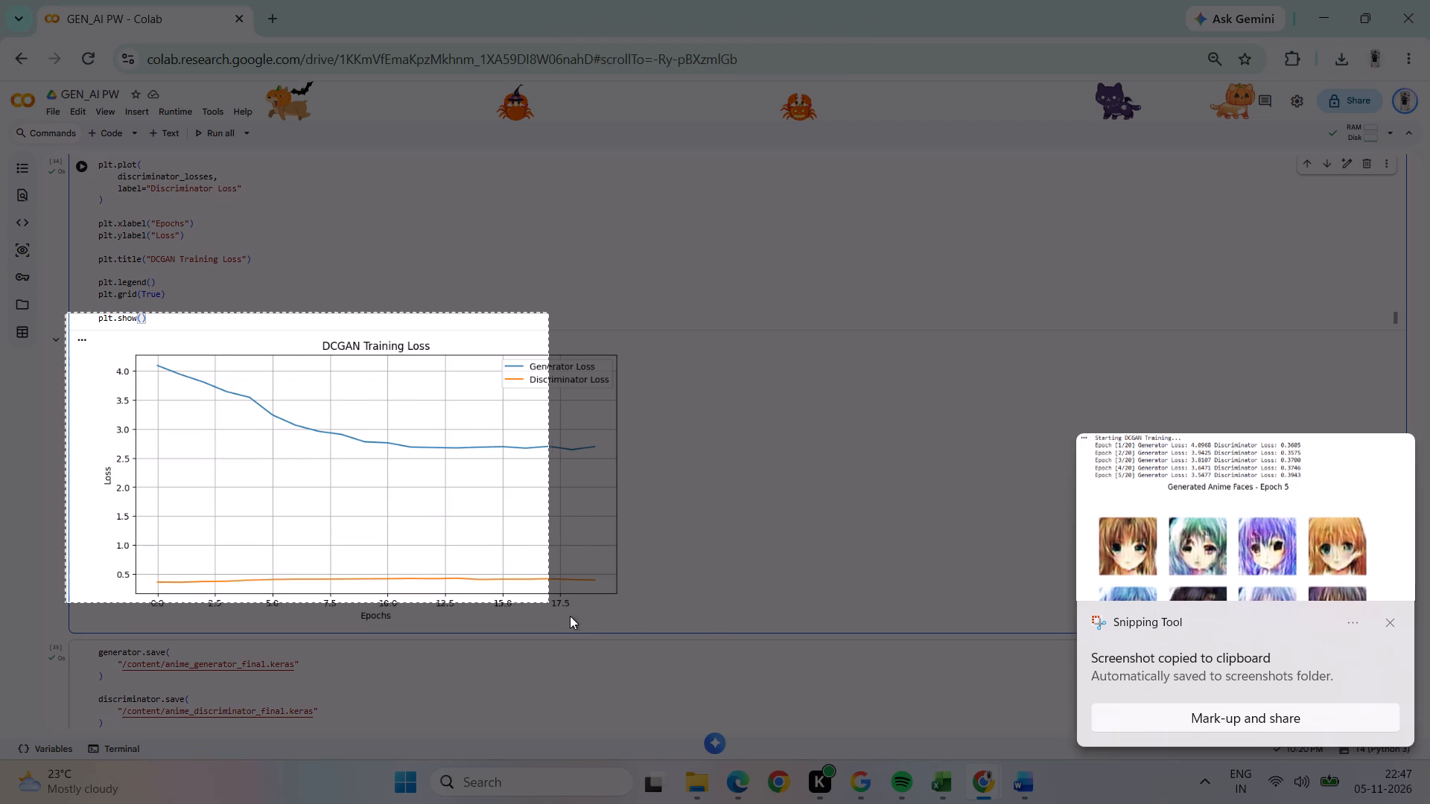
pyautogui.moveTo(570, 616); pyautogui.dragTo(705, 625)
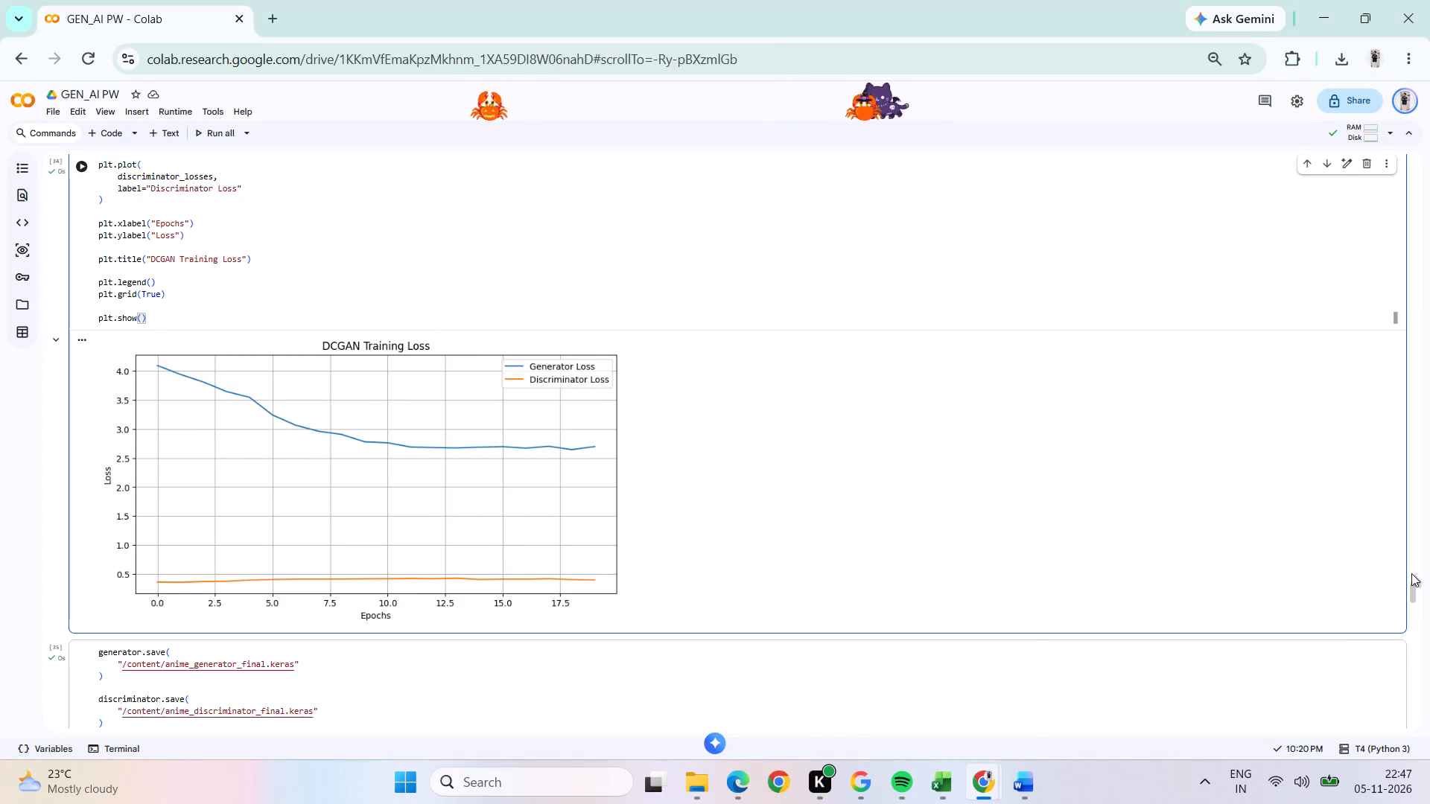
# Capture a screenshot of the single AI Generated Anime Character output with its title.
pyautogui.moveTo(1412, 592); pyautogui.dragTo(1416, 604)
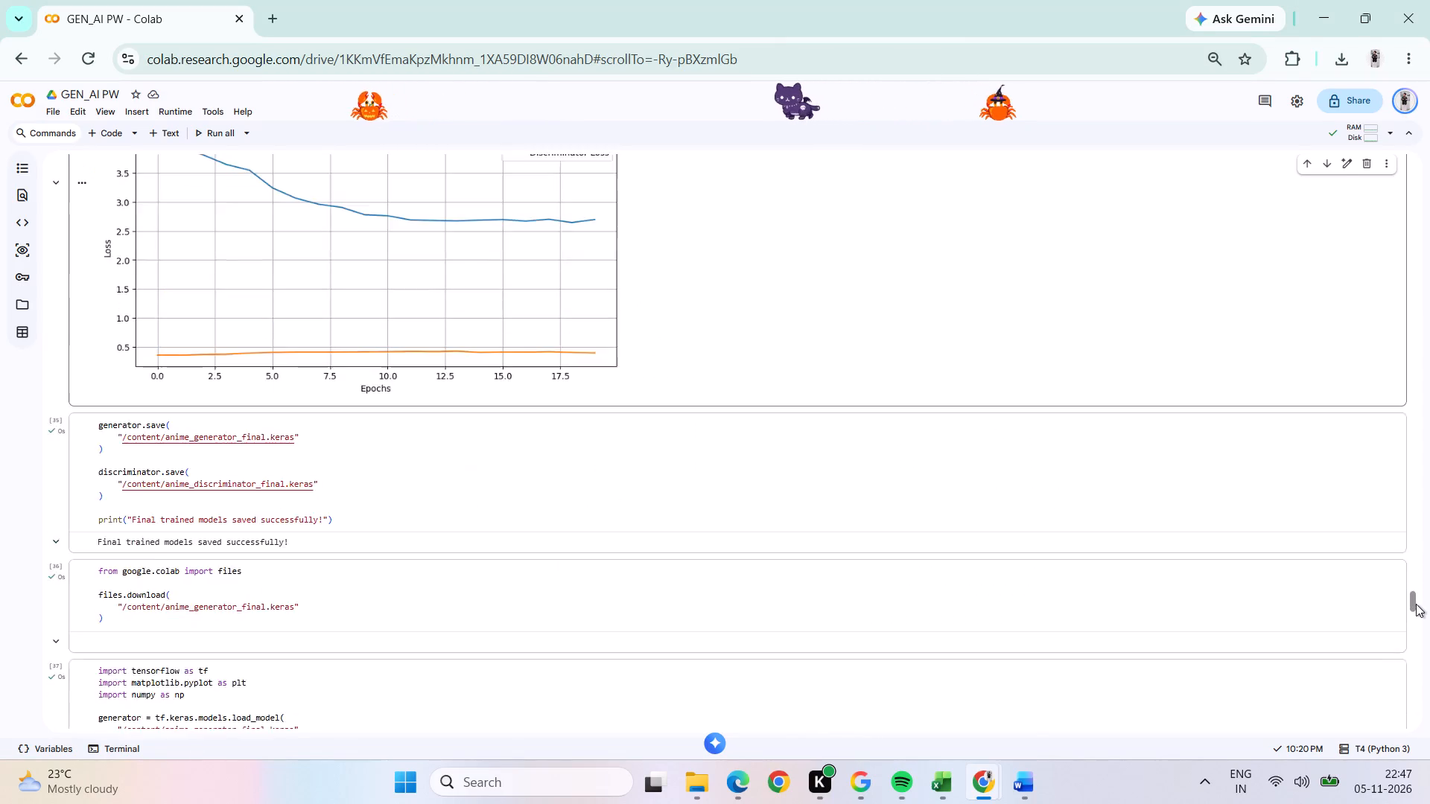
pyautogui.moveTo(1416, 604); pyautogui.dragTo(1428, 629)
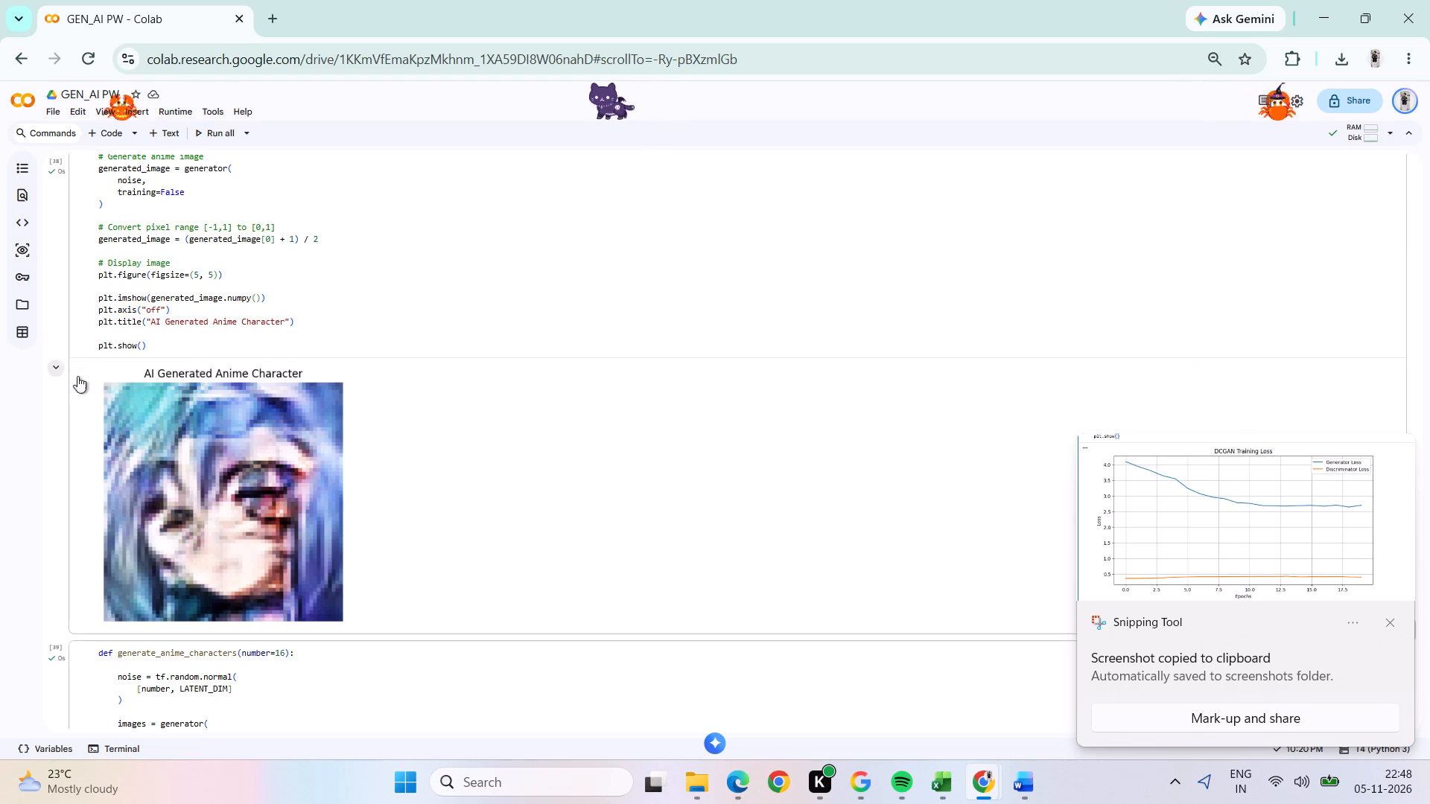
pyautogui.press('Print')
pyautogui.moveTo(61, 348); pyautogui.dragTo(290, 523)
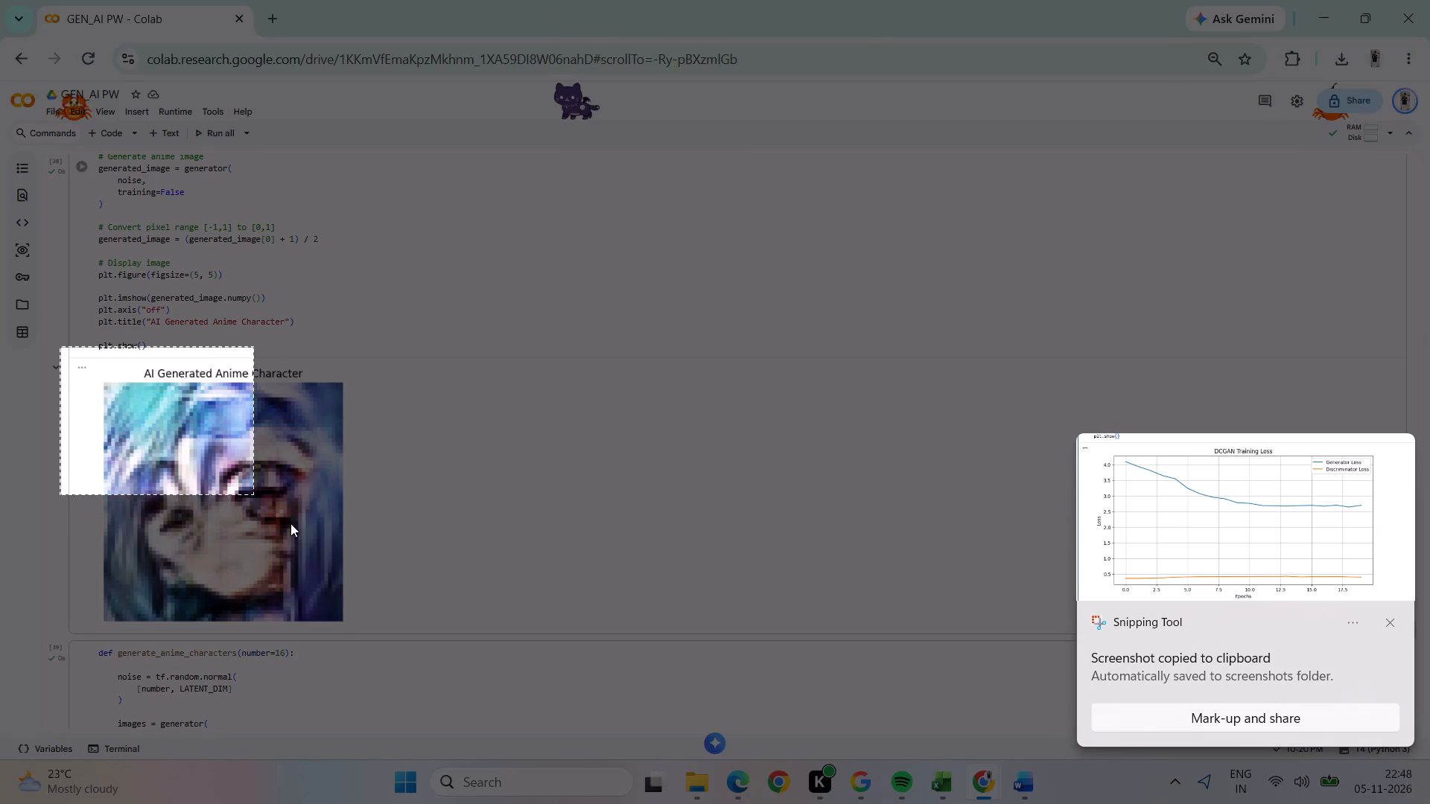
pyautogui.moveTo(290, 523); pyautogui.dragTo(393, 648)
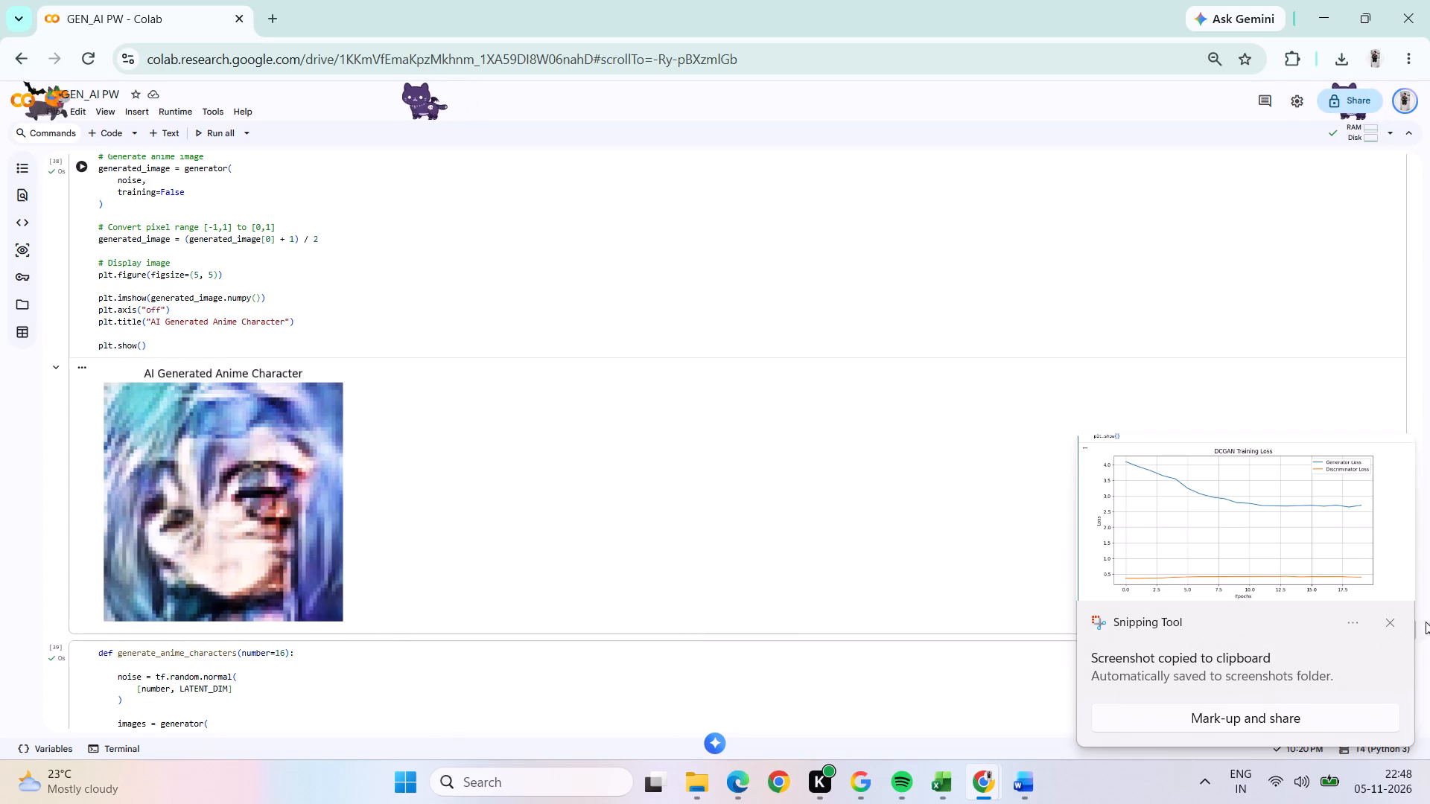
# Capture a screenshot of the full 16-face AI Generated Anime Characters output grid with its title.
pyautogui.click(1086, 415)
pyautogui.moveTo(1413, 630); pyautogui.dragTo(1416, 636)
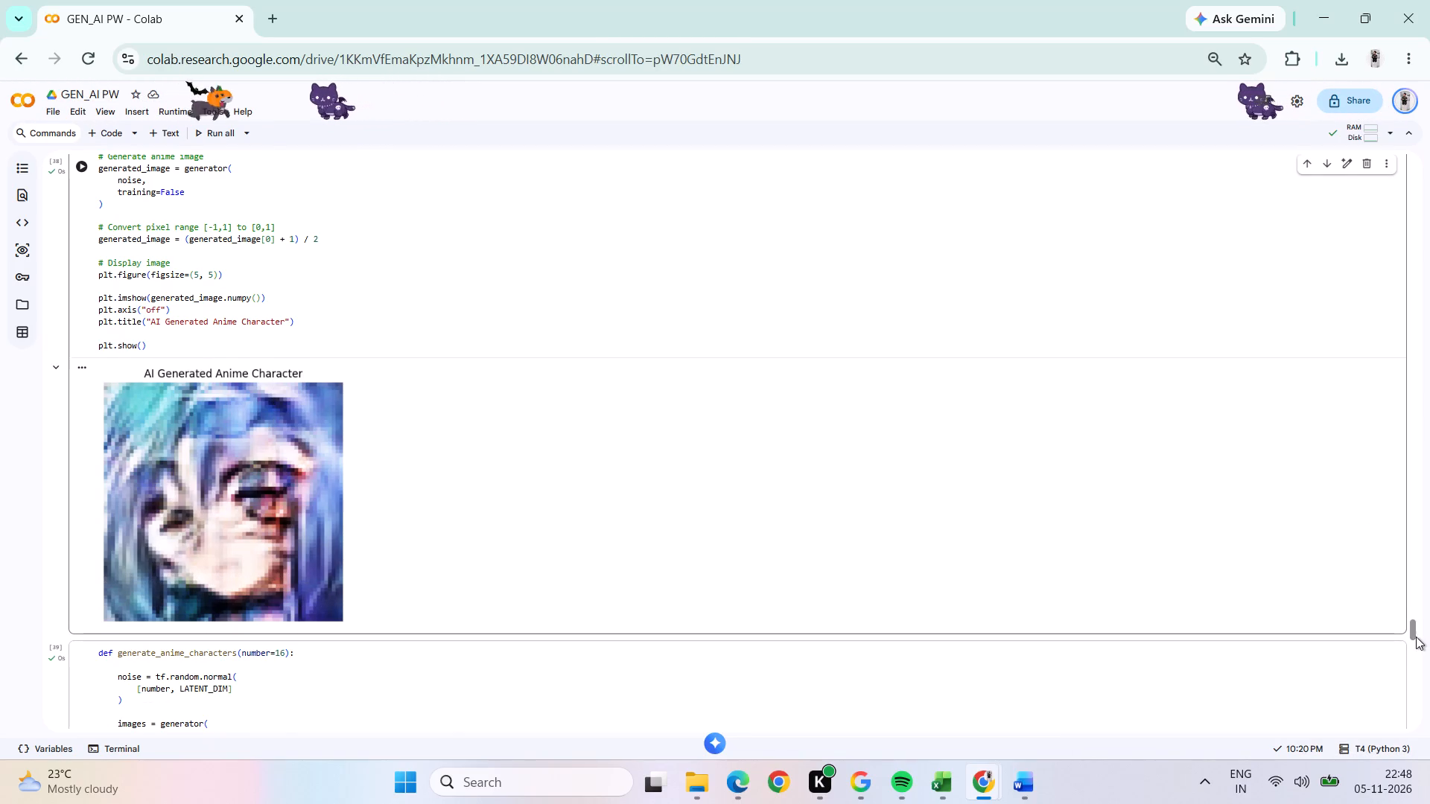
pyautogui.moveTo(1416, 636); pyautogui.dragTo(1426, 663)
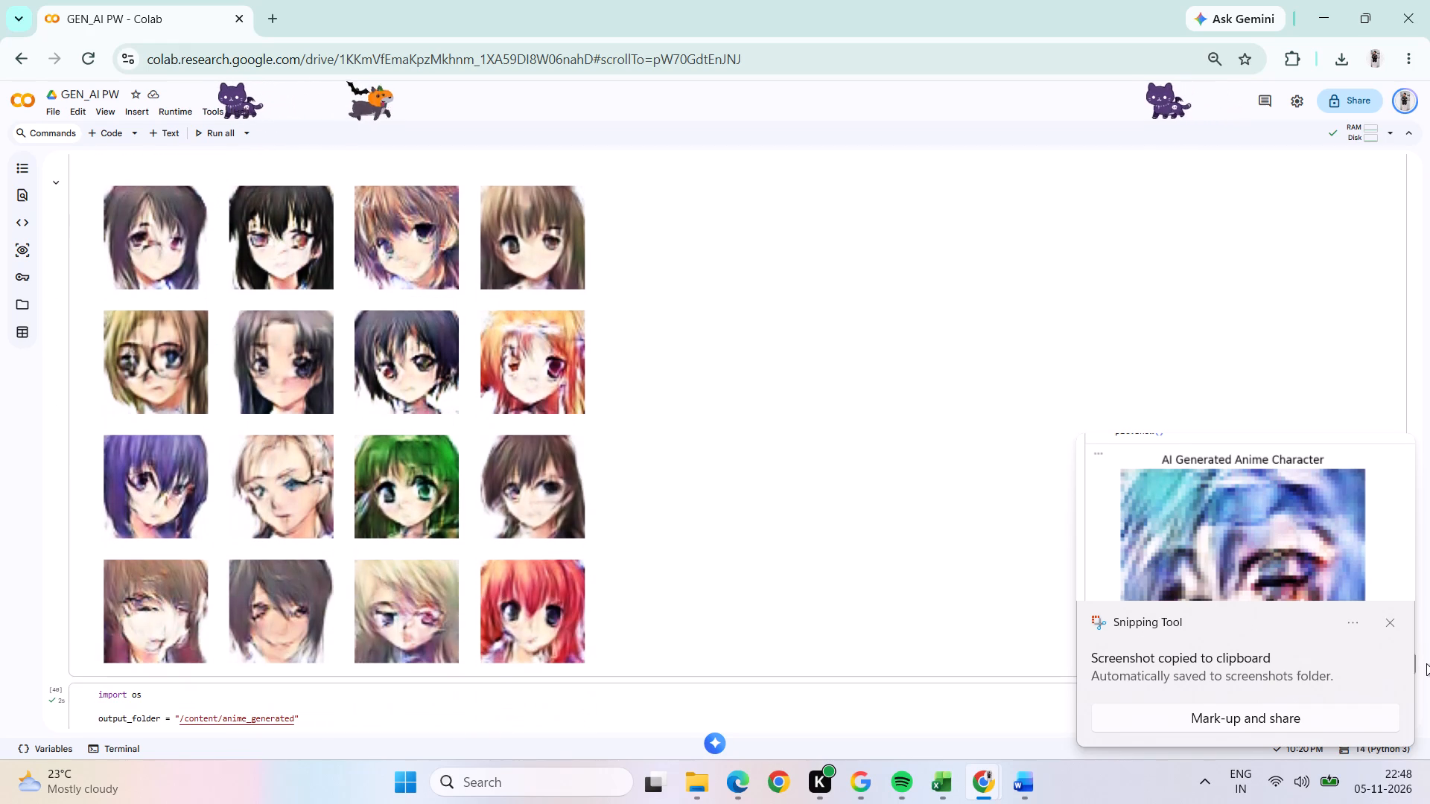
pyautogui.moveTo(1426, 663); pyautogui.dragTo(1425, 664)
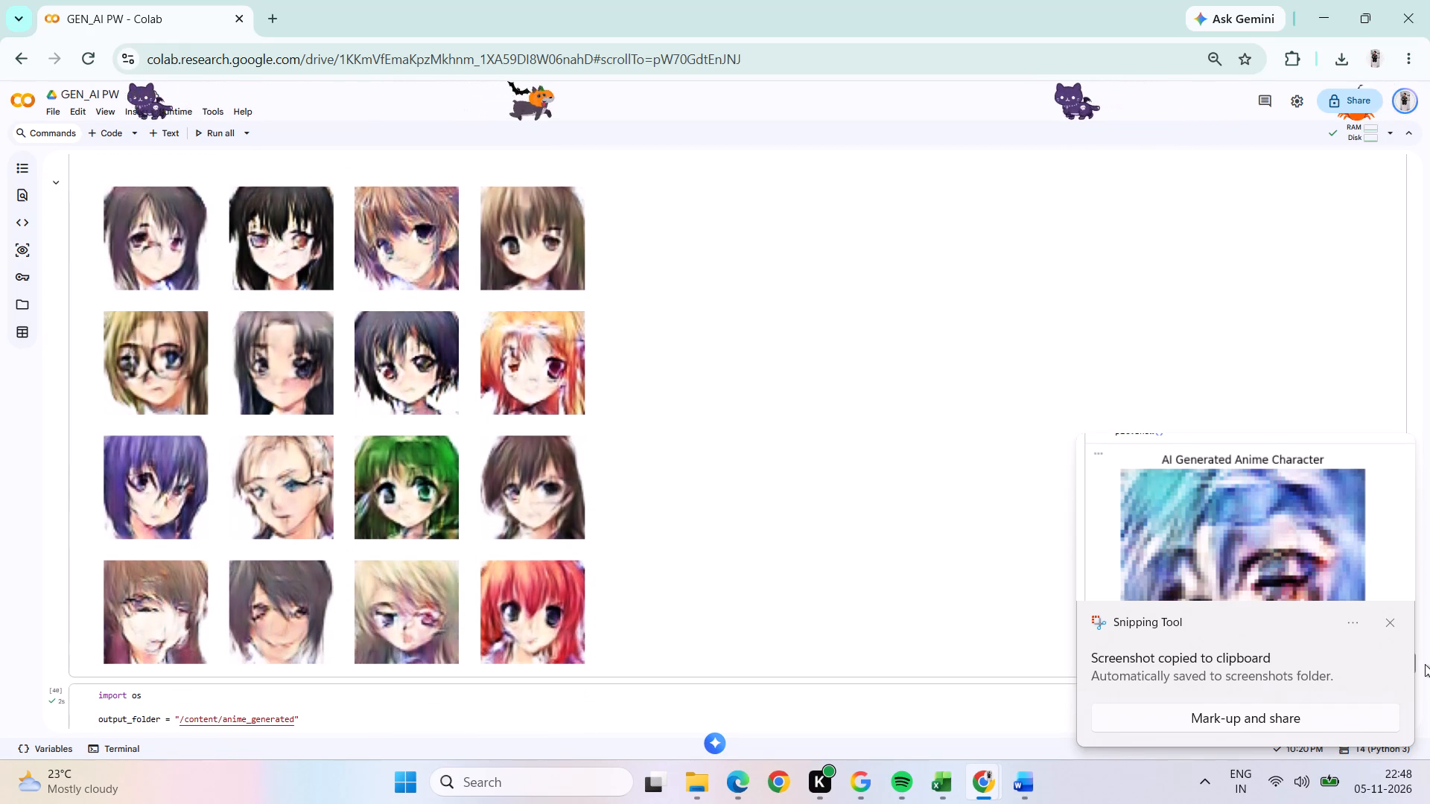
pyautogui.moveTo(1425, 664); pyautogui.dragTo(1425, 663)
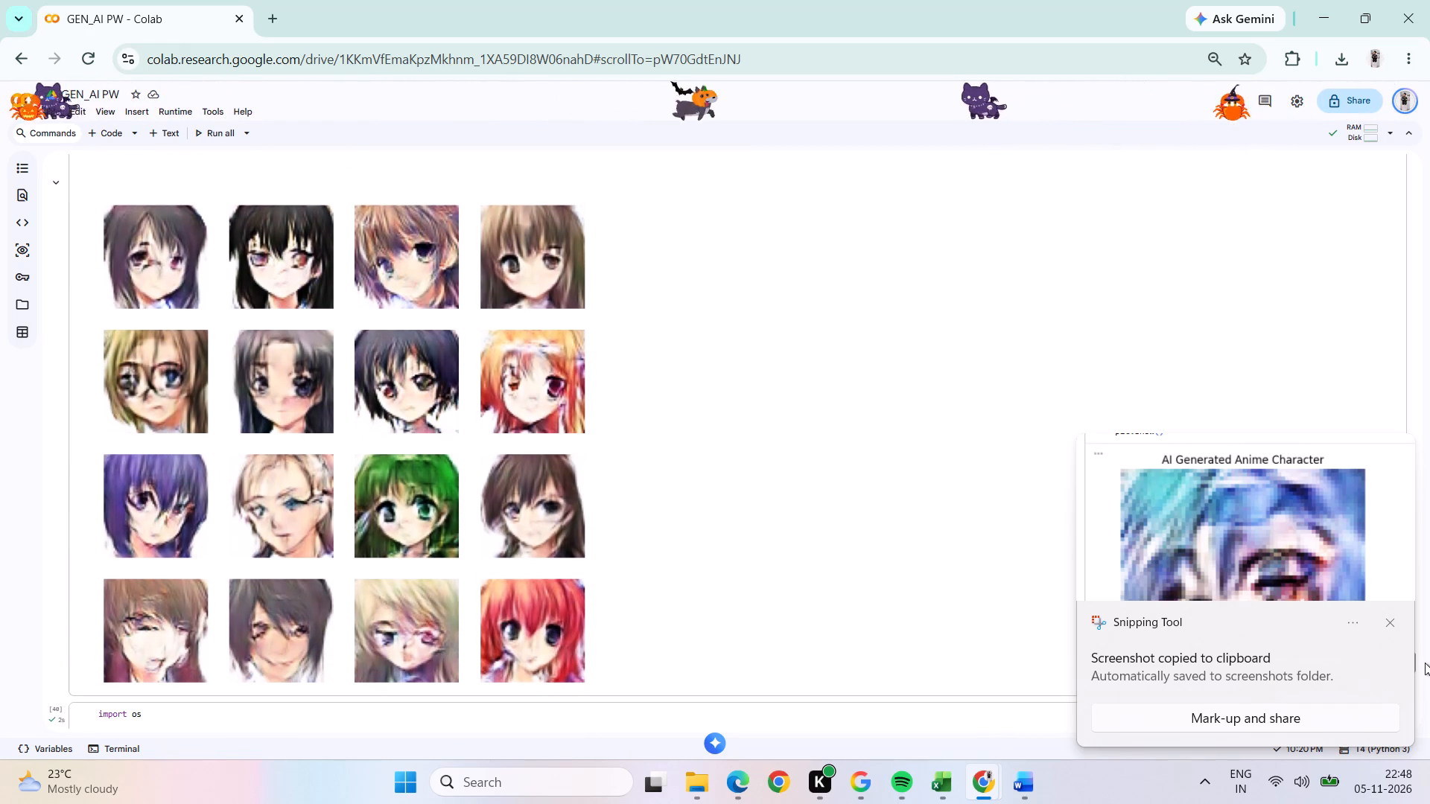
pyautogui.moveTo(1425, 663); pyautogui.dragTo(1422, 661)
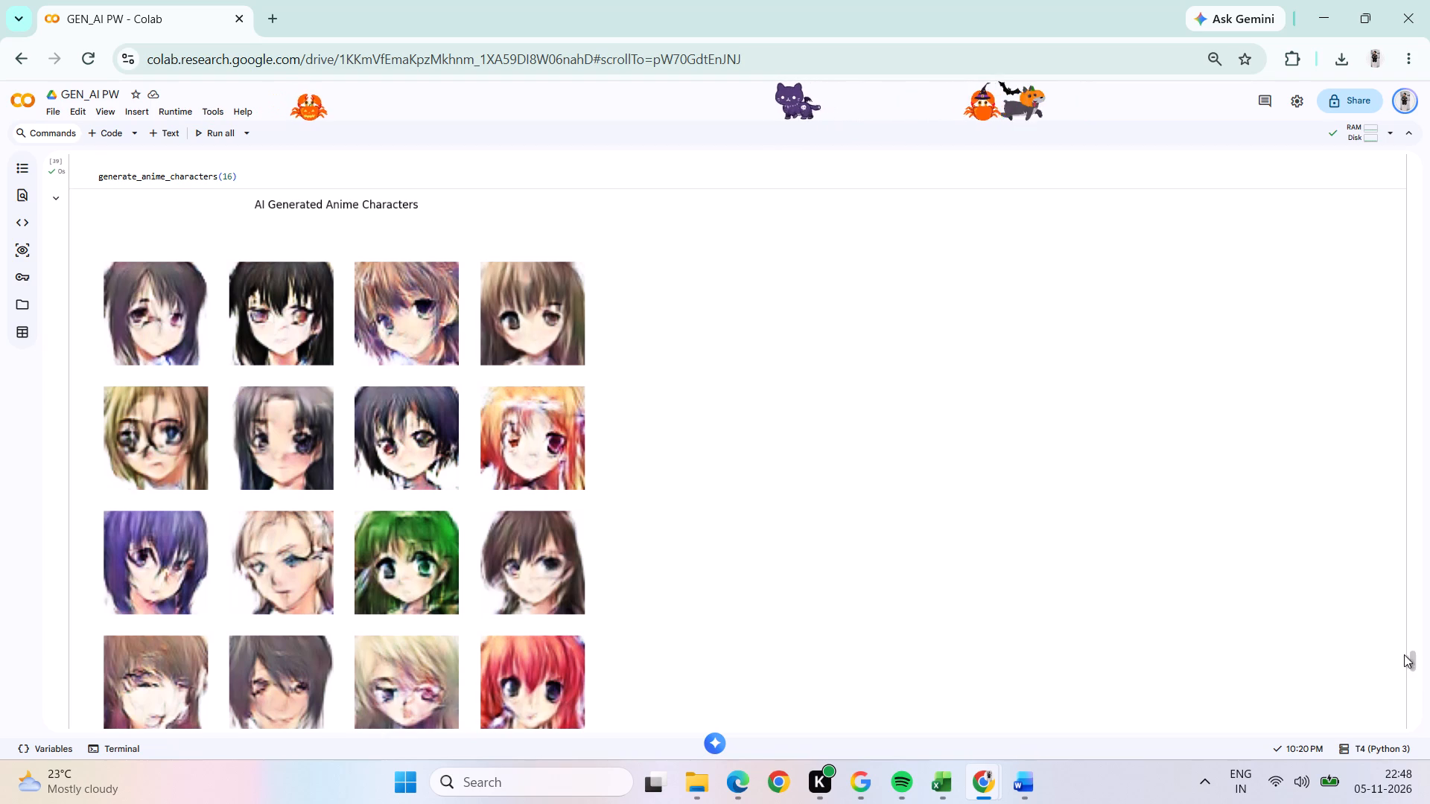
pyautogui.keyDown('ctrl'); pyautogui.scroll(-1, 1335, 603); pyautogui.keyUp('ctrl')
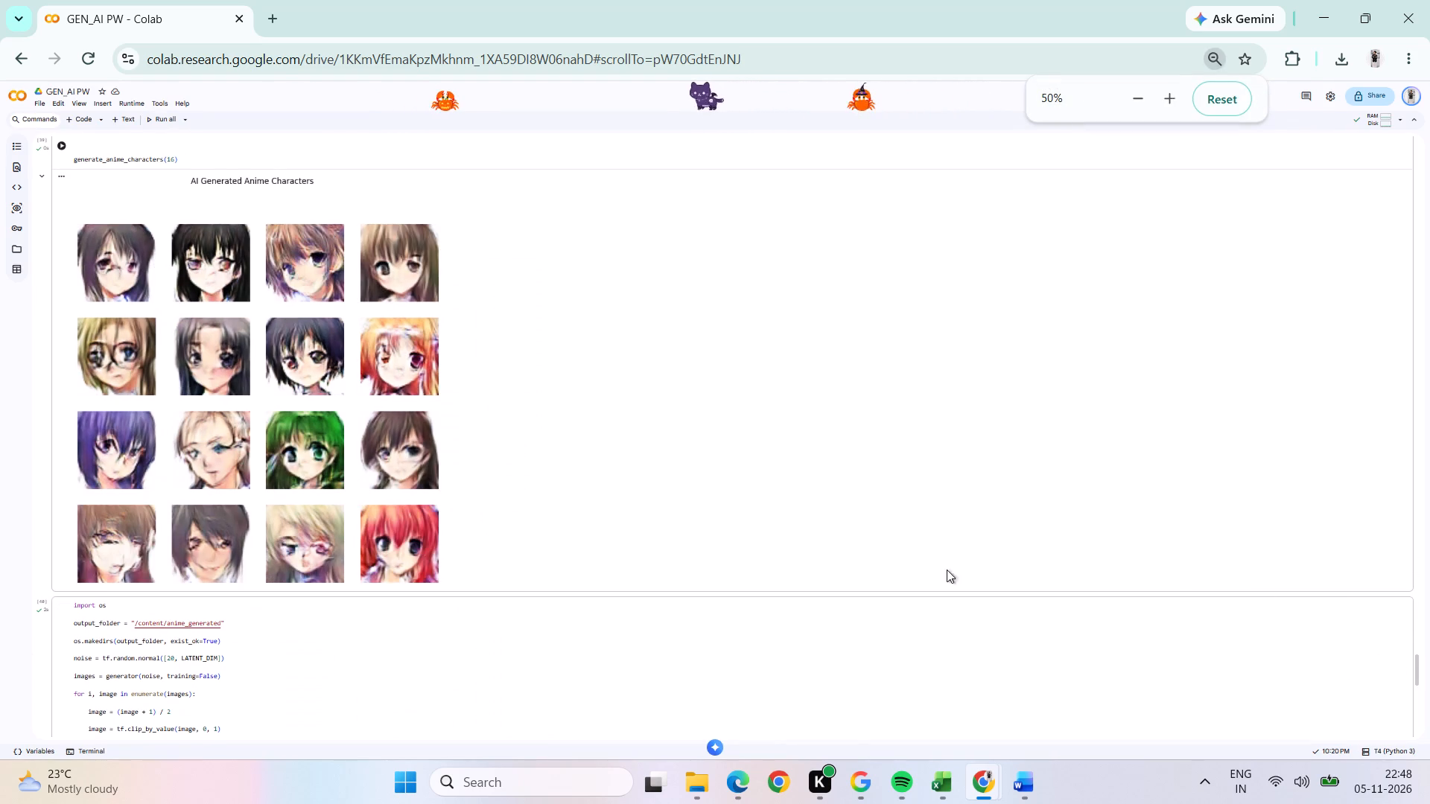
pyautogui.press('Print')
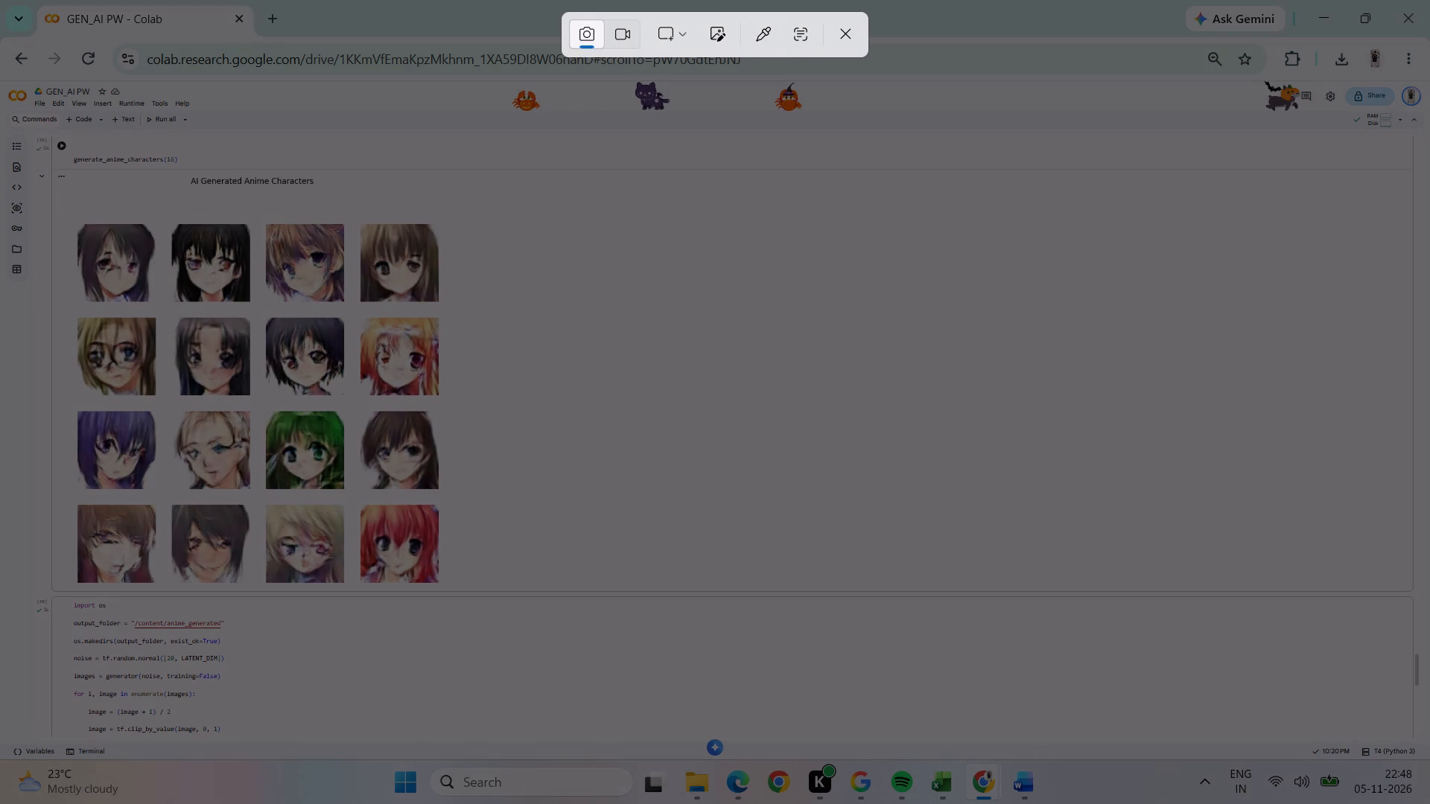
pyautogui.moveTo(53, 169); pyautogui.dragTo(478, 589)
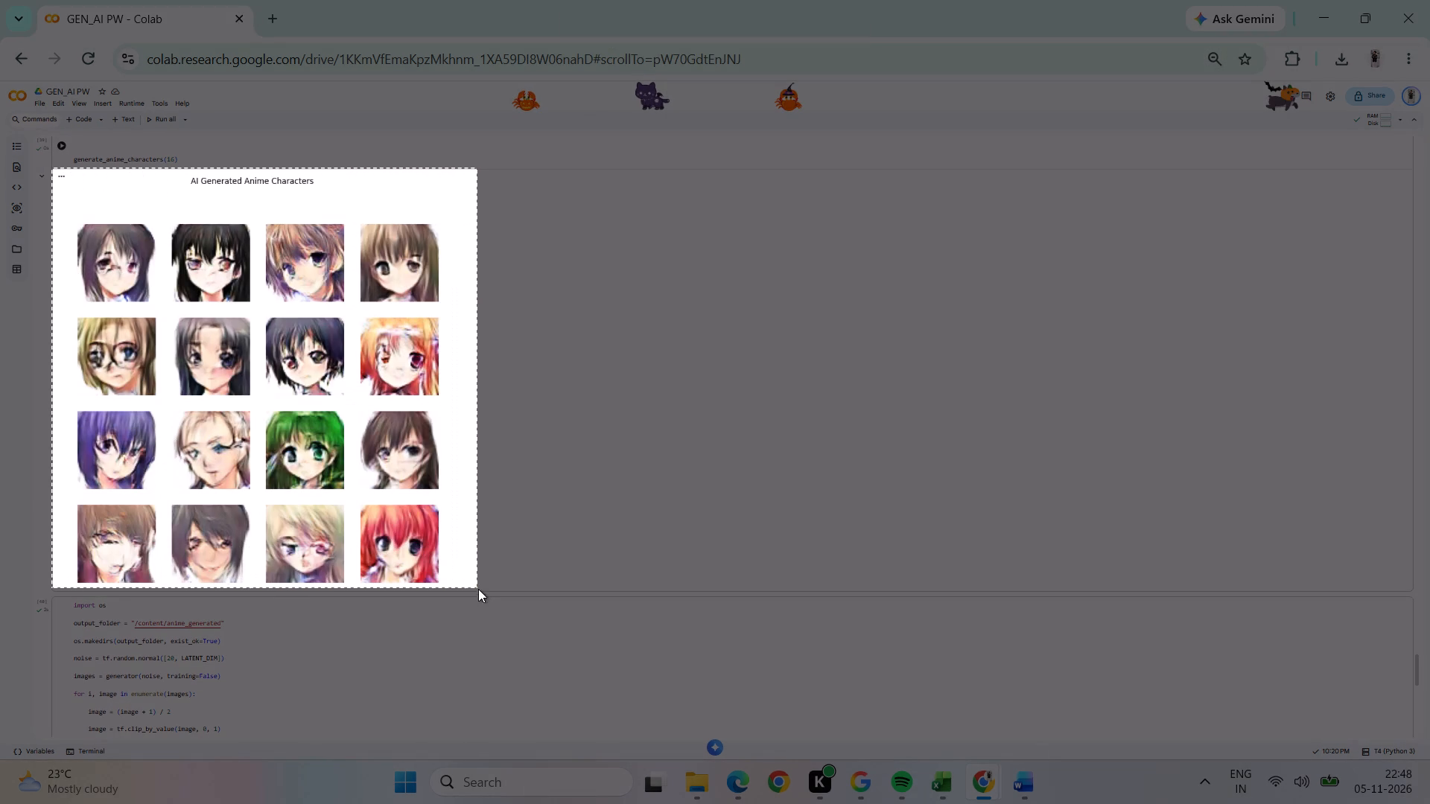
pyautogui.moveTo(478, 589); pyautogui.dragTo(447, 590)
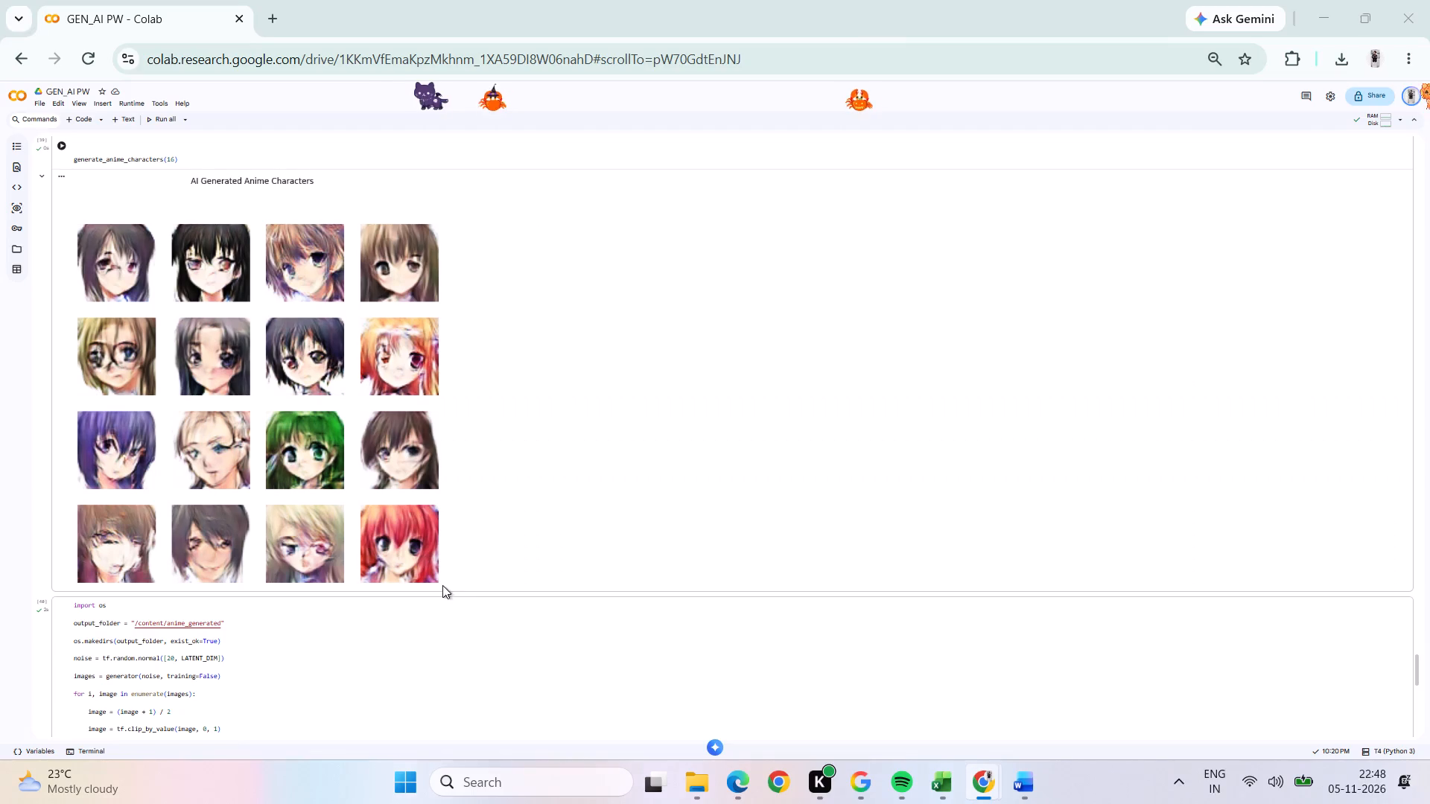
# Capture a screenshot of the Real Anime Images vs DCGAN Generated Images comparison with its title and both rows of faces.
pyautogui.moveTo(1419, 671); pyautogui.dragTo(1423, 697)
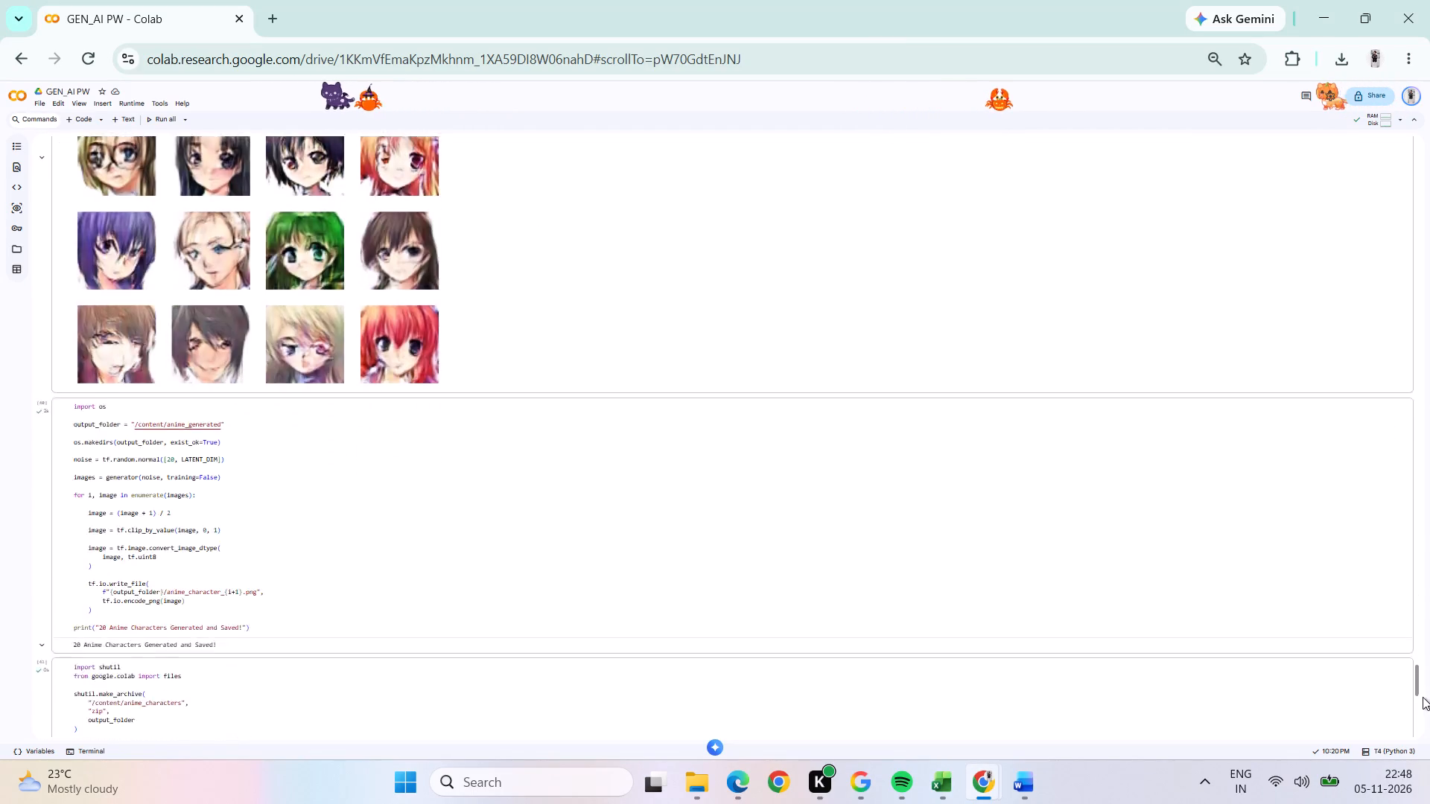
pyautogui.moveTo(1423, 697); pyautogui.dragTo(1429, 728)
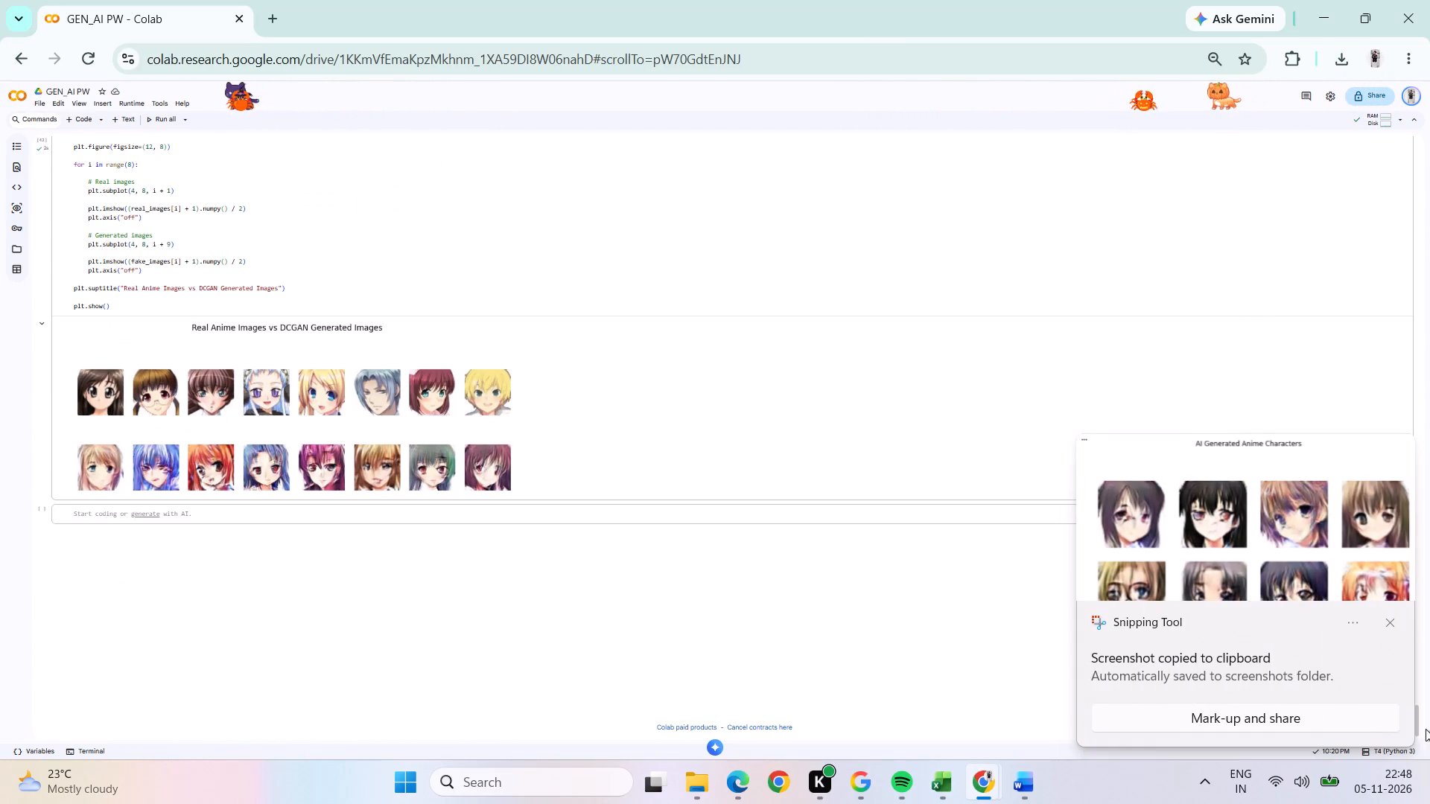
pyautogui.keyDown('ctrl'); pyautogui.scroll(3, 157, 672); pyautogui.keyUp('ctrl')
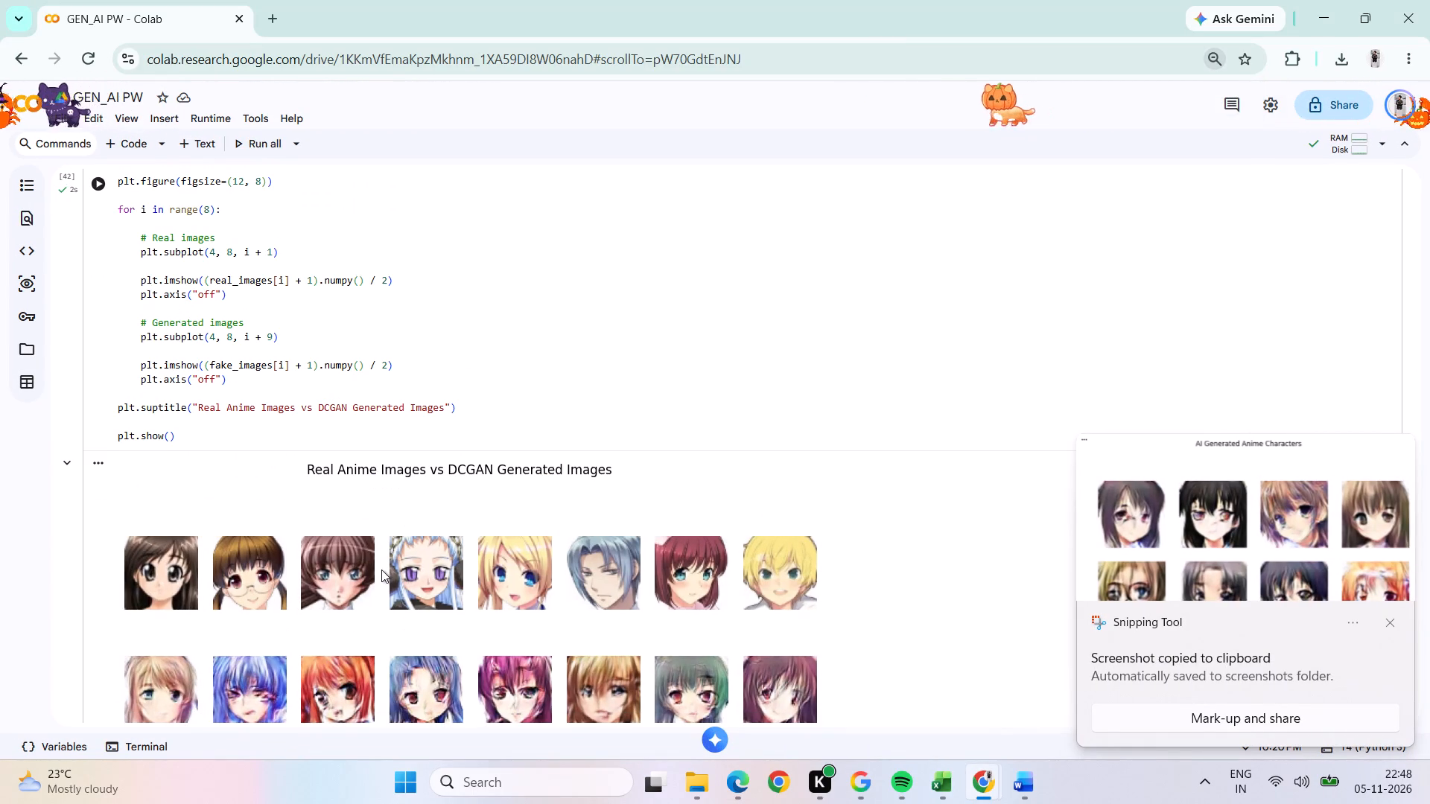
pyautogui.click(743, 391)
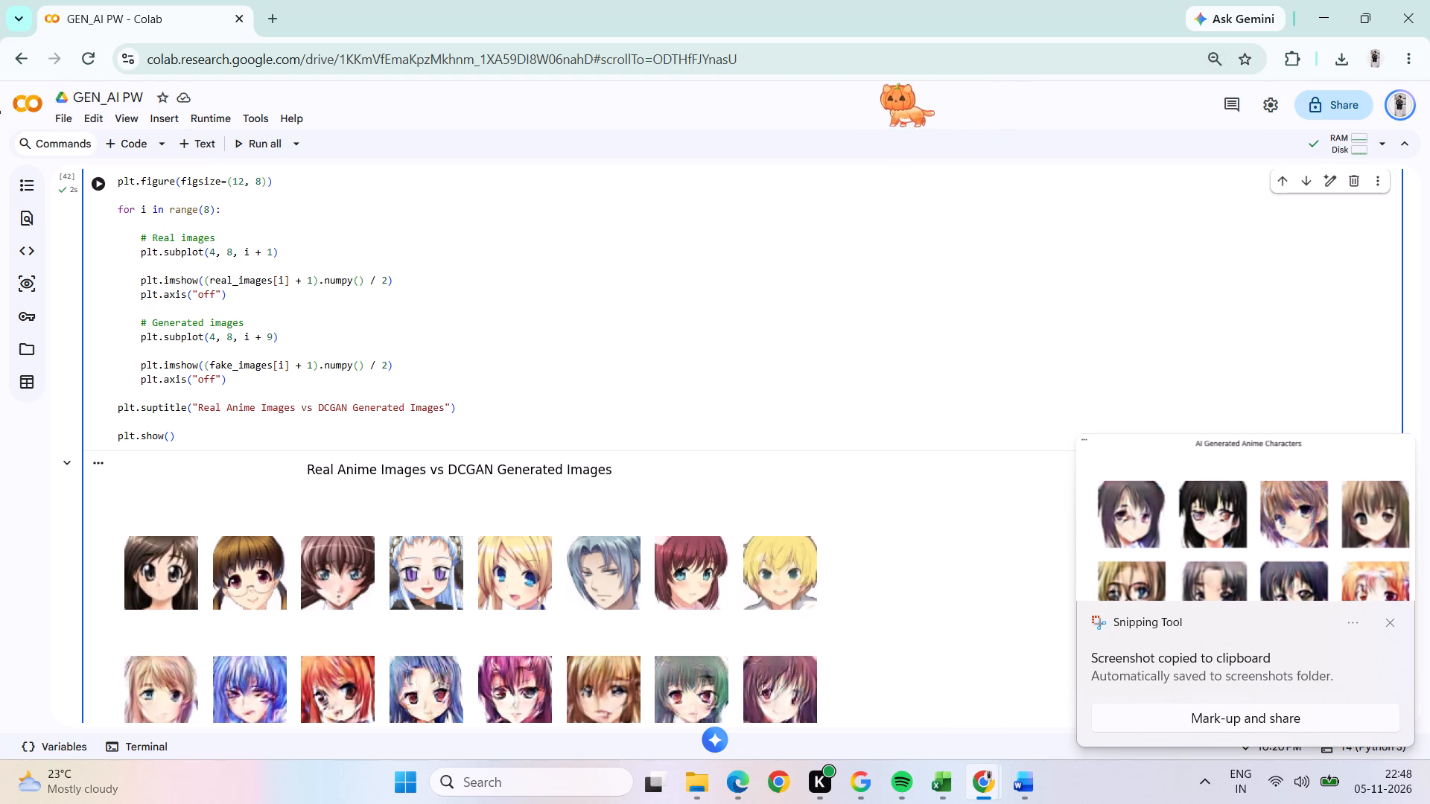
pyautogui.click(1300, 373)
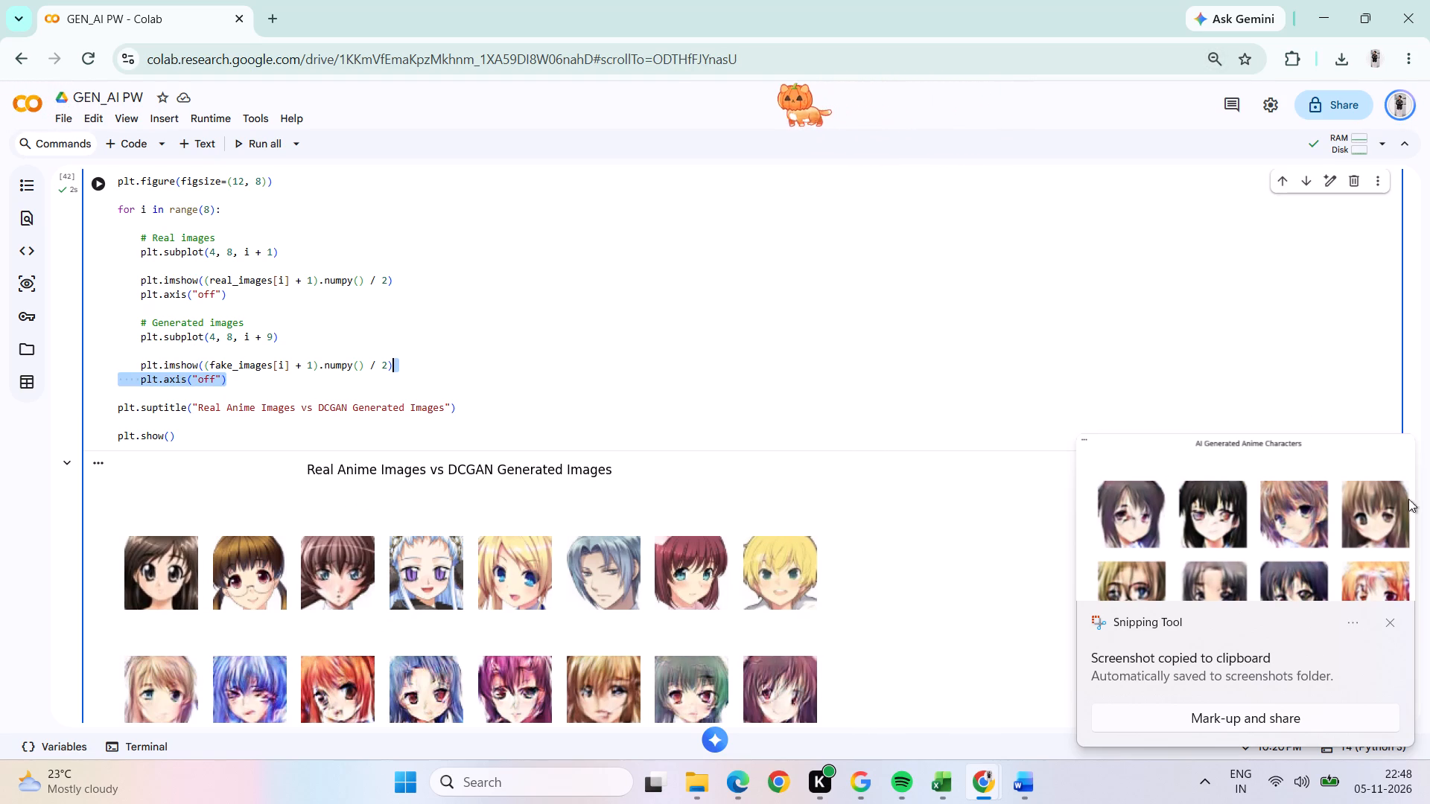
pyautogui.click(1427, 637)
pyautogui.scroll(-2, 1084, 324)
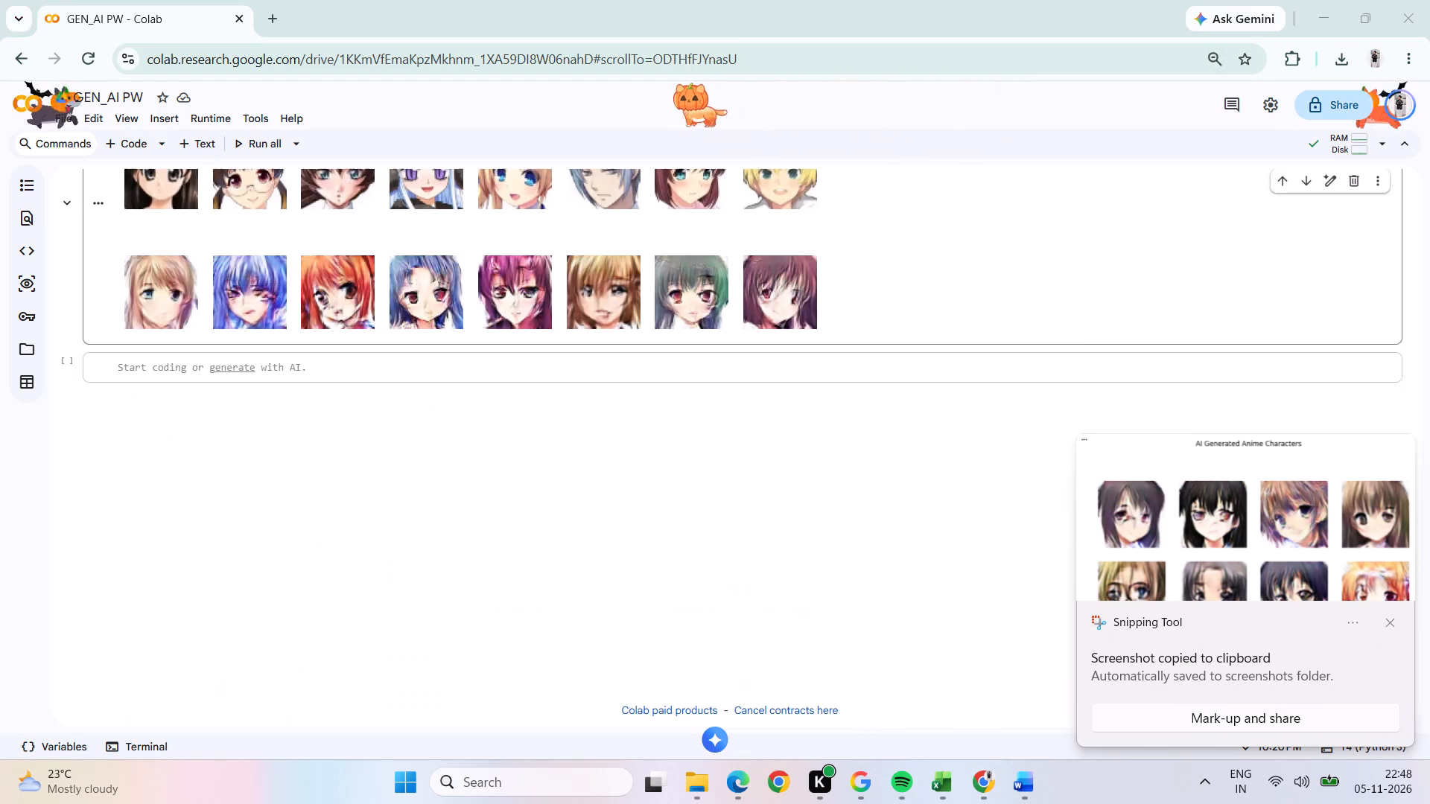
pyautogui.scroll(1, 1064, 331)
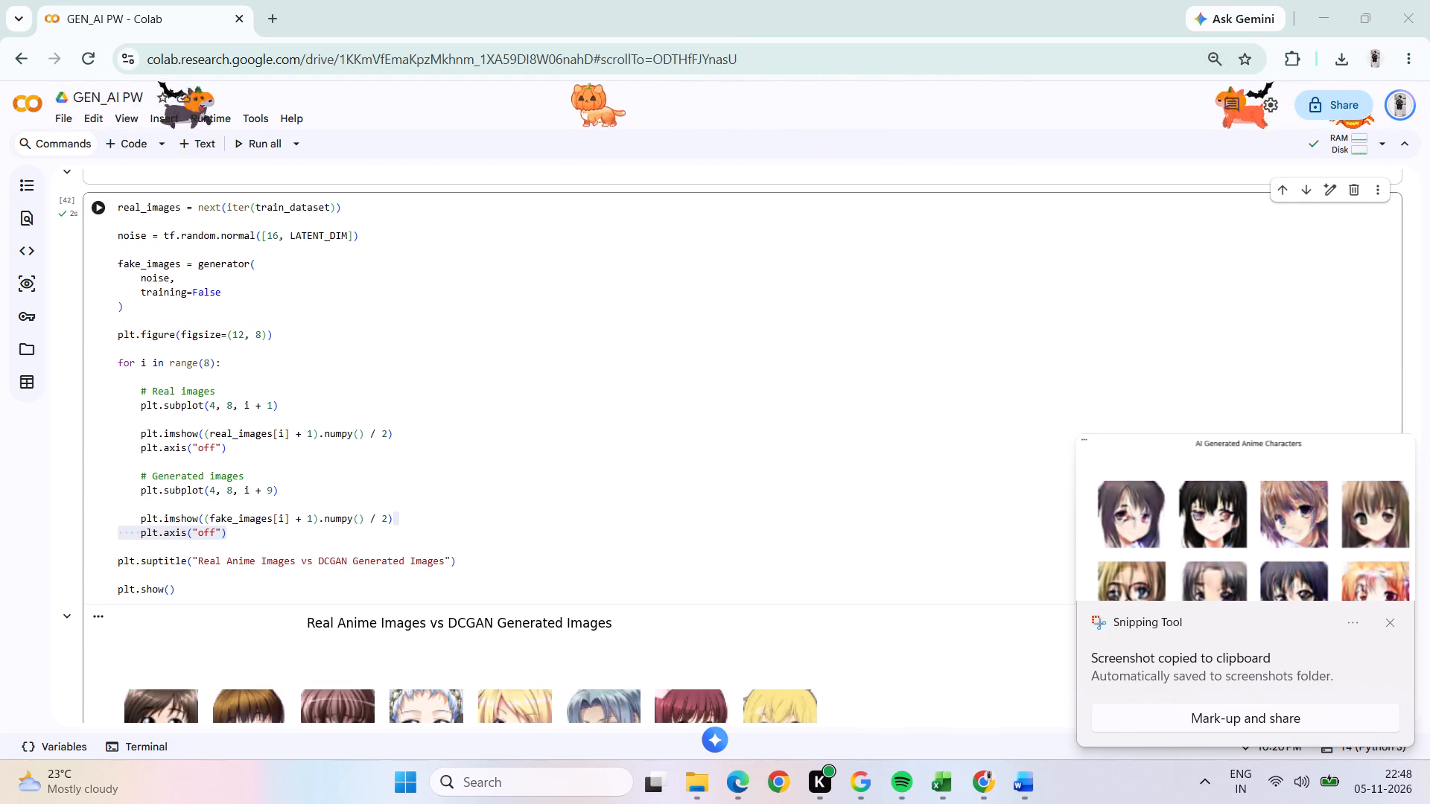
pyautogui.middleClick(1048, 369)
pyautogui.moveTo(786, 465); pyautogui.dragTo(785, 465, button='middle')
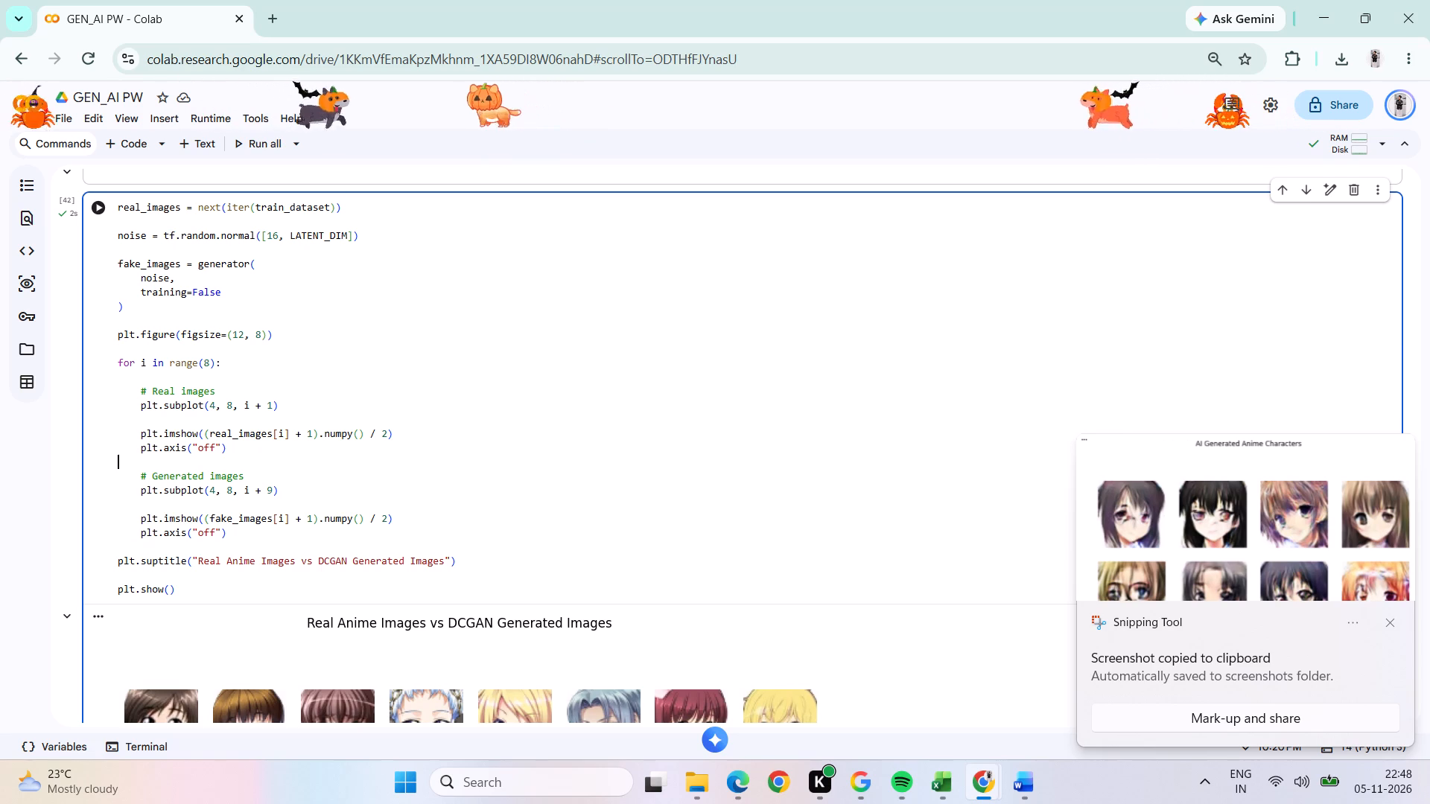
pyautogui.moveTo(785, 465); pyautogui.dragTo(782, 426, button='middle')
pyautogui.scroll(-1, 784, 470)
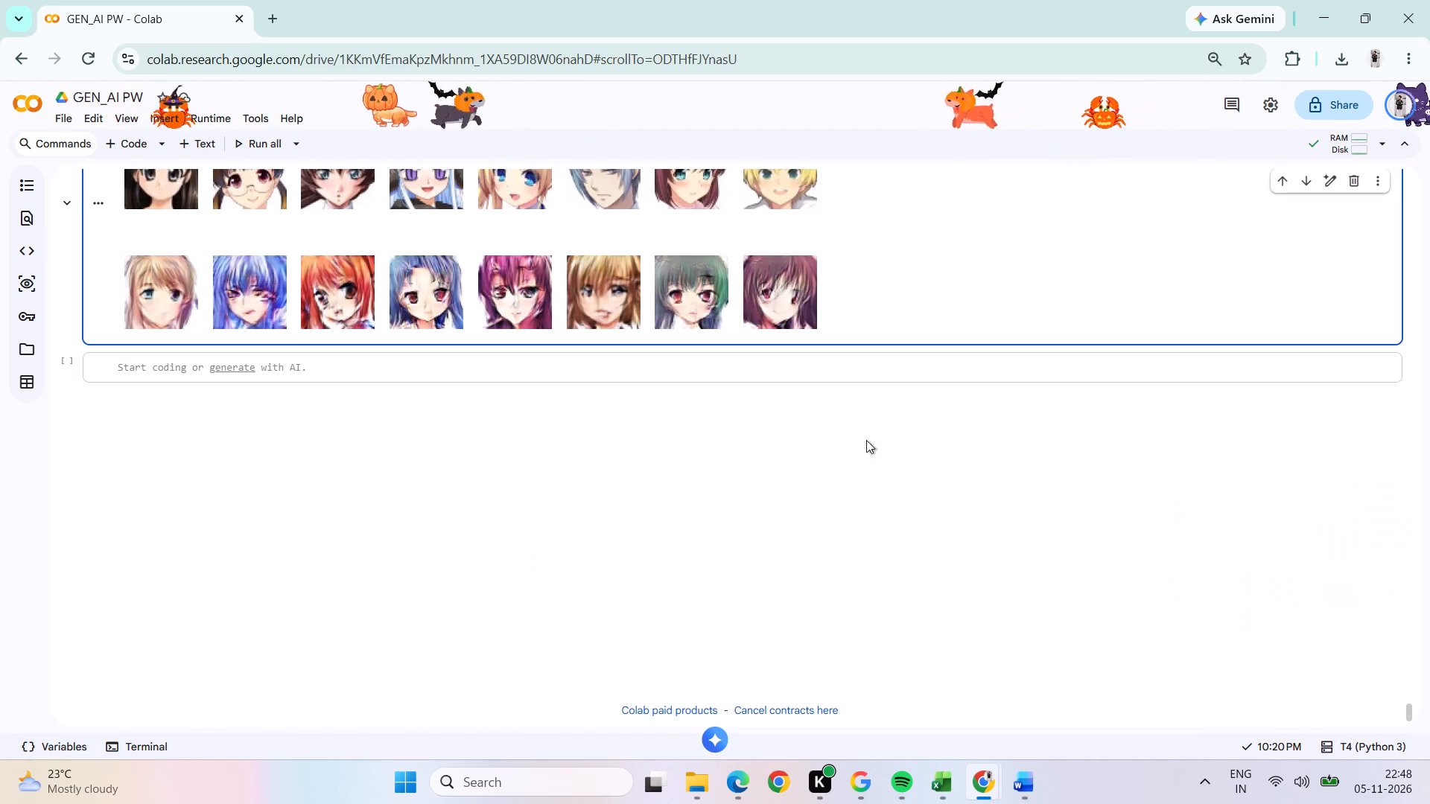
pyautogui.moveTo(1407, 711); pyautogui.dragTo(1405, 703)
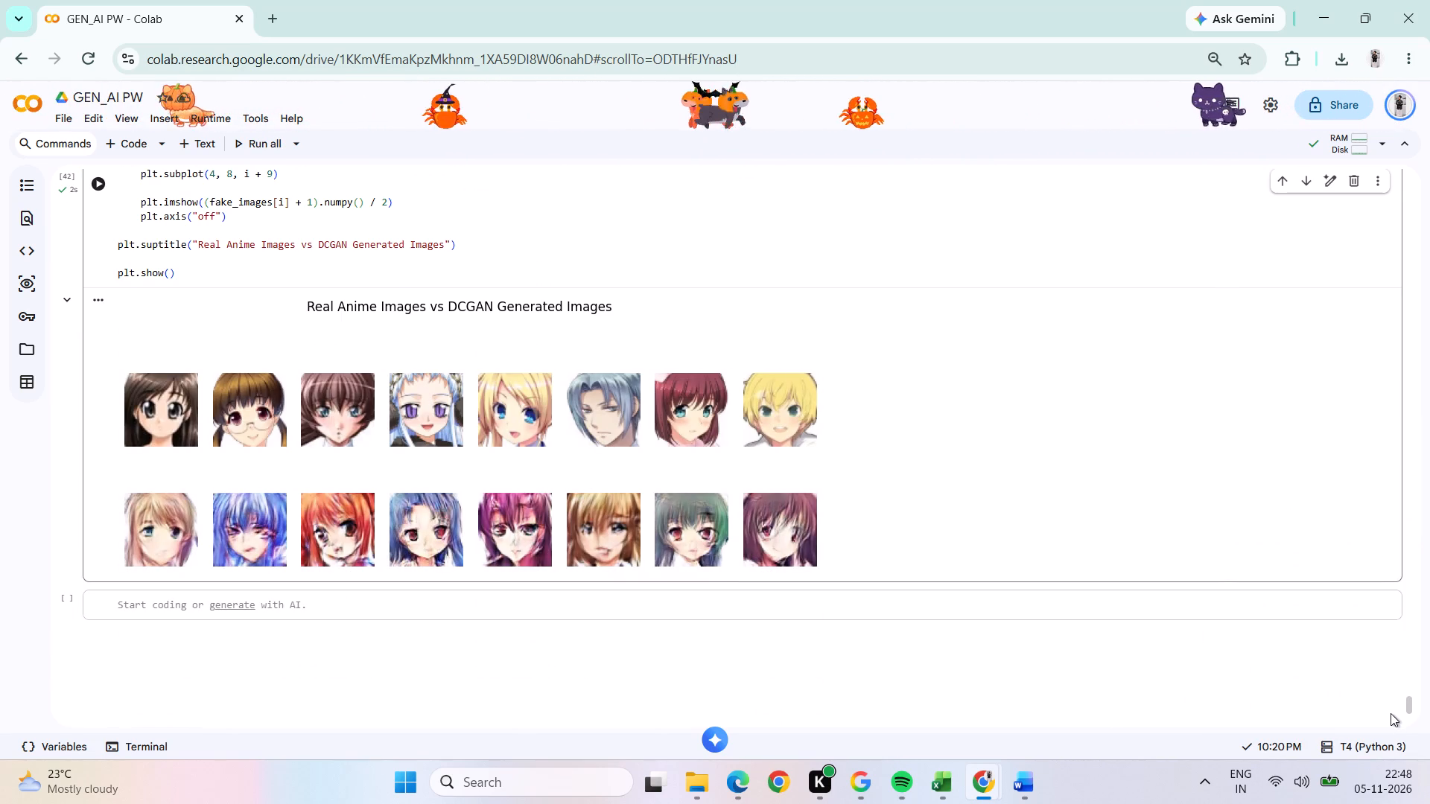
pyautogui.keyDown('ctrl'); pyautogui.scroll(2, 1389, 712); pyautogui.keyUp('ctrl')
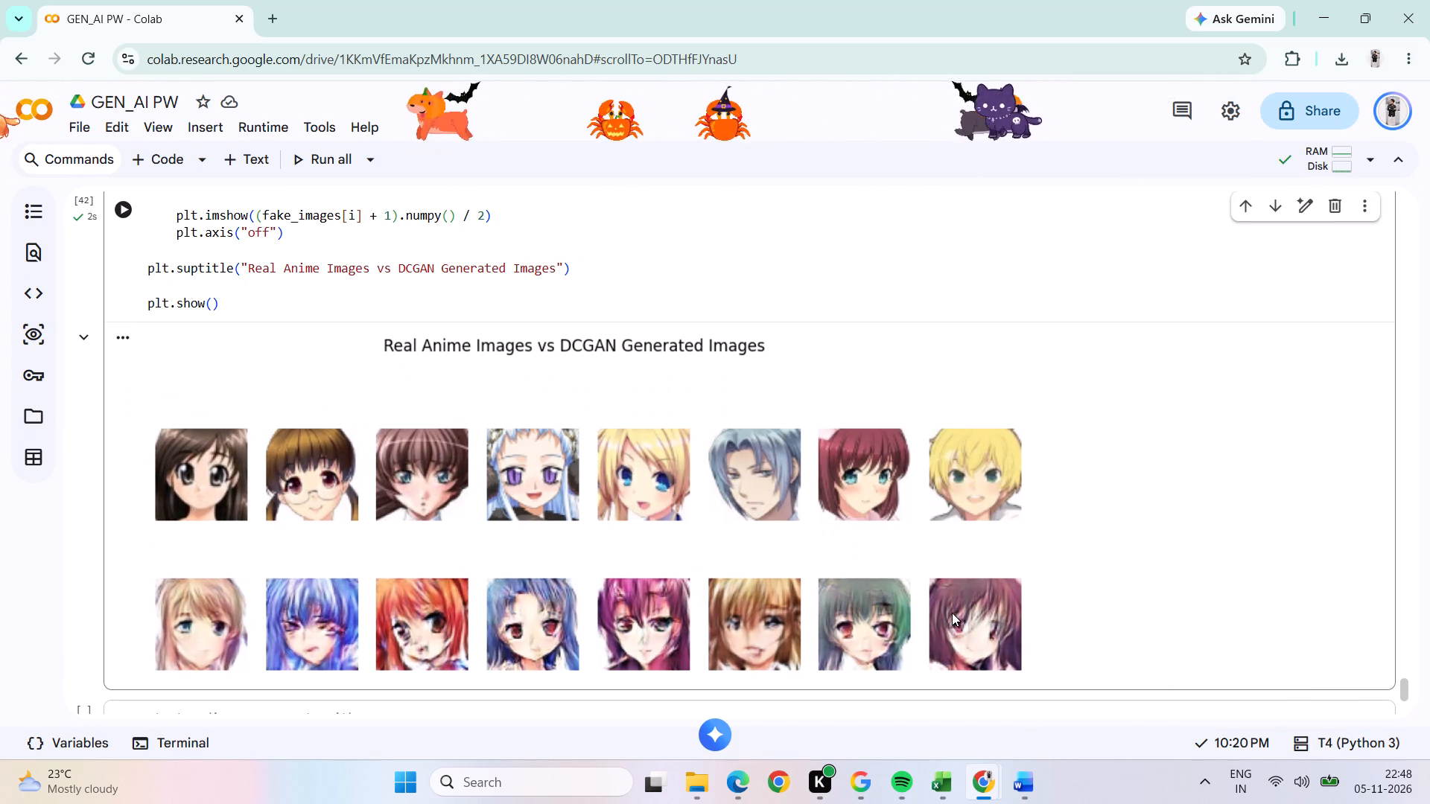
pyautogui.press('Print')
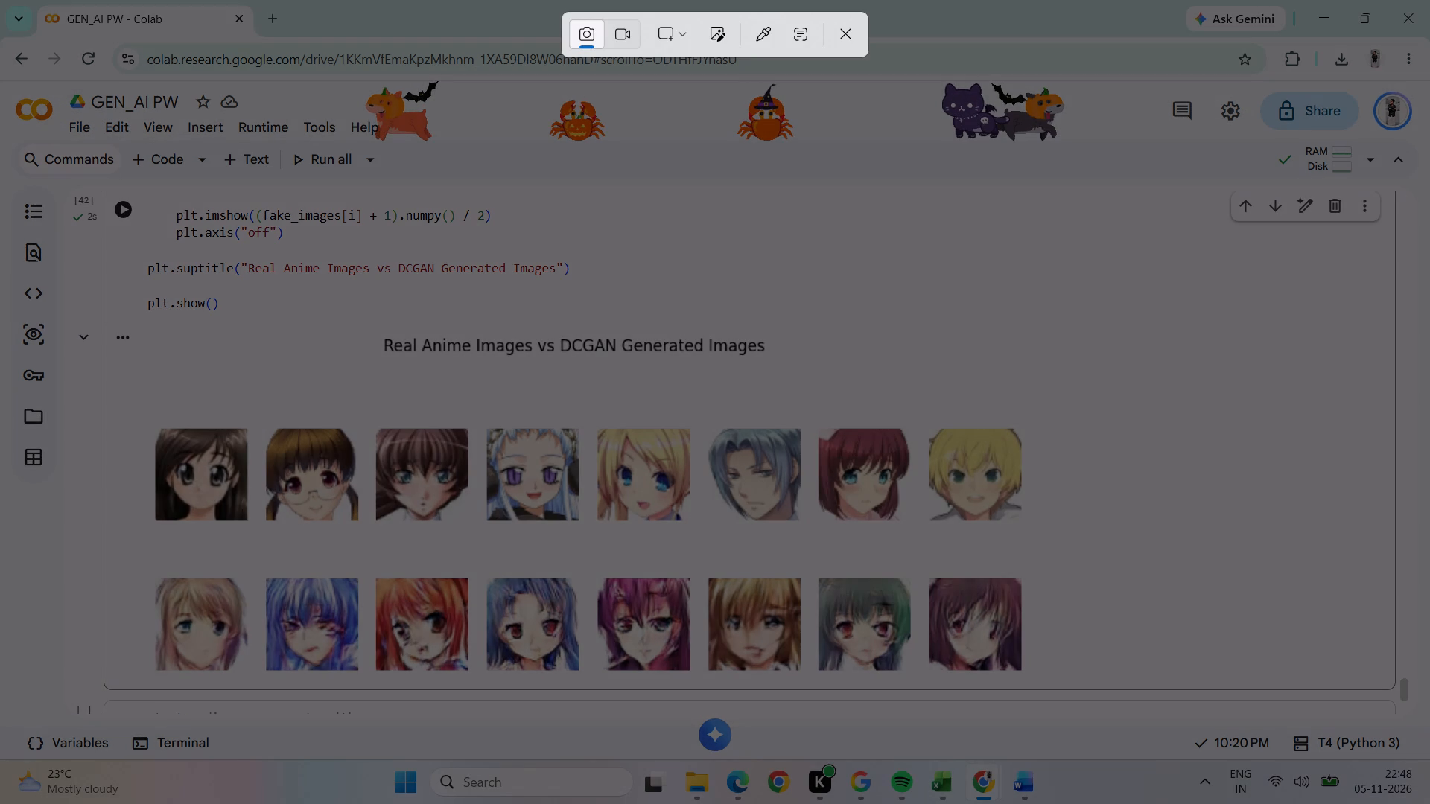
pyautogui.moveTo(100, 320); pyautogui.dragTo(1125, 720)
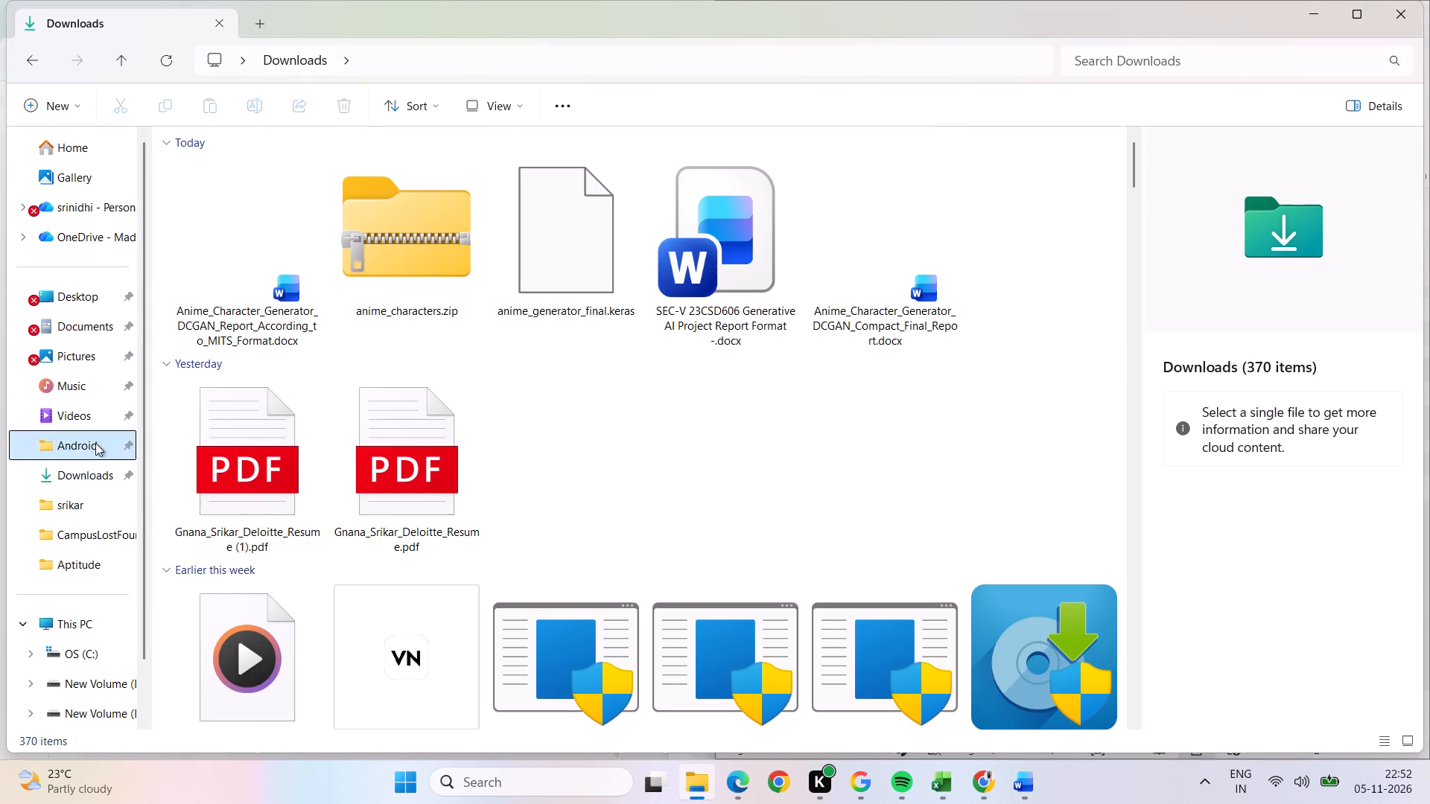
pyautogui.click(877, 389)
pyautogui.doubleClick(276, 263)
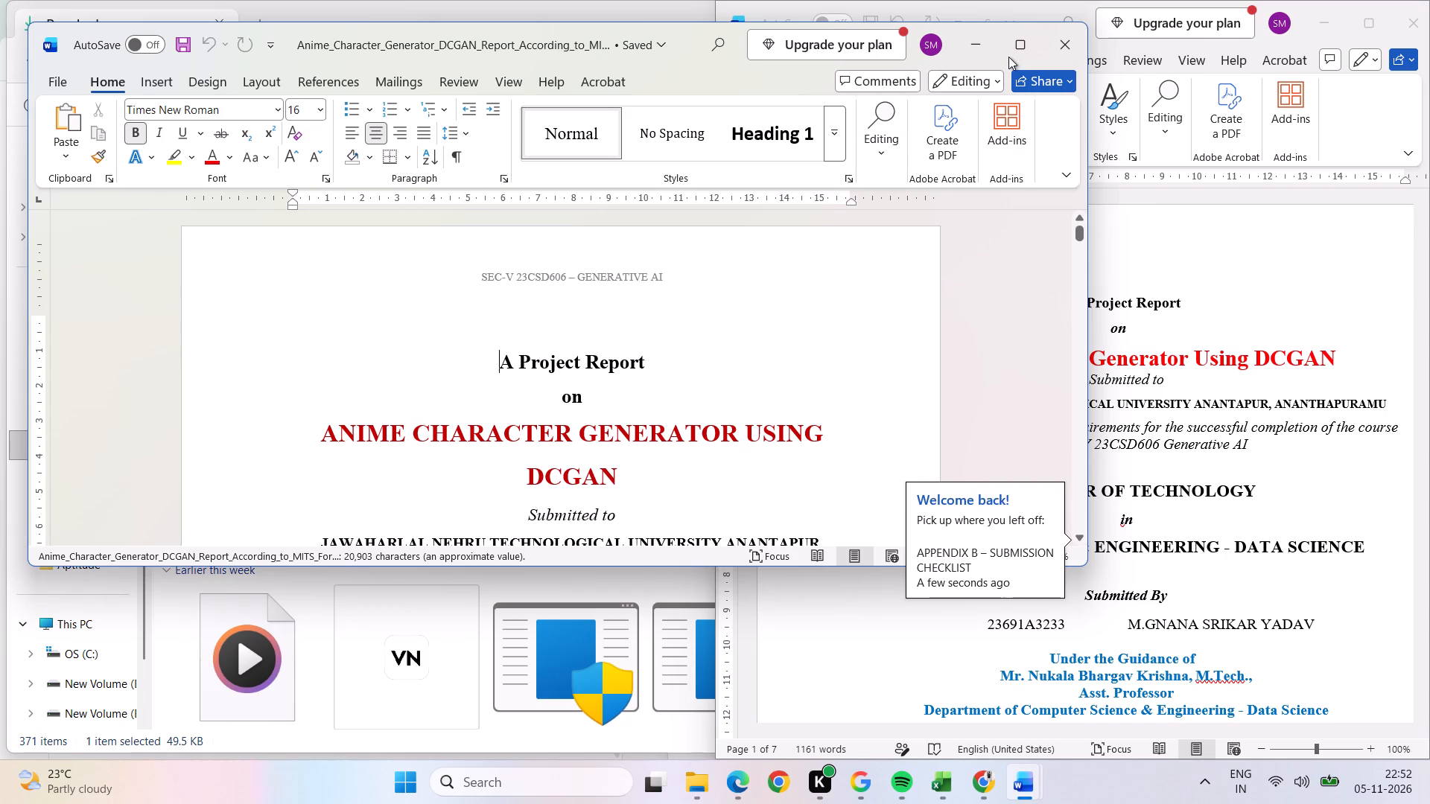
pyautogui.click(1008, 57)
pyautogui.click(1020, 42)
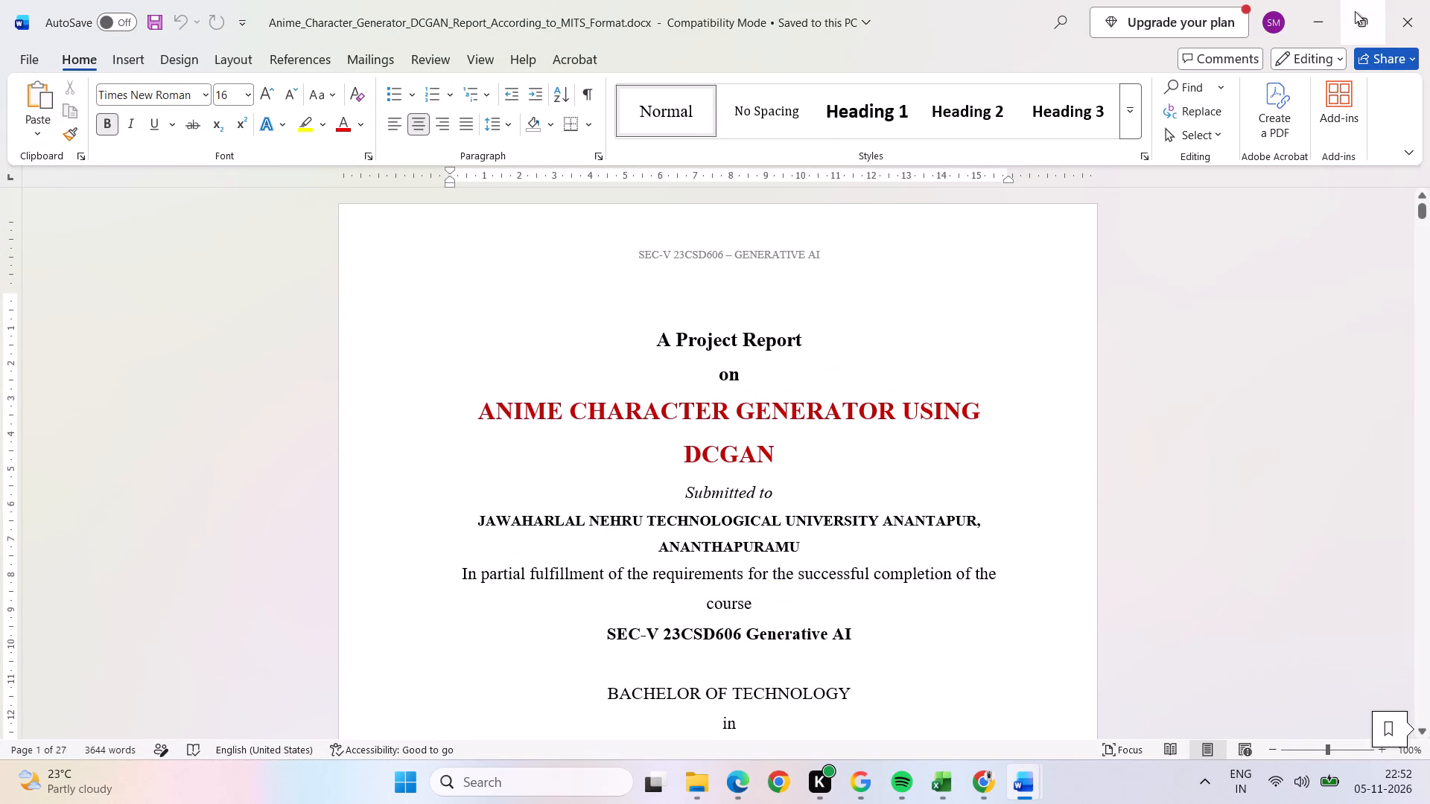
pyautogui.click(1256, 54)
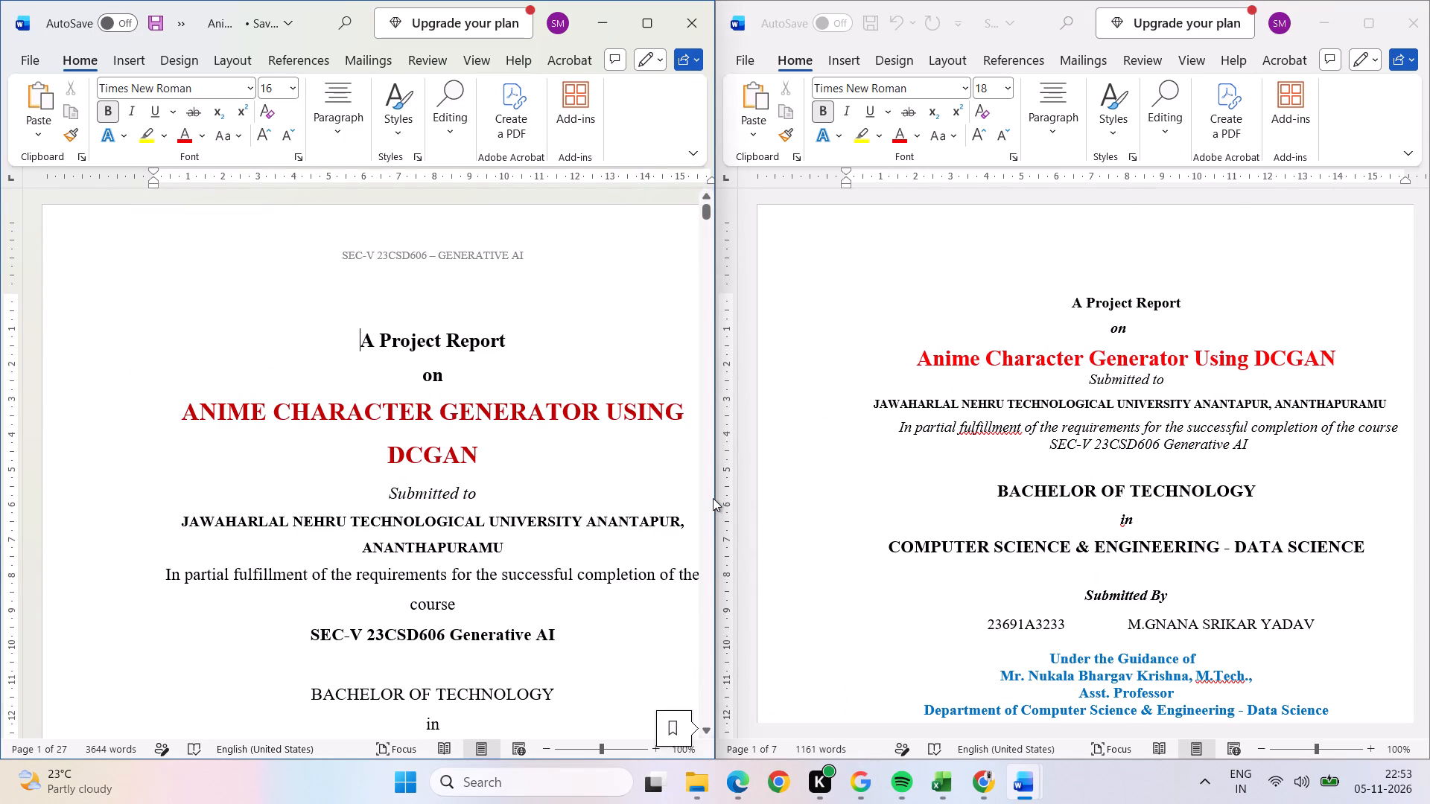
pyautogui.moveTo(718, 487); pyautogui.dragTo(699, 500)
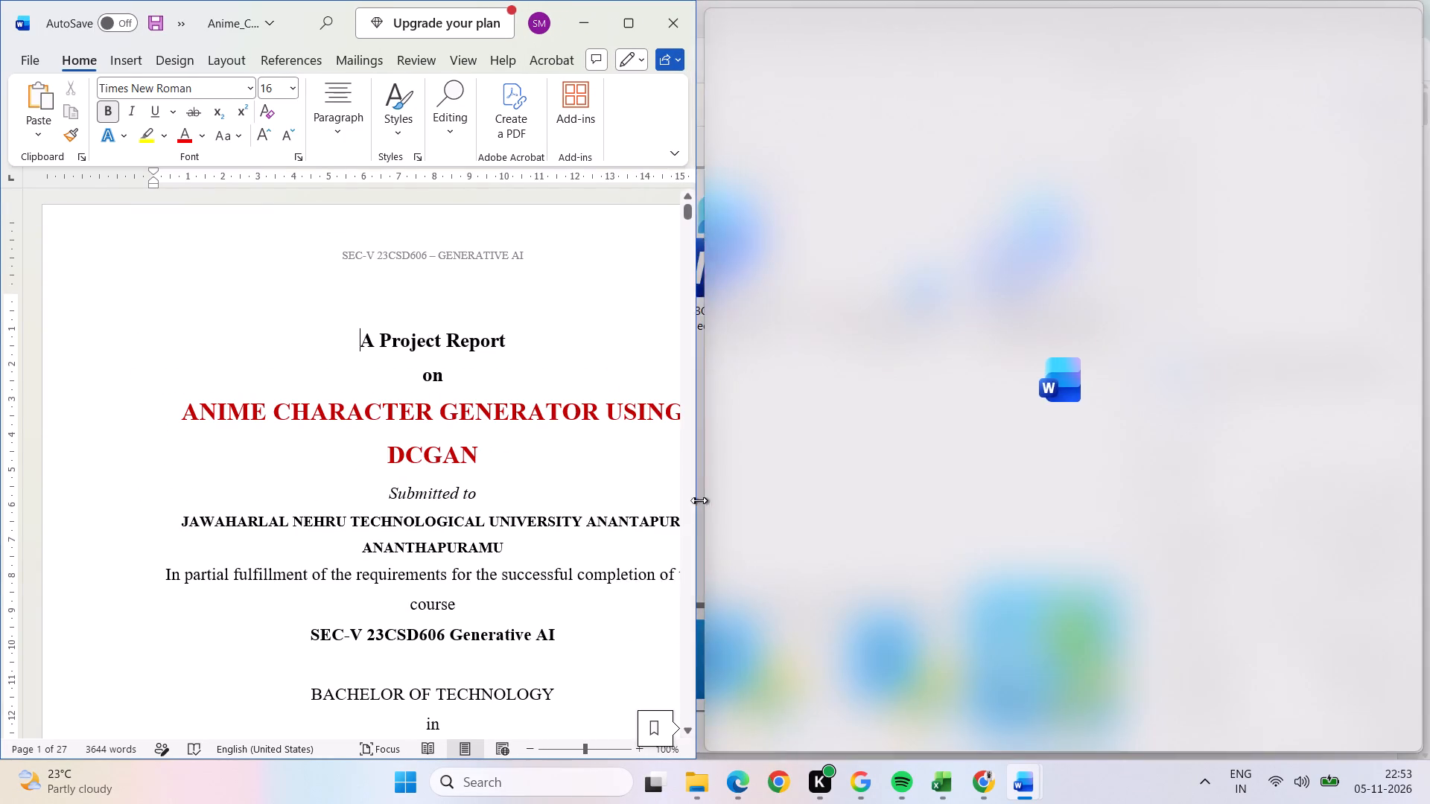
pyautogui.moveTo(699, 500); pyautogui.dragTo(699, 500)
# Compare the front matter of the two reports, covering the cover, bonafide certificate, acknowledgement, declaration, abstract and index pages.
pyautogui.scroll(-1, 1054, 455)
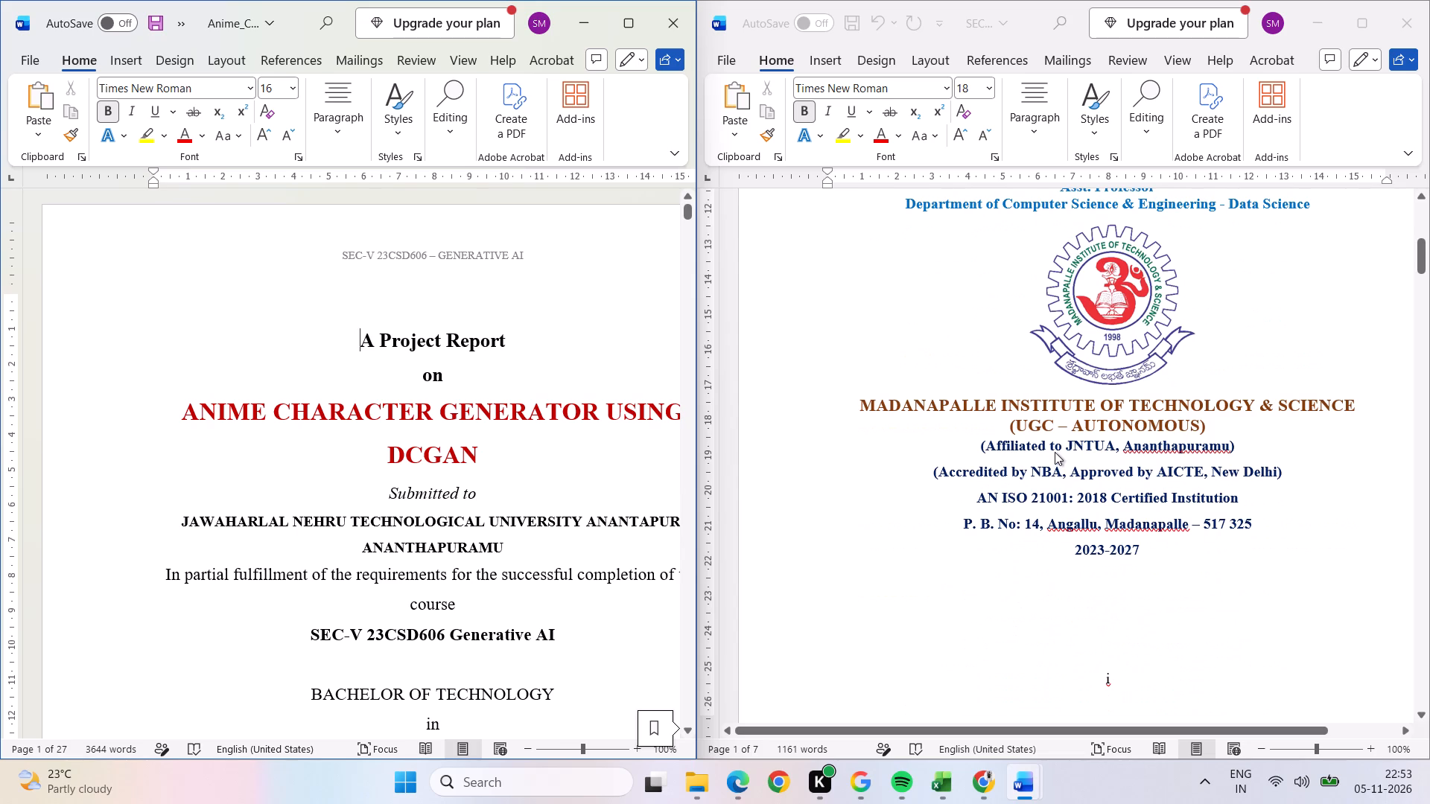
pyautogui.scroll(1, 1055, 452)
pyautogui.scroll(-1, 391, 558)
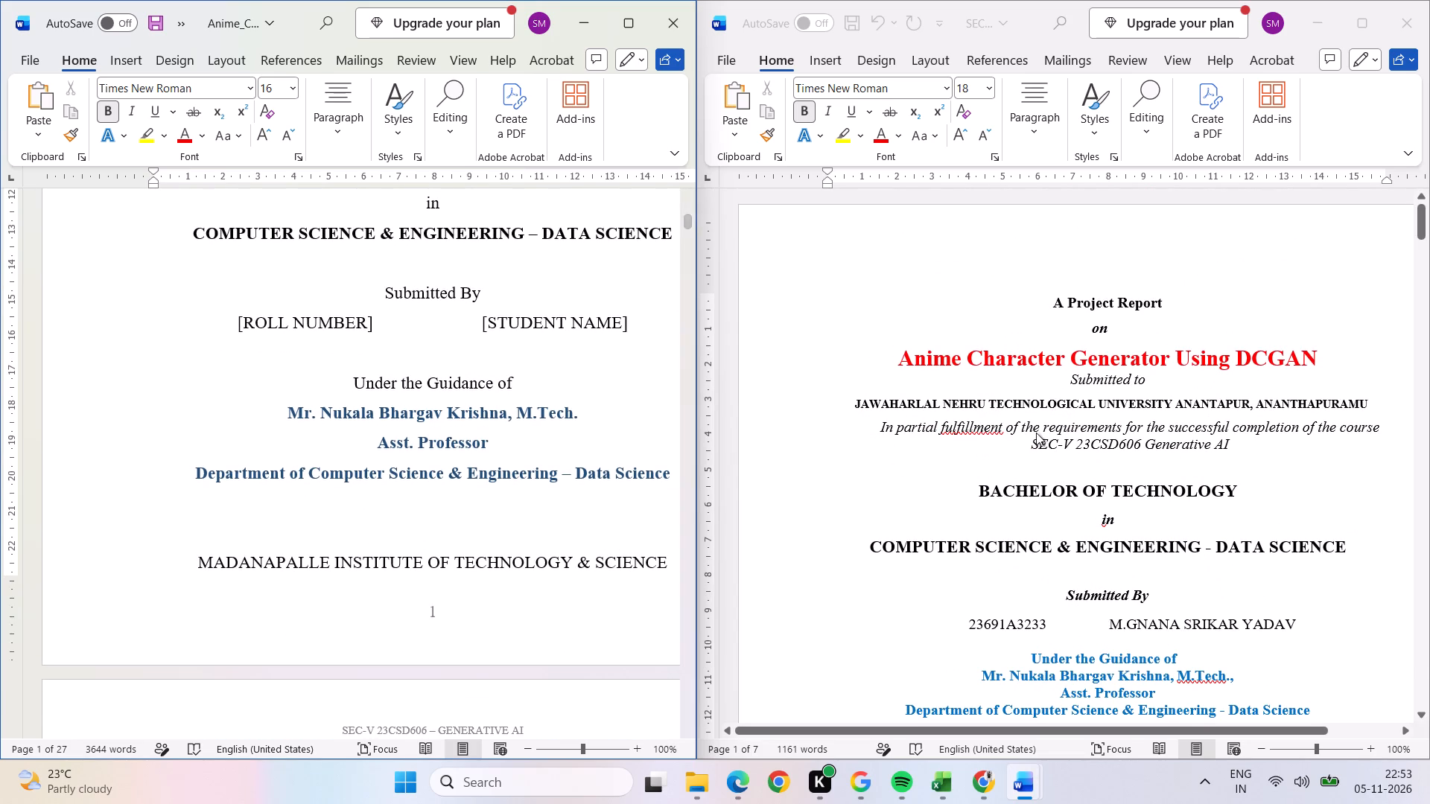
pyautogui.scroll(-4, 1040, 433)
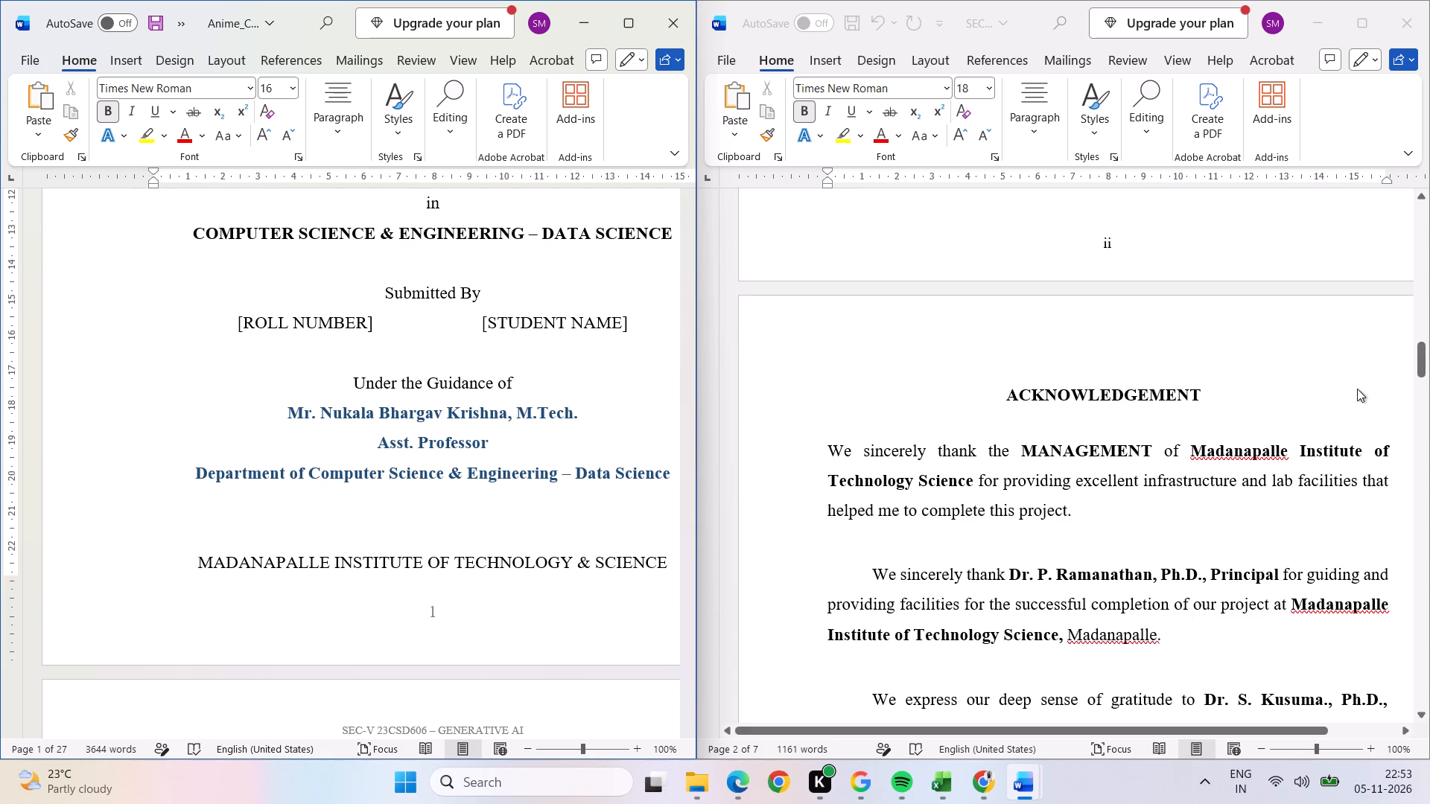
pyautogui.keyDown('ctrl'); pyautogui.scroll(-1, 1353, 390); pyautogui.keyUp('ctrl')
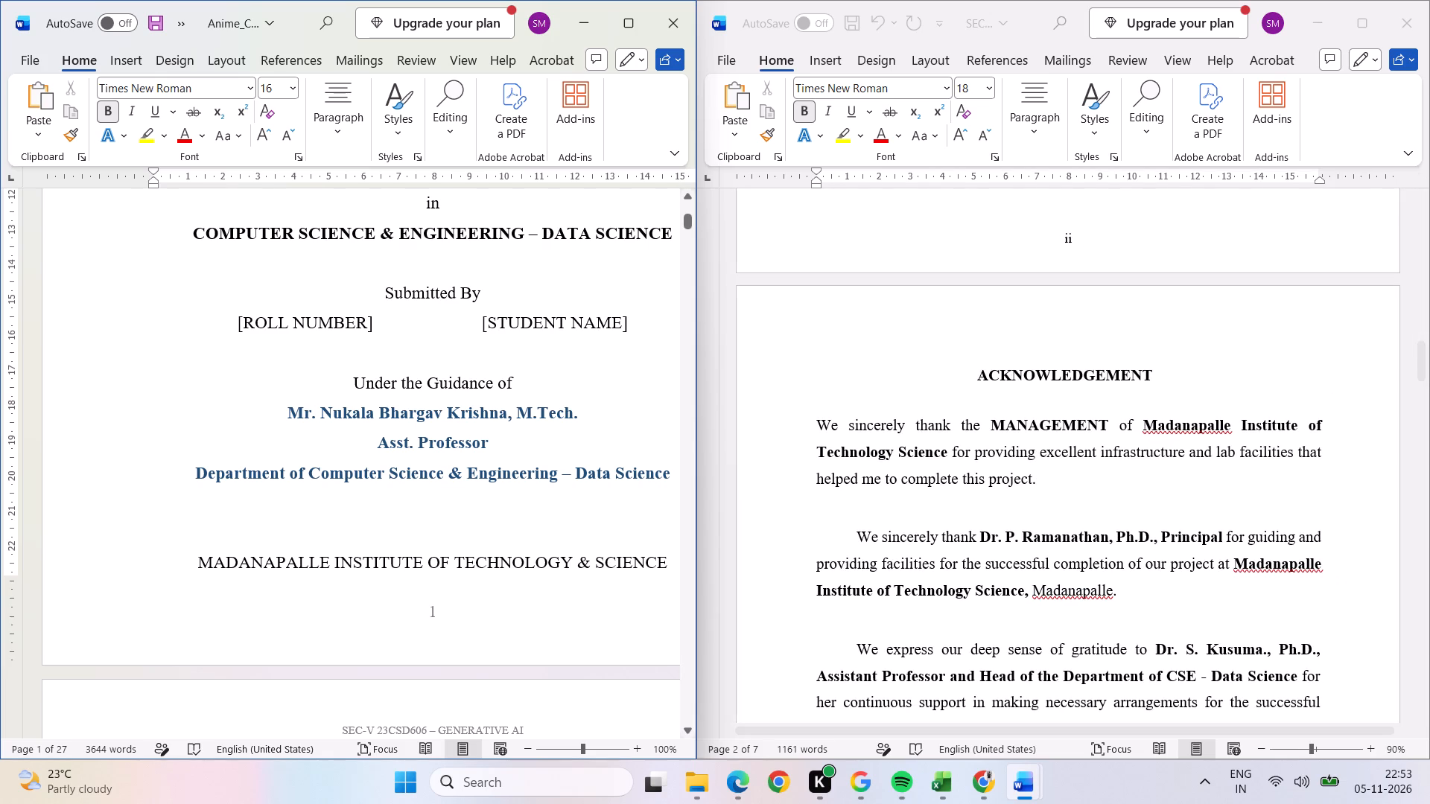
pyautogui.keyDown('ctrl'); pyautogui.click(515, 490); pyautogui.keyUp('ctrl')
pyautogui.keyDown('ctrl'); pyautogui.scroll(-1, 520, 491); pyautogui.keyUp('ctrl')
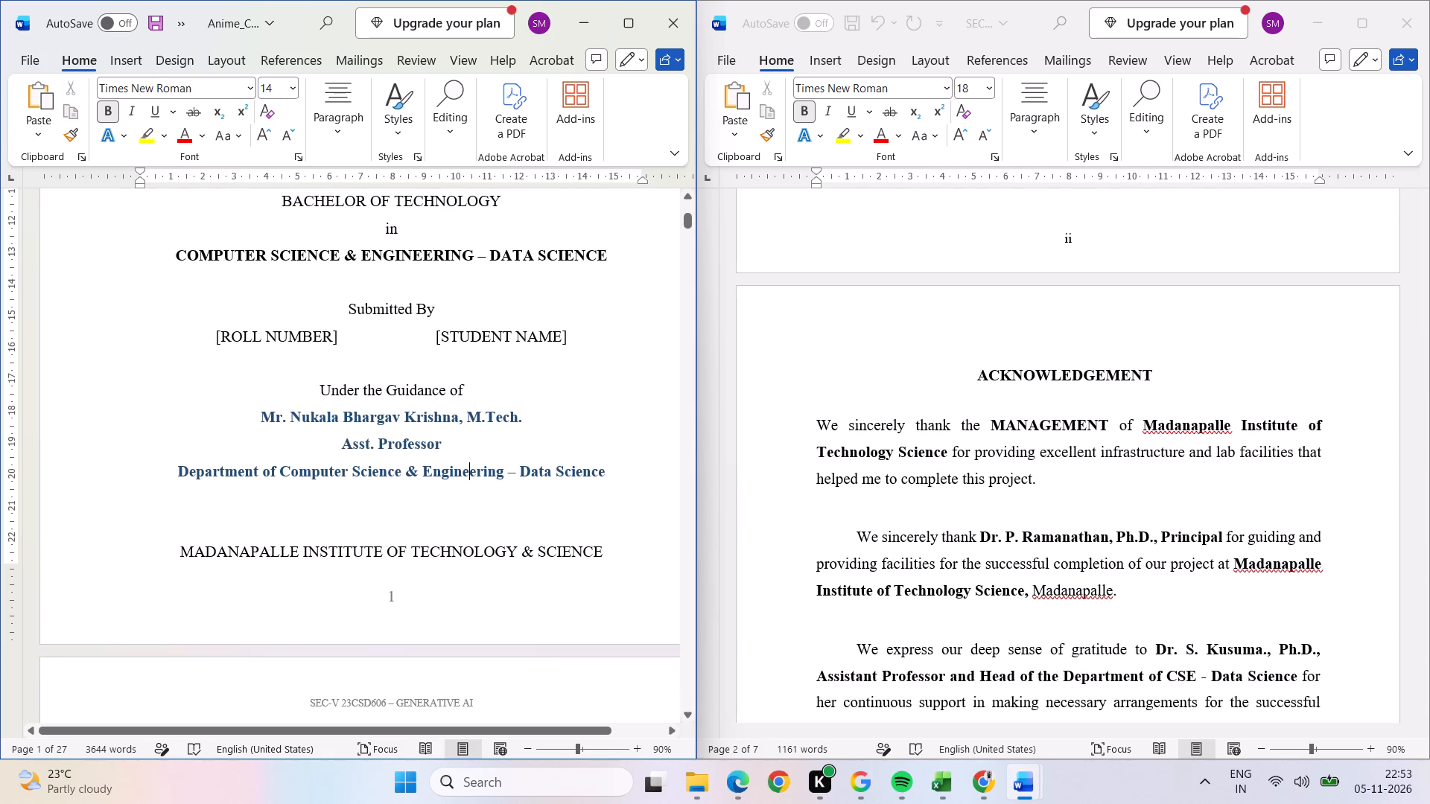
pyautogui.scroll(-1, 506, 462)
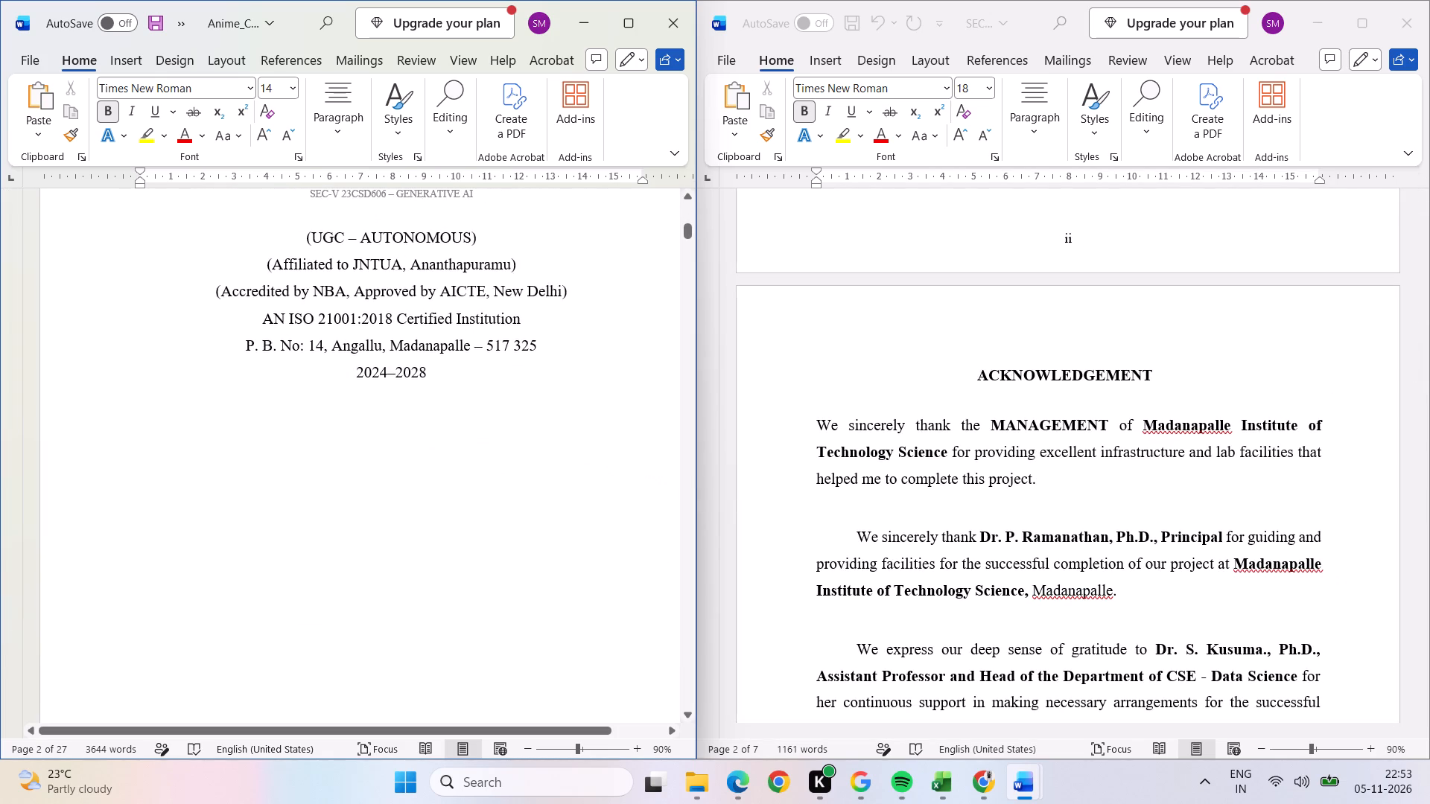
pyautogui.scroll(-3, 505, 459)
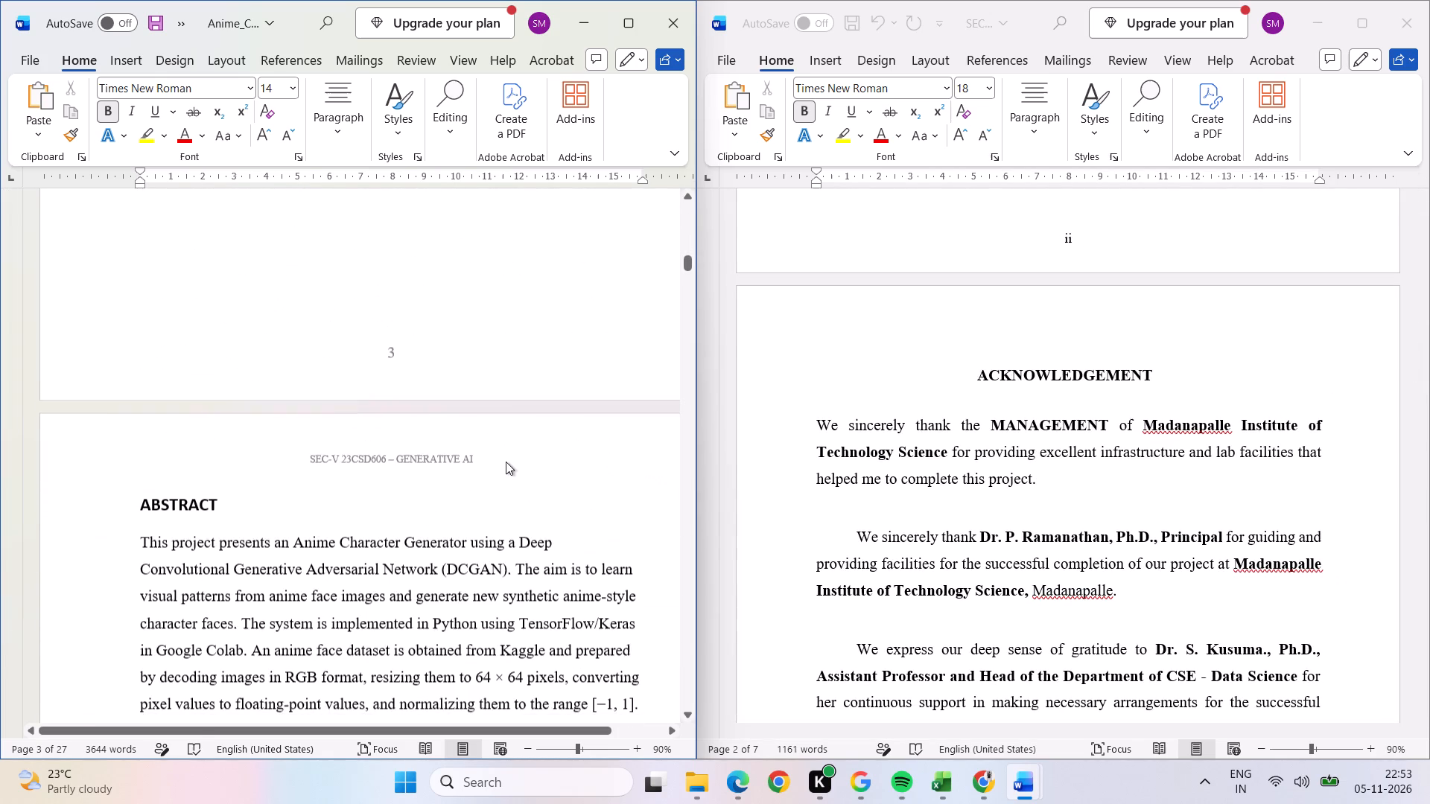
pyautogui.moveTo(1418, 359); pyautogui.dragTo(1418, 360)
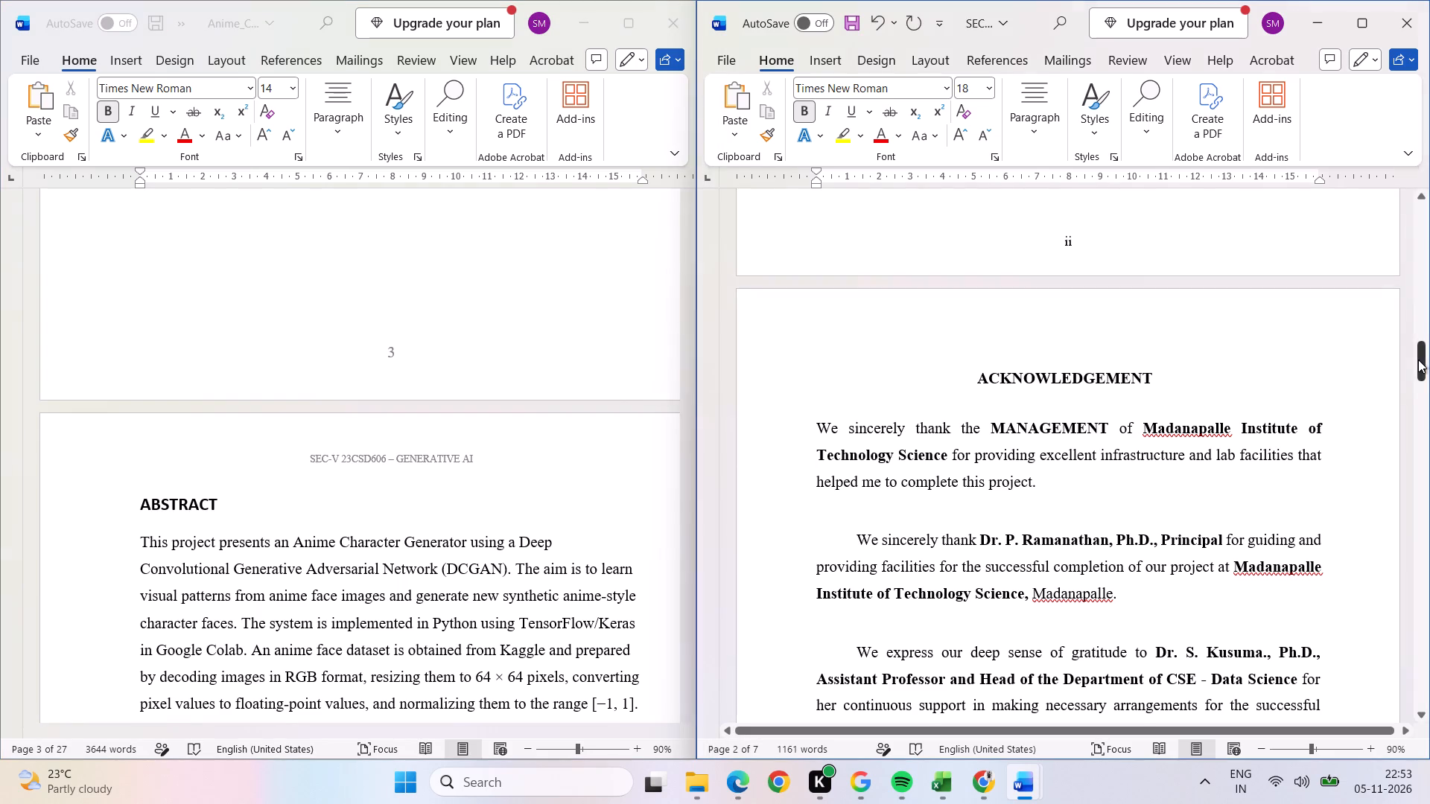
pyautogui.moveTo(1418, 360); pyautogui.dragTo(1428, 415)
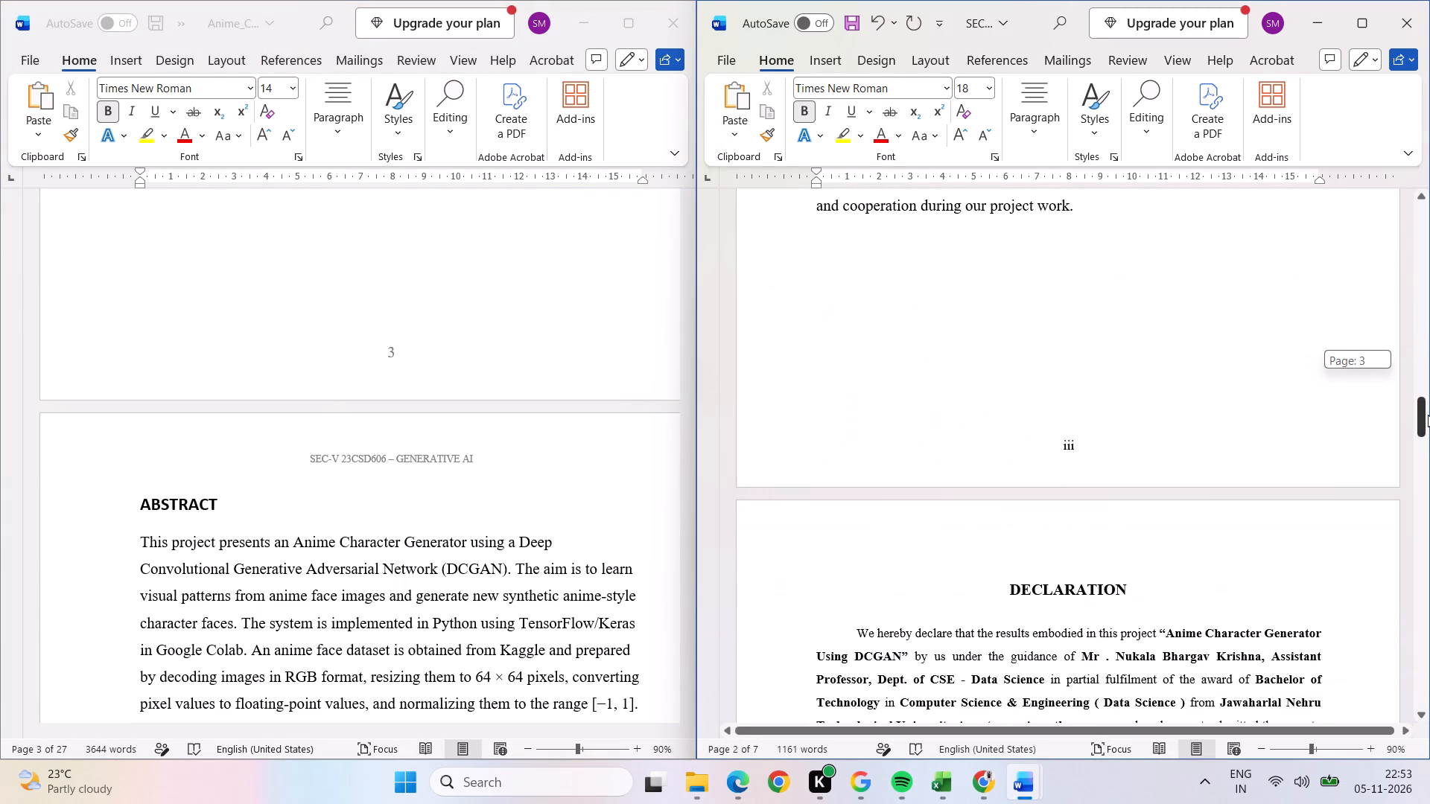
pyautogui.moveTo(1428, 415); pyautogui.dragTo(1426, 511)
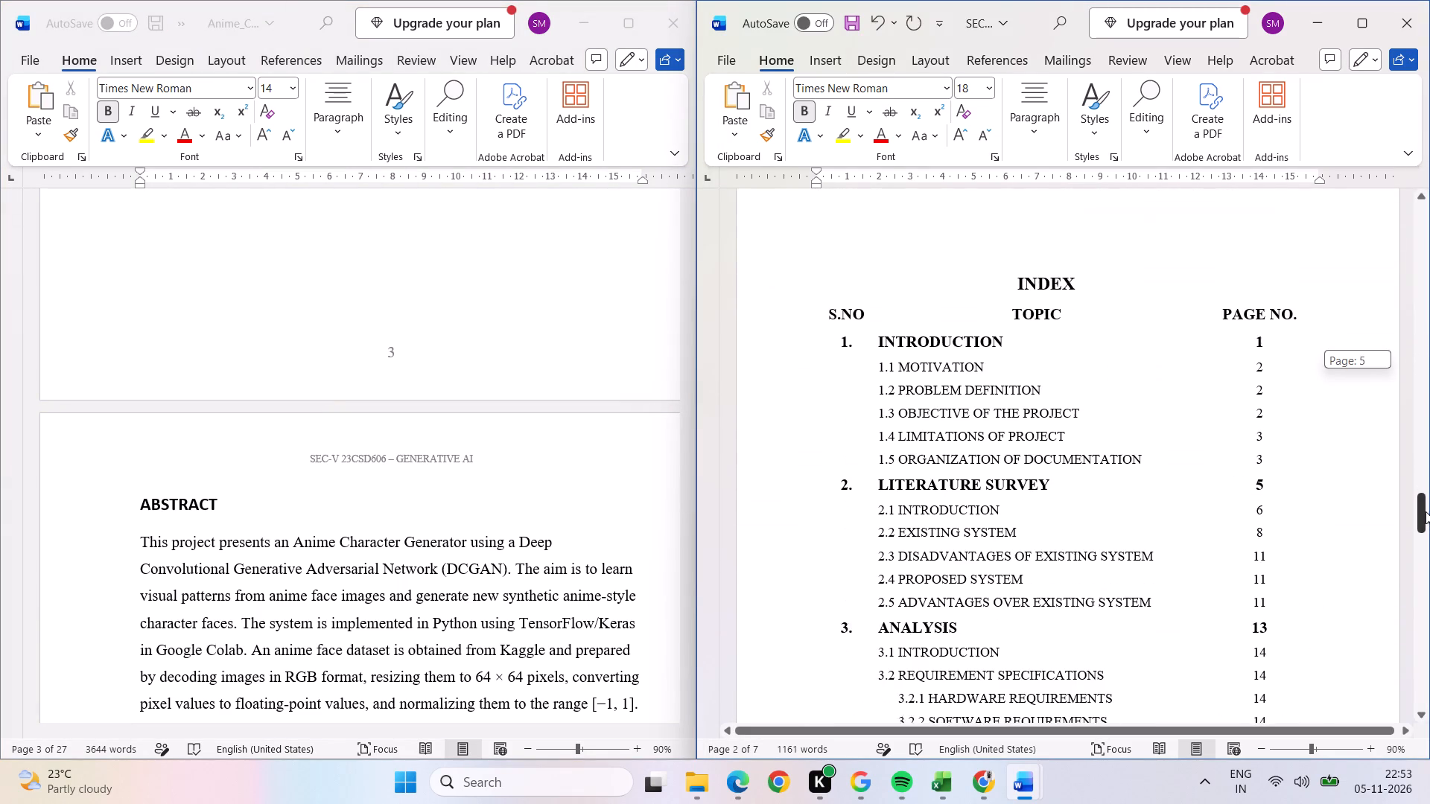
pyautogui.moveTo(1426, 511); pyautogui.dragTo(1424, 511)
pyautogui.scroll(1, 439, 526)
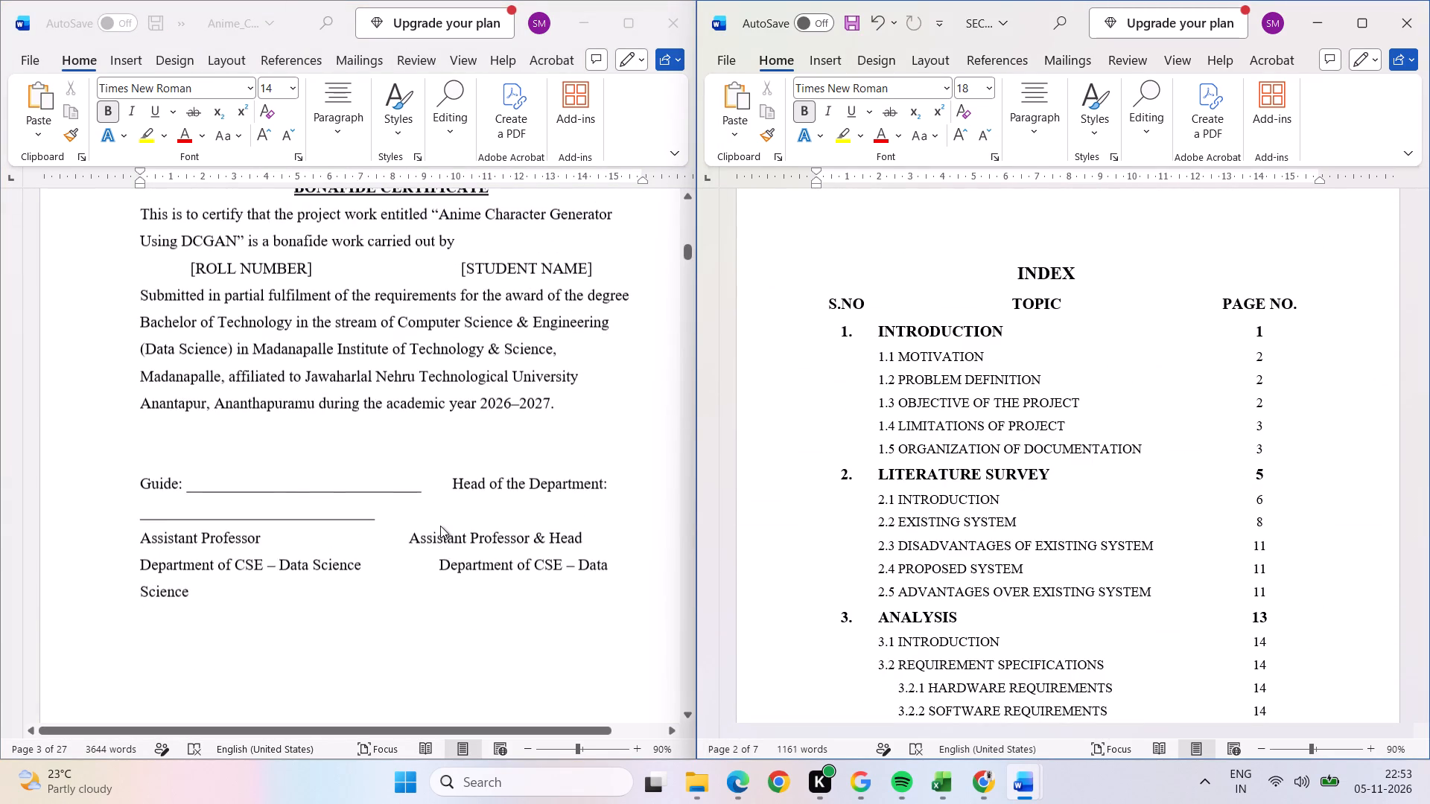
pyautogui.scroll(1, 442, 526)
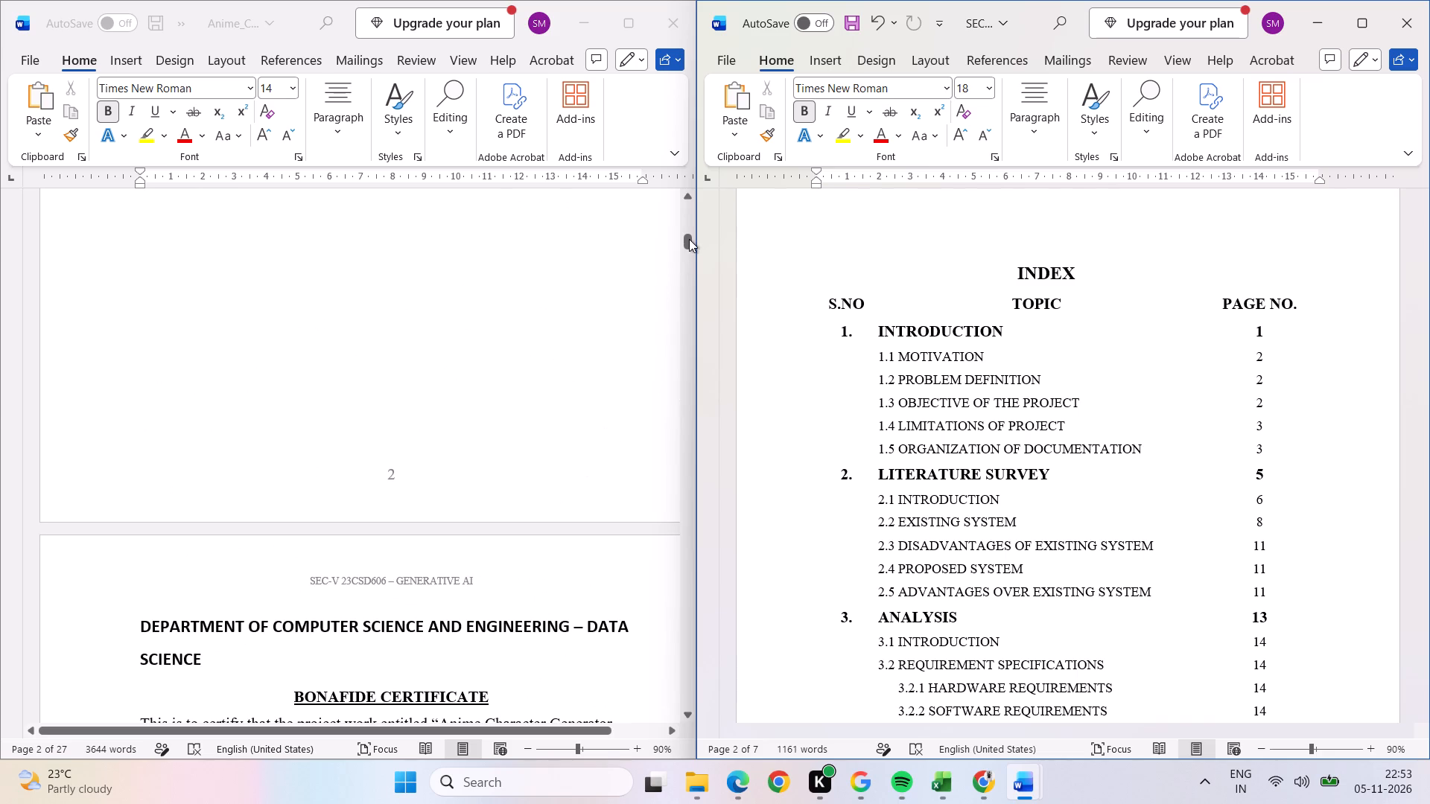
pyautogui.click(689, 239)
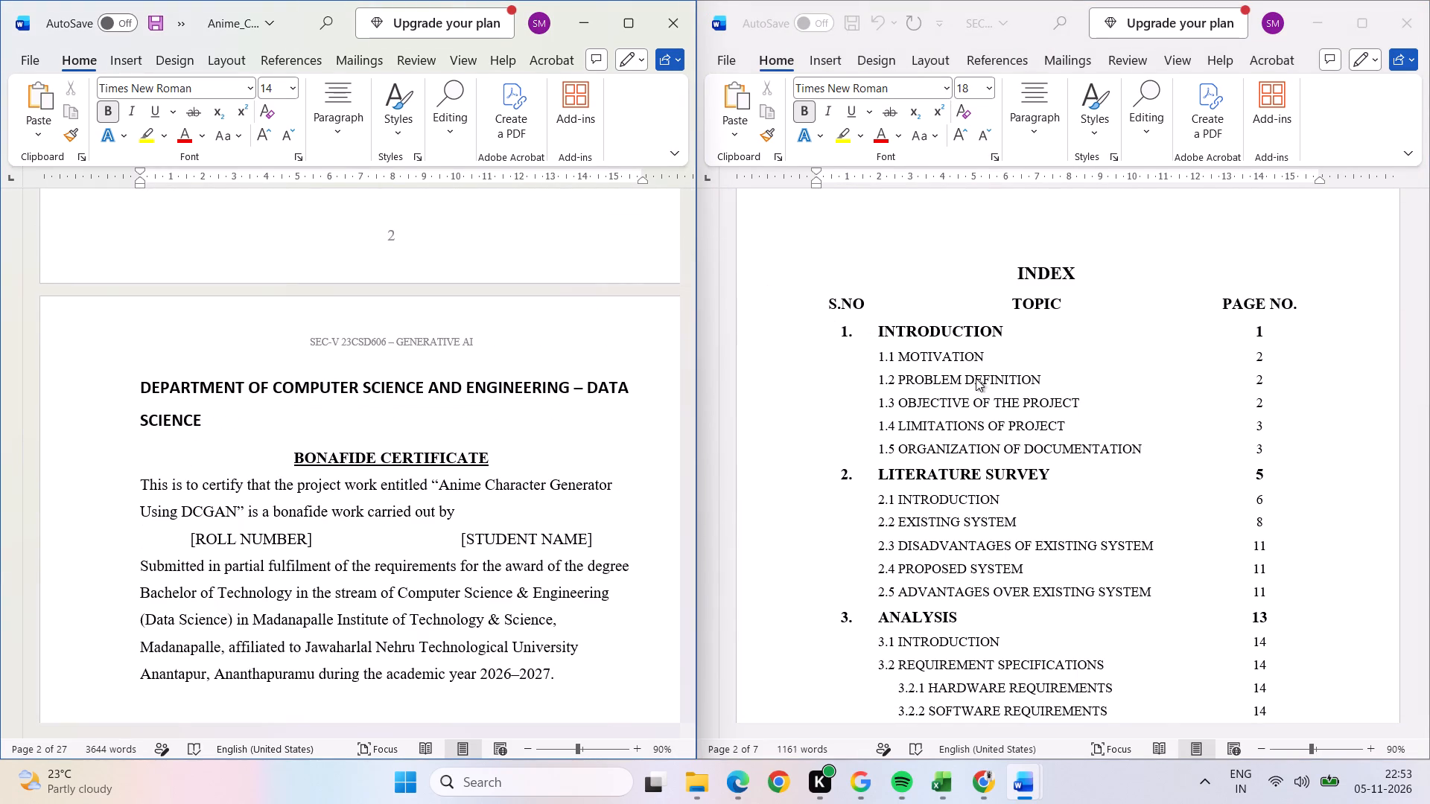
# Delete the "FORMAT FOR PREPARATION OF PROJECT REPORT" instructions after page vi at the end of the SEC-V 23CSD606 document.
pyautogui.scroll(2, 976, 378)
pyautogui.scroll(-1, 974, 377)
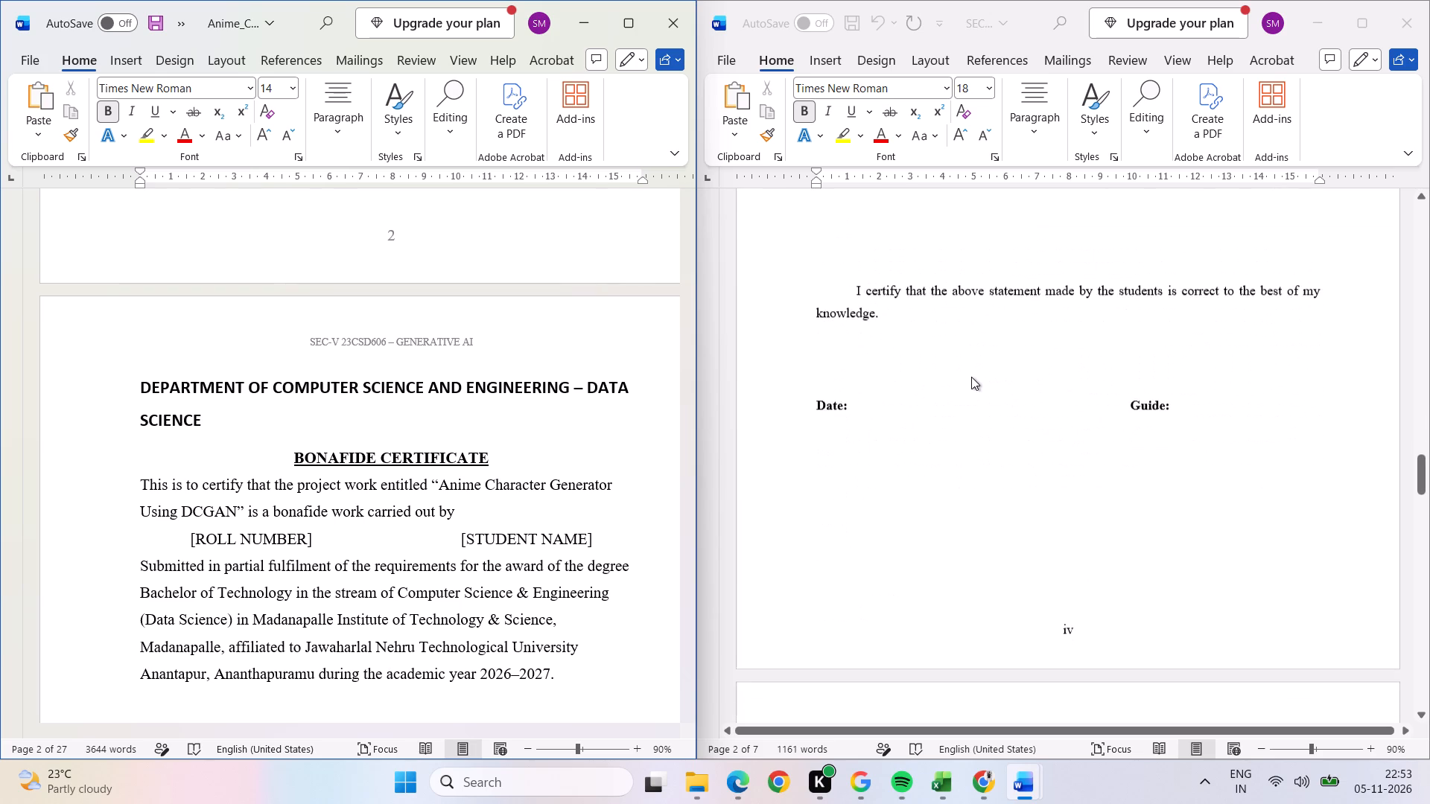
pyautogui.scroll(-4, 970, 374)
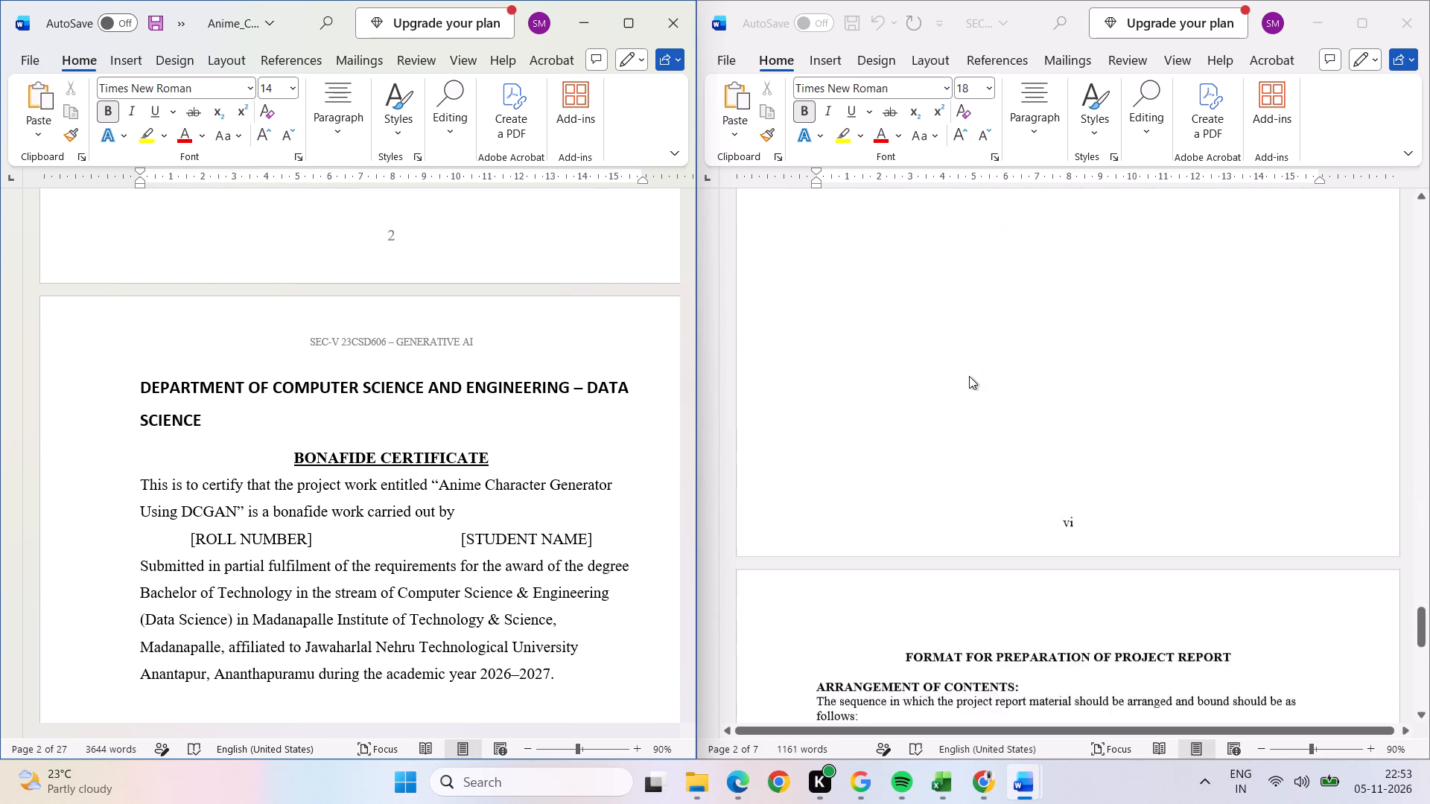
pyautogui.scroll(-1, 969, 376)
pyautogui.scroll(1, 969, 376)
pyautogui.scroll(1, 816, 407)
pyautogui.scroll(-1, 823, 405)
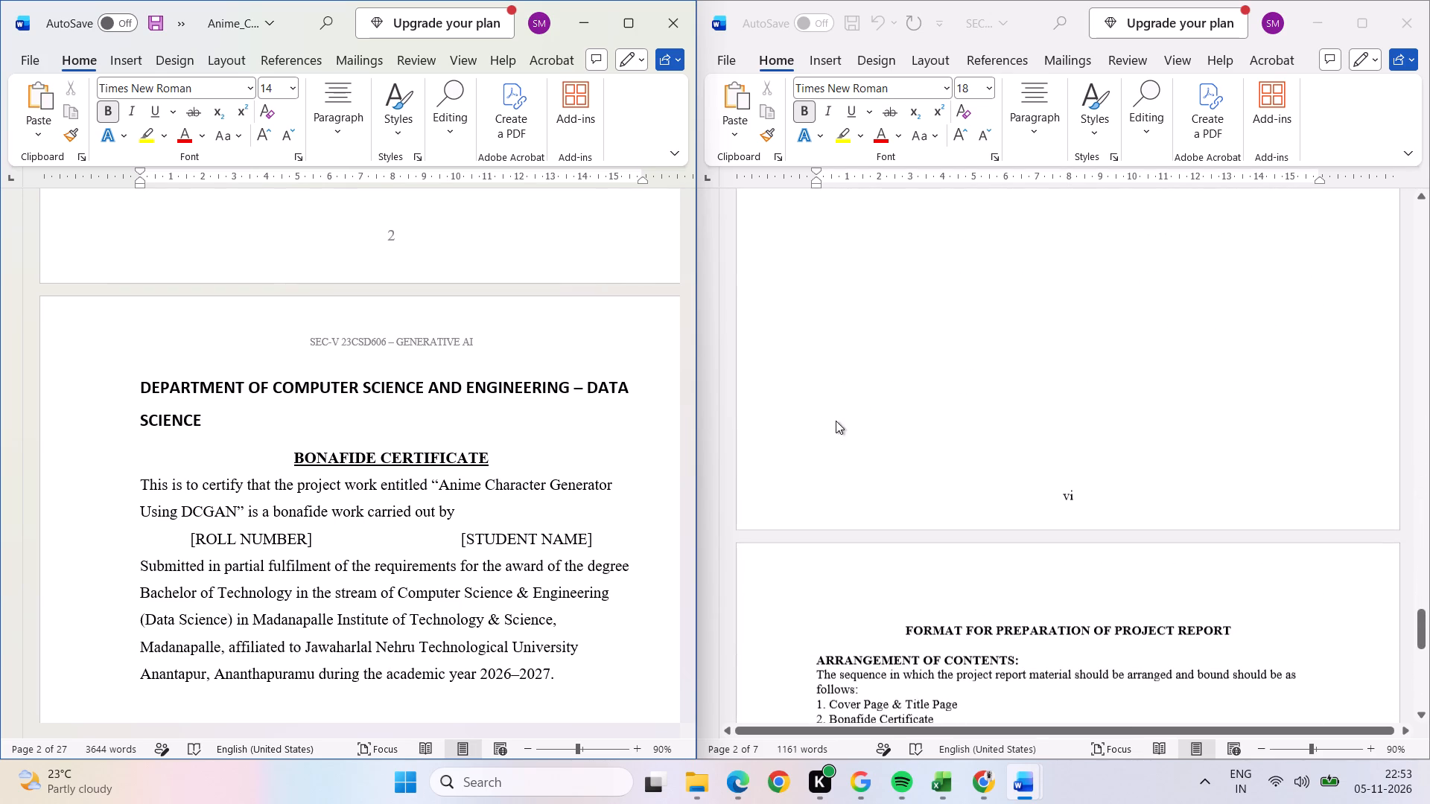
pyautogui.scroll(-1, 835, 423)
pyautogui.scroll(1, 939, 436)
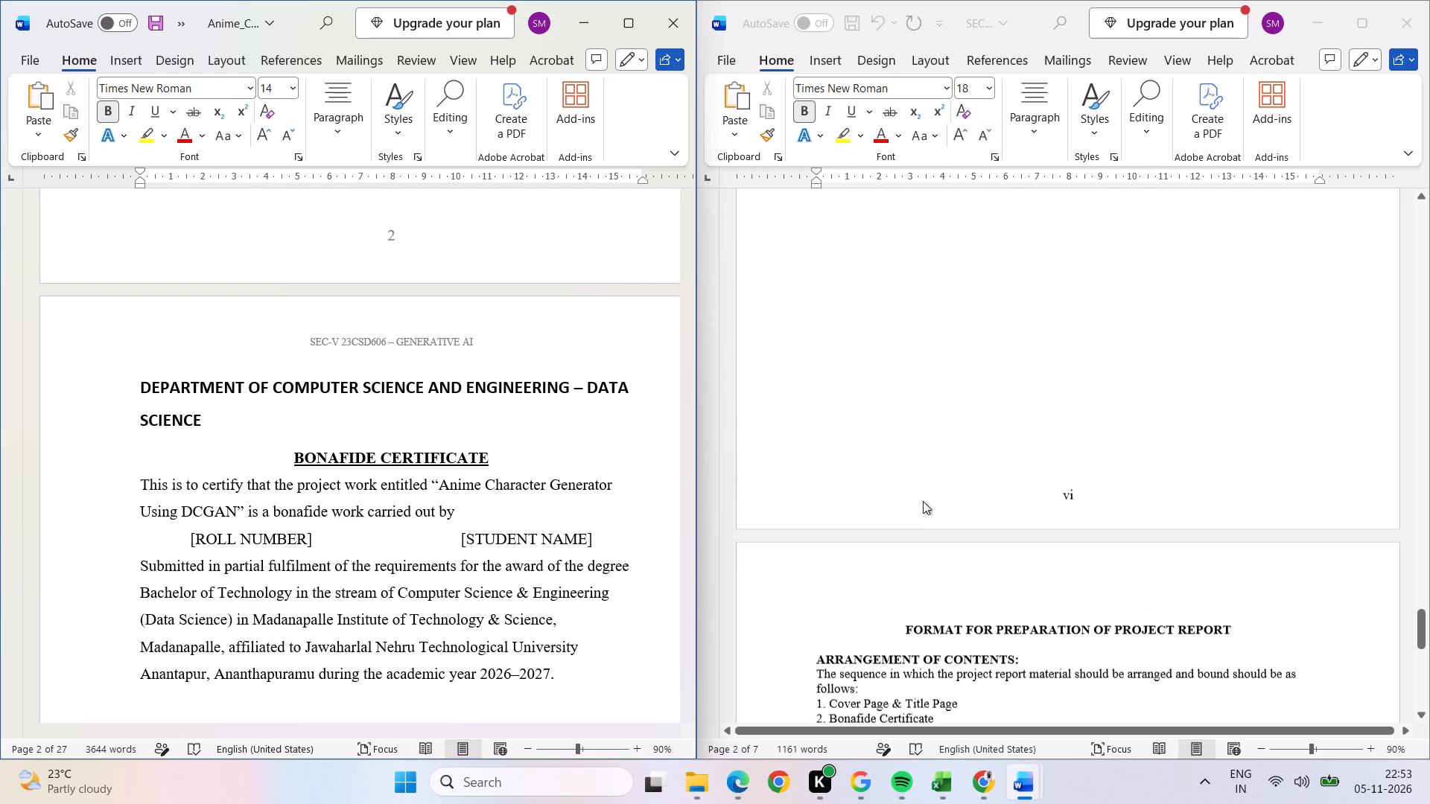
pyautogui.scroll(-1, 910, 540)
pyautogui.scroll(1, 916, 532)
pyautogui.click(892, 614)
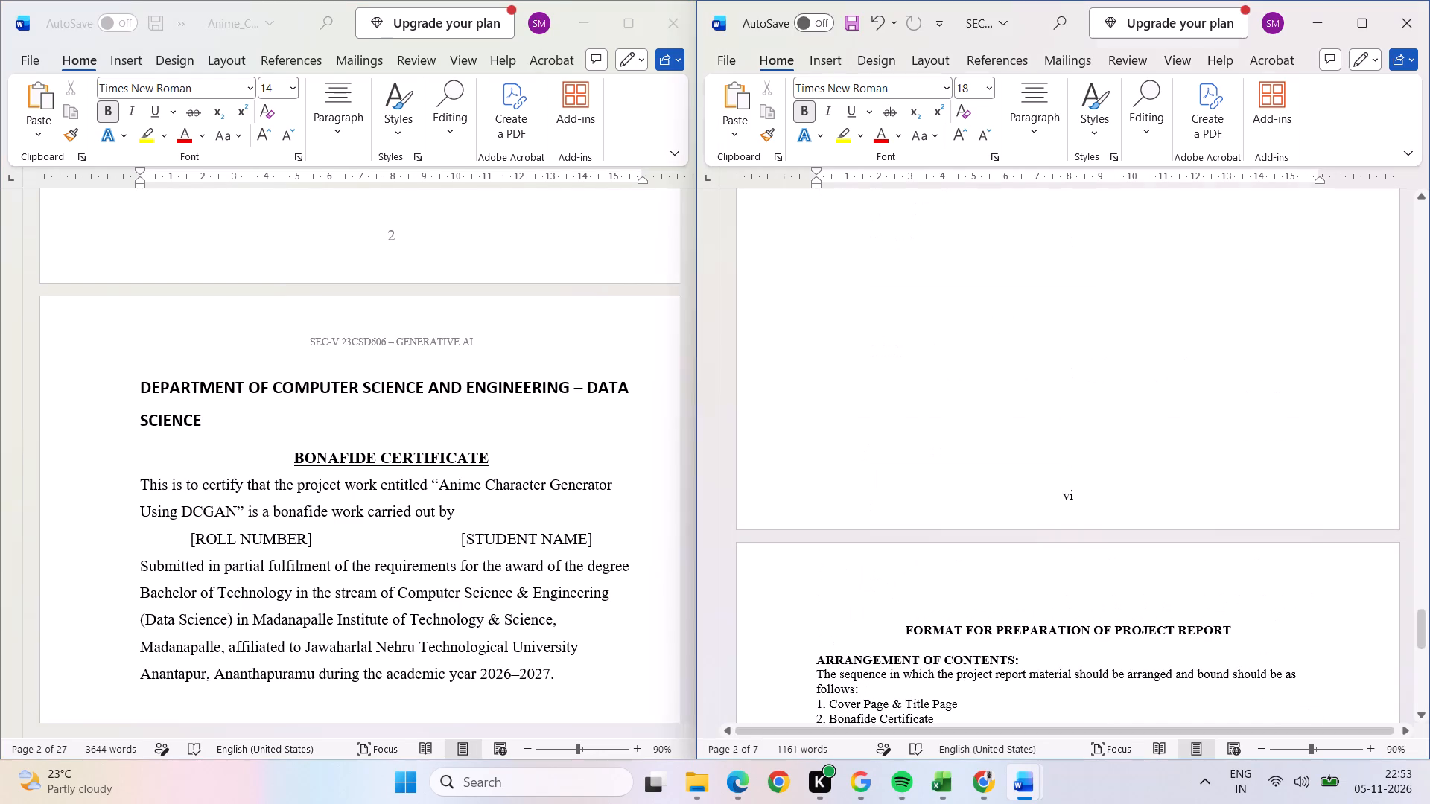
pyautogui.click(899, 638)
pyautogui.click(900, 638)
pyautogui.moveTo(897, 627); pyautogui.dragTo(917, 654)
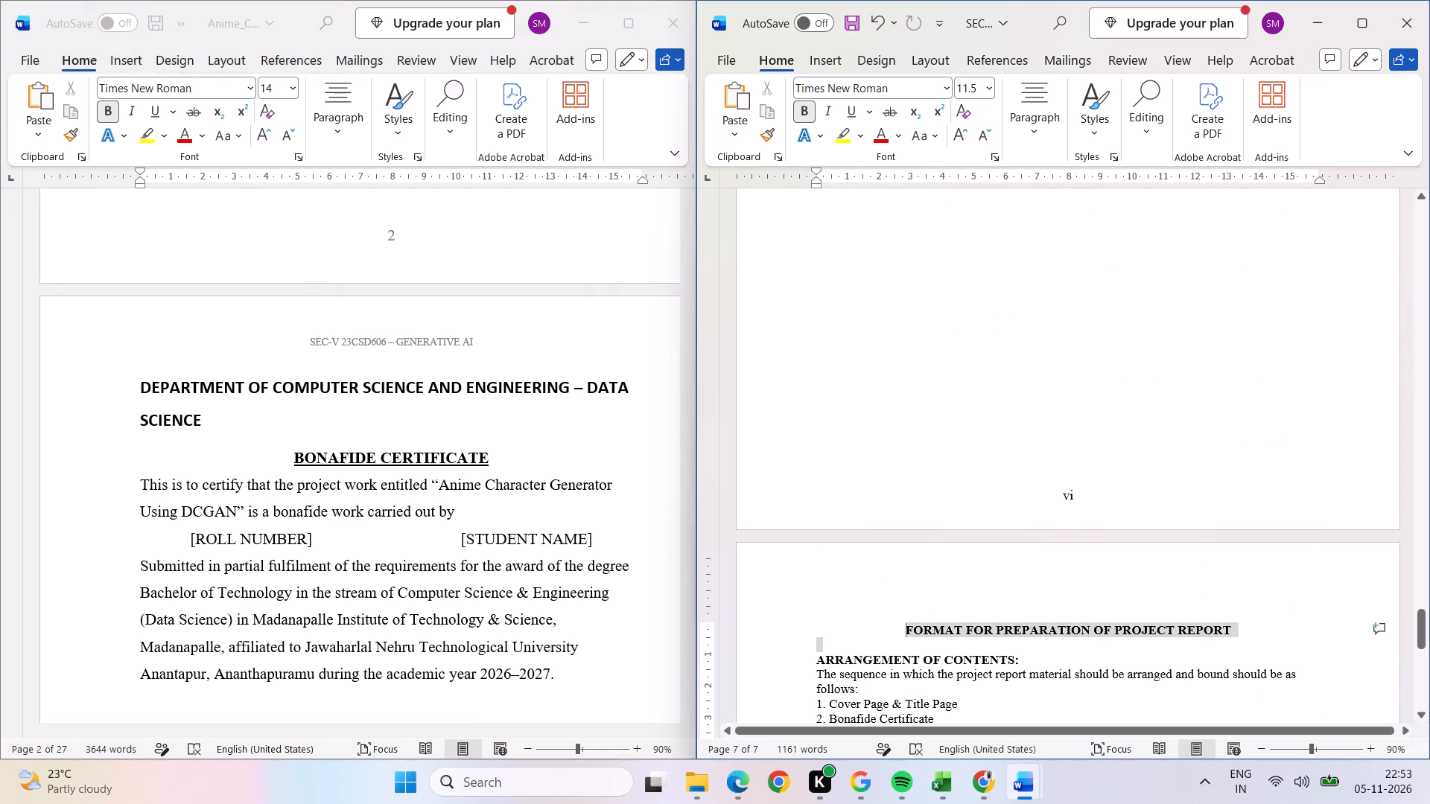
pyautogui.moveTo(917, 654); pyautogui.dragTo(1006, 803)
pyautogui.press('BackSpace')
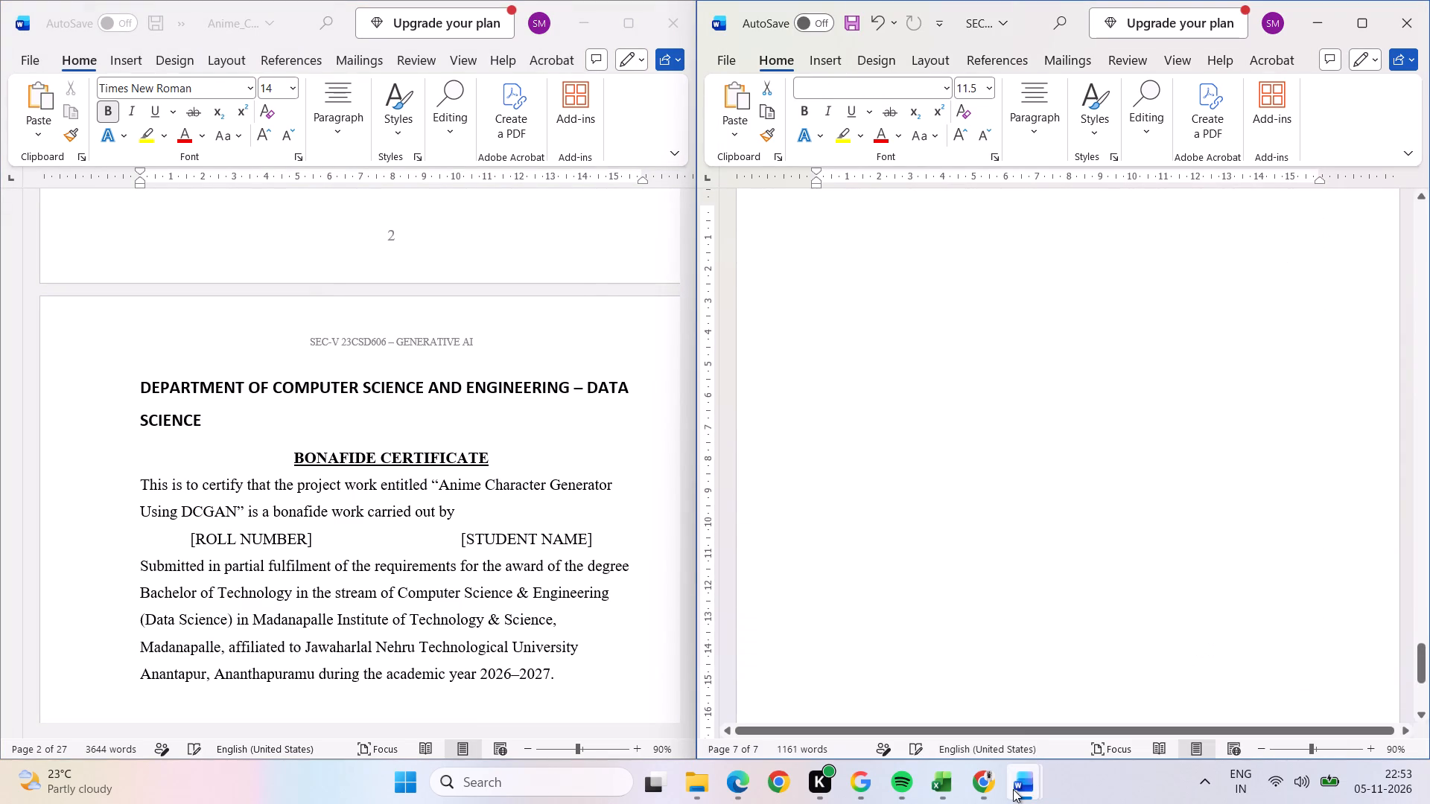
# Examine the MITS-format report's certificate, abstract and table of contents against the SEC-V document's declaration and index pages.
pyautogui.scroll(1, 1010, 643)
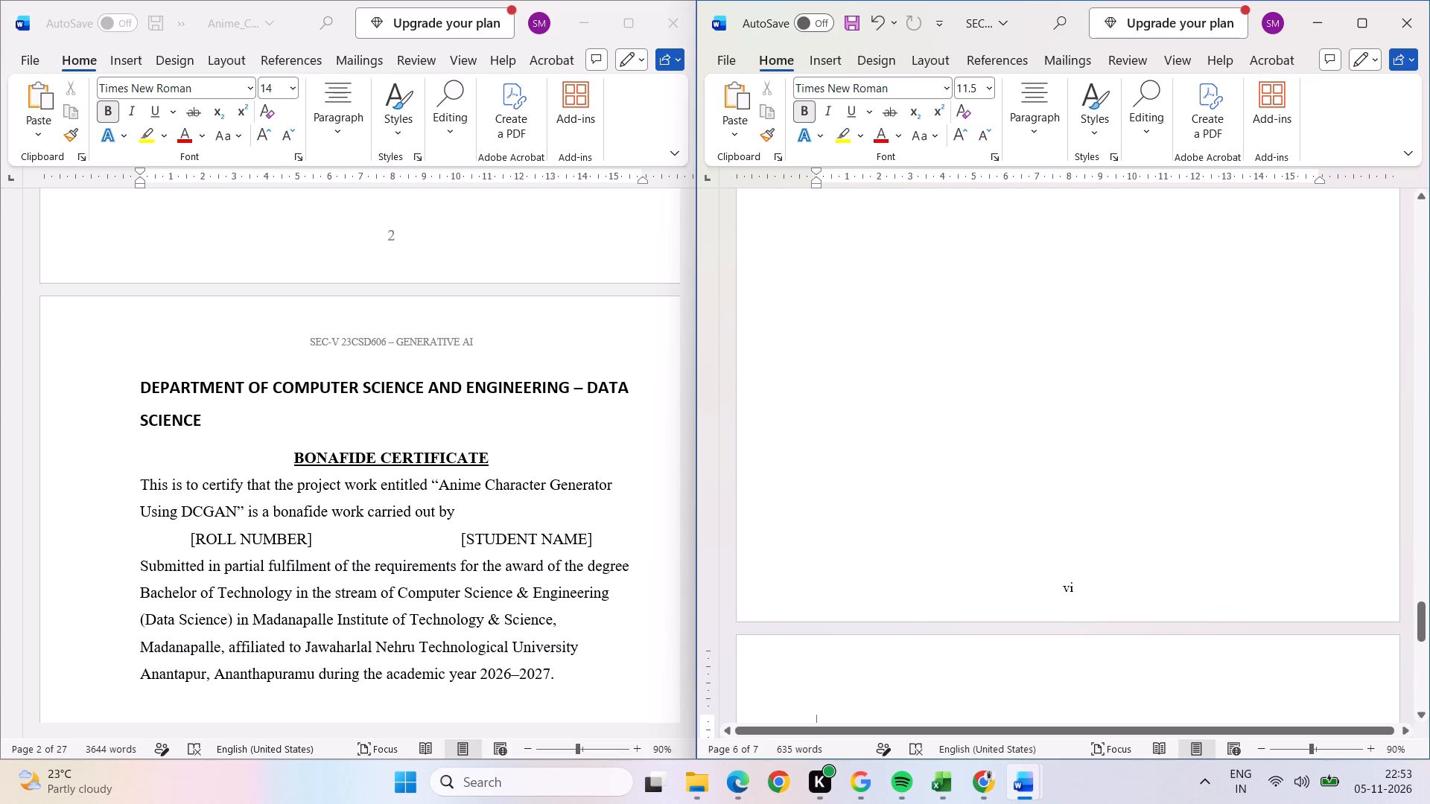
pyautogui.keyDown('ctrl'); pyautogui.scroll(-2, 1228, 542); pyautogui.keyUp('ctrl')
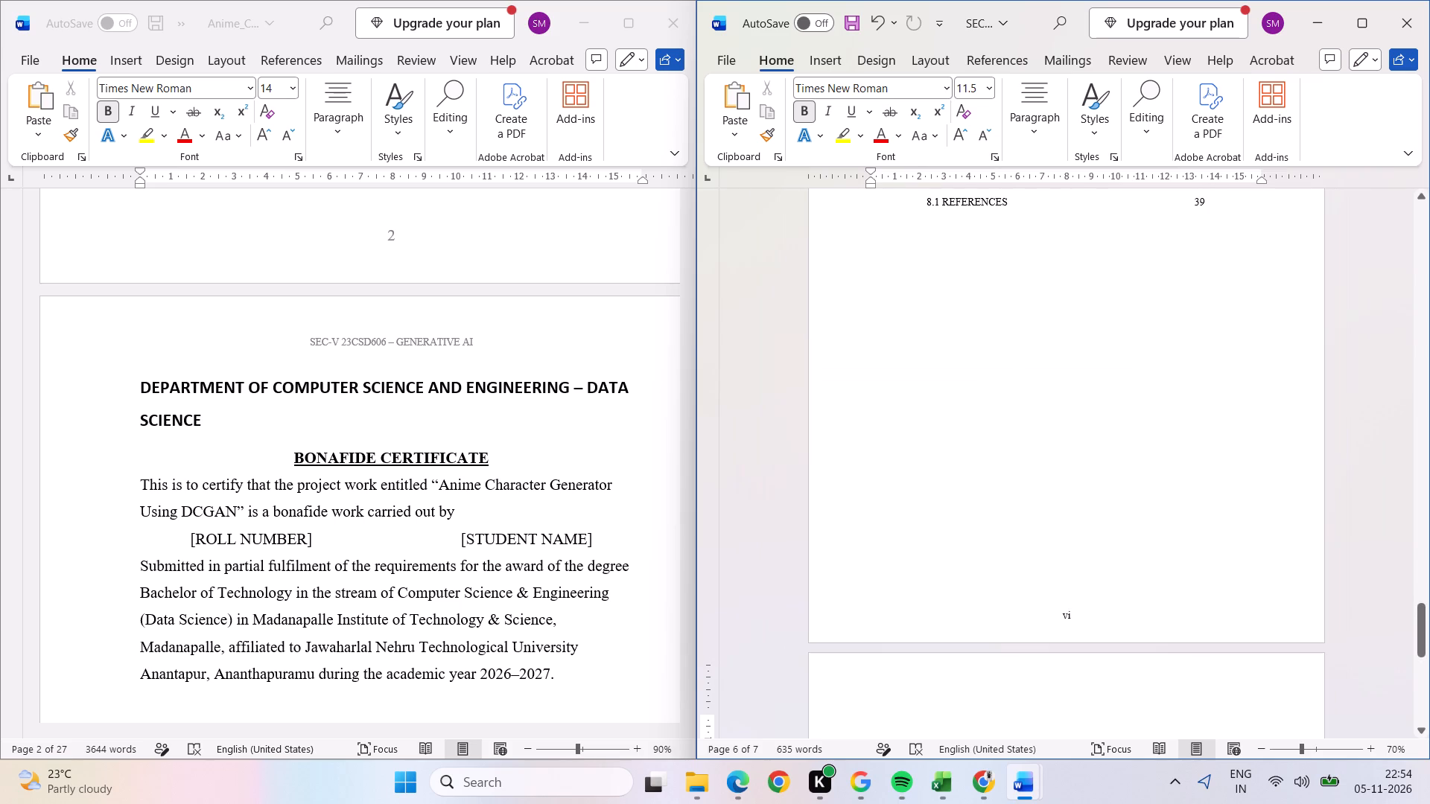
pyautogui.keyDown('ctrl'); pyautogui.scroll(-4, 545, 524); pyautogui.keyUp('ctrl')
pyautogui.scroll(-1, 483, 527)
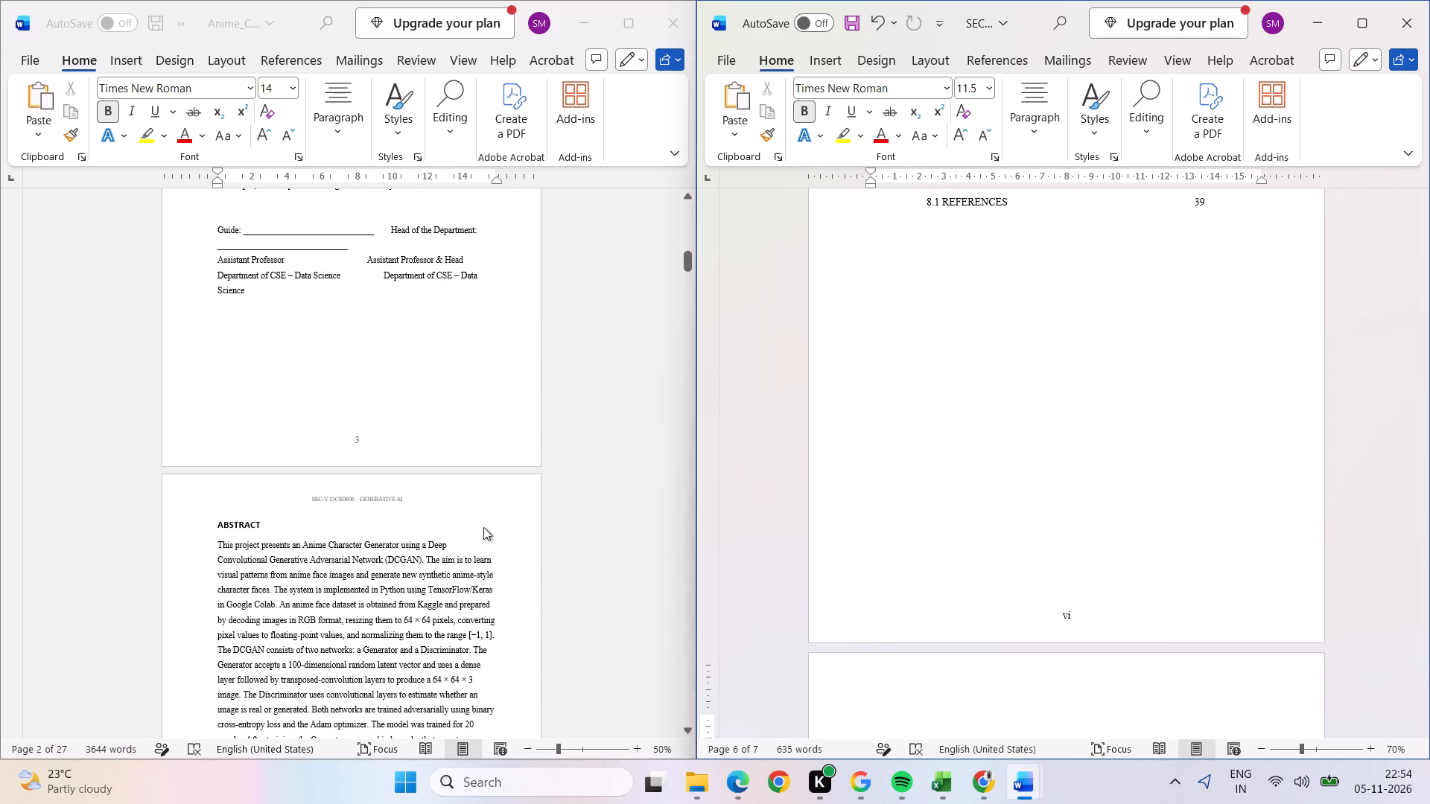
pyautogui.scroll(-2, 483, 527)
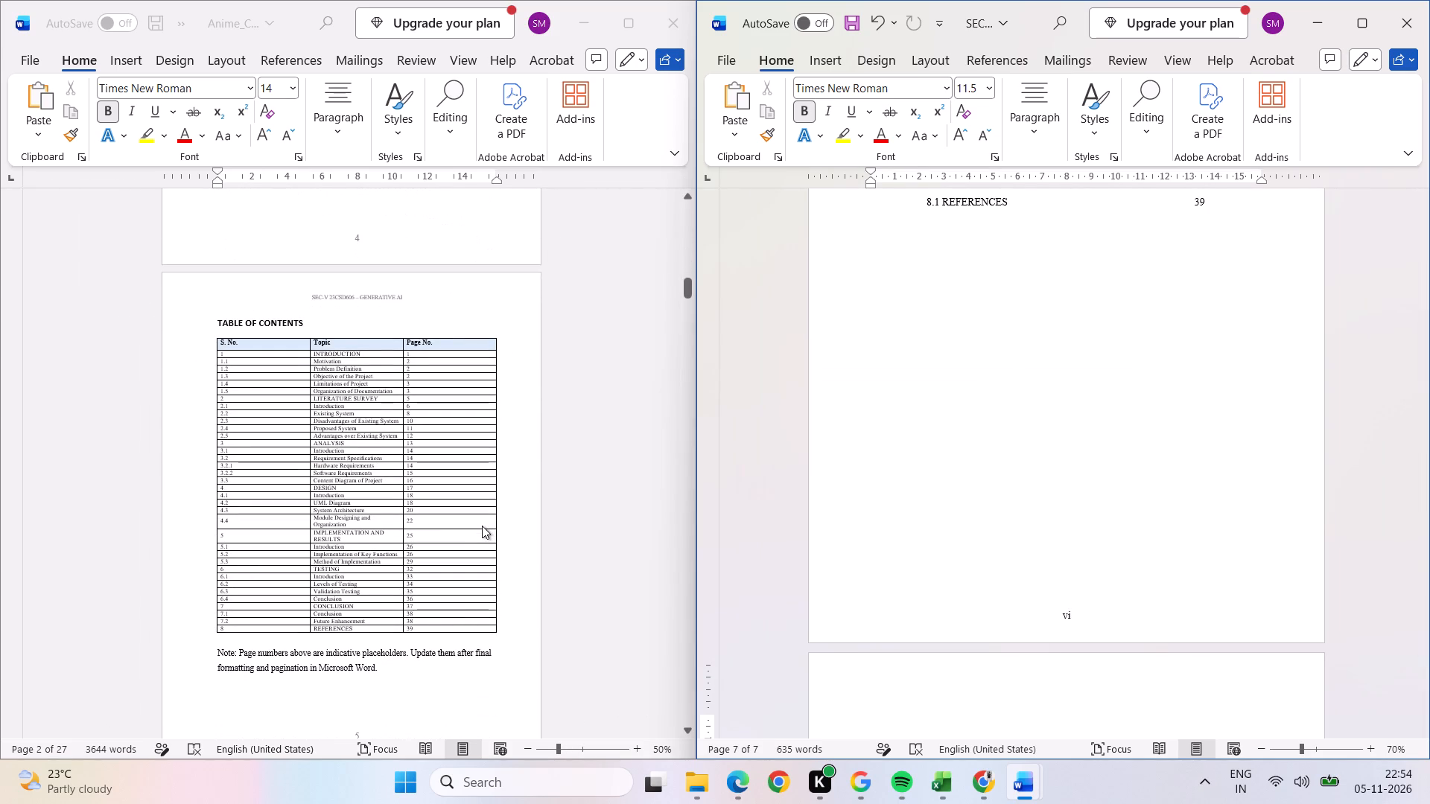
pyautogui.keyDown('ctrl'); pyautogui.scroll(-1, 482, 517); pyautogui.keyUp('ctrl')
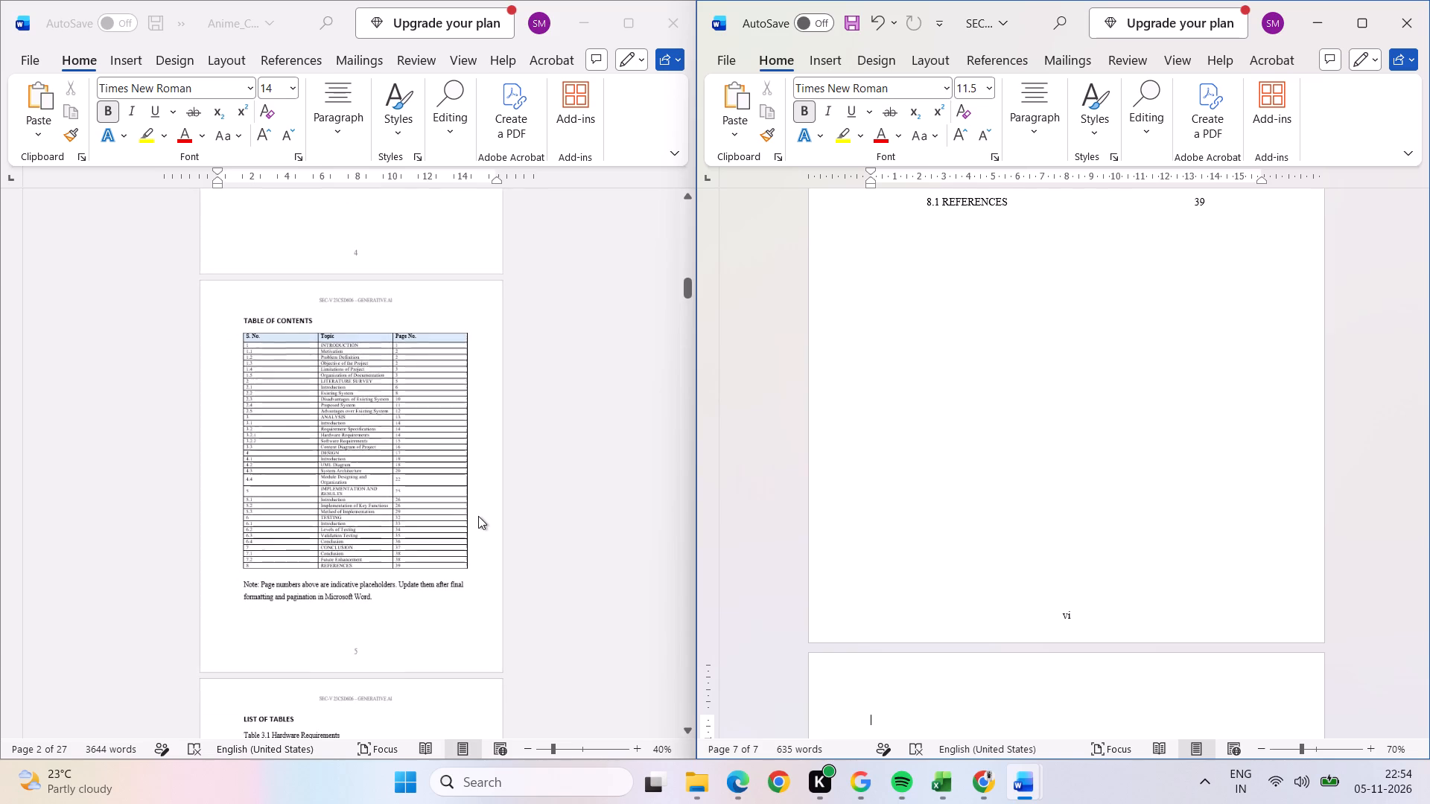
pyautogui.scroll(2, 478, 515)
pyautogui.scroll(1, 1003, 403)
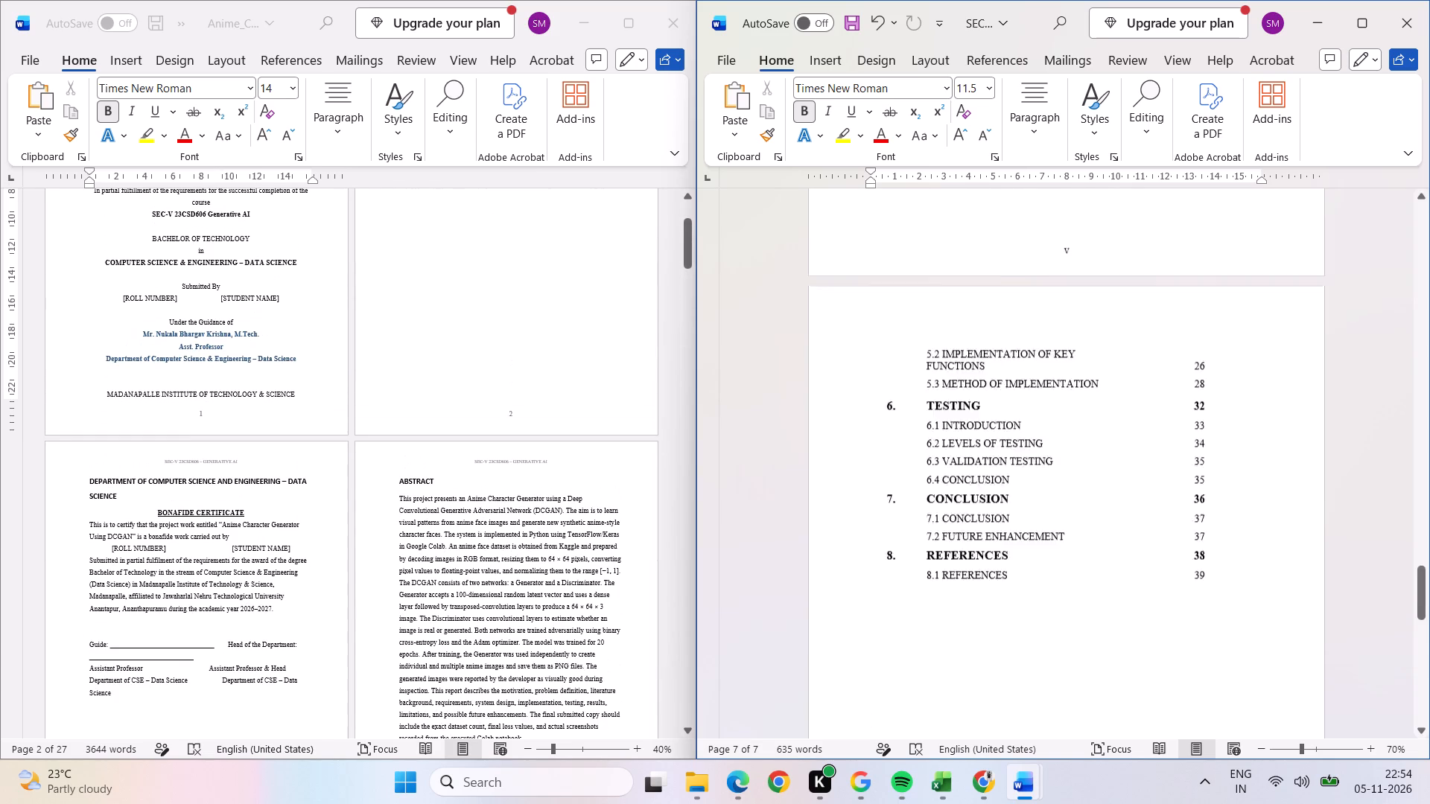
pyautogui.scroll(2, 1003, 403)
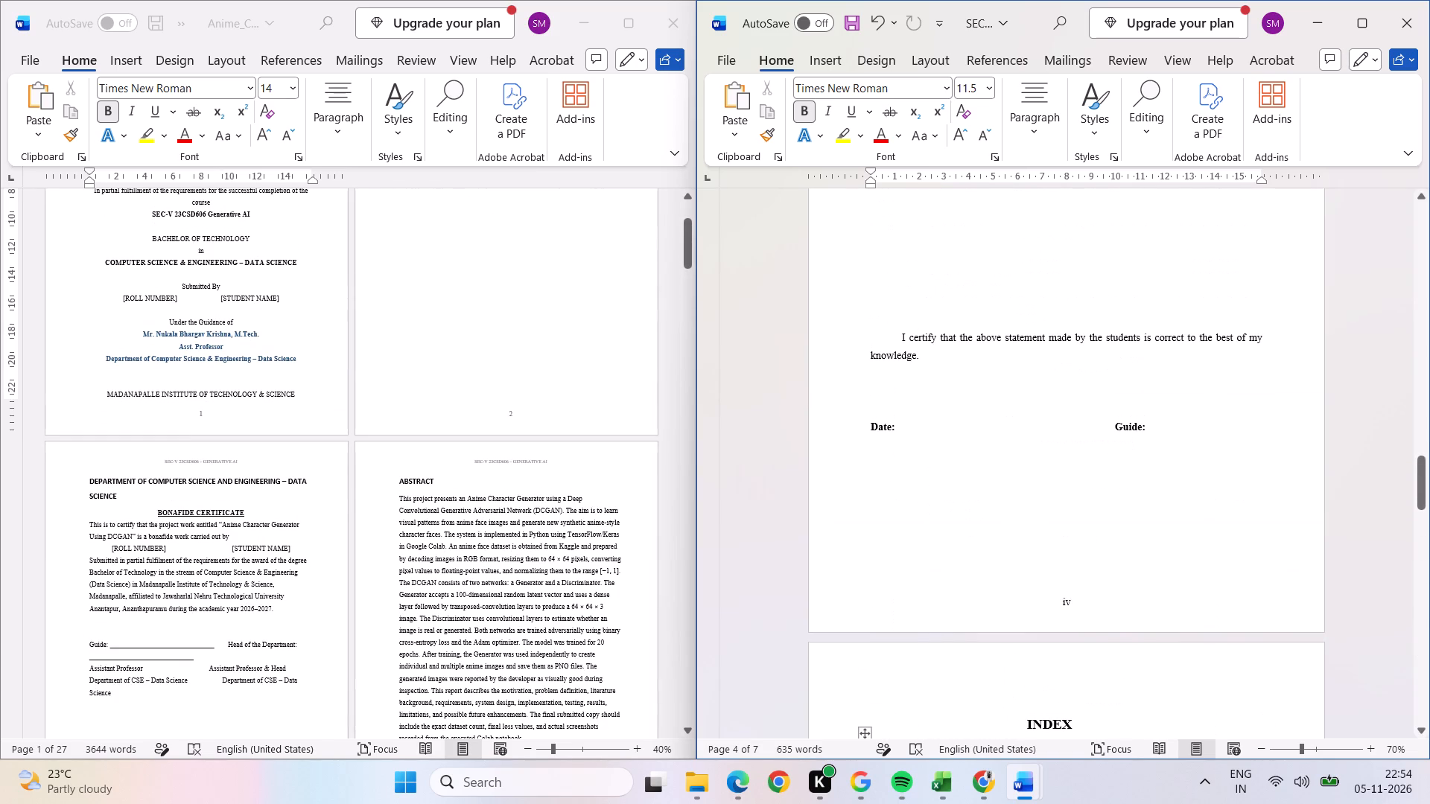
pyautogui.scroll(-1, 1003, 401)
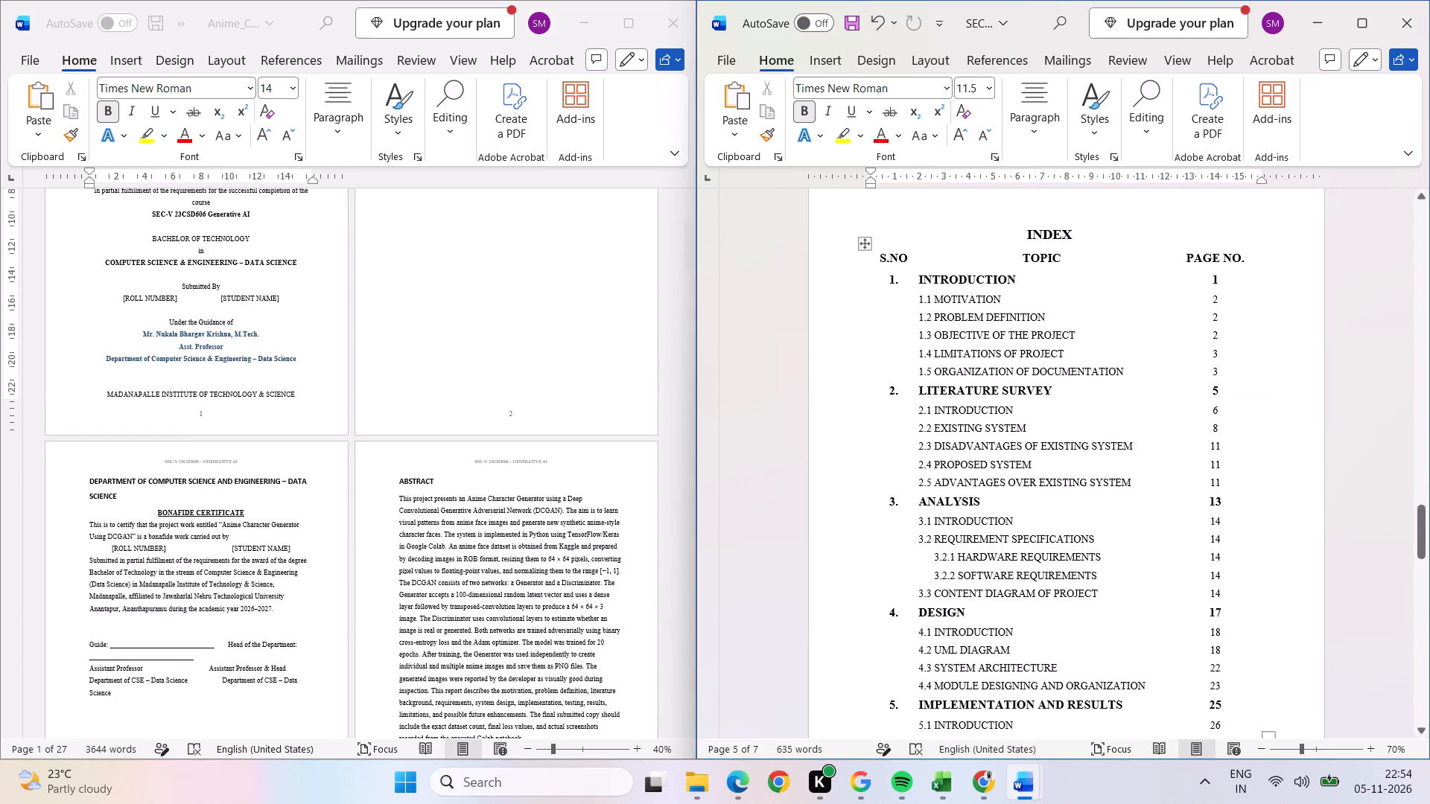
# Open the IDP report Word document and IDP- REPORT-FINAL(1).pdf from the IDP-3rd yr folder on the Desktop.
pyautogui.keyDown('ctrl'); pyautogui.scroll(1, 452, 436); pyautogui.keyUp('ctrl')
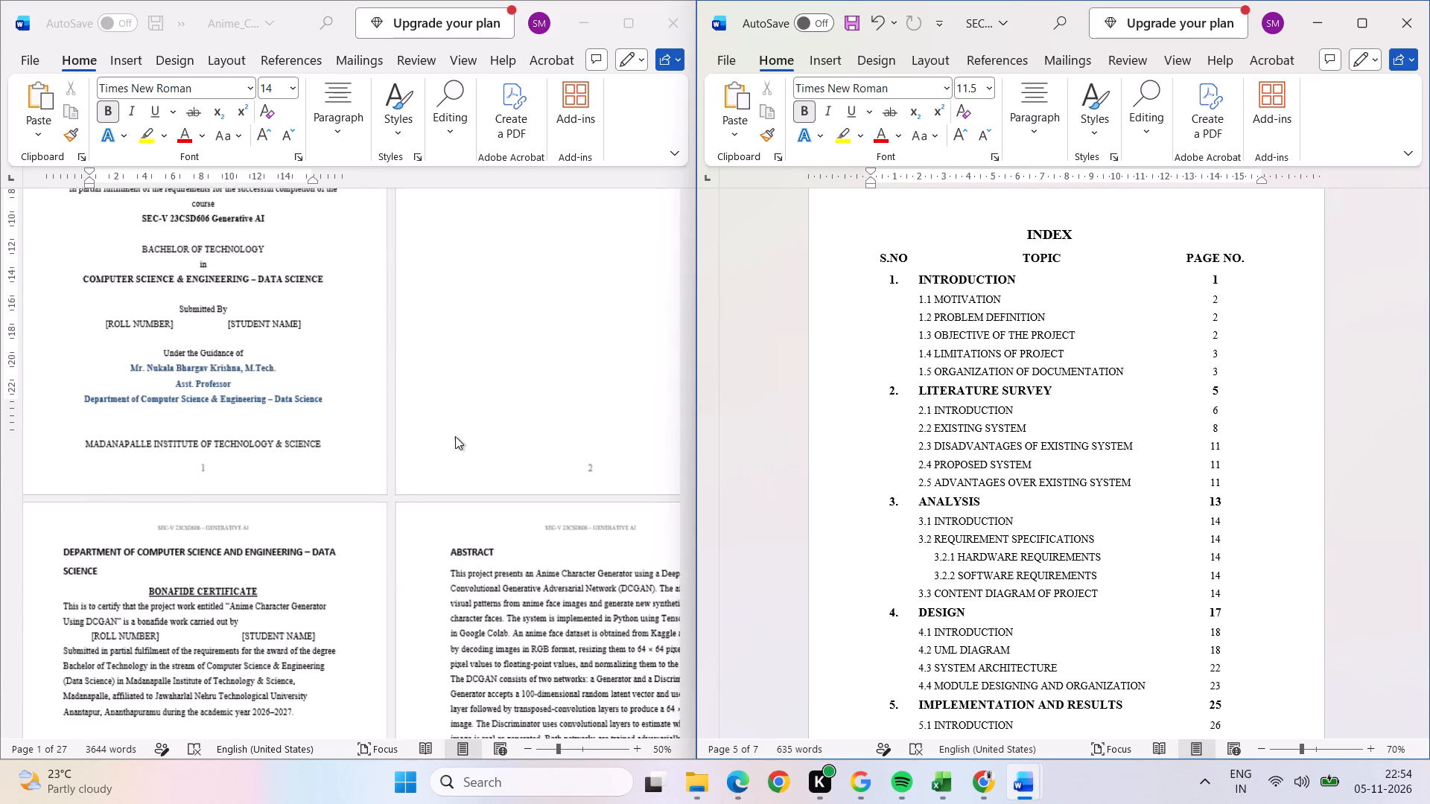
pyautogui.scroll(1, 457, 436)
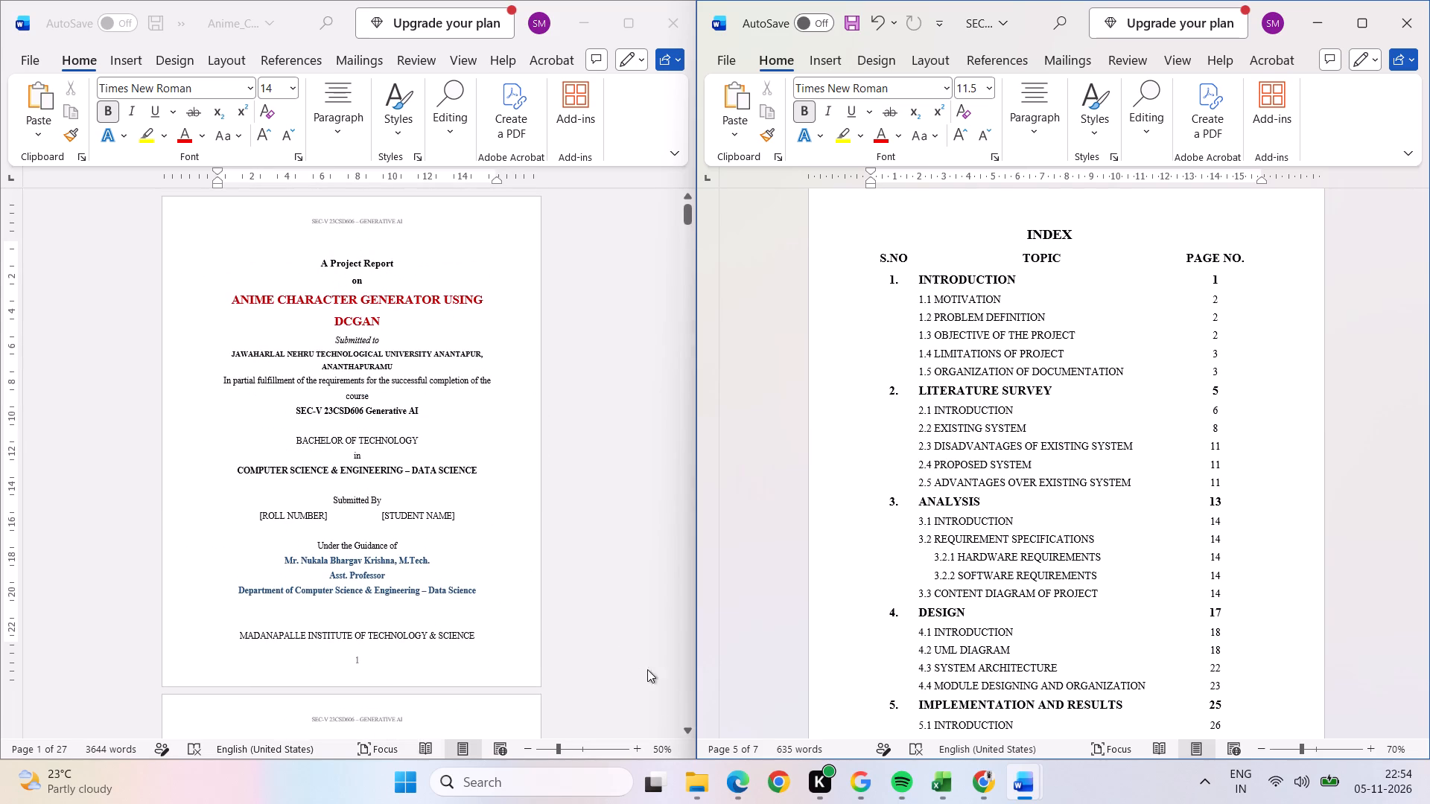
pyautogui.click(691, 762)
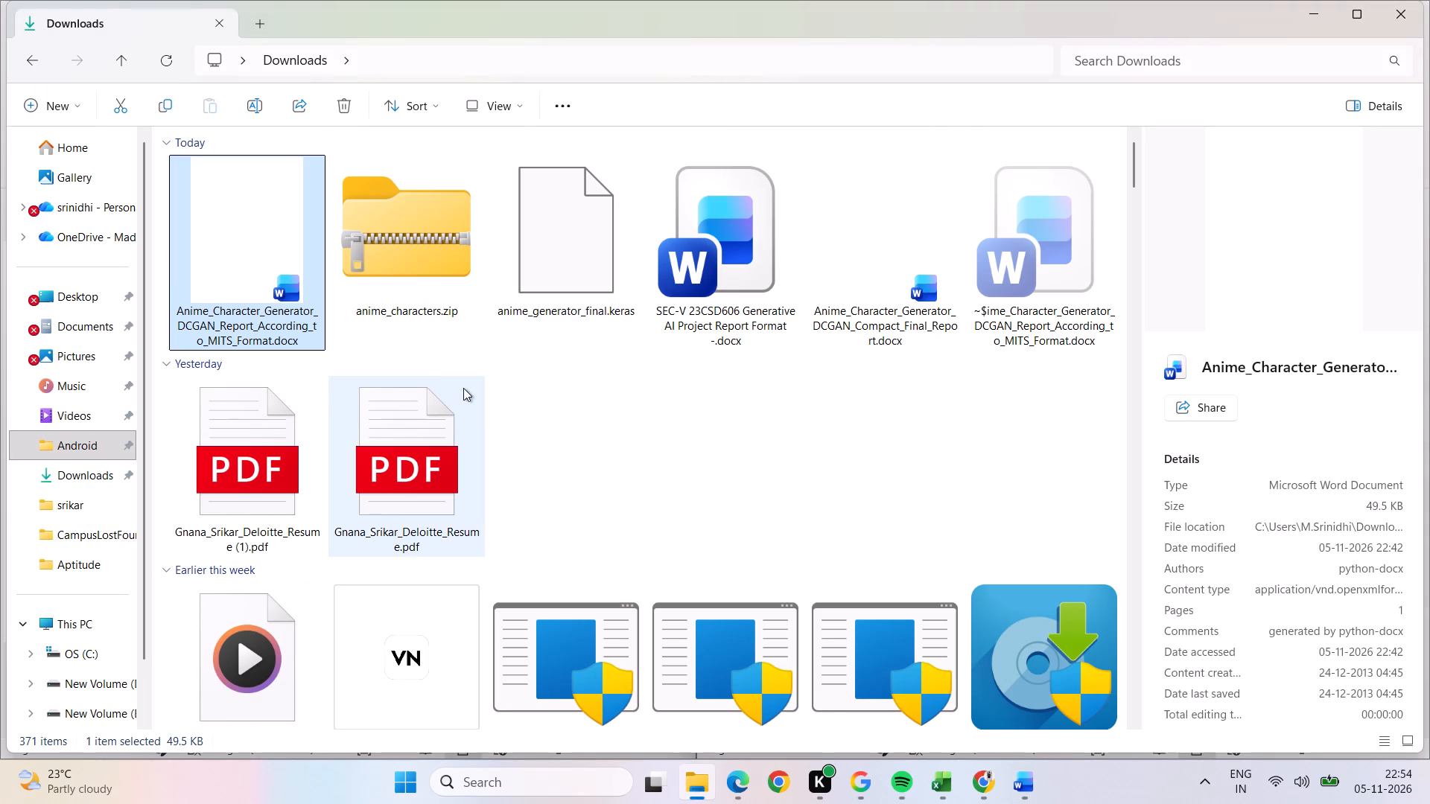
pyautogui.doubleClick(104, 508)
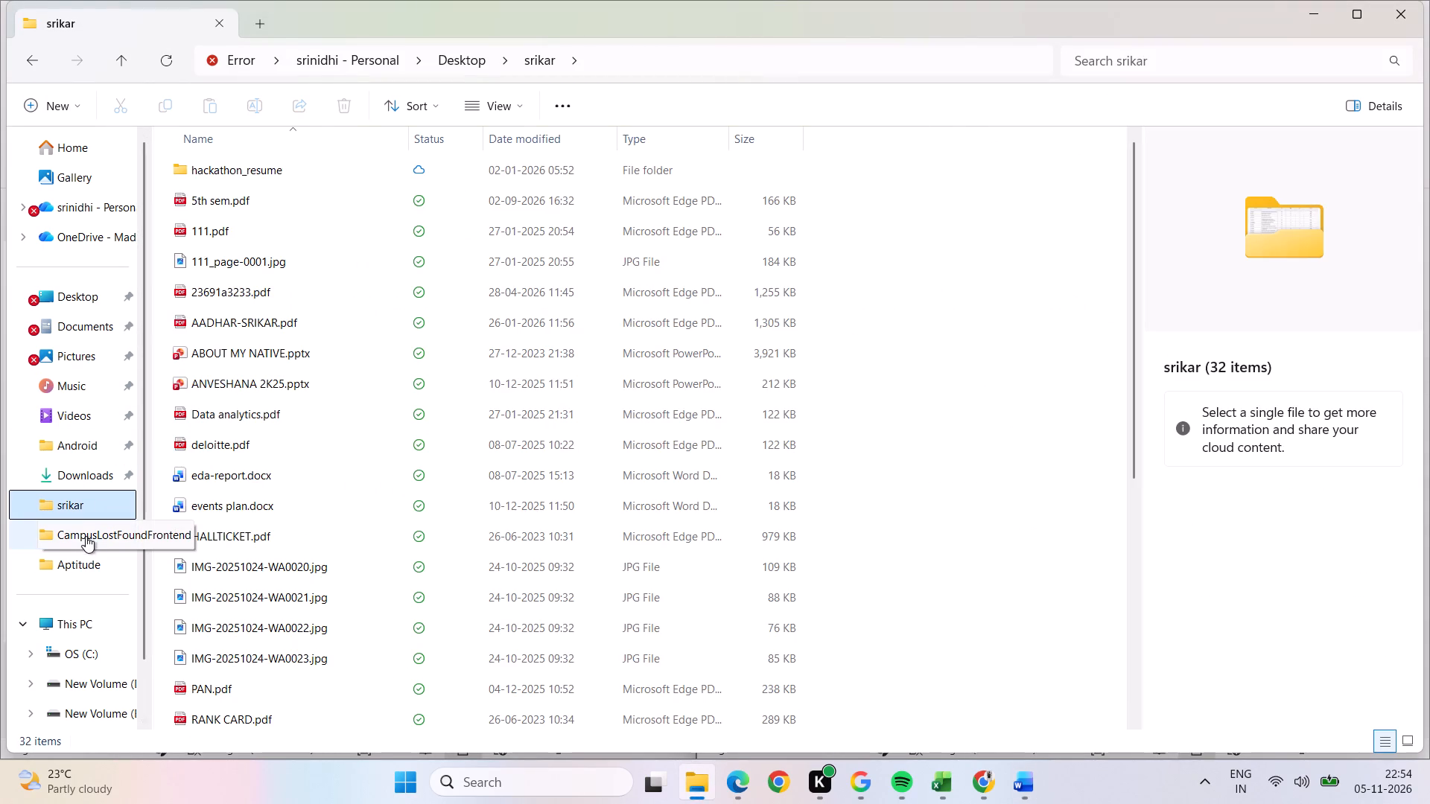
pyautogui.doubleClick(88, 534)
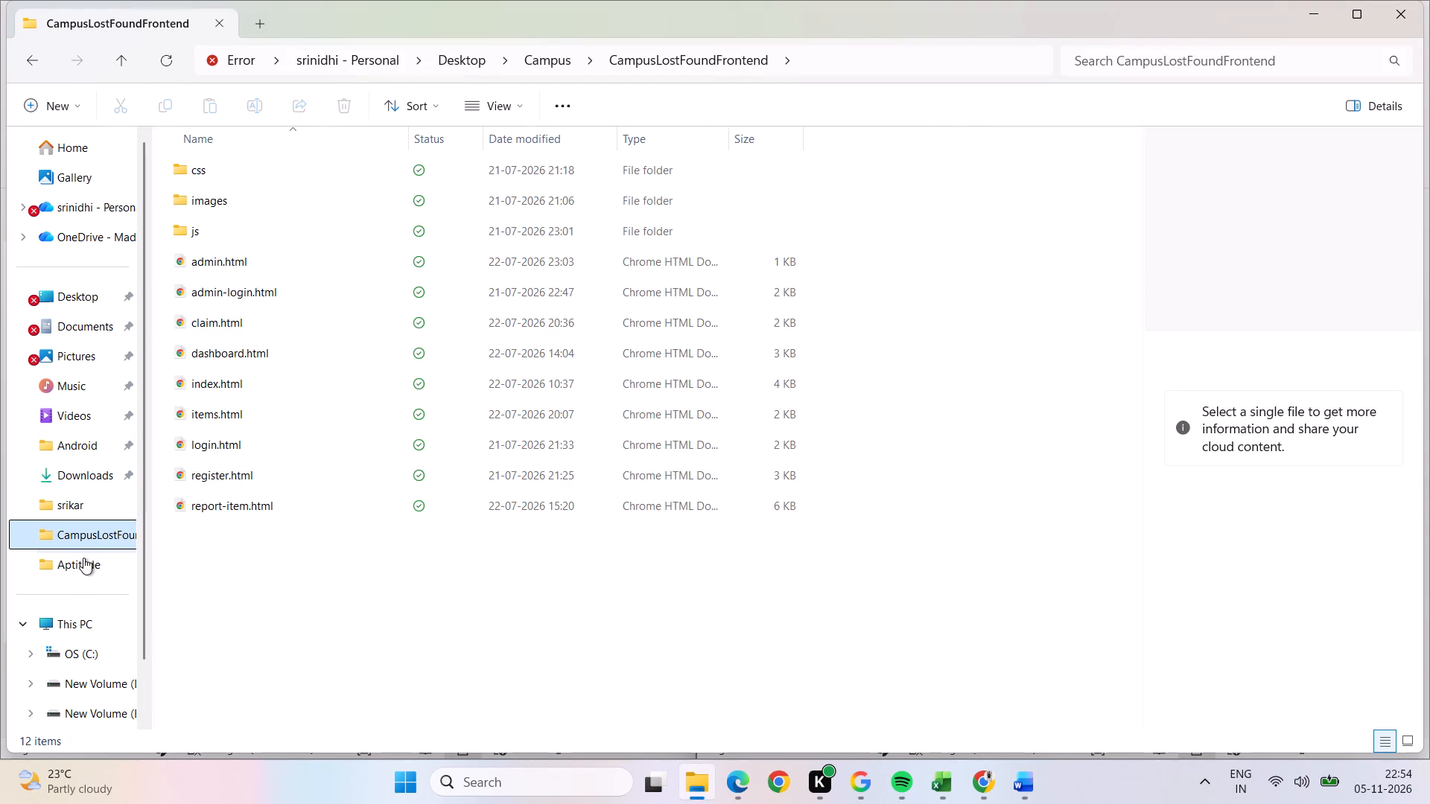
pyautogui.scroll(-1, 84, 549)
pyautogui.scroll(2, 82, 491)
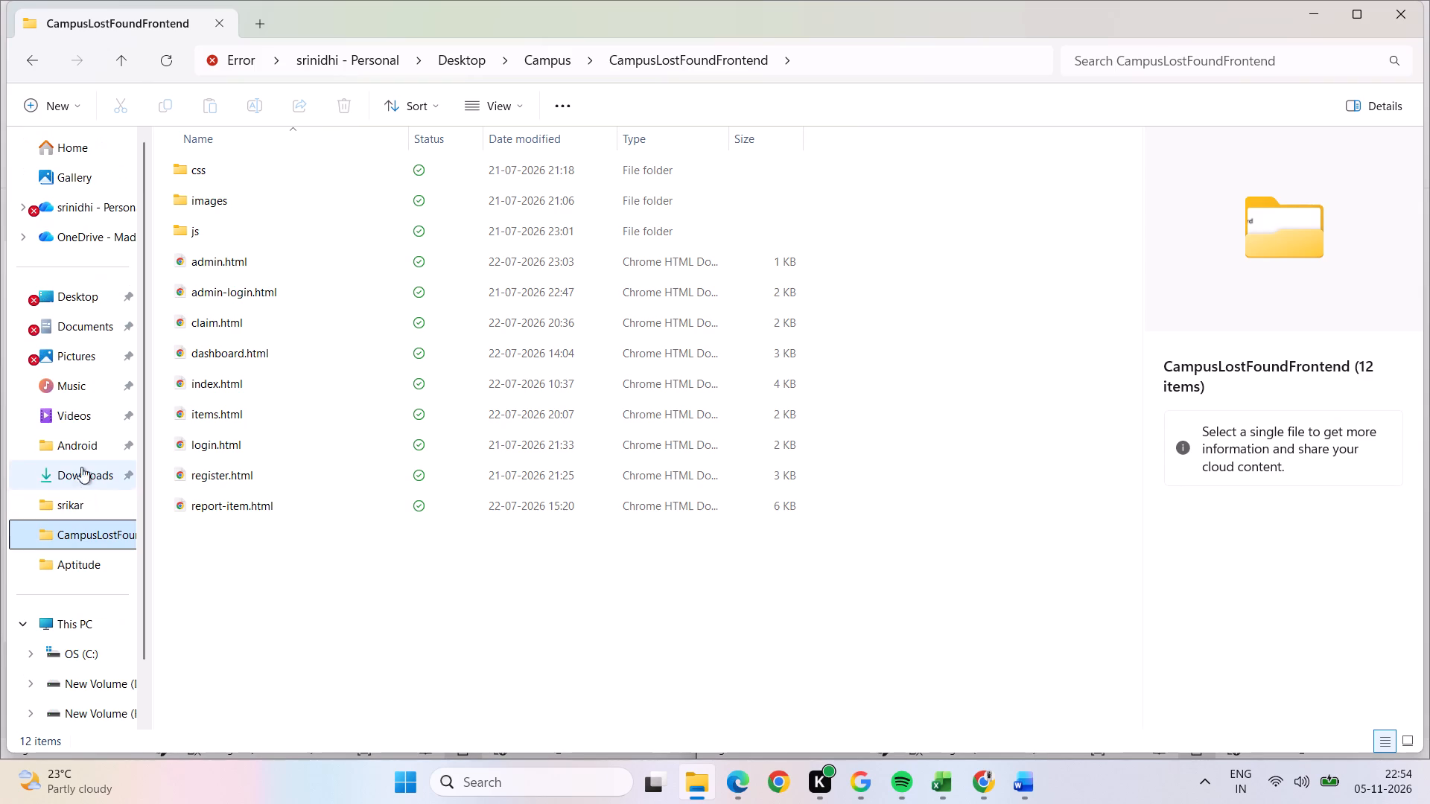
pyautogui.click(80, 277)
pyautogui.click(63, 303)
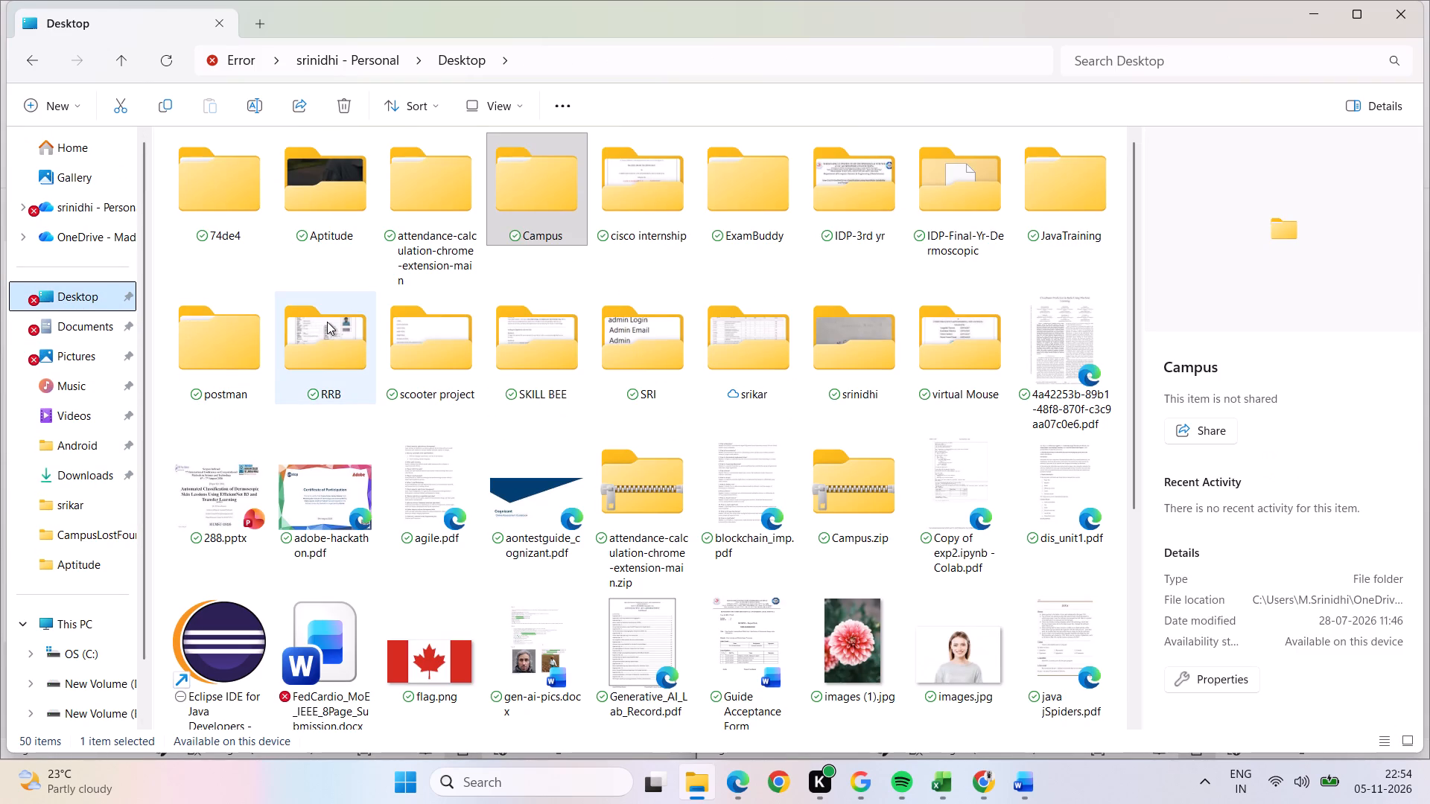
pyautogui.tripleClick(934, 219)
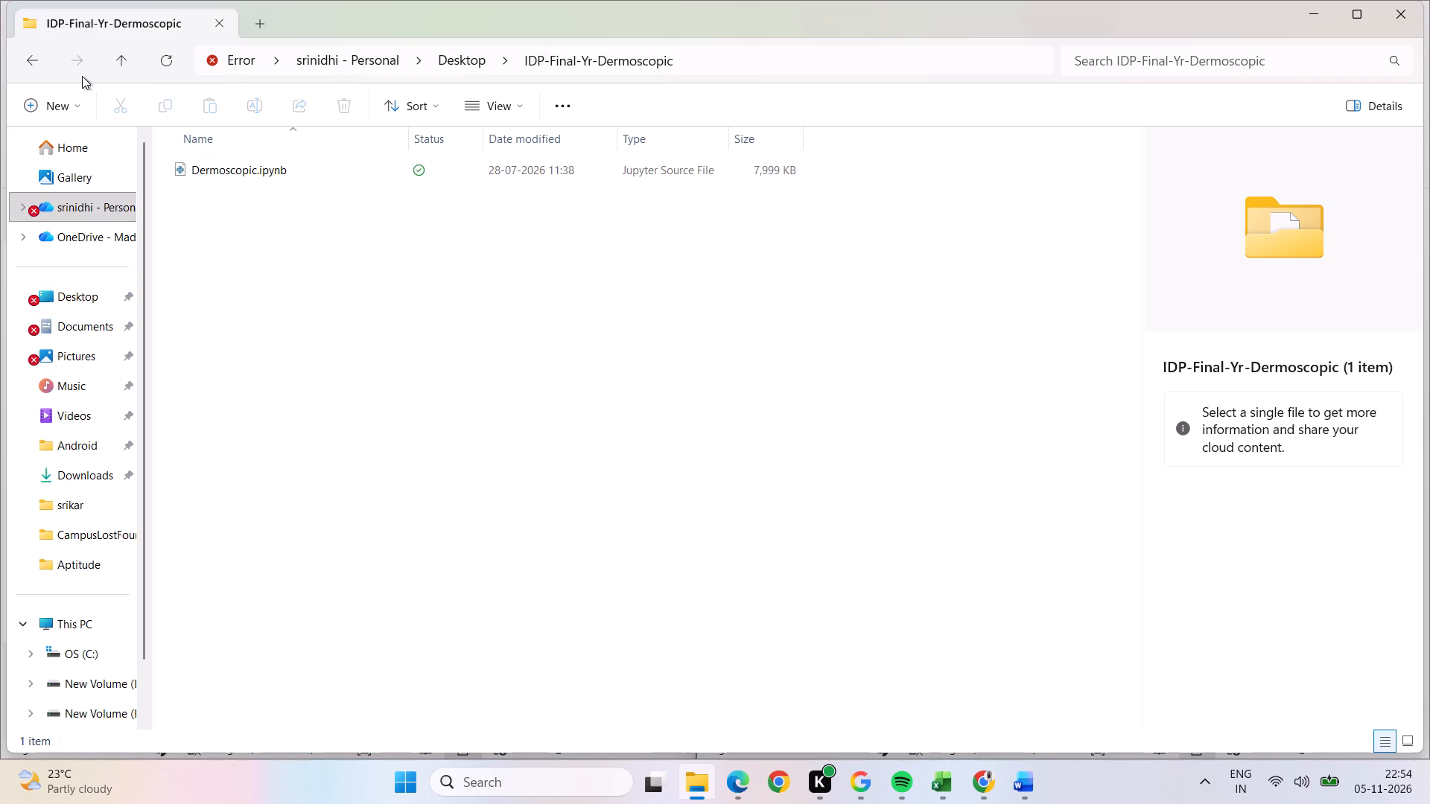
pyautogui.click(131, 60)
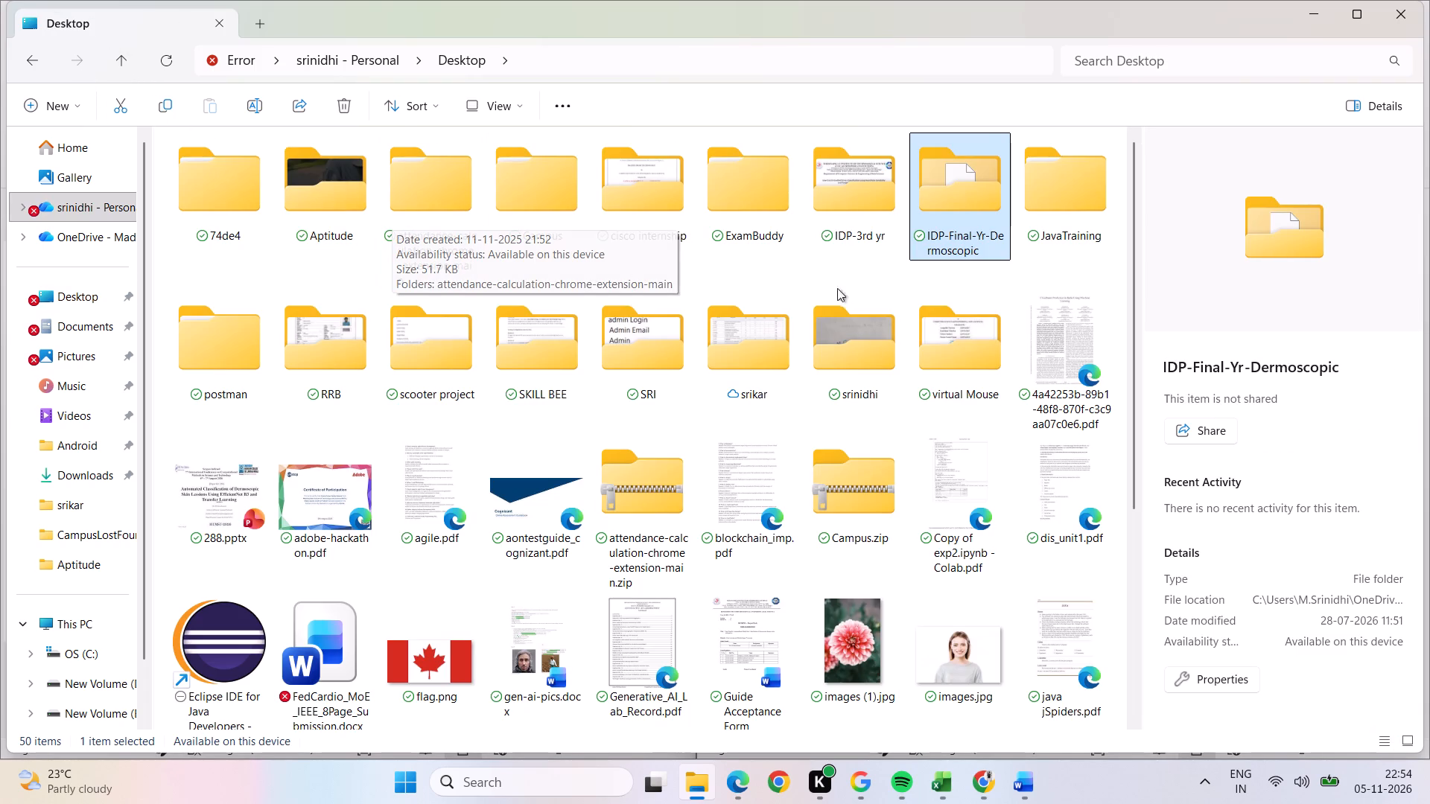
pyautogui.doubleClick(851, 223)
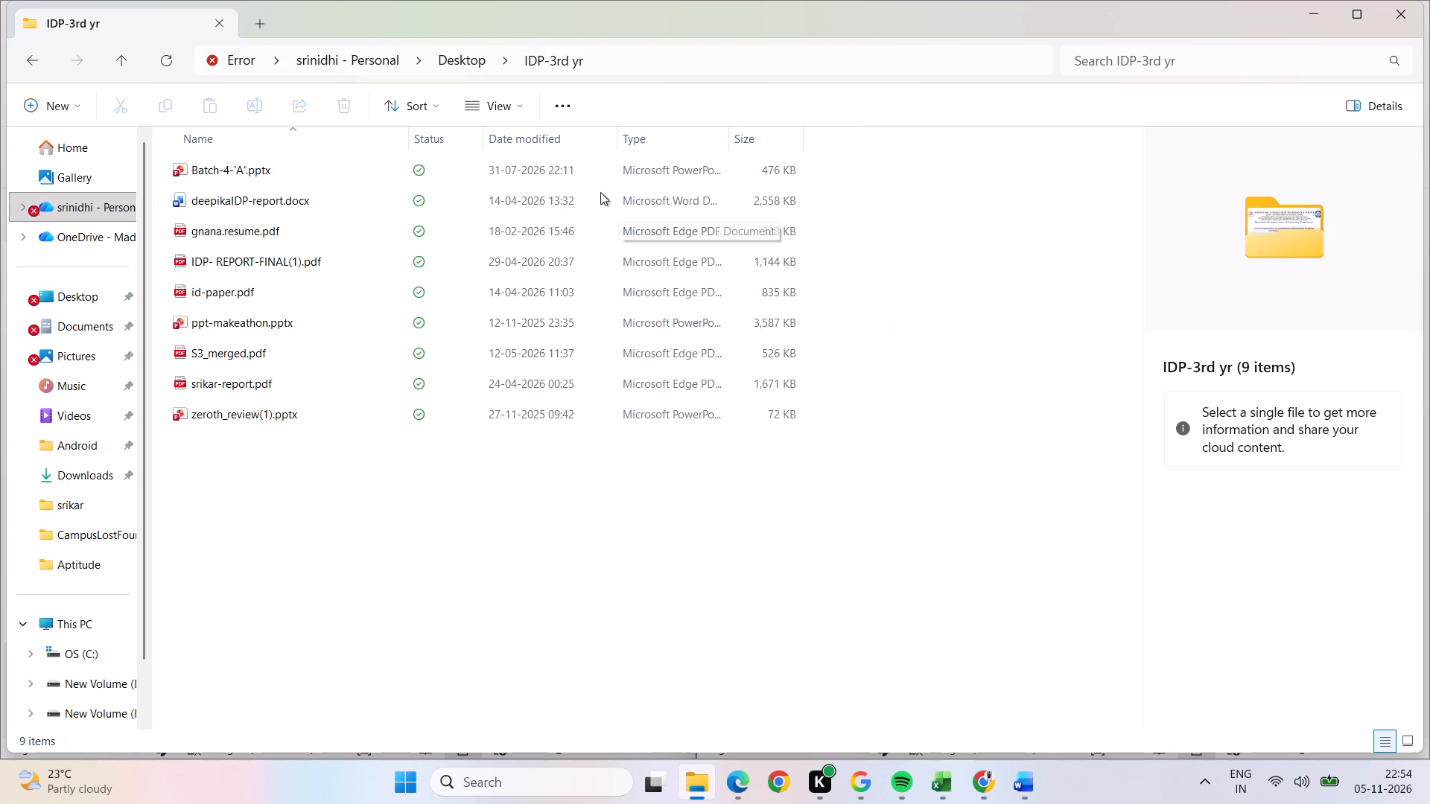
pyautogui.tripleClick(357, 203)
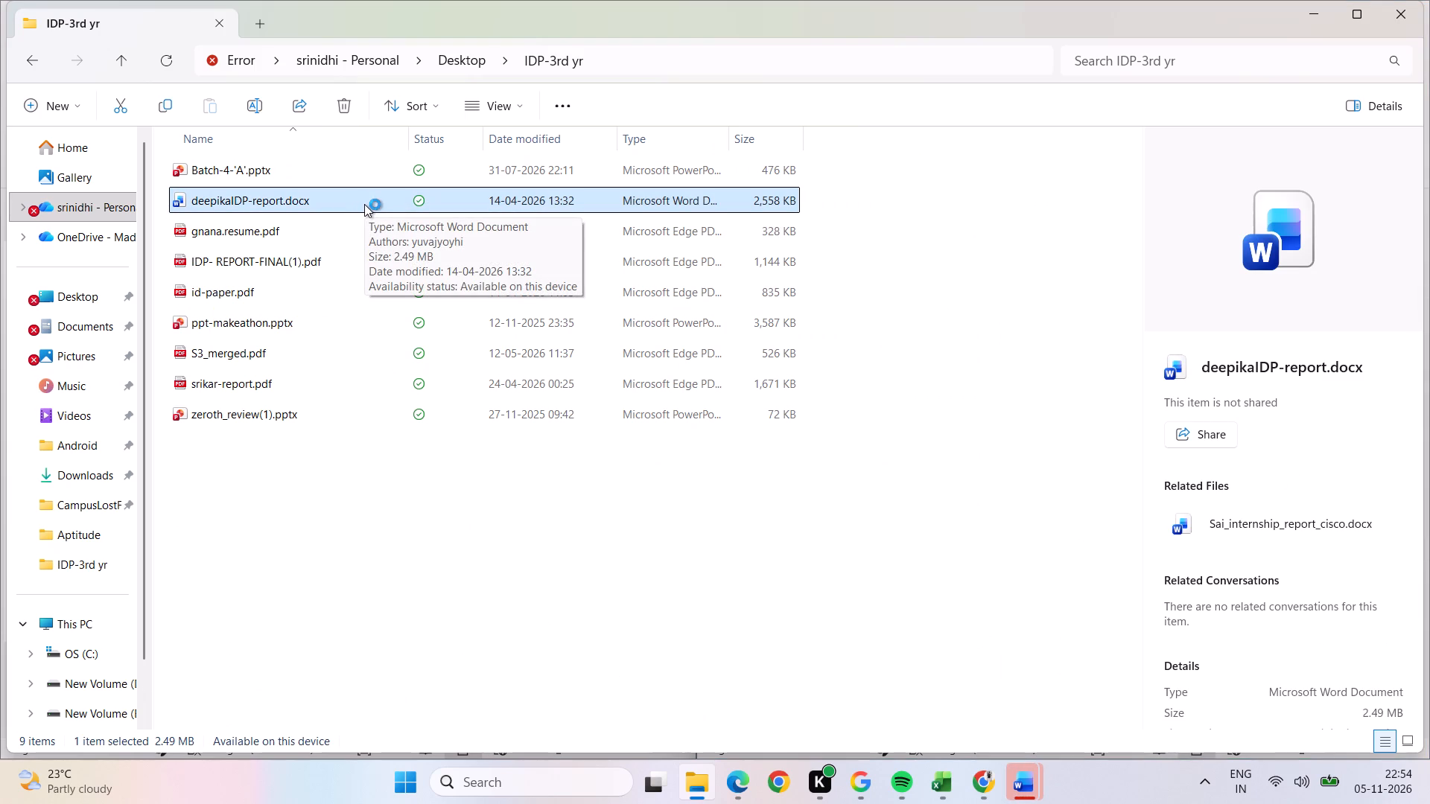
pyautogui.tripleClick(260, 257)
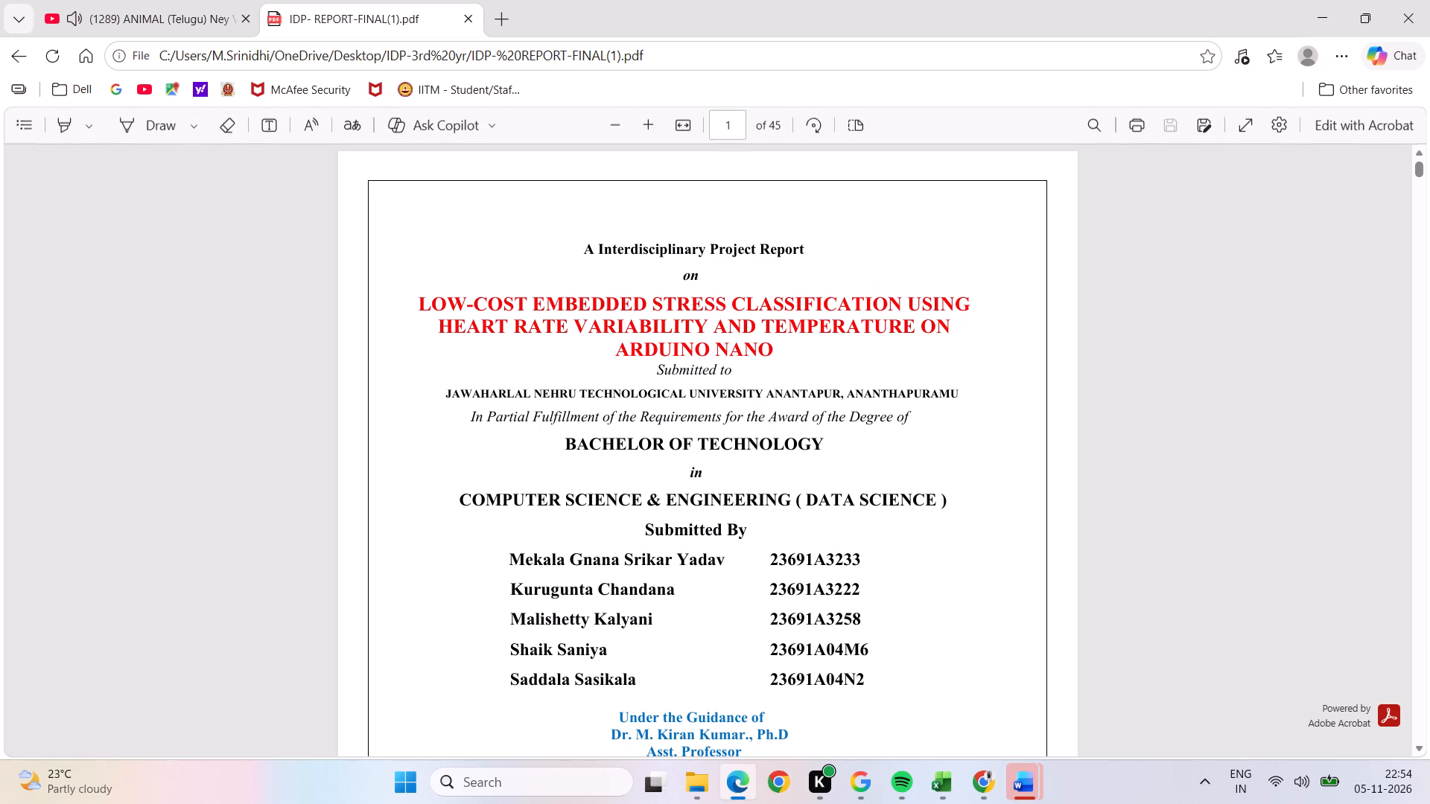
# Examine the order of the front-matter pages in IDP- REPORT-FINAL(1).pdf, from the cover and acknowledgement through declaration, abstract and index.
pyautogui.keyDown('ctrl'); pyautogui.scroll(-1, 626, 305); pyautogui.keyUp('ctrl')
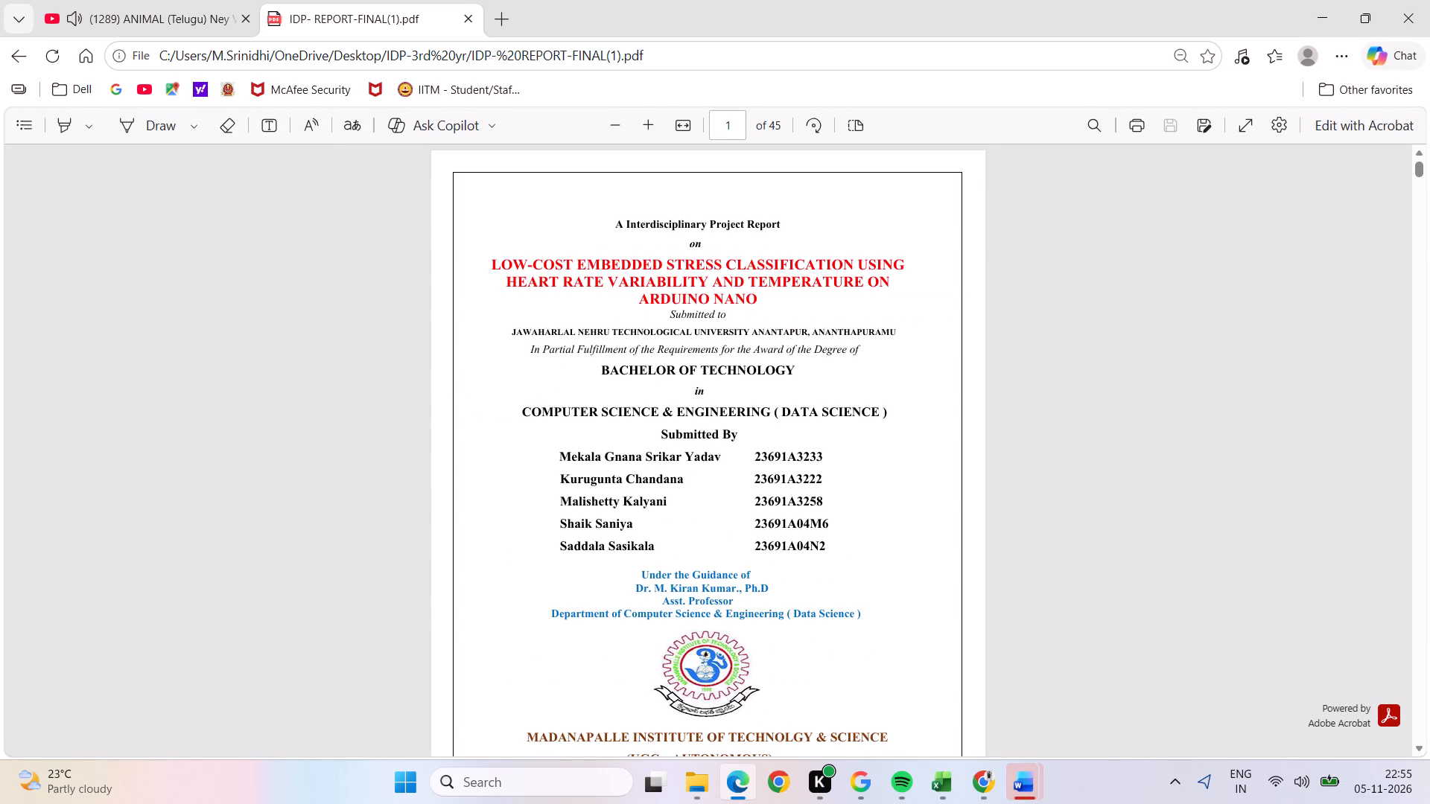
pyautogui.scroll(-3, 663, 350)
pyautogui.keyDown('ctrl'); pyautogui.scroll(-1, 657, 350); pyautogui.keyUp('ctrl')
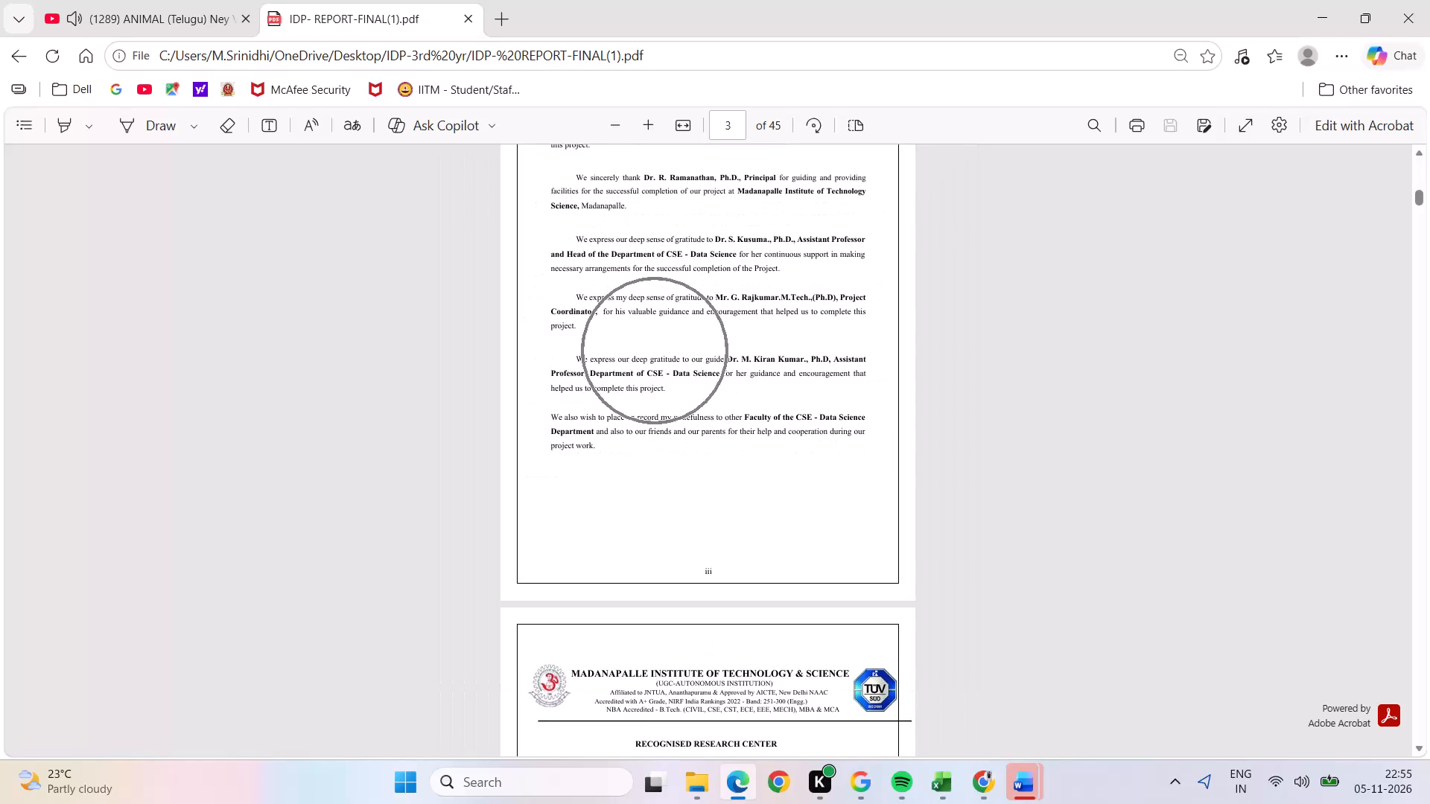
pyautogui.scroll(-1, 654, 348)
pyautogui.scroll(1, 653, 348)
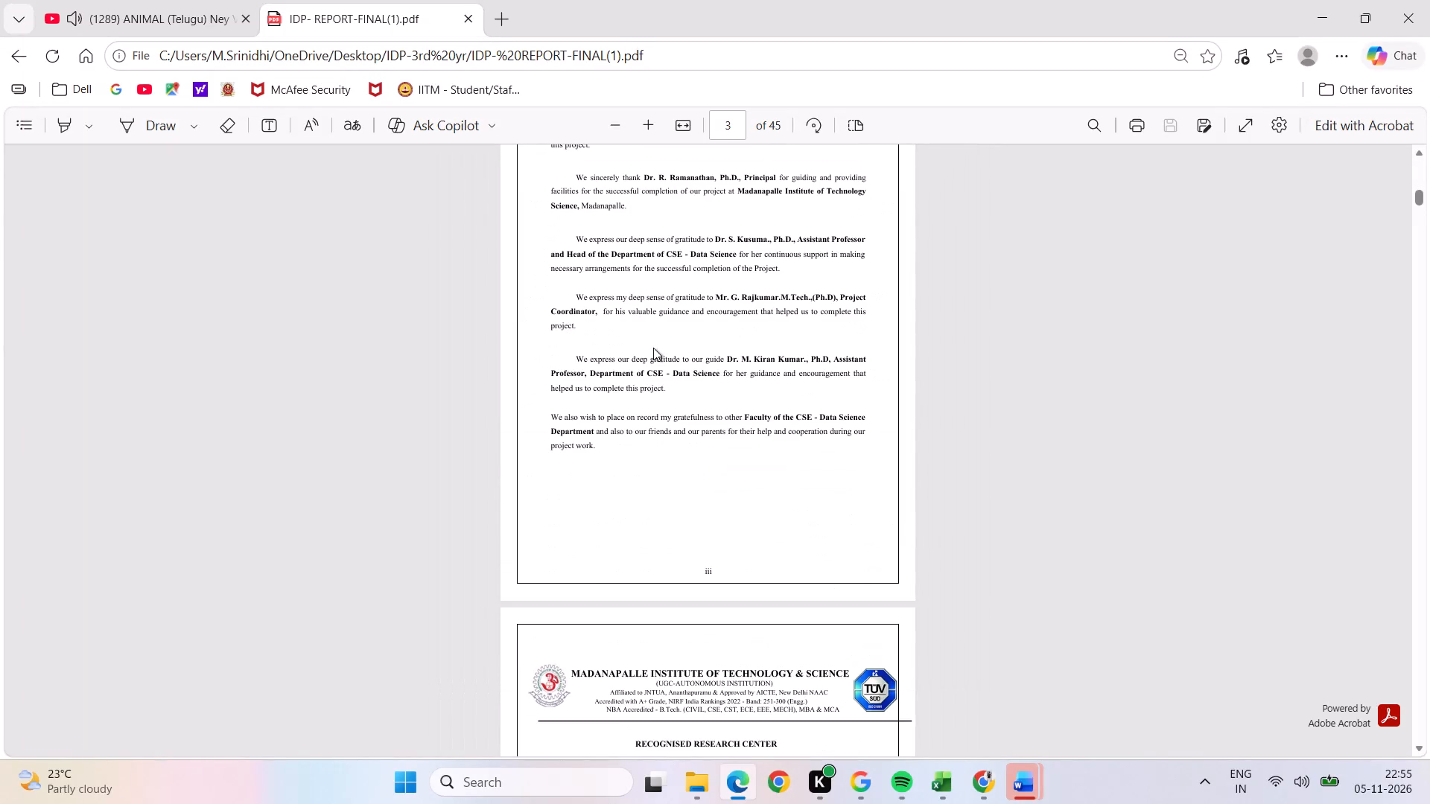
pyautogui.scroll(-1, 652, 349)
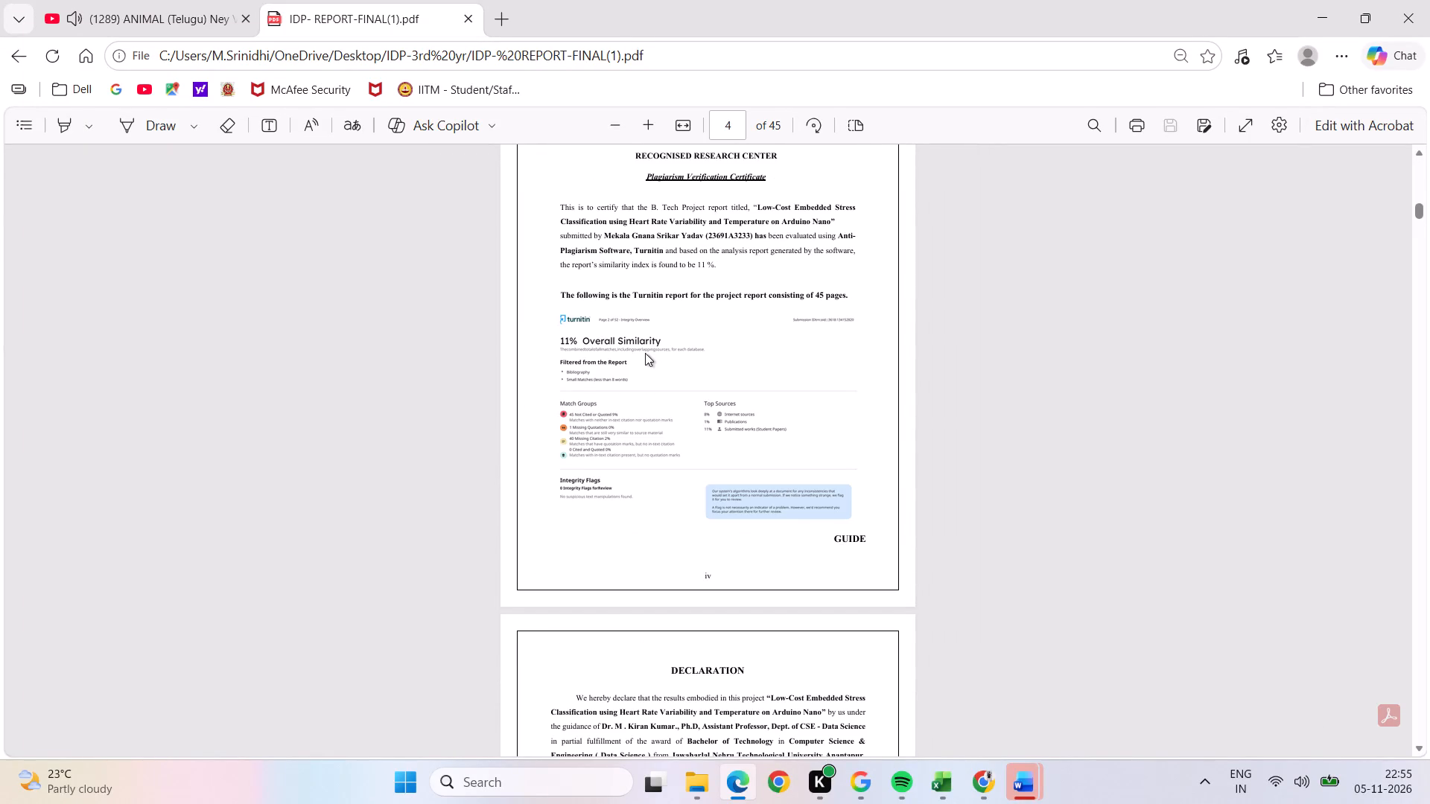
pyautogui.scroll(-2, 643, 354)
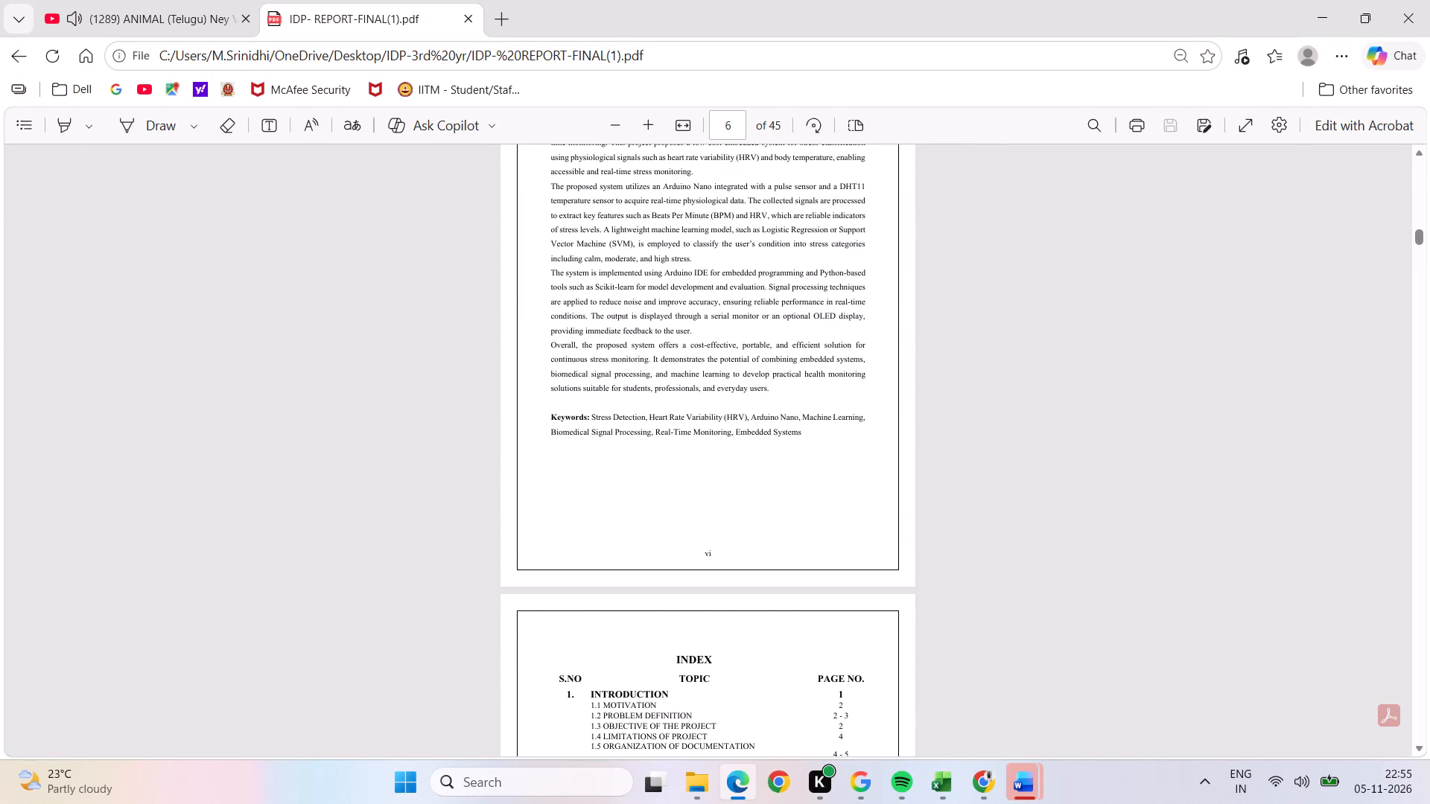
pyautogui.scroll(1, 769, 378)
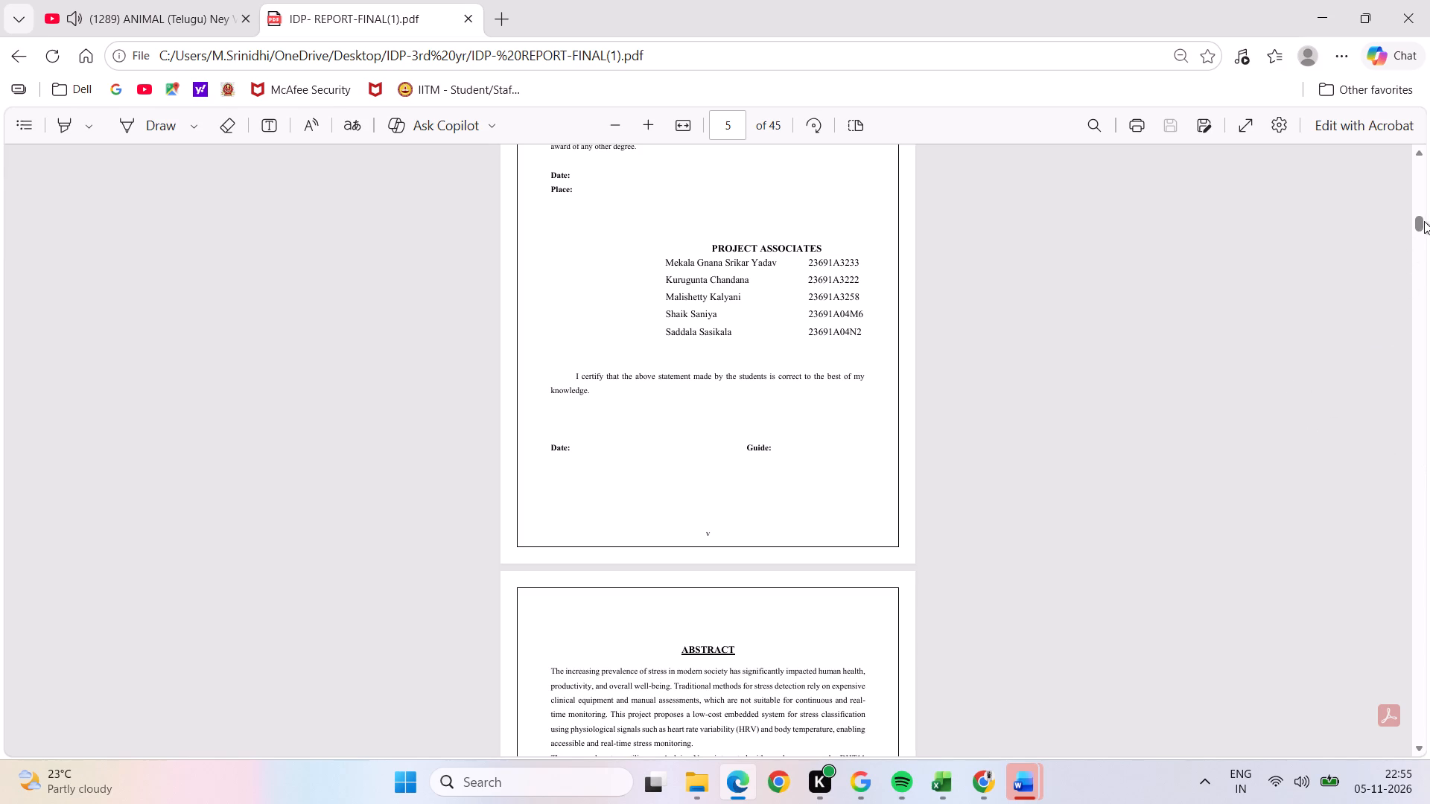
pyautogui.moveTo(1417, 221); pyautogui.dragTo(1417, 237)
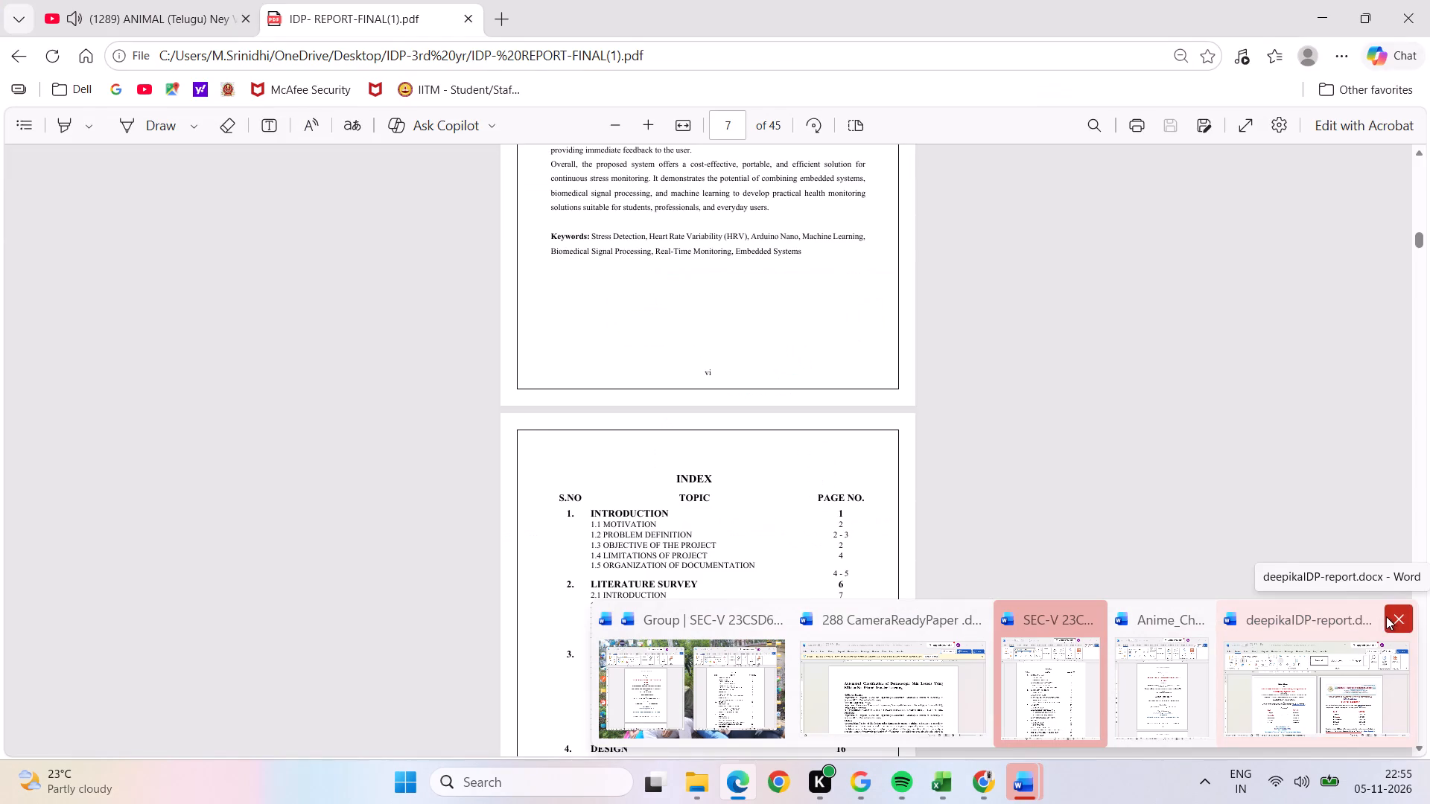
# Close the IDP report Word document and return to the side-by-side anime report and SEC-V 23CSD606 document.
pyautogui.click(1386, 616)
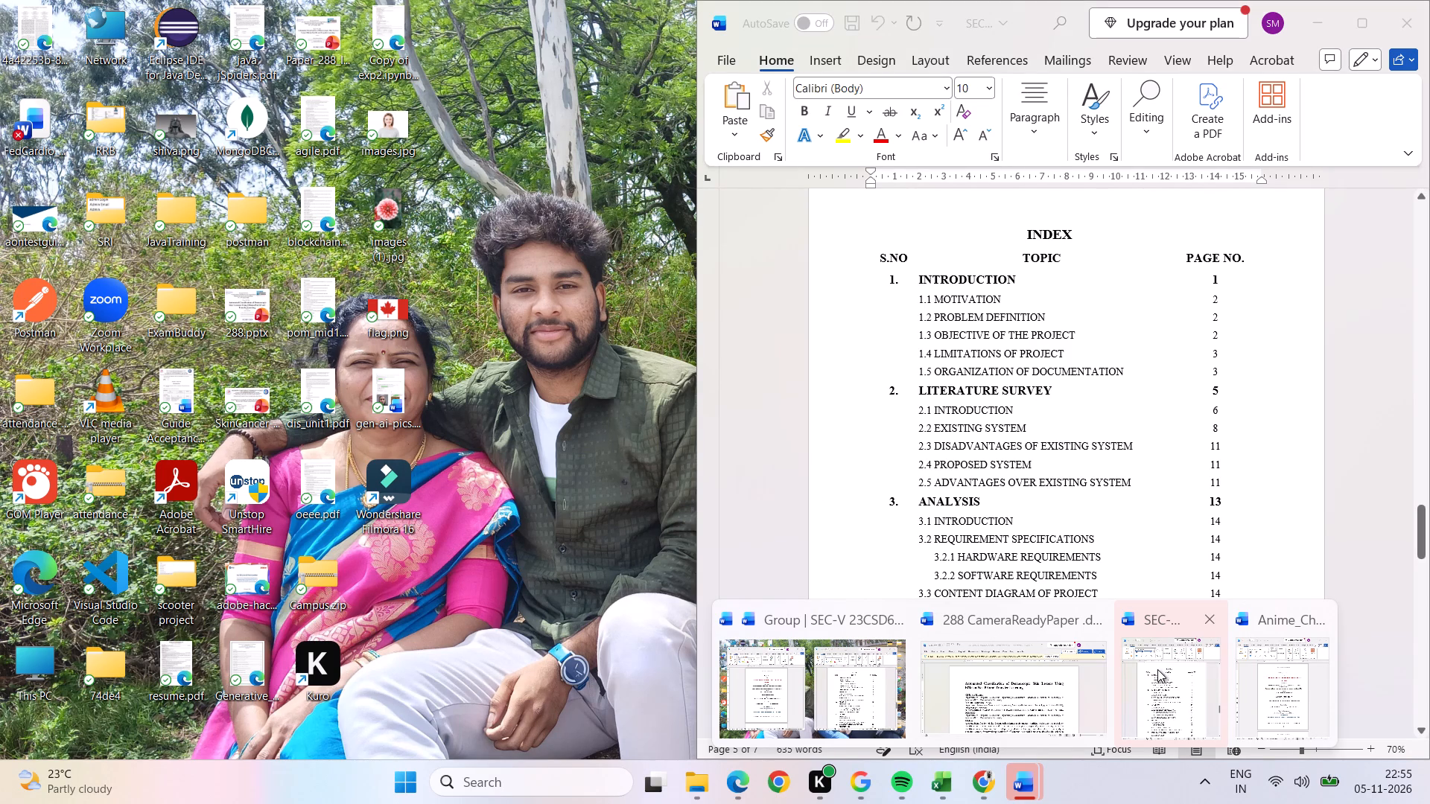
pyautogui.click(1157, 669)
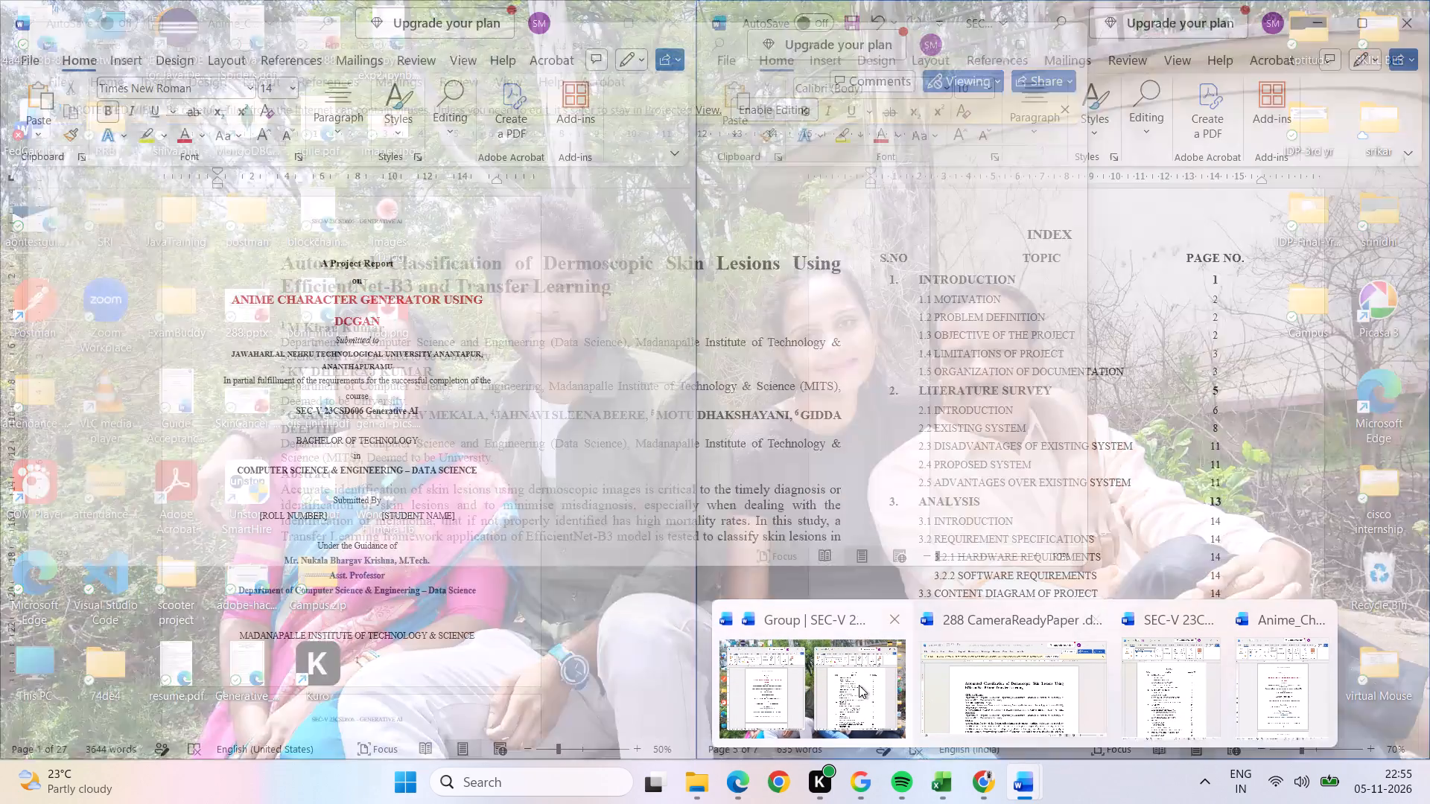
pyautogui.click(859, 683)
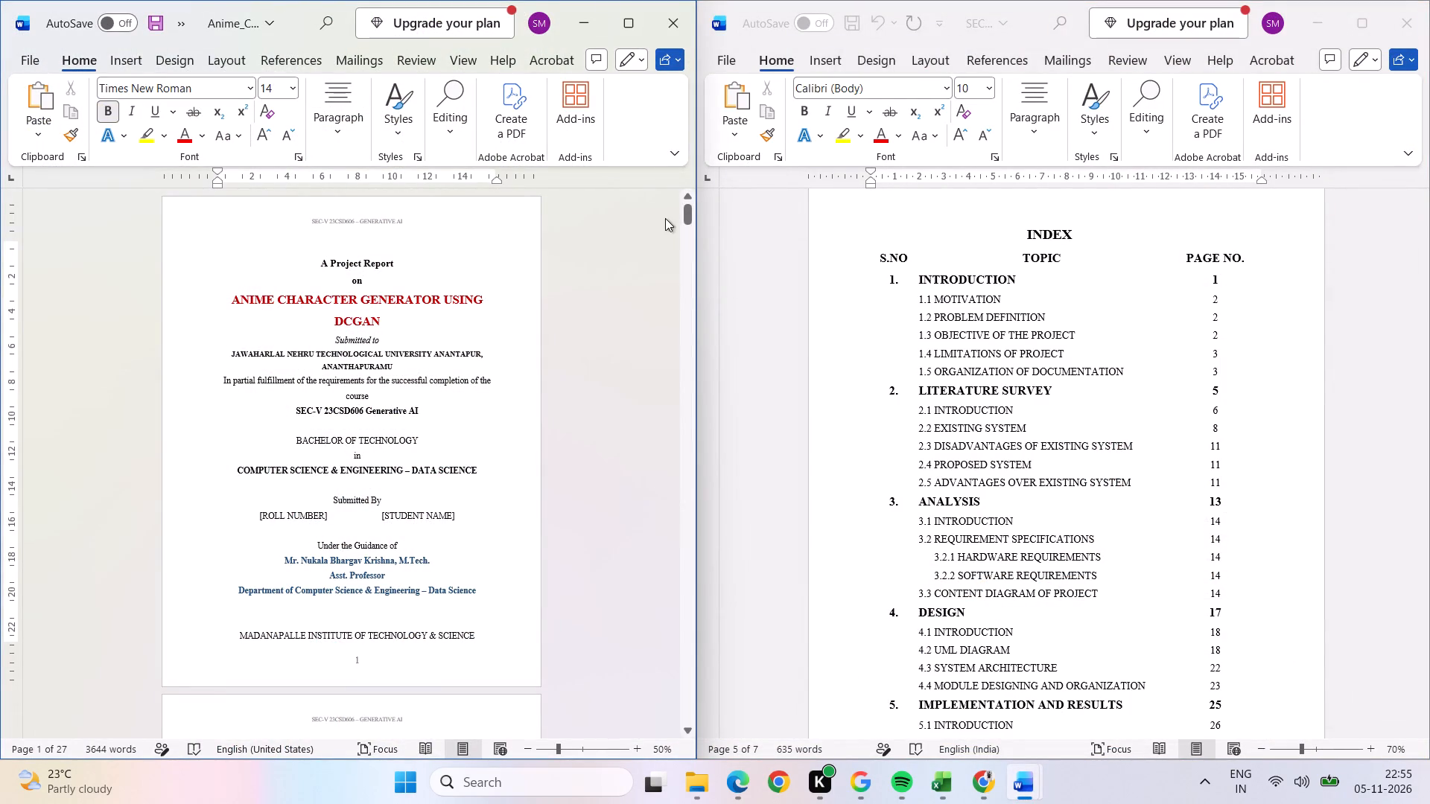
# Copy the ABSTRACT heading, text and keywords from the MITS-format report into the SEC-V document, after the declaration on page iv and before the INDEX.
pyautogui.moveTo(689, 214); pyautogui.dragTo(691, 252)
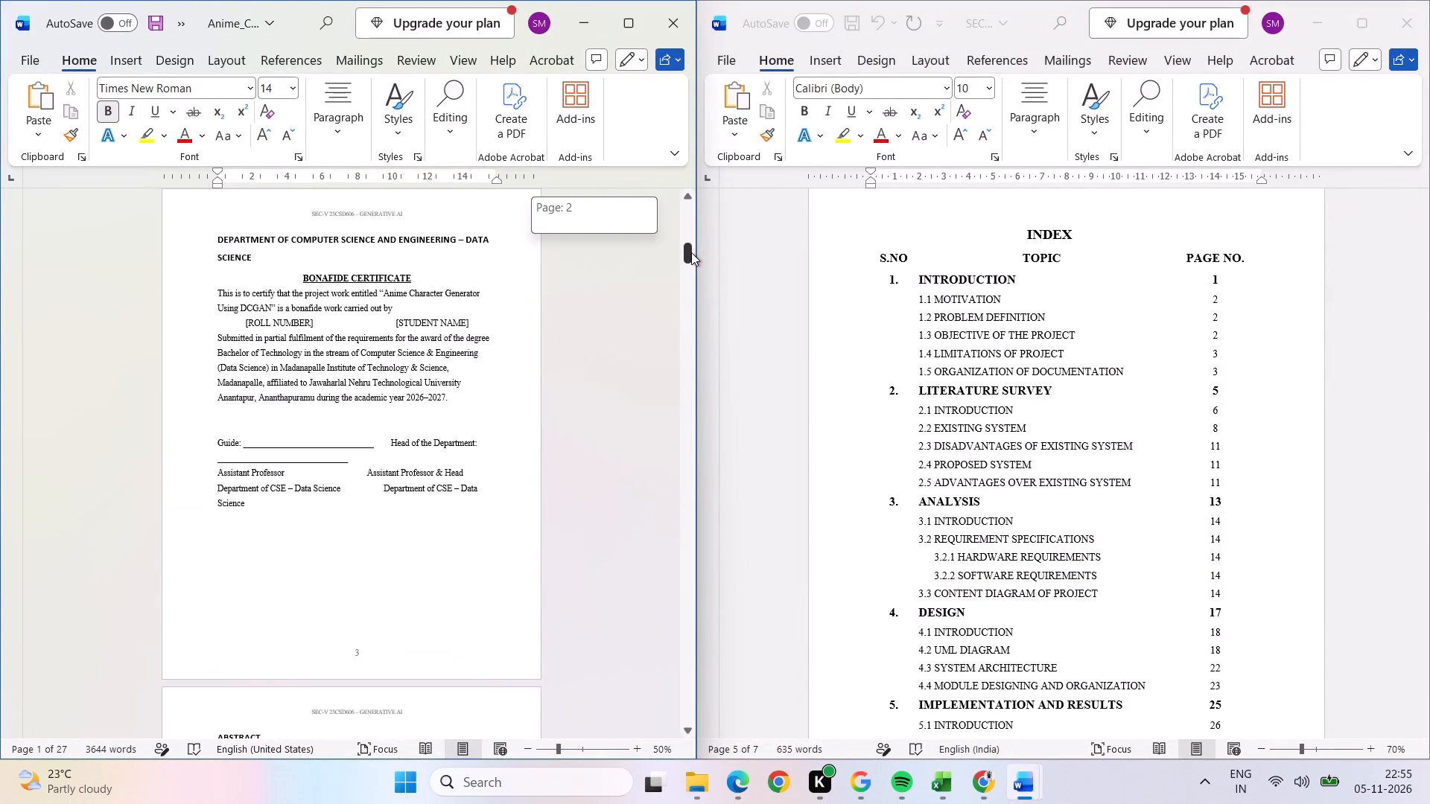
pyautogui.moveTo(691, 252); pyautogui.dragTo(693, 272)
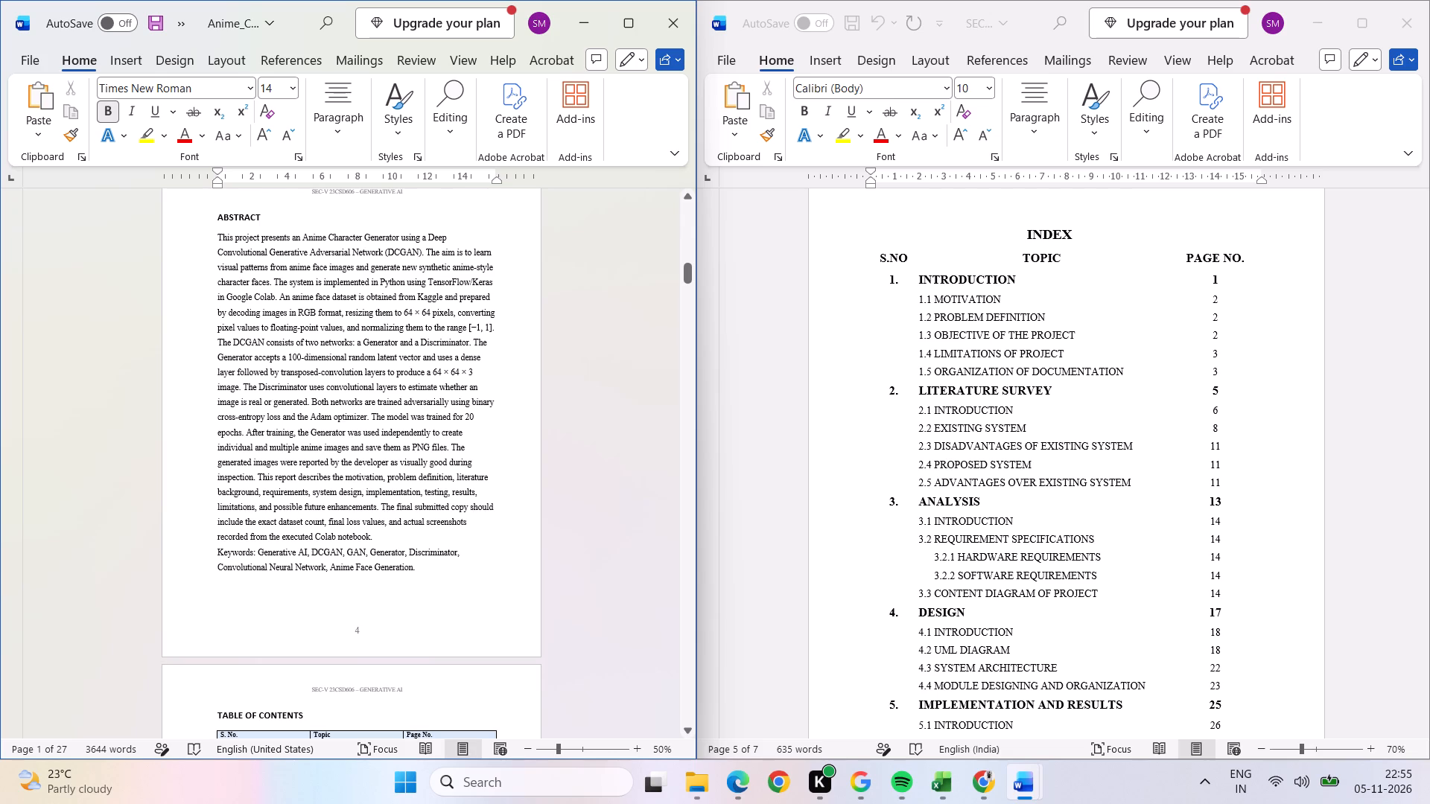
pyautogui.click(217, 218)
pyautogui.moveTo(219, 218); pyautogui.dragTo(227, 227)
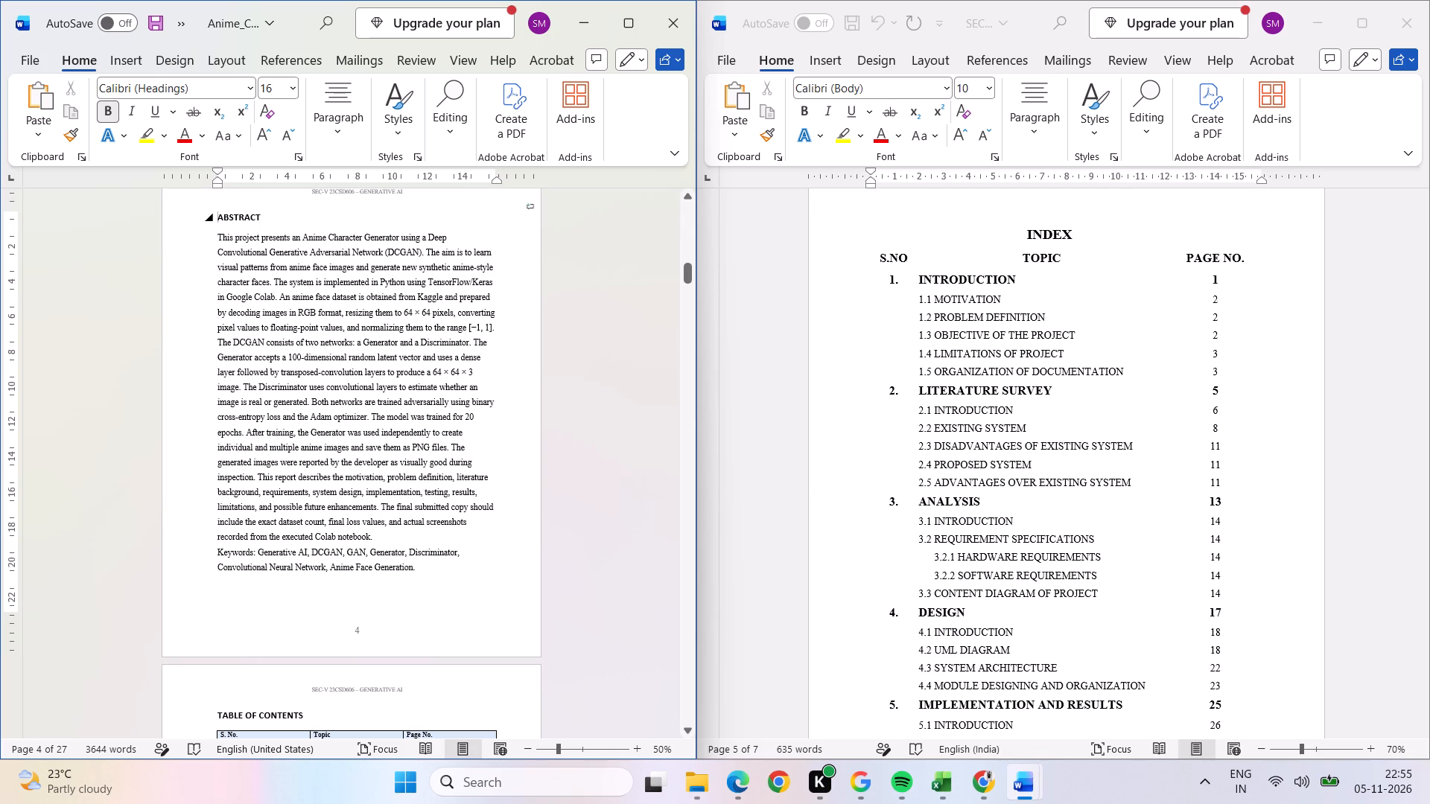
pyautogui.moveTo(227, 227); pyautogui.dragTo(418, 568)
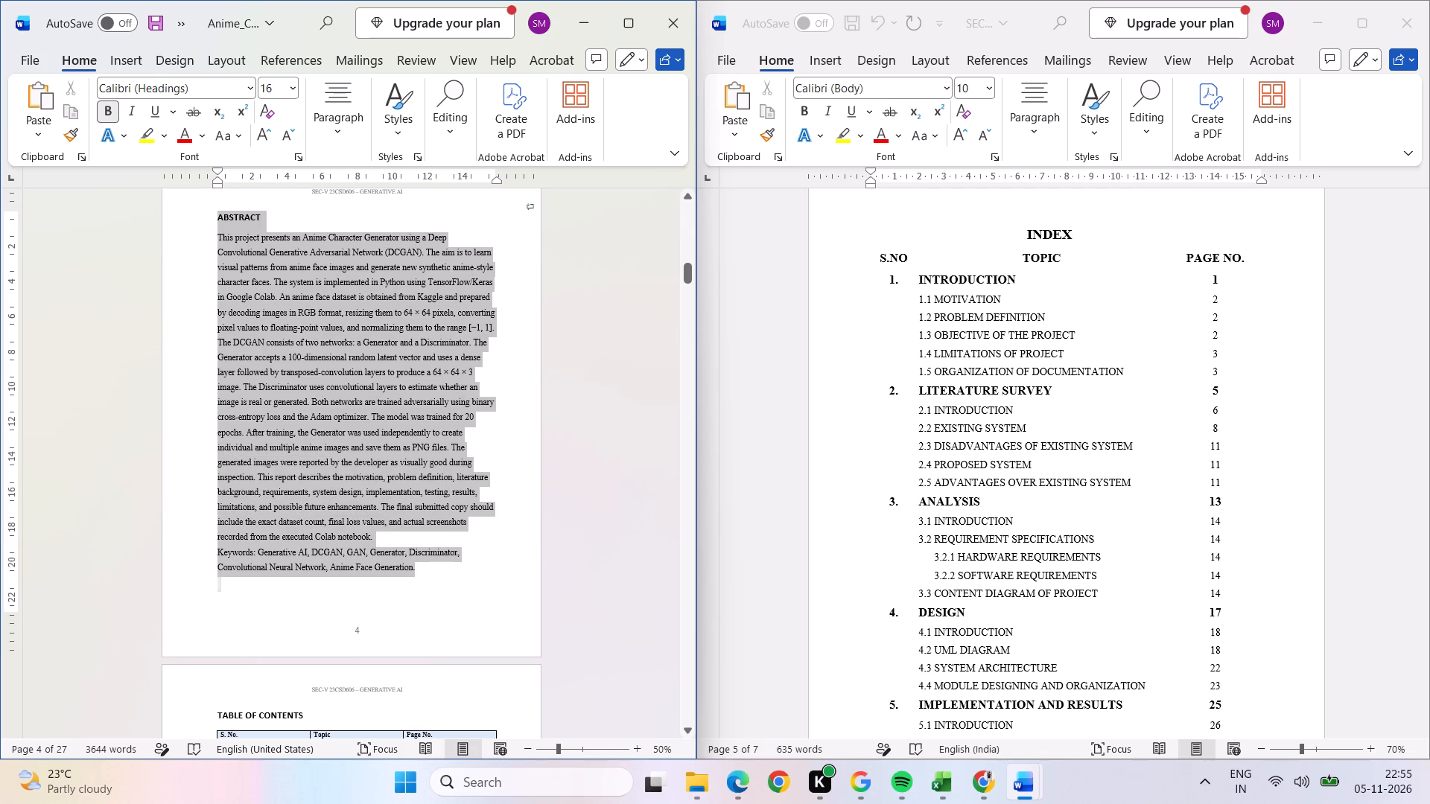
pyautogui.moveTo(418, 568); pyautogui.dragTo(421, 567)
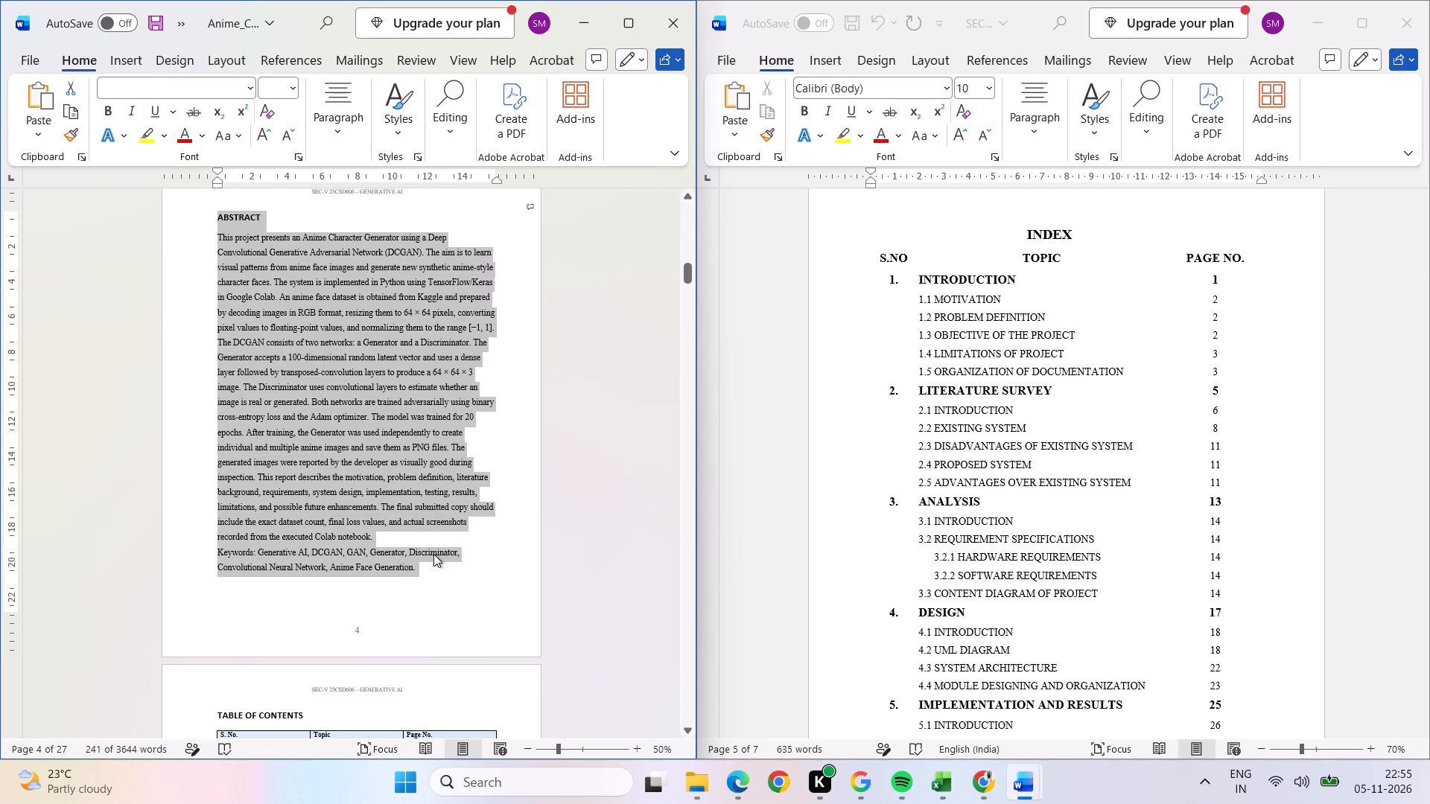
pyautogui.hotkey('ctrl', 'c')
pyautogui.scroll(1, 1056, 455)
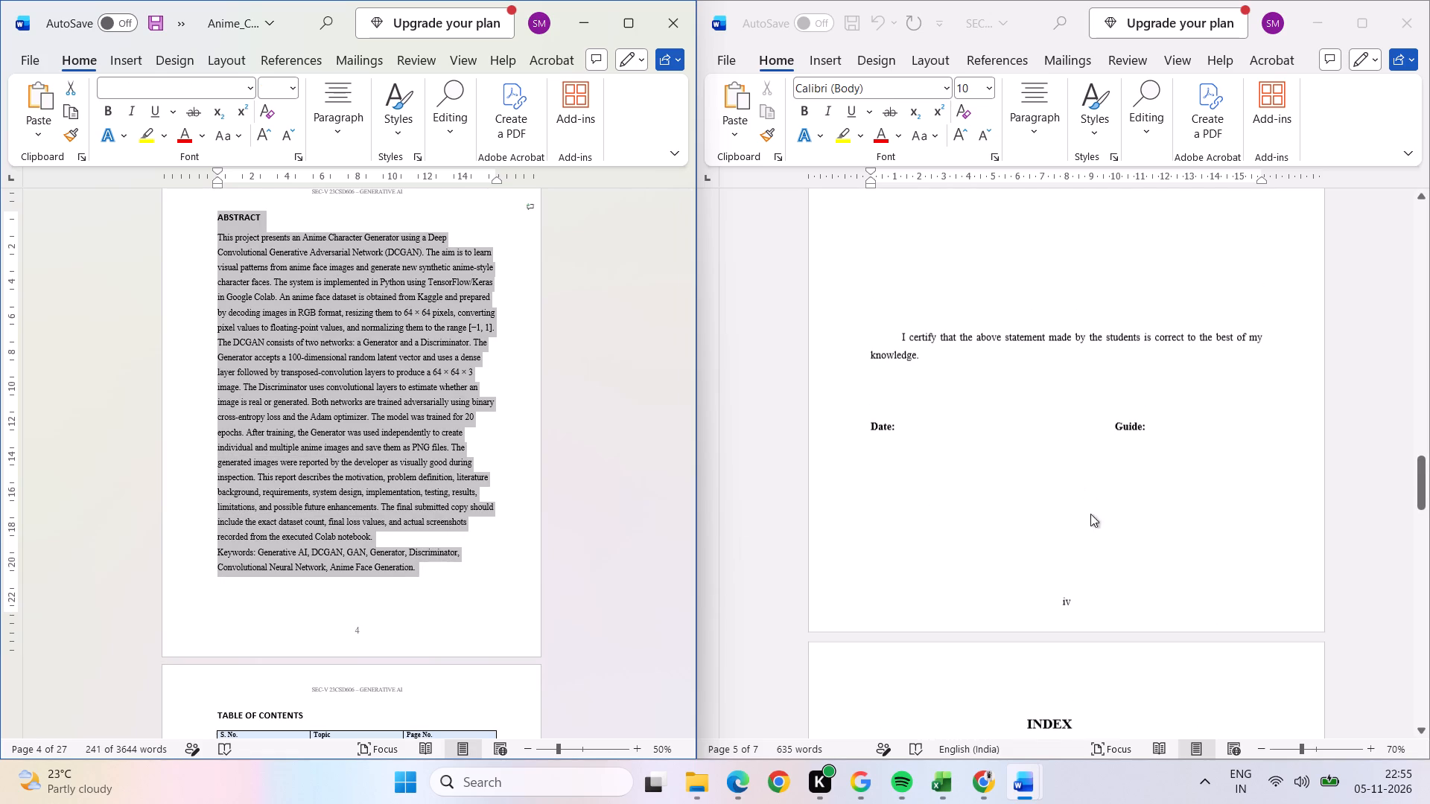
pyautogui.click(1123, 604)
pyautogui.click(1118, 607)
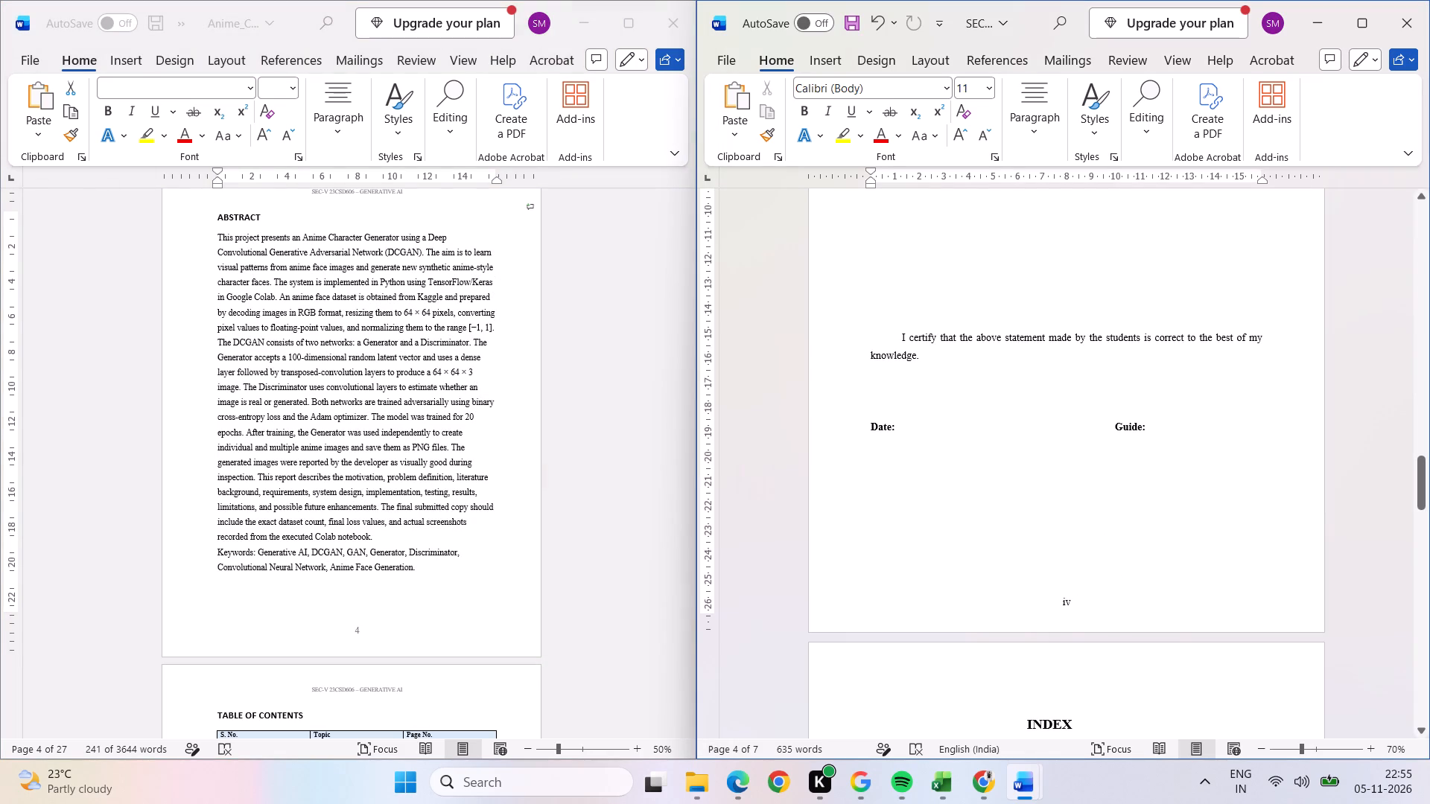
pyautogui.press('Return')
pyautogui.hotkey('ctrl', 'v')
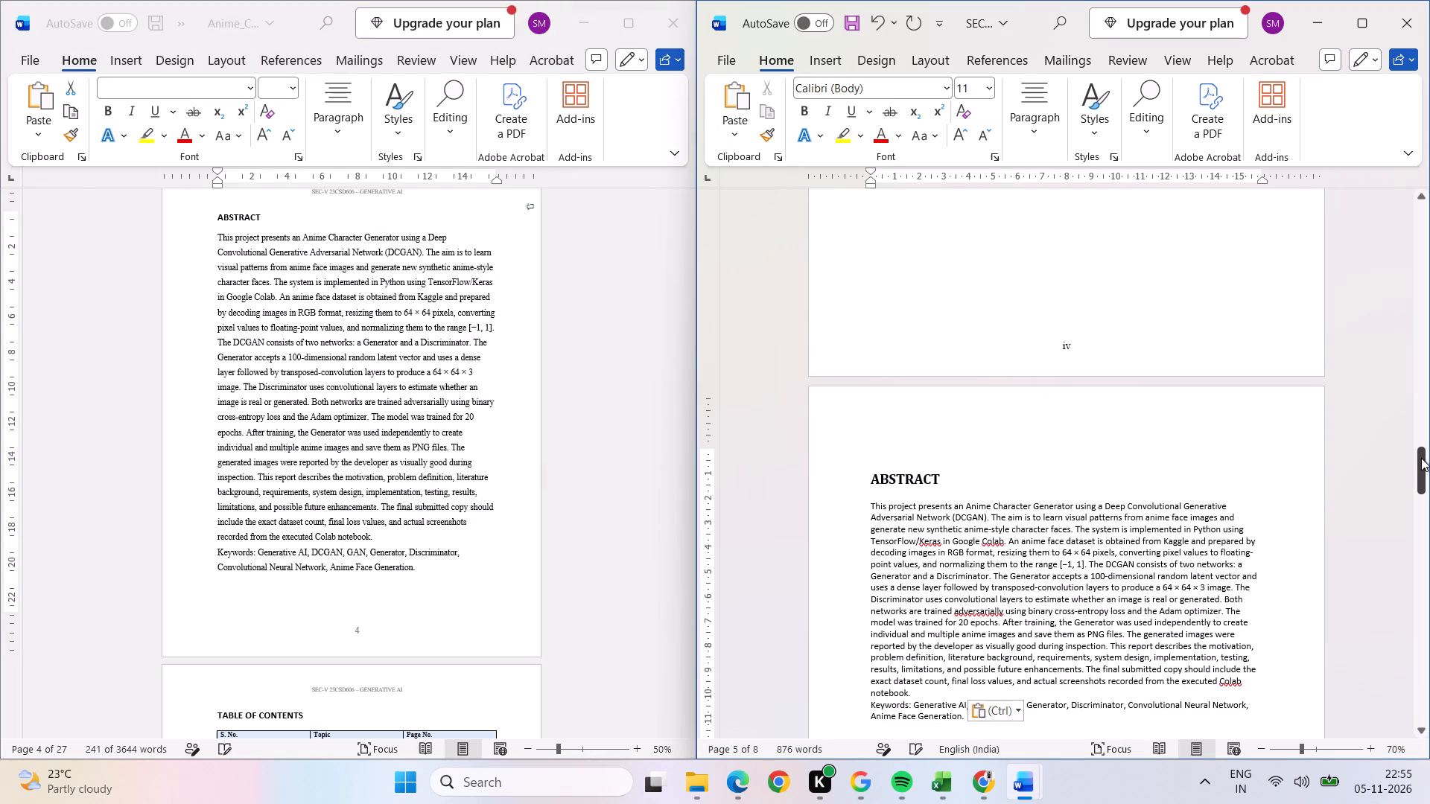
pyautogui.moveTo(1420, 460); pyautogui.dragTo(1422, 482)
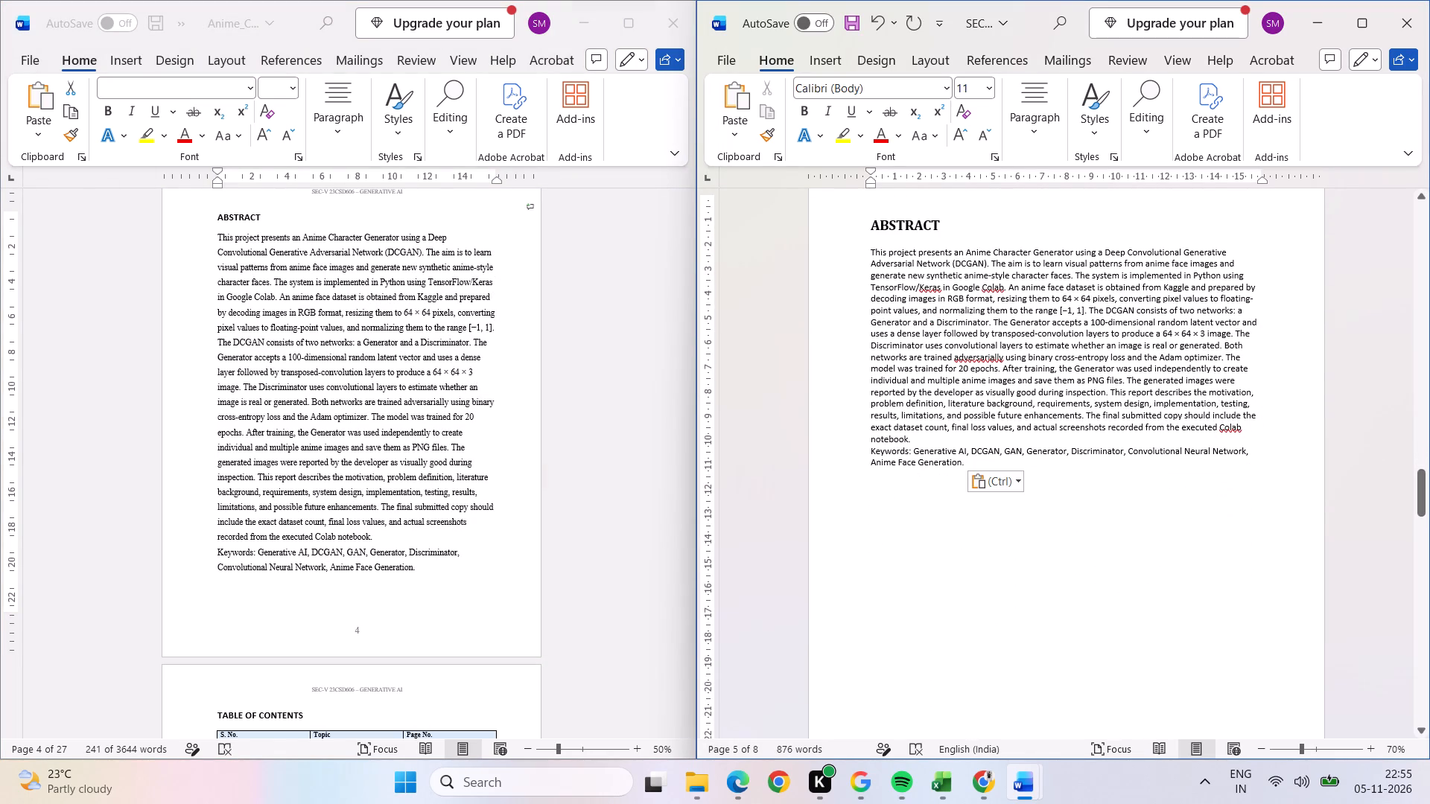
pyautogui.click(1110, 383)
# Apply the Times New Roman font to the pasted ABSTRACT heading line in the SEC-V document.
pyautogui.click(944, 224)
pyautogui.click(944, 224)
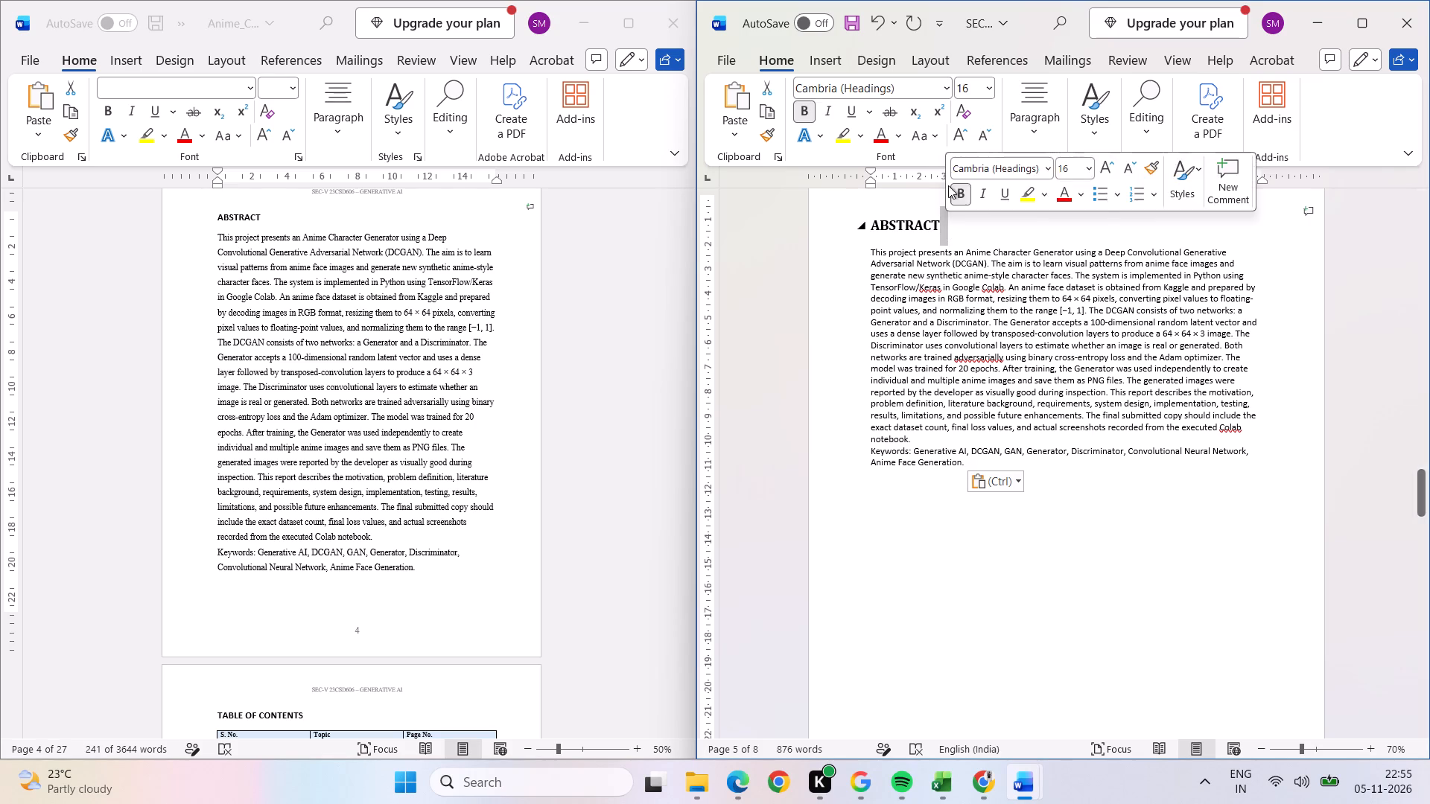
pyautogui.click(903, 91)
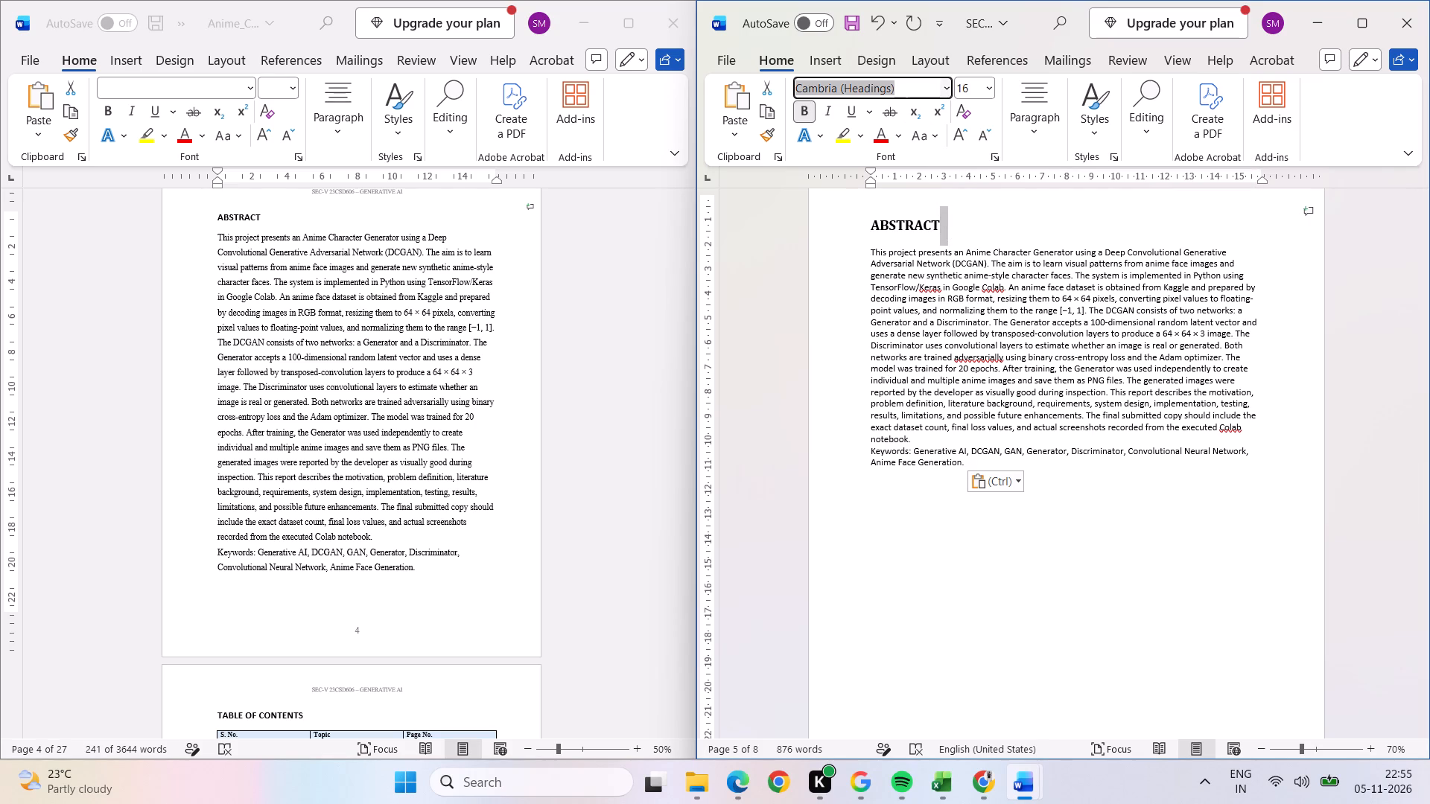
pyautogui.press('t')
pyautogui.press('Return')
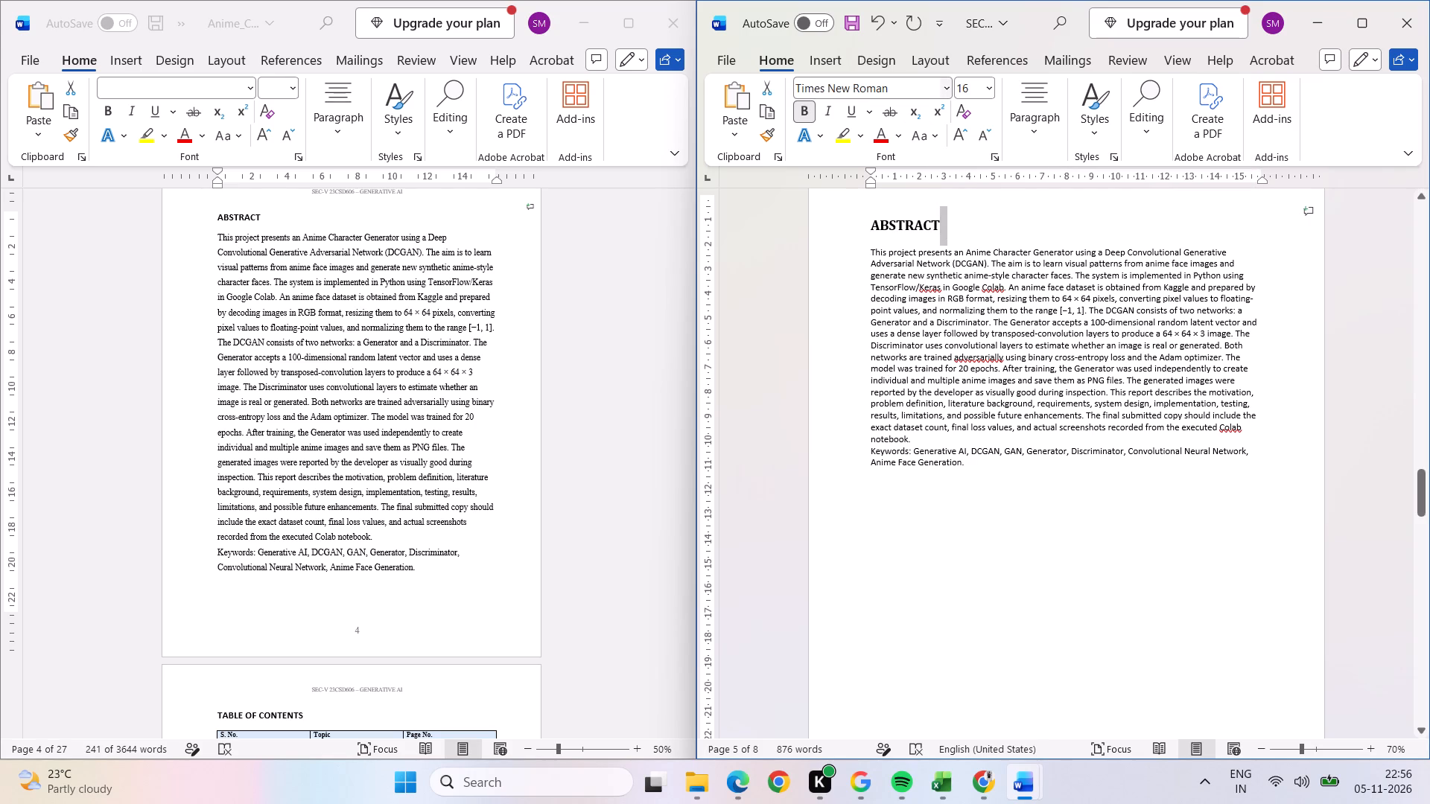
# Apply the Times New Roman font to the whole ABSTRACT heading in the SEC-V document.
pyautogui.click(956, 213)
pyautogui.moveTo(952, 220); pyautogui.dragTo(878, 227)
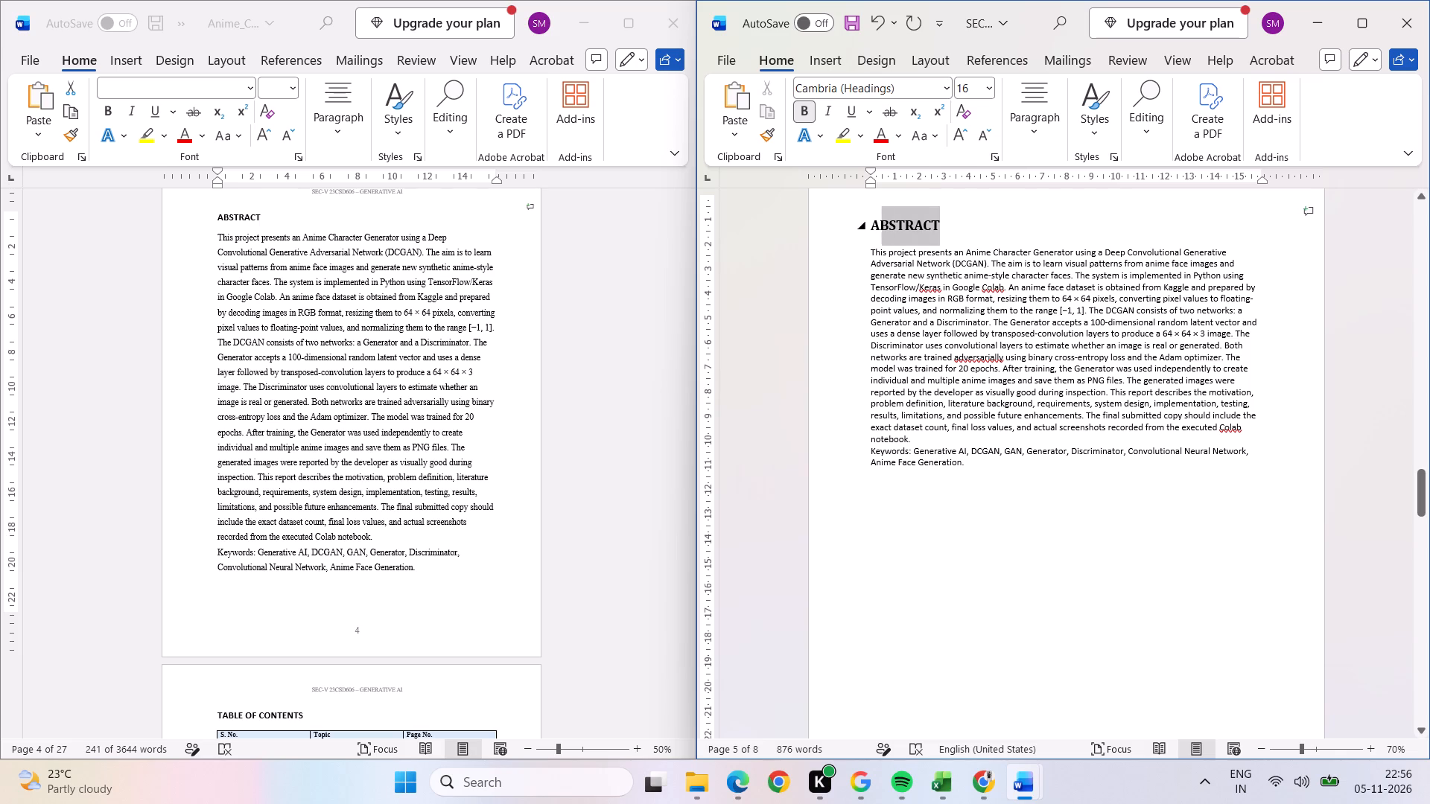
pyautogui.moveTo(878, 227); pyautogui.dragTo(864, 223)
pyautogui.click(862, 93)
pyautogui.press('t')
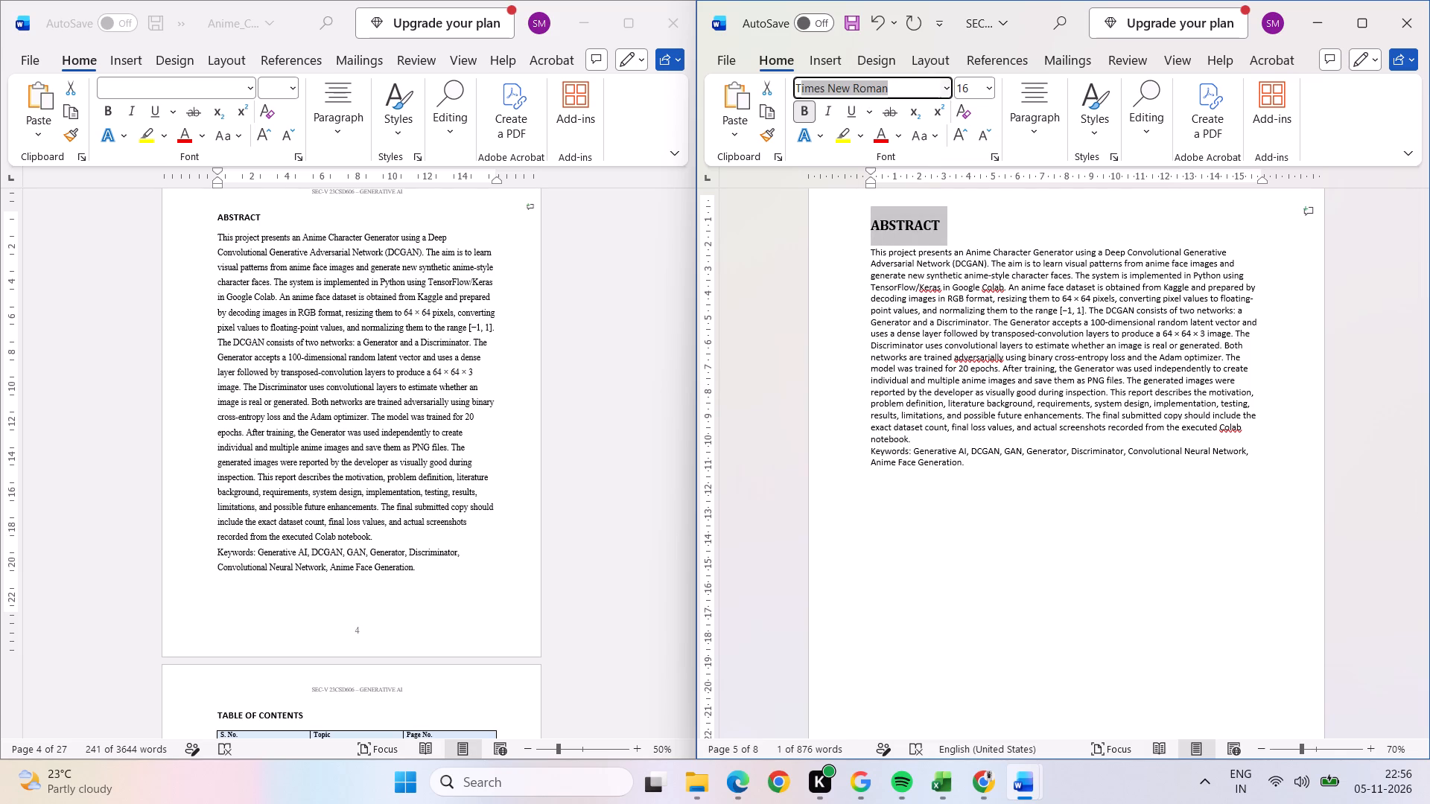
pyautogui.press('Return')
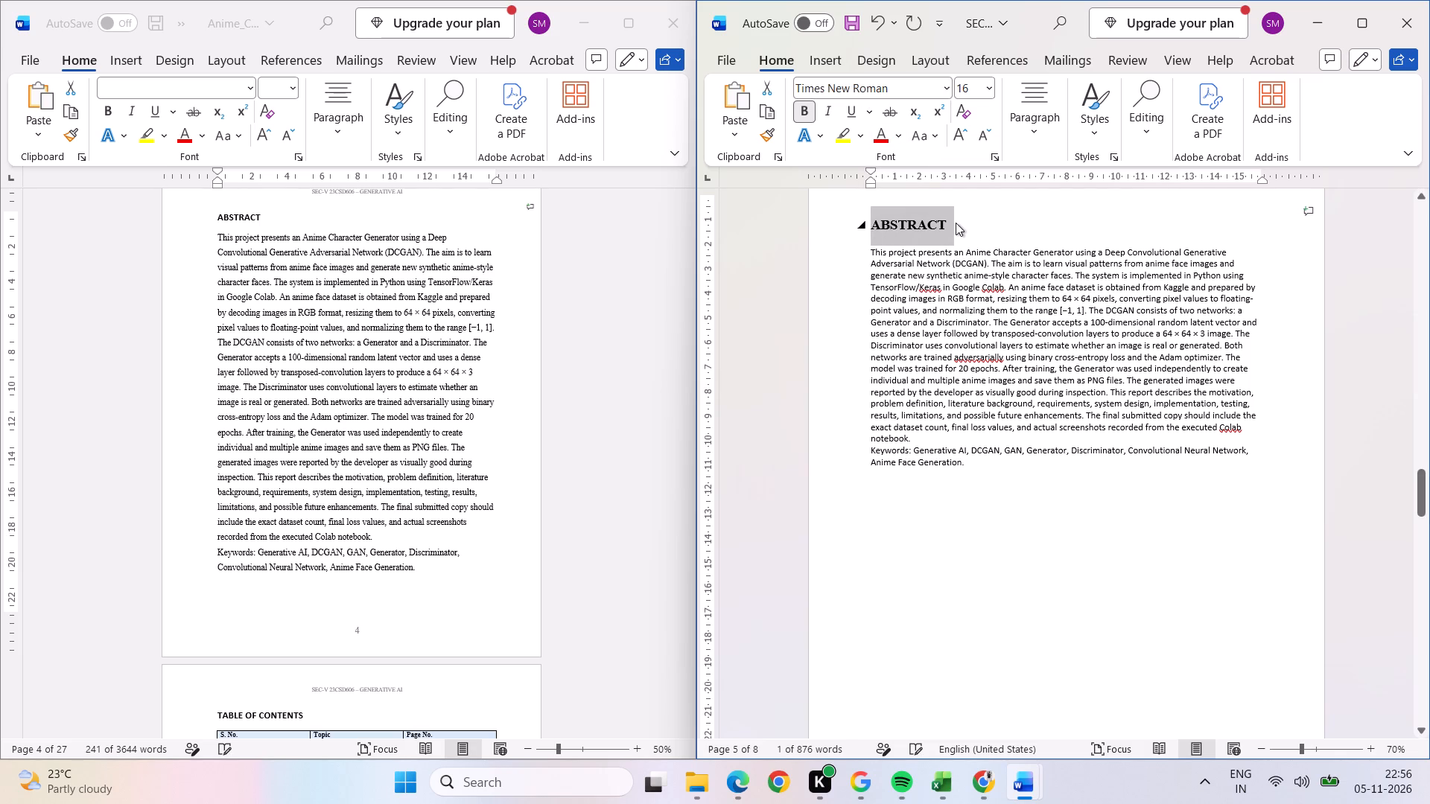
# Format the abstract paragraph and keywords in the SEC-V document as Times New Roman, size 14.
pyautogui.click(897, 255)
pyautogui.moveTo(870, 247); pyautogui.dragTo(956, 387)
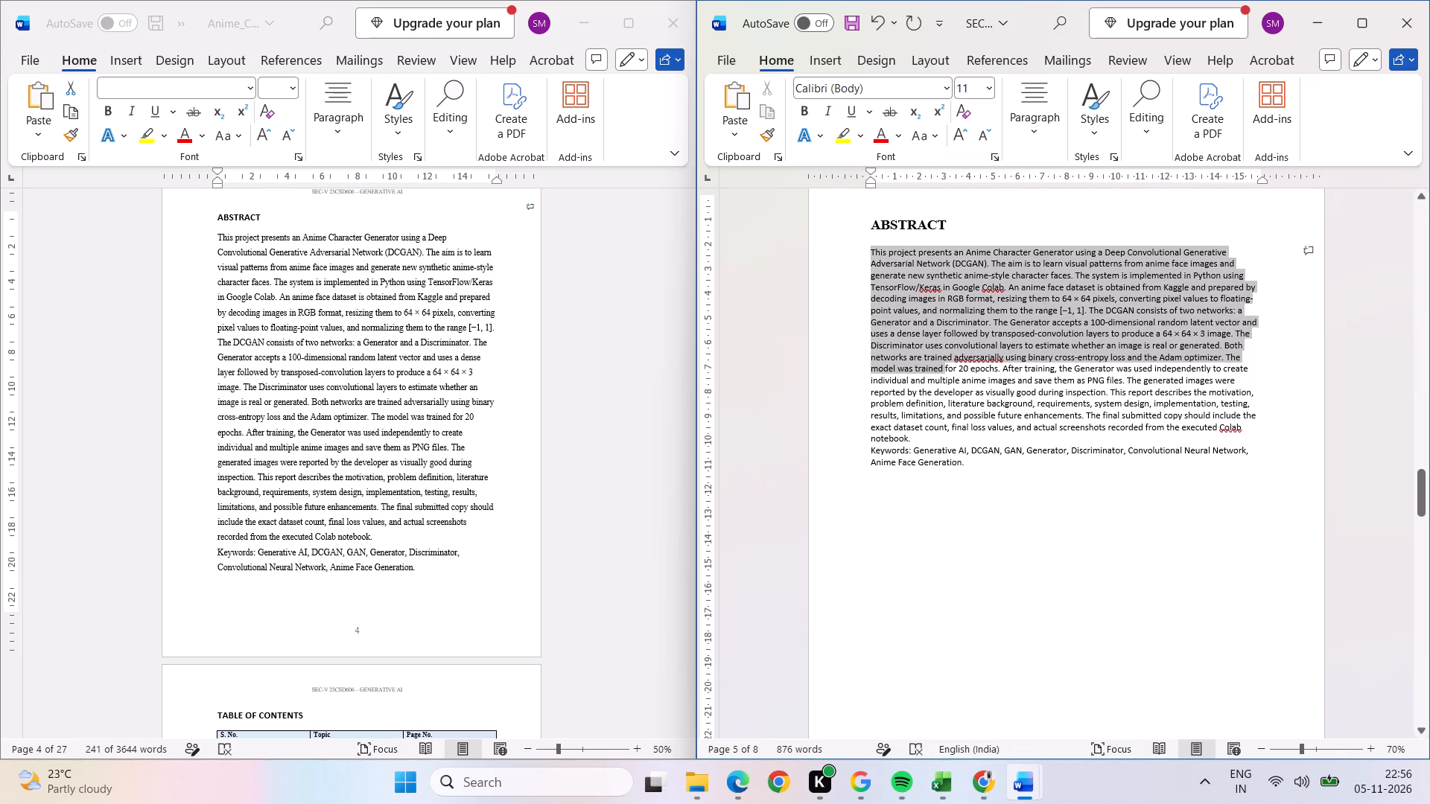
pyautogui.moveTo(956, 387); pyautogui.dragTo(989, 473)
pyautogui.click(886, 86)
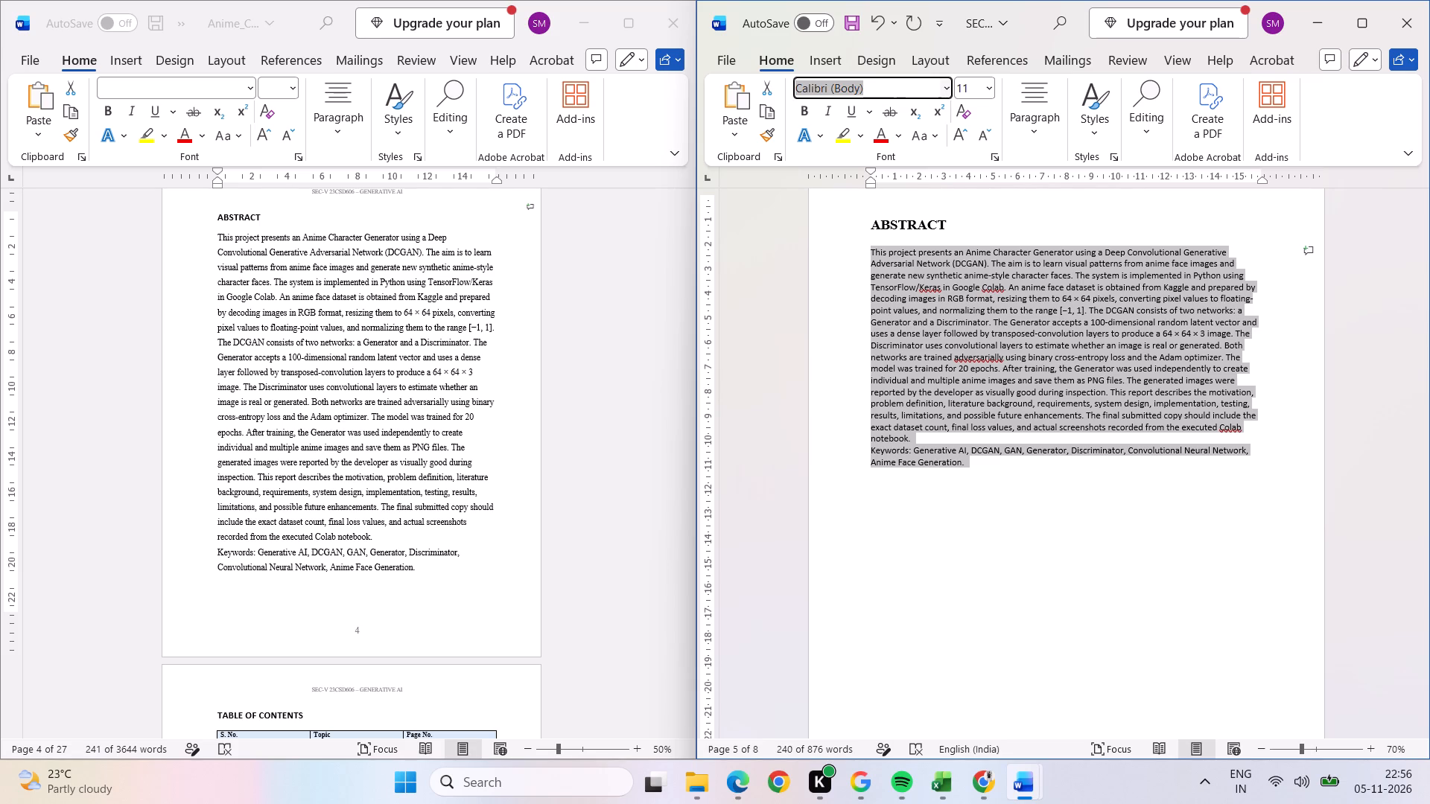
pyautogui.press('t')
pyautogui.press('Return')
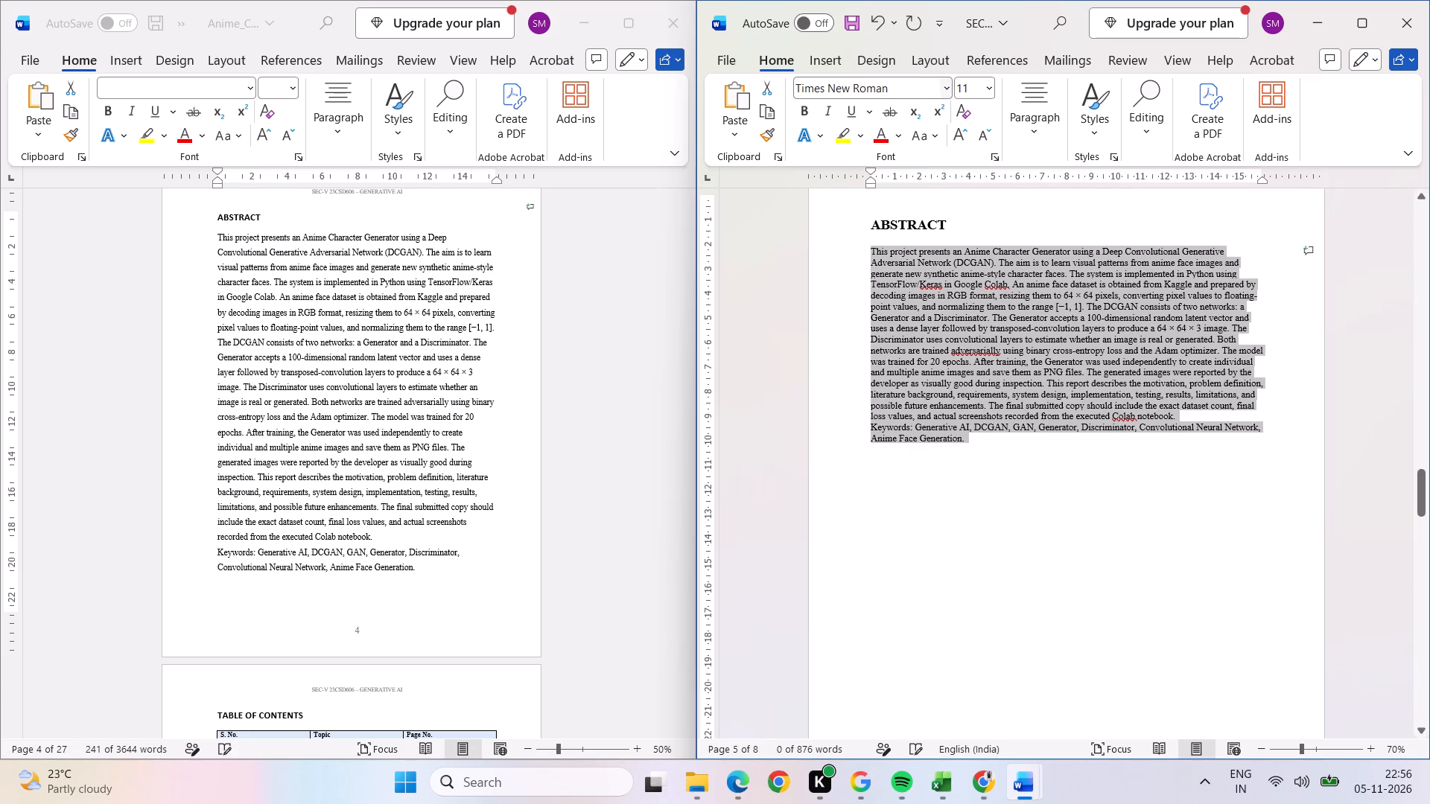
pyautogui.click(972, 89)
pyautogui.write('14')
pyautogui.press('Return')
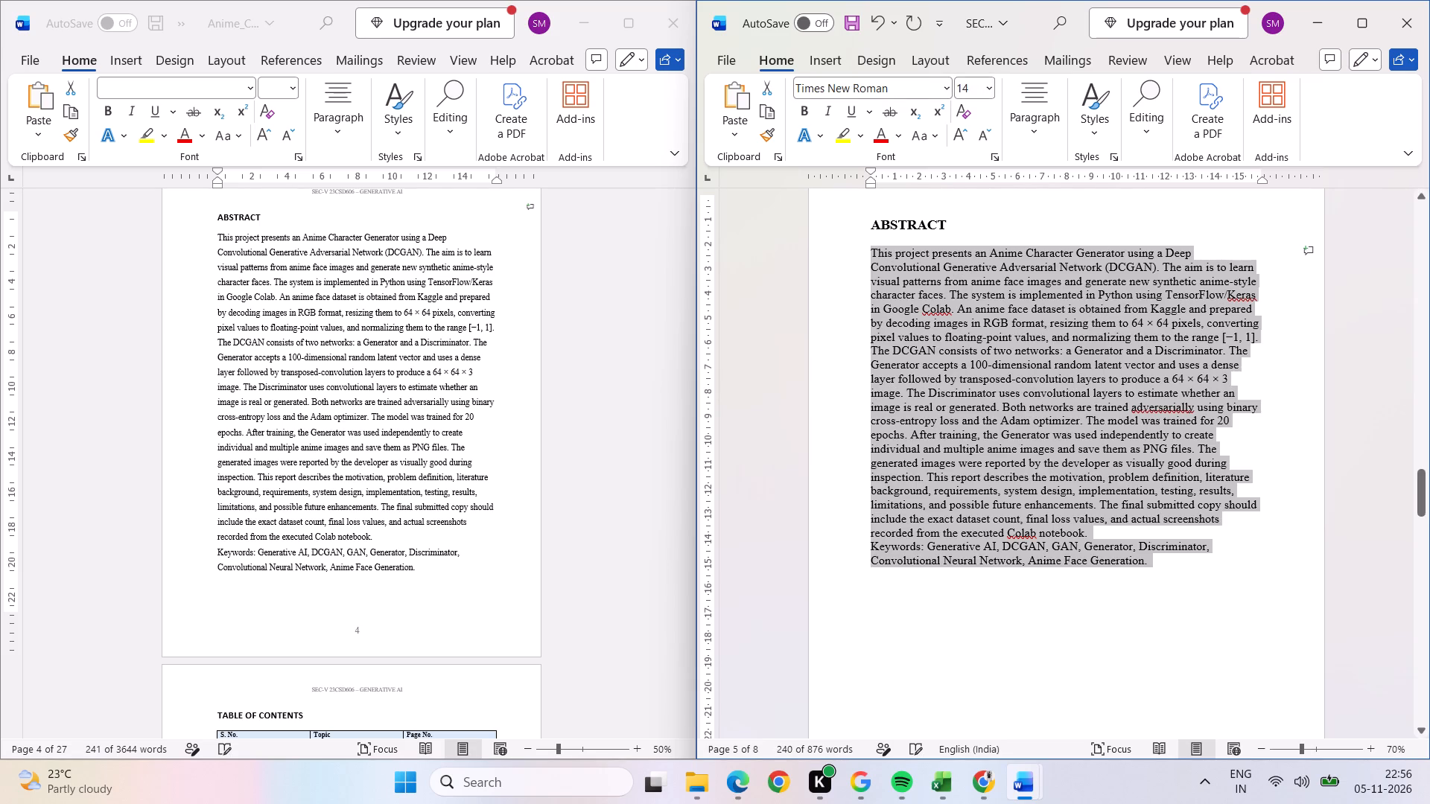
pyautogui.click(1074, 611)
# Justify the ABSTRACT heading, body text and keywords in the SEC-V document.
pyautogui.scroll(1, 1116, 520)
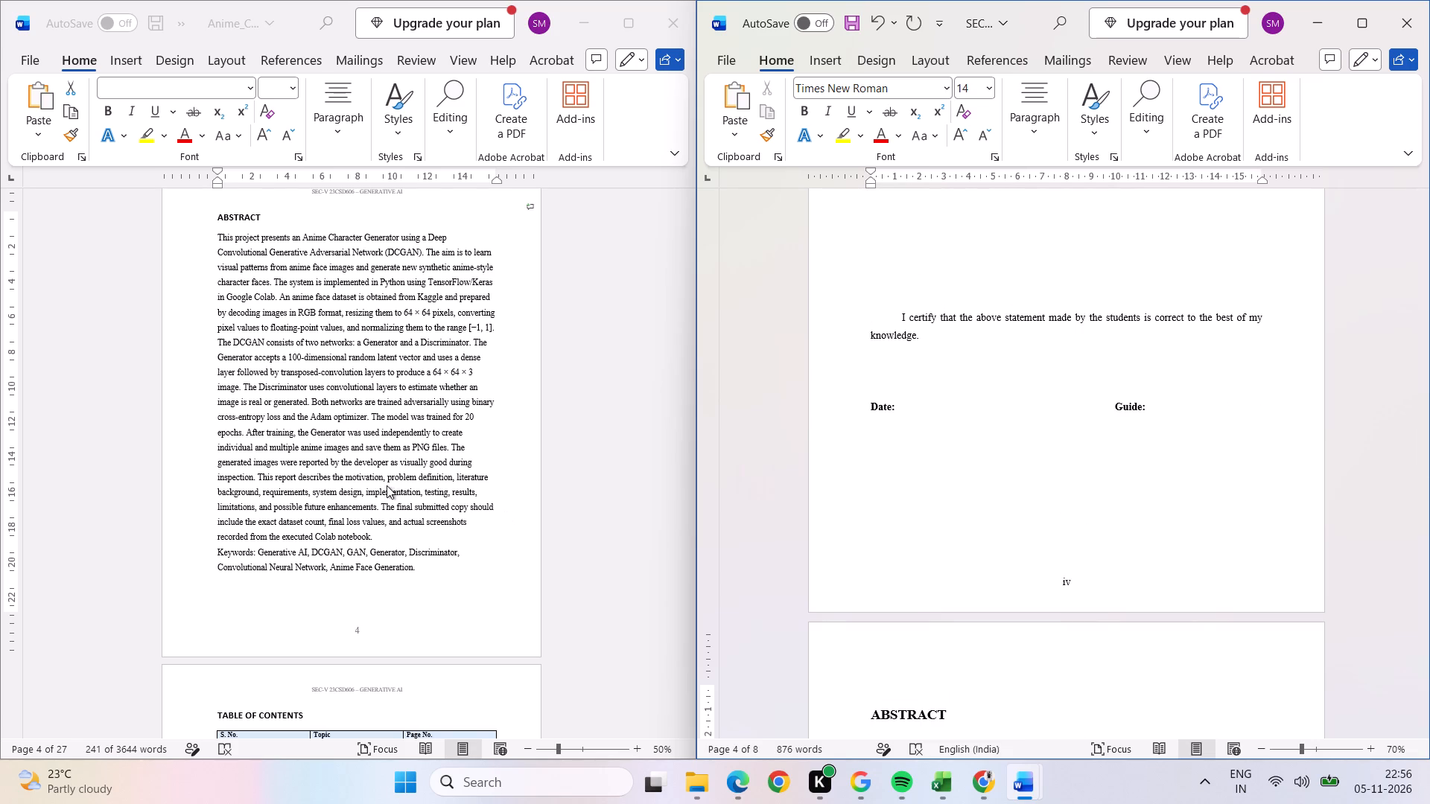
pyautogui.click(401, 462)
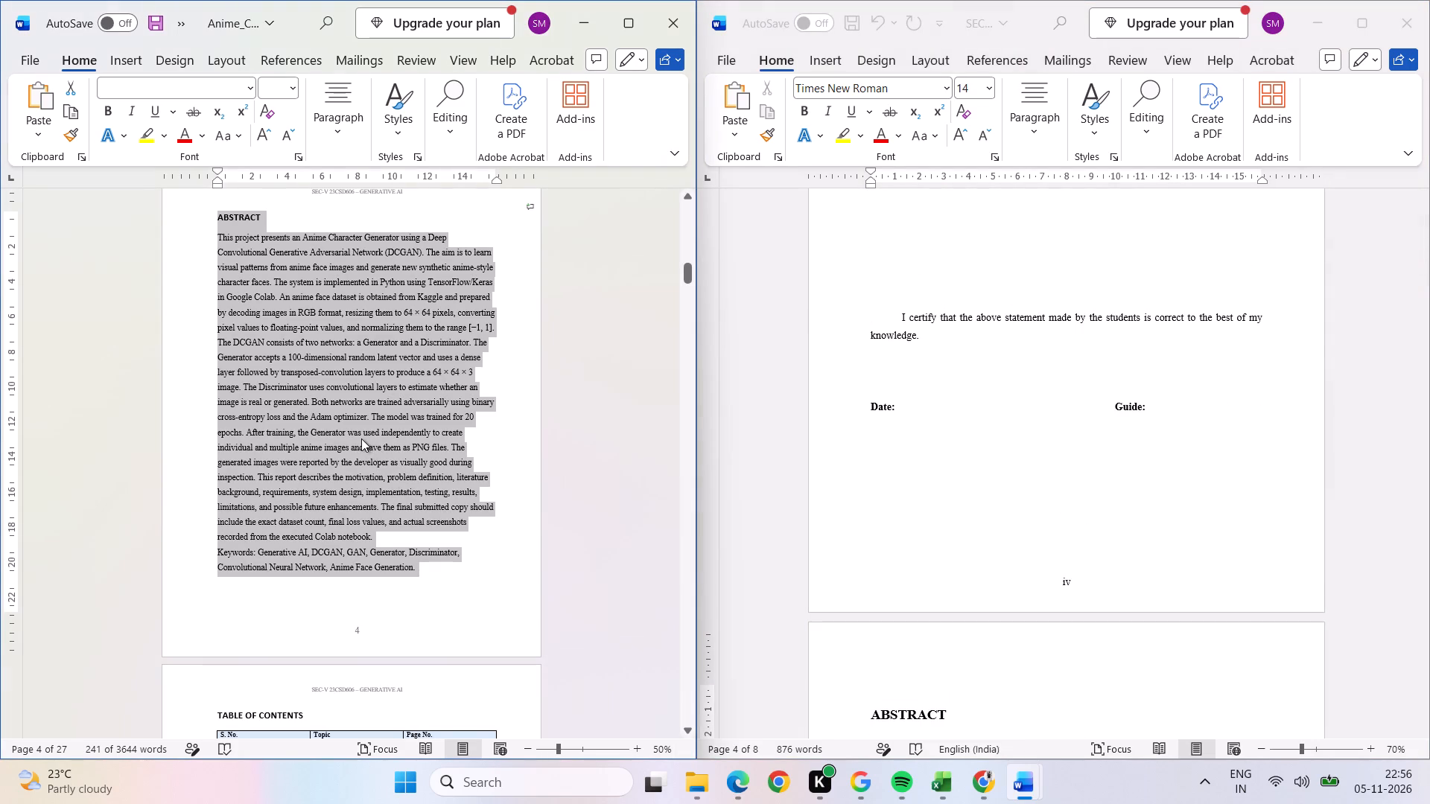
pyautogui.click(361, 438)
pyautogui.scroll(-1, 1011, 517)
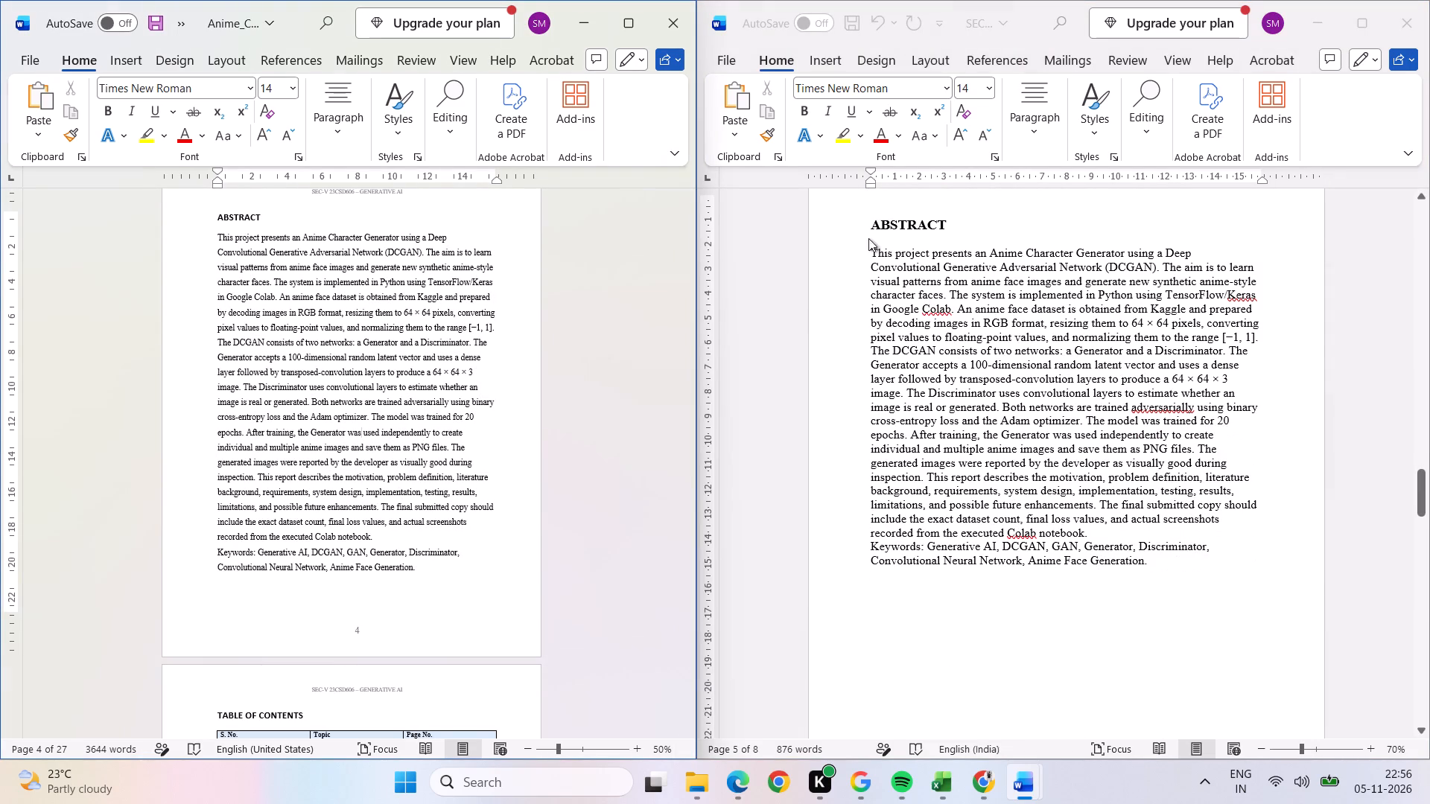
pyautogui.click(869, 221)
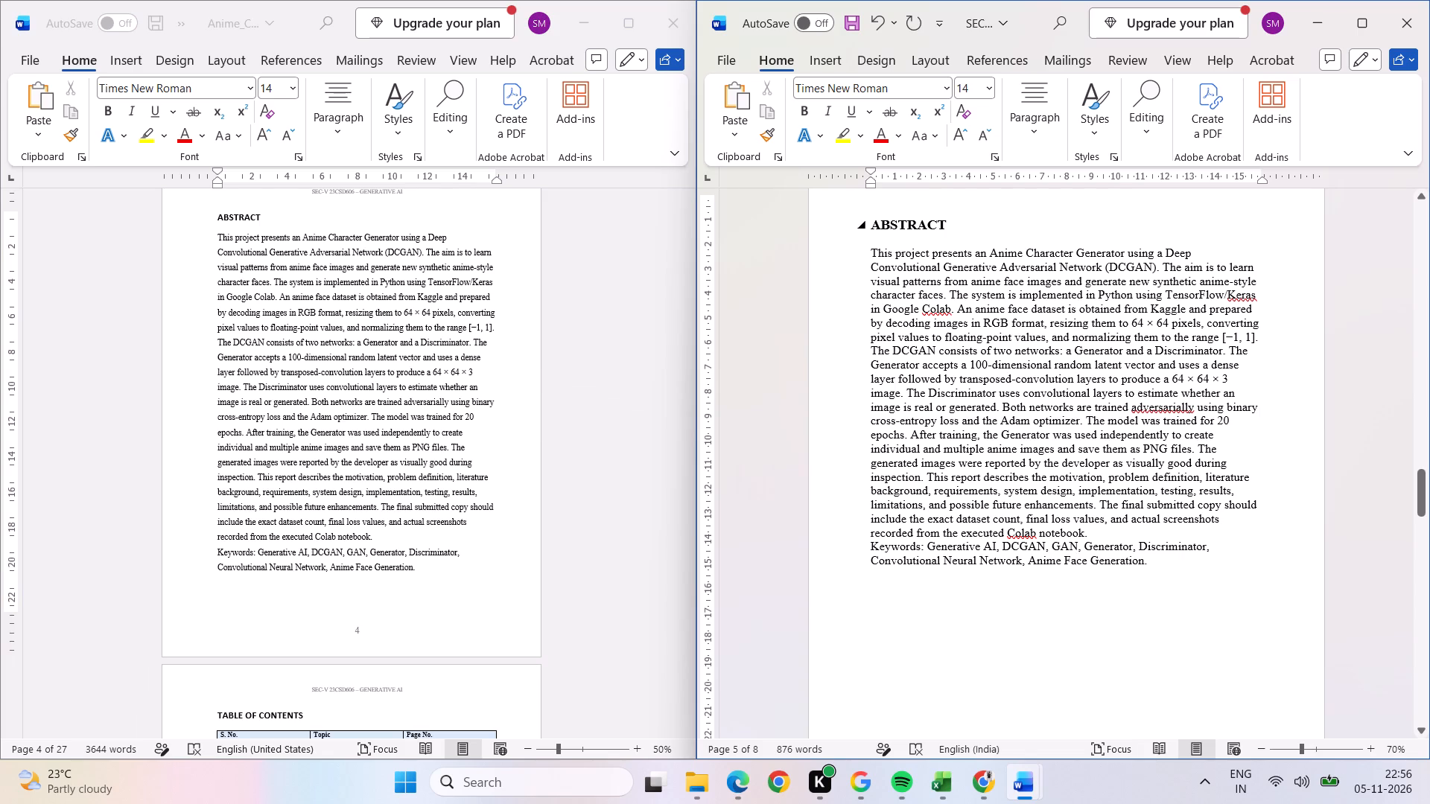
pyautogui.moveTo(874, 222); pyautogui.dragTo(1150, 596)
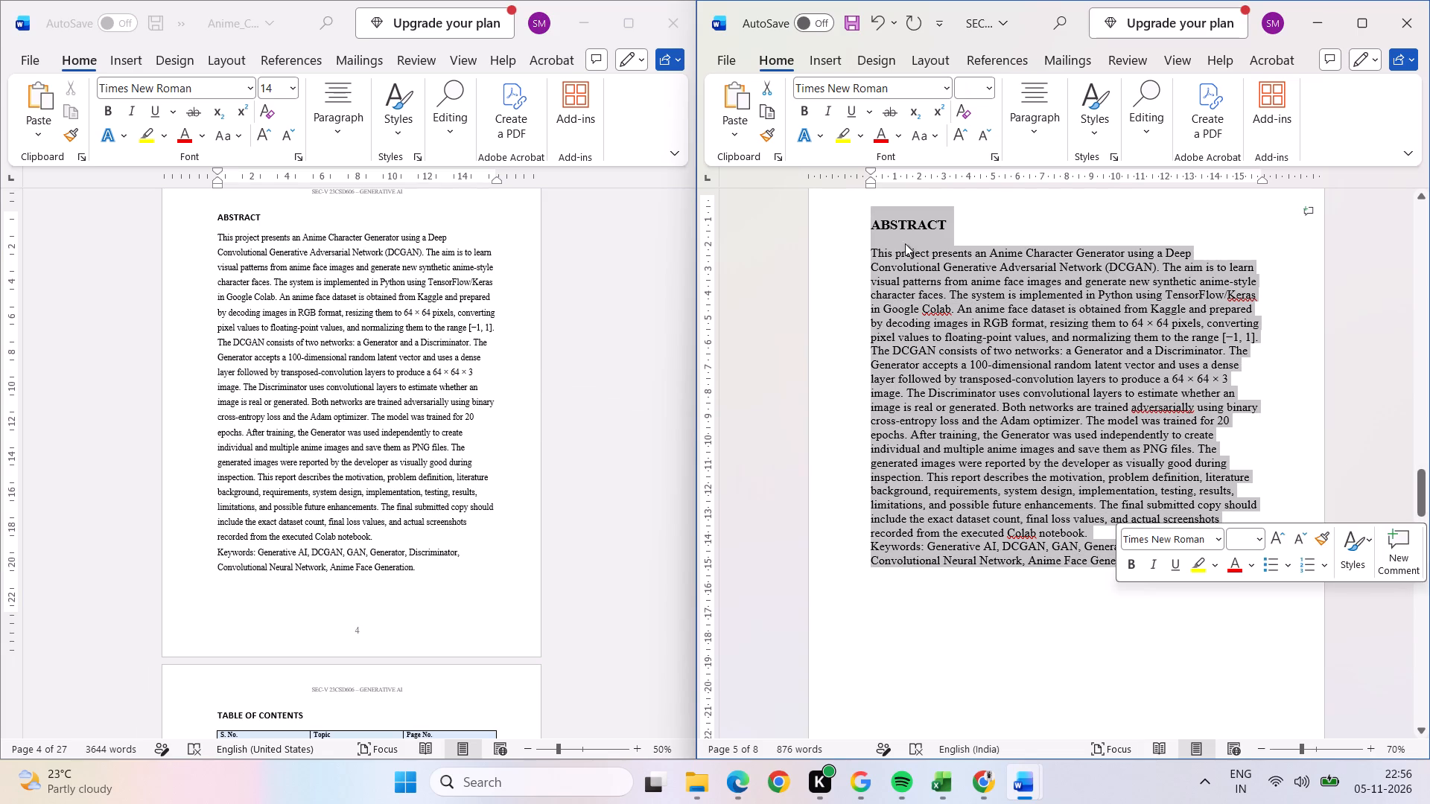
pyautogui.click(1038, 117)
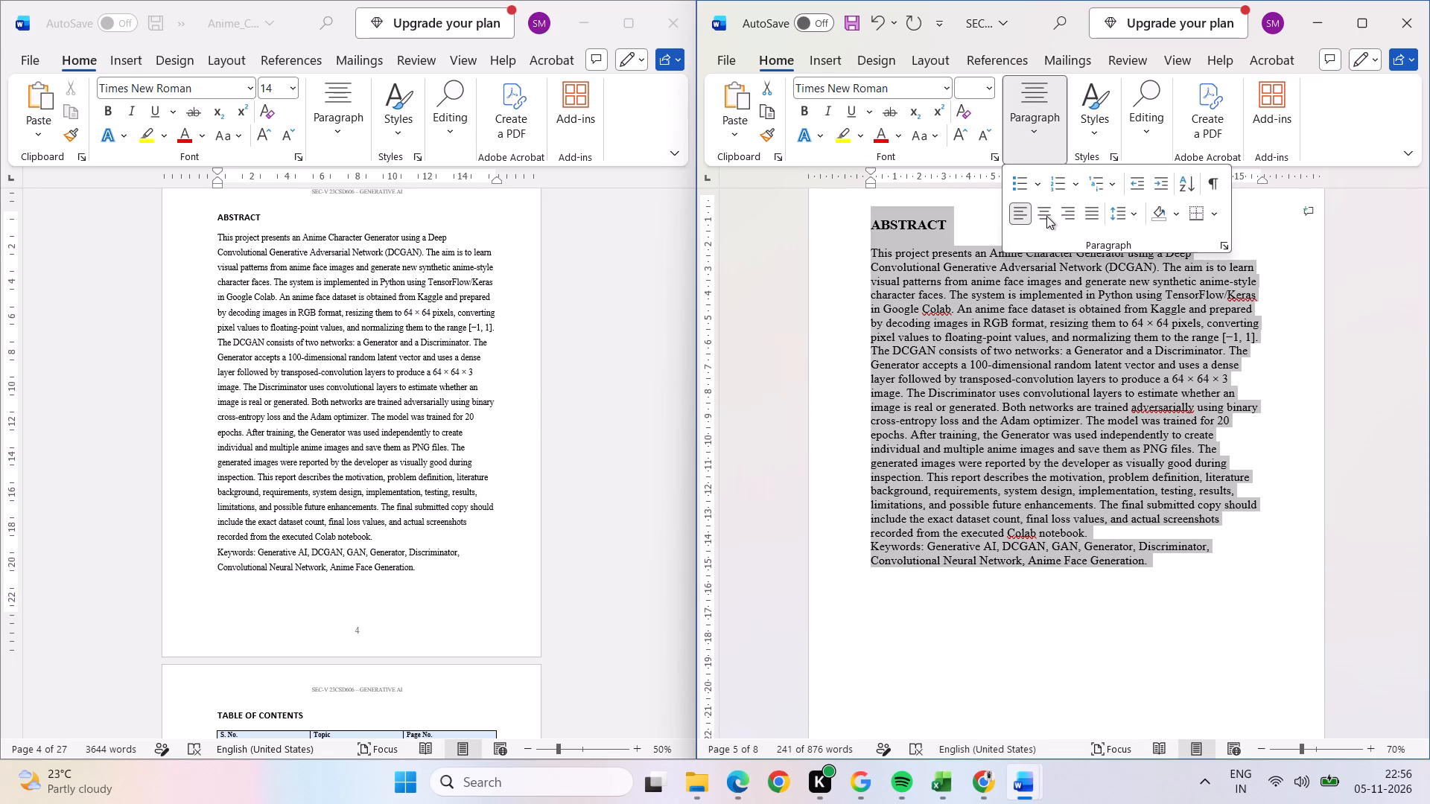
pyautogui.click(1092, 213)
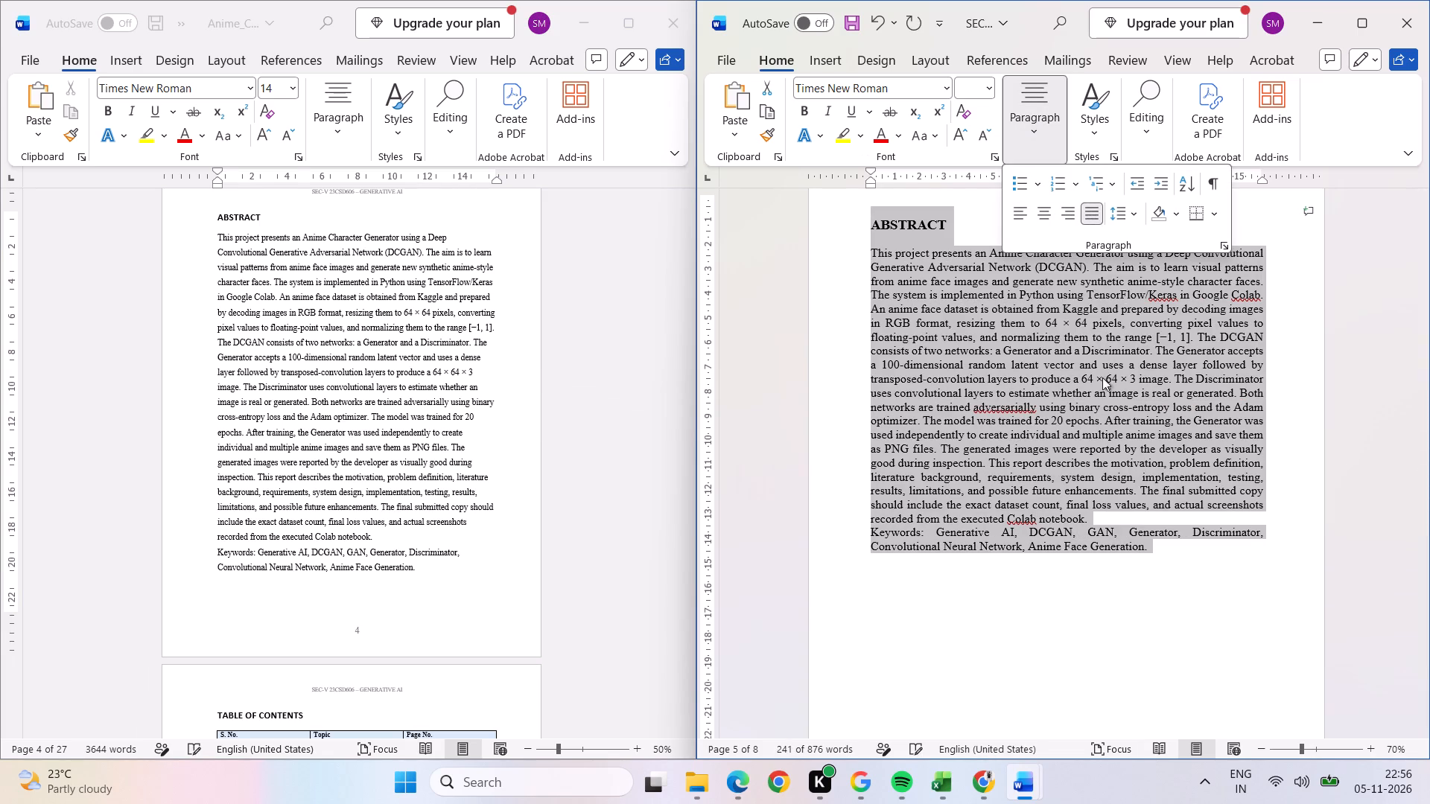
pyautogui.click(1106, 610)
pyautogui.click(1006, 581)
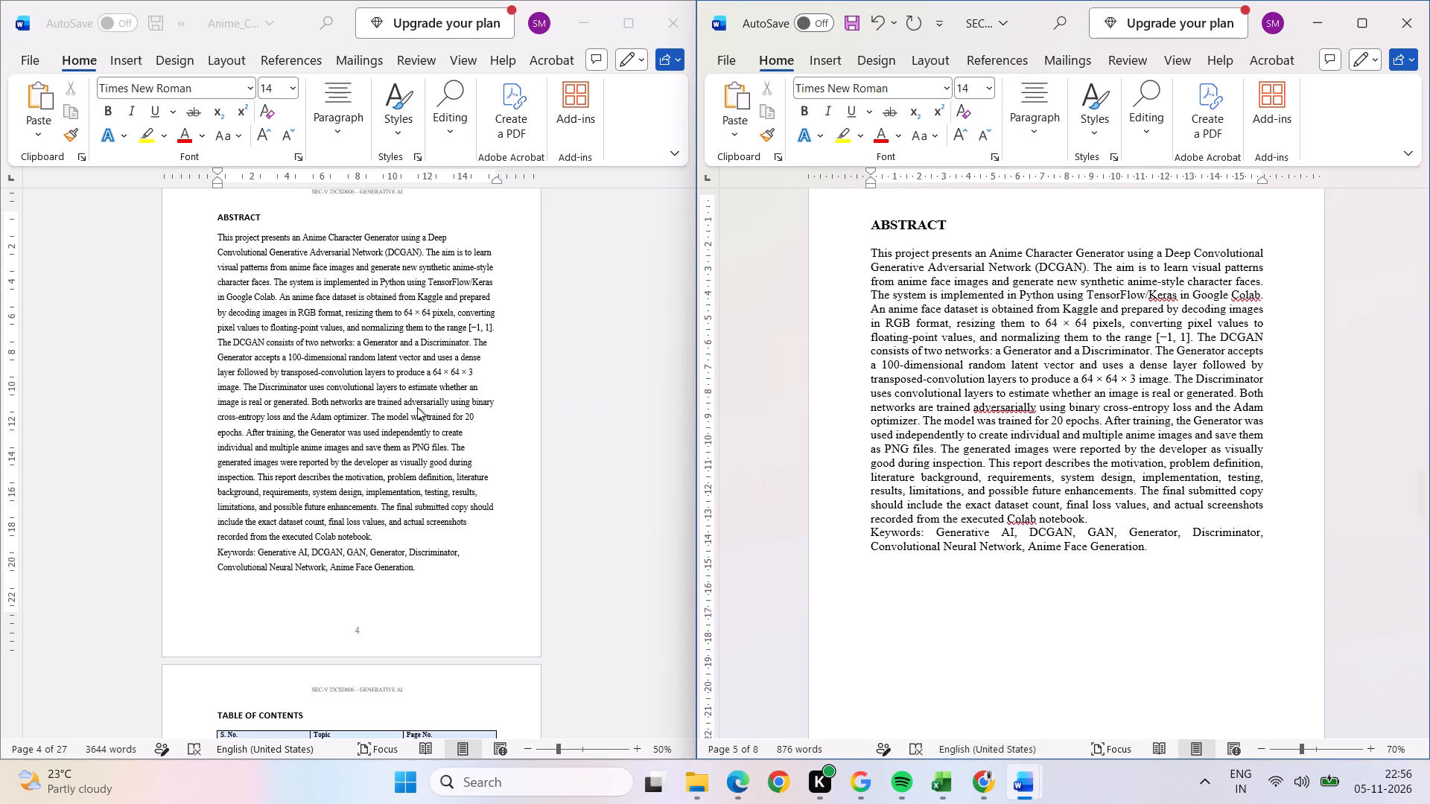
# Examine the anime report's pages from the cover to the ABSTRACT and check its heading and body text formatting for comparison.
pyautogui.click(412, 406)
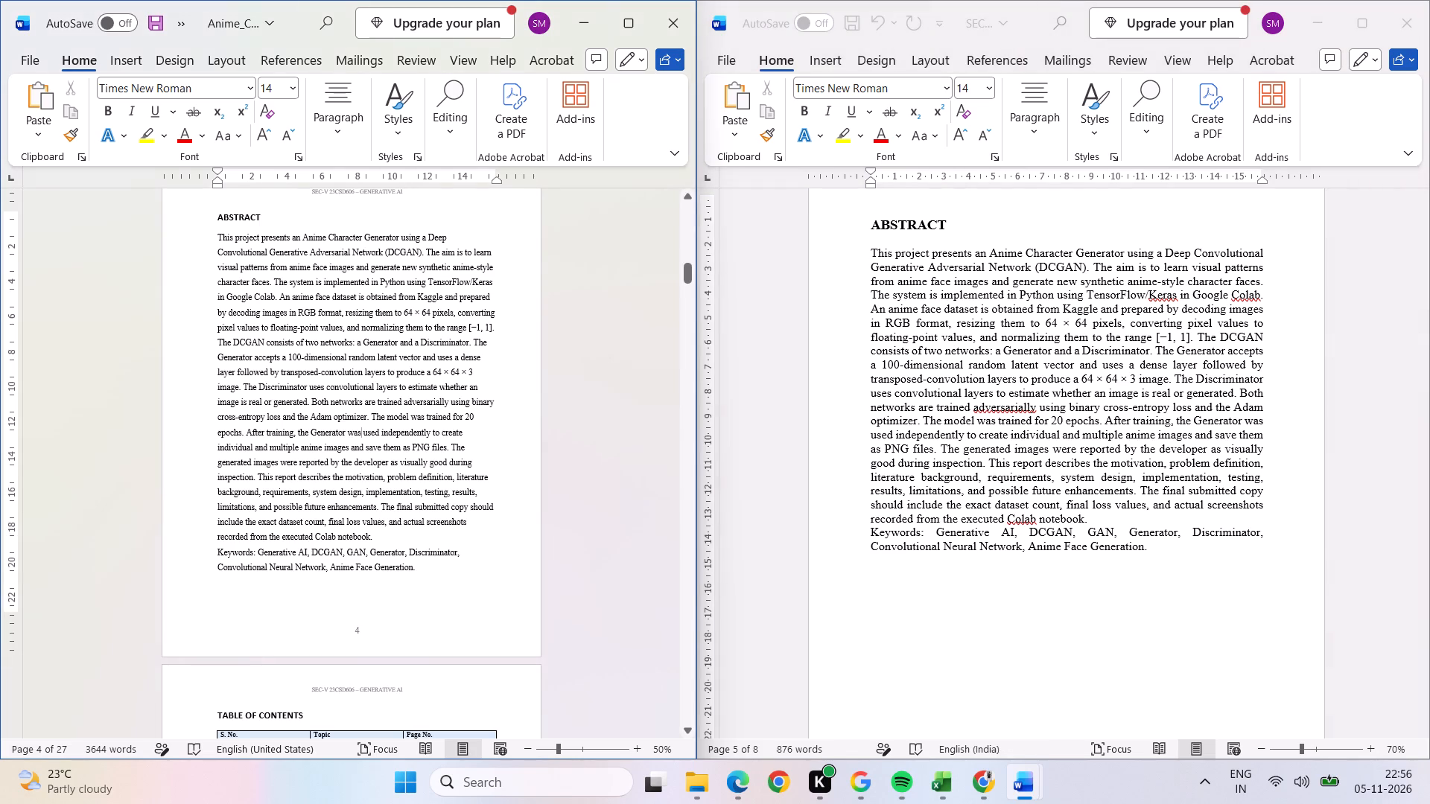
pyautogui.scroll(1, 425, 405)
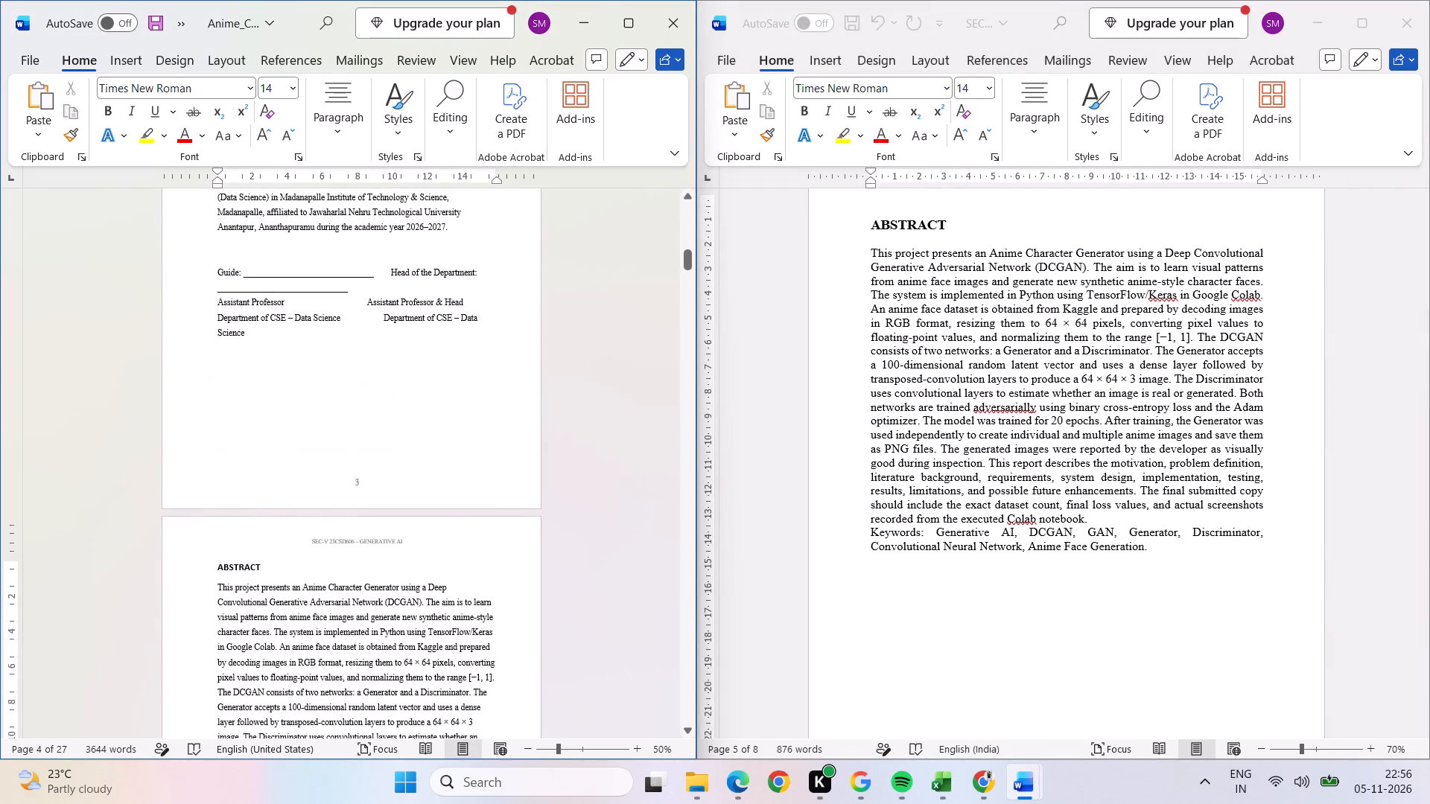
pyautogui.scroll(3, 427, 403)
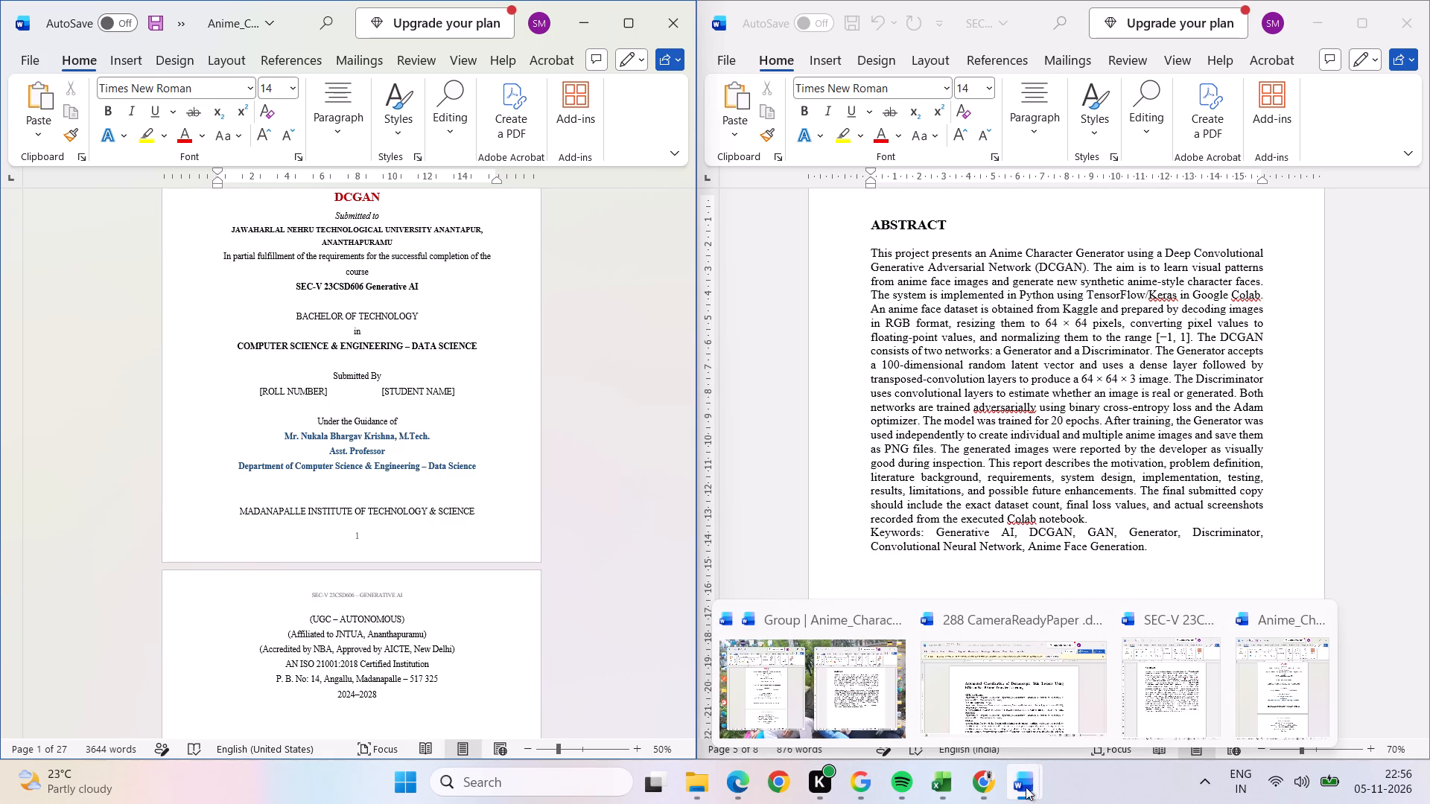
pyautogui.click(1166, 701)
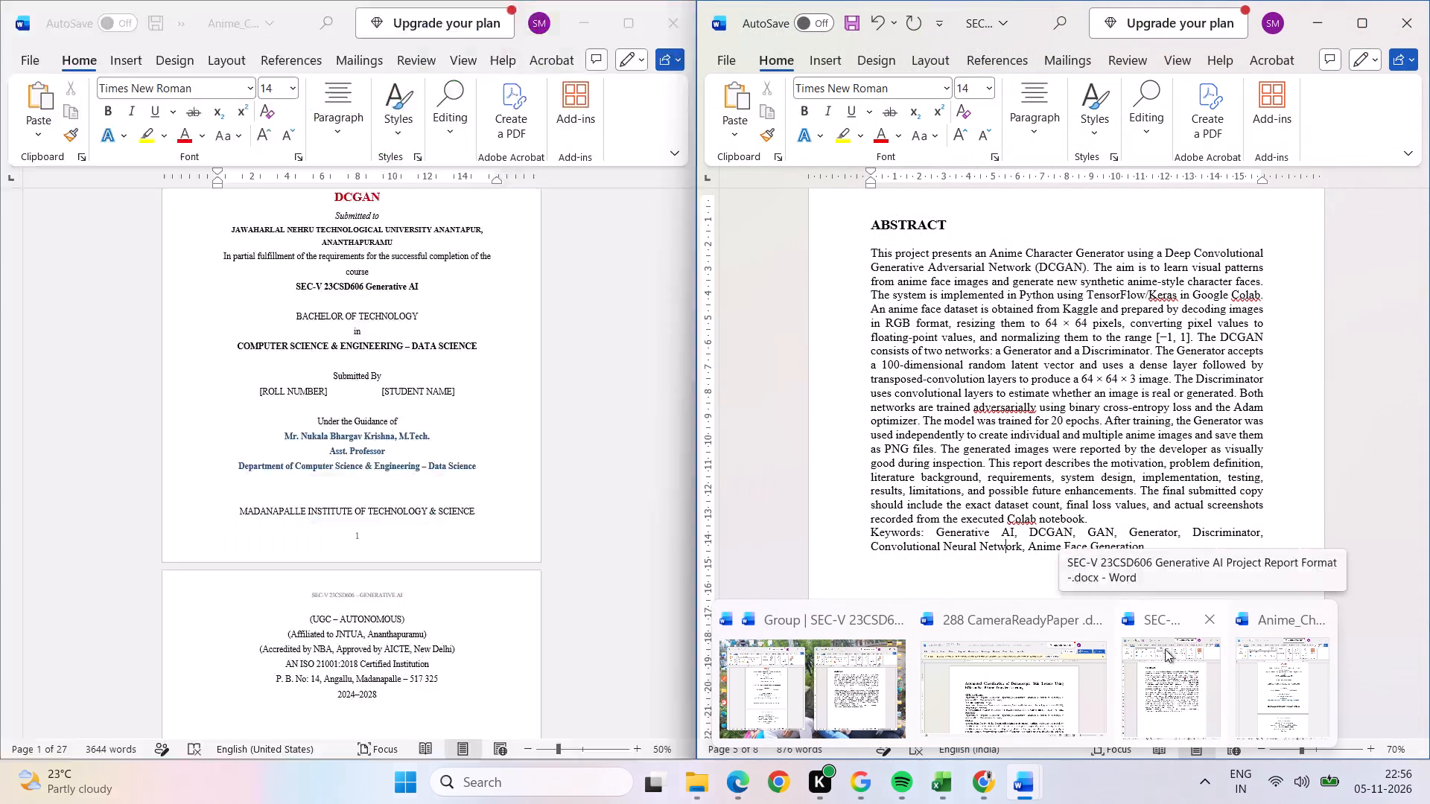
pyautogui.click(850, 692)
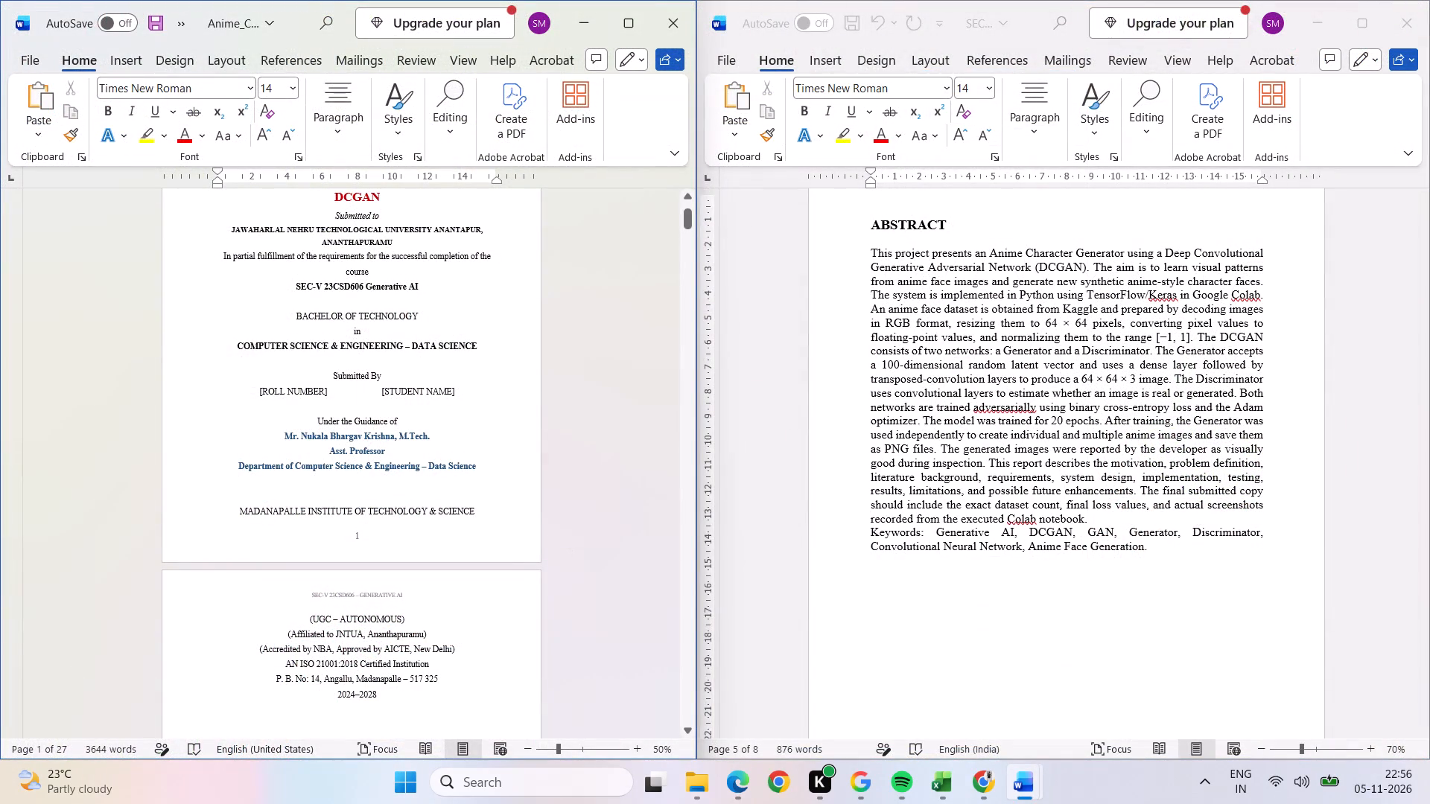
pyautogui.scroll(4, 537, 376)
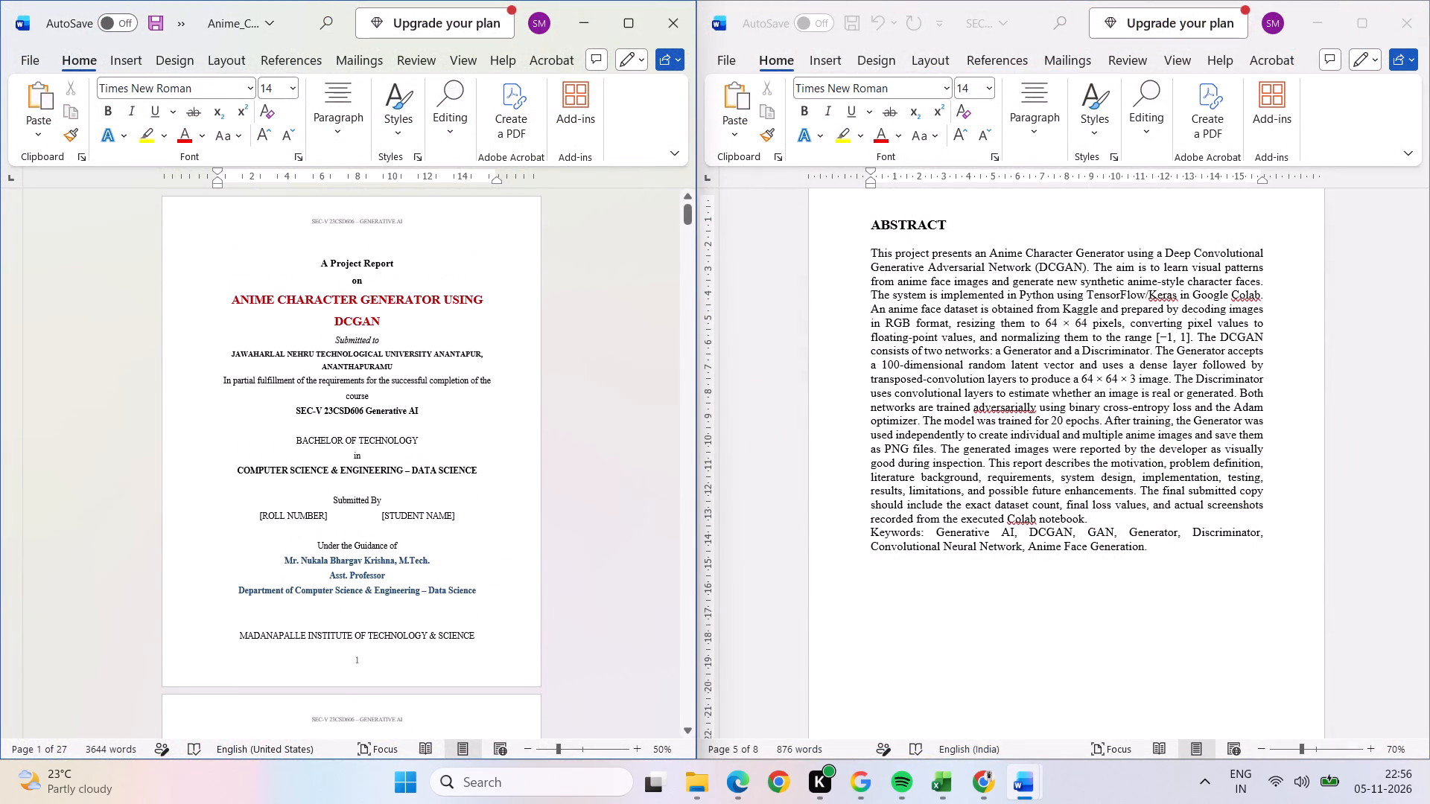
pyautogui.moveTo(687, 215); pyautogui.dragTo(688, 238)
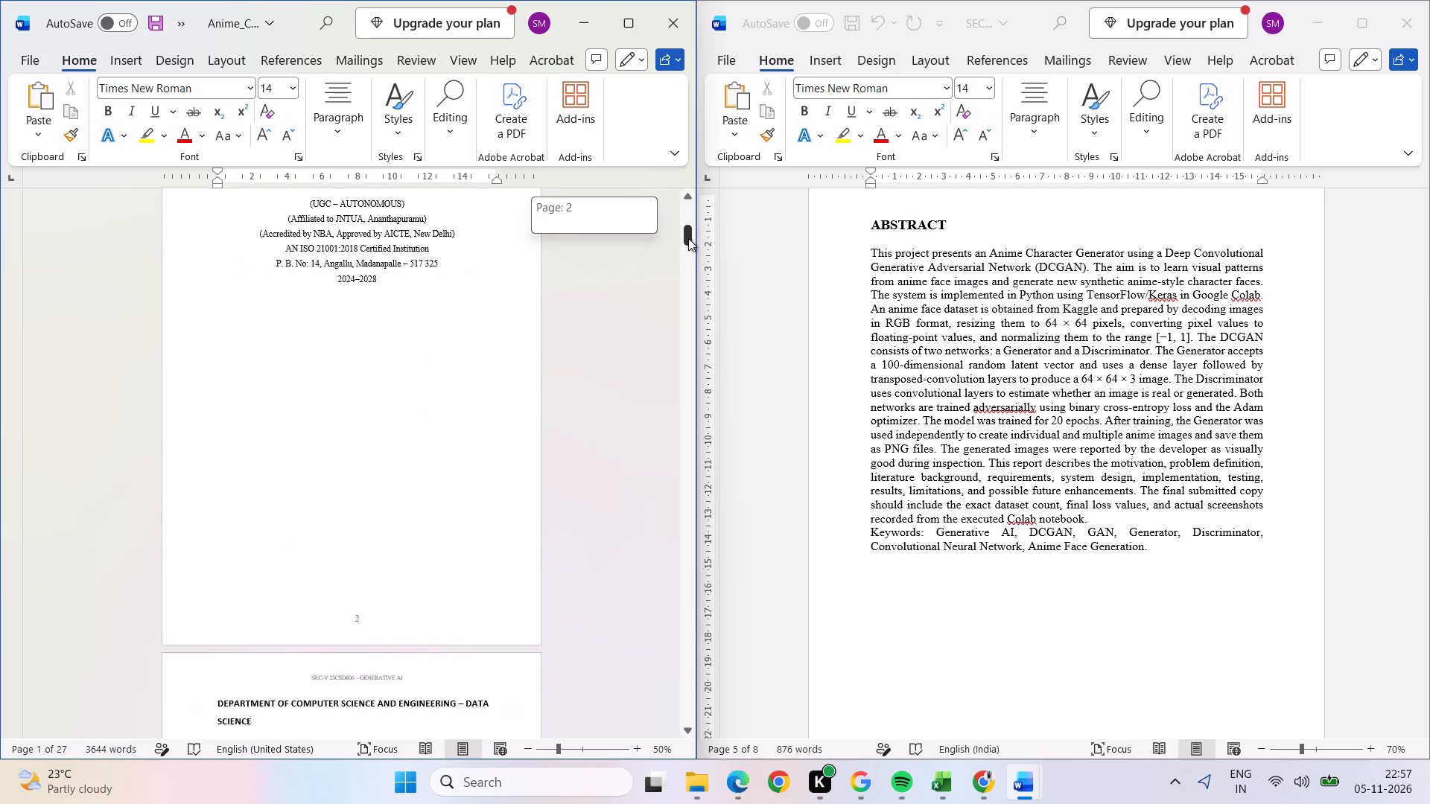
pyautogui.moveTo(688, 238); pyautogui.dragTo(695, 277)
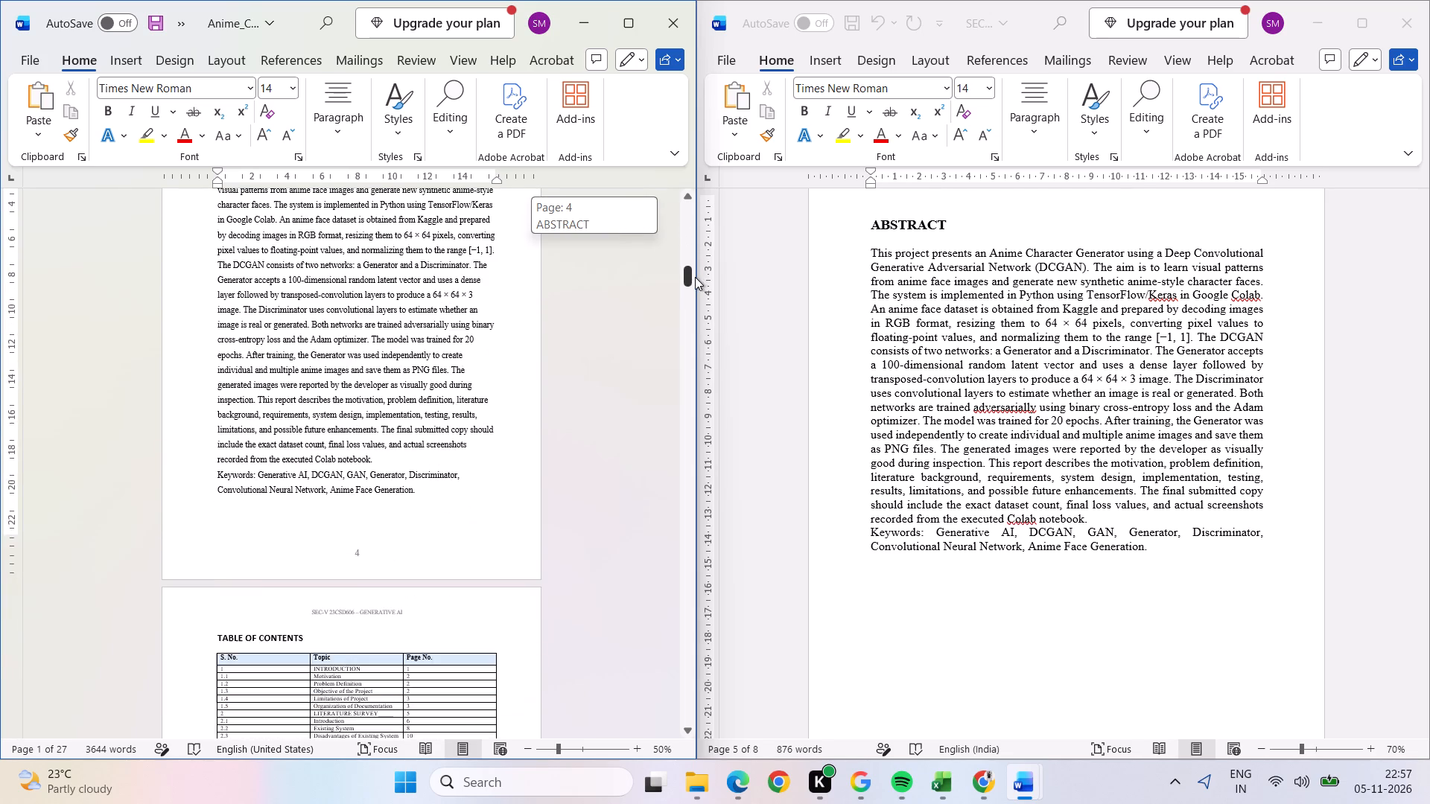
pyautogui.moveTo(695, 277); pyautogui.dragTo(694, 268)
pyautogui.click(386, 470)
pyautogui.click(384, 464)
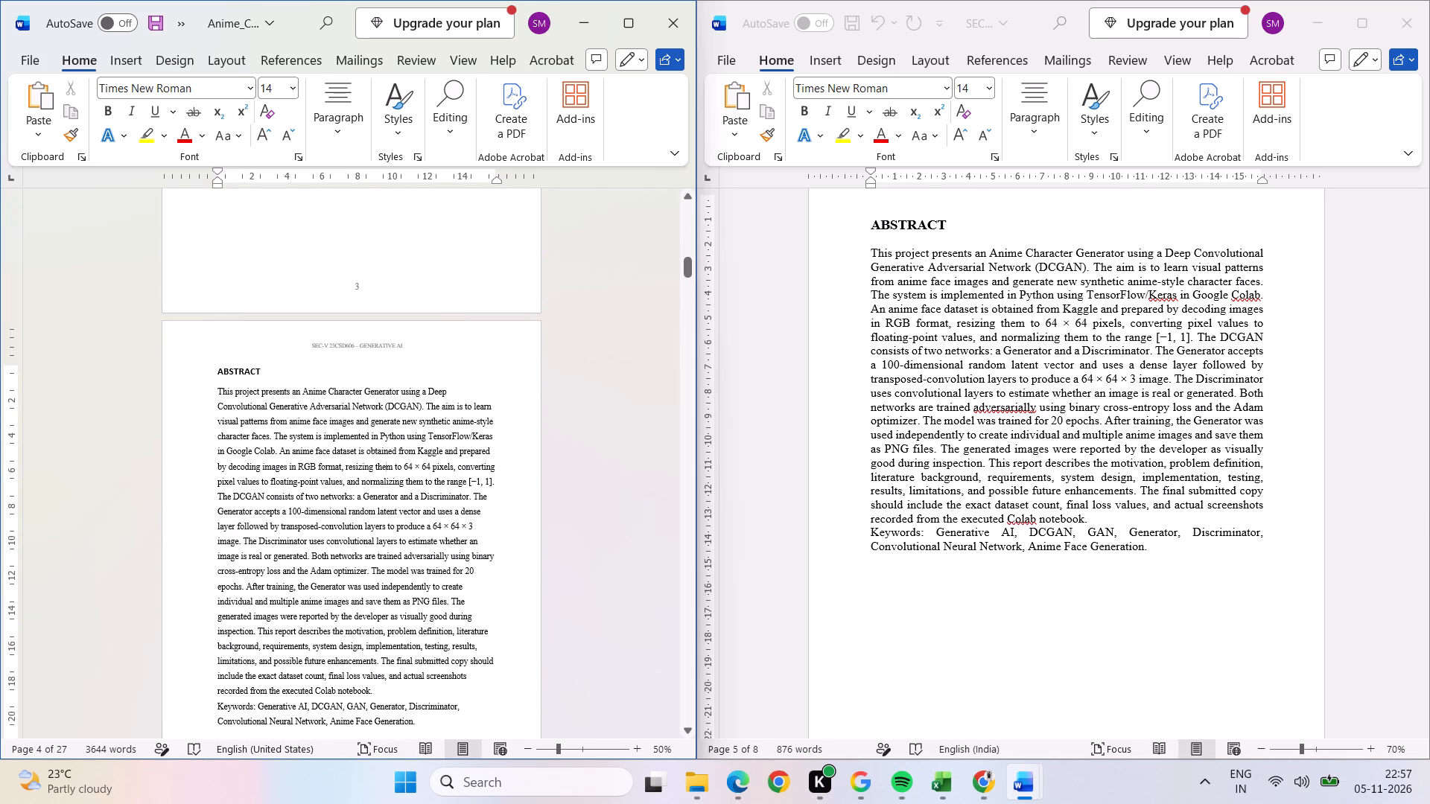
pyautogui.click(264, 362)
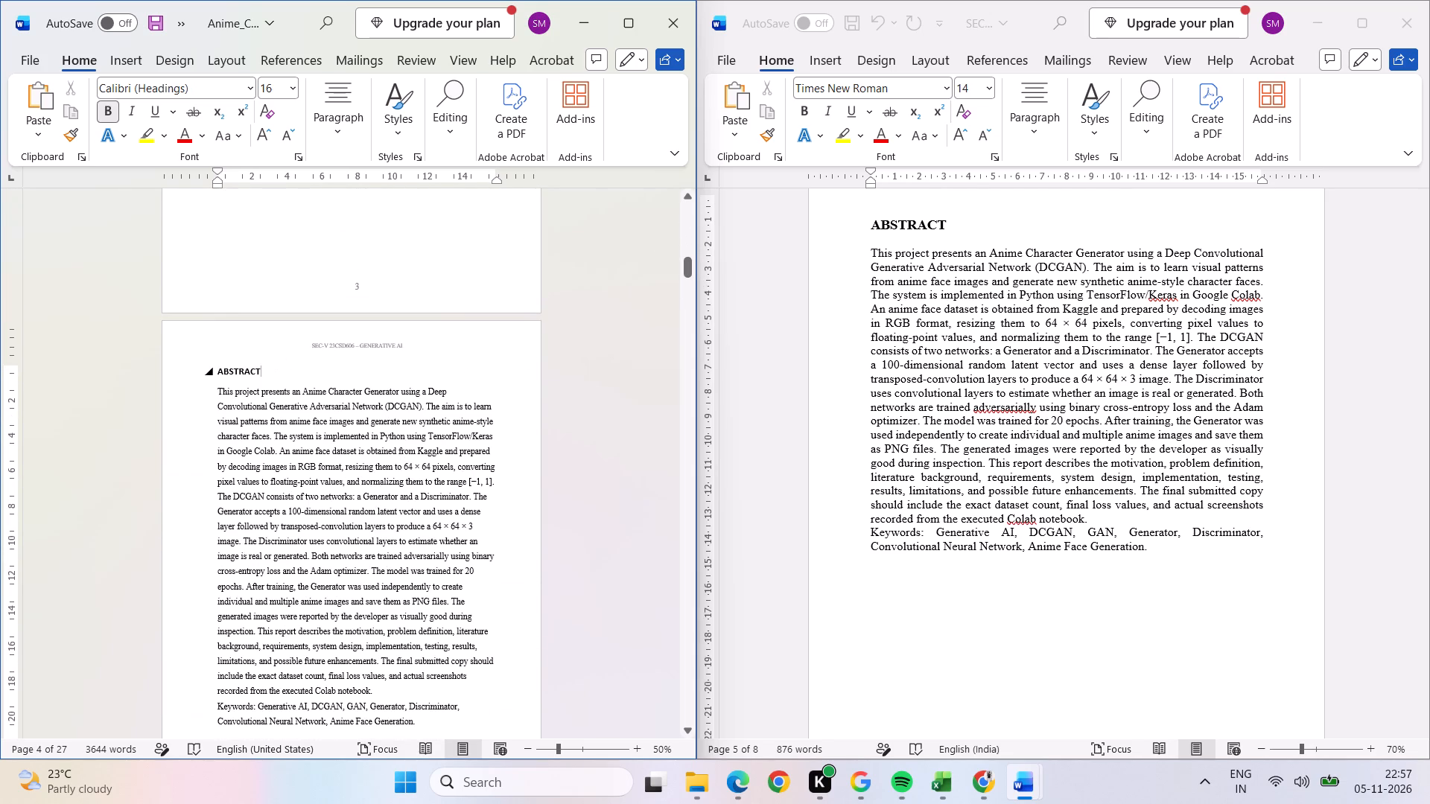
pyautogui.click(309, 487)
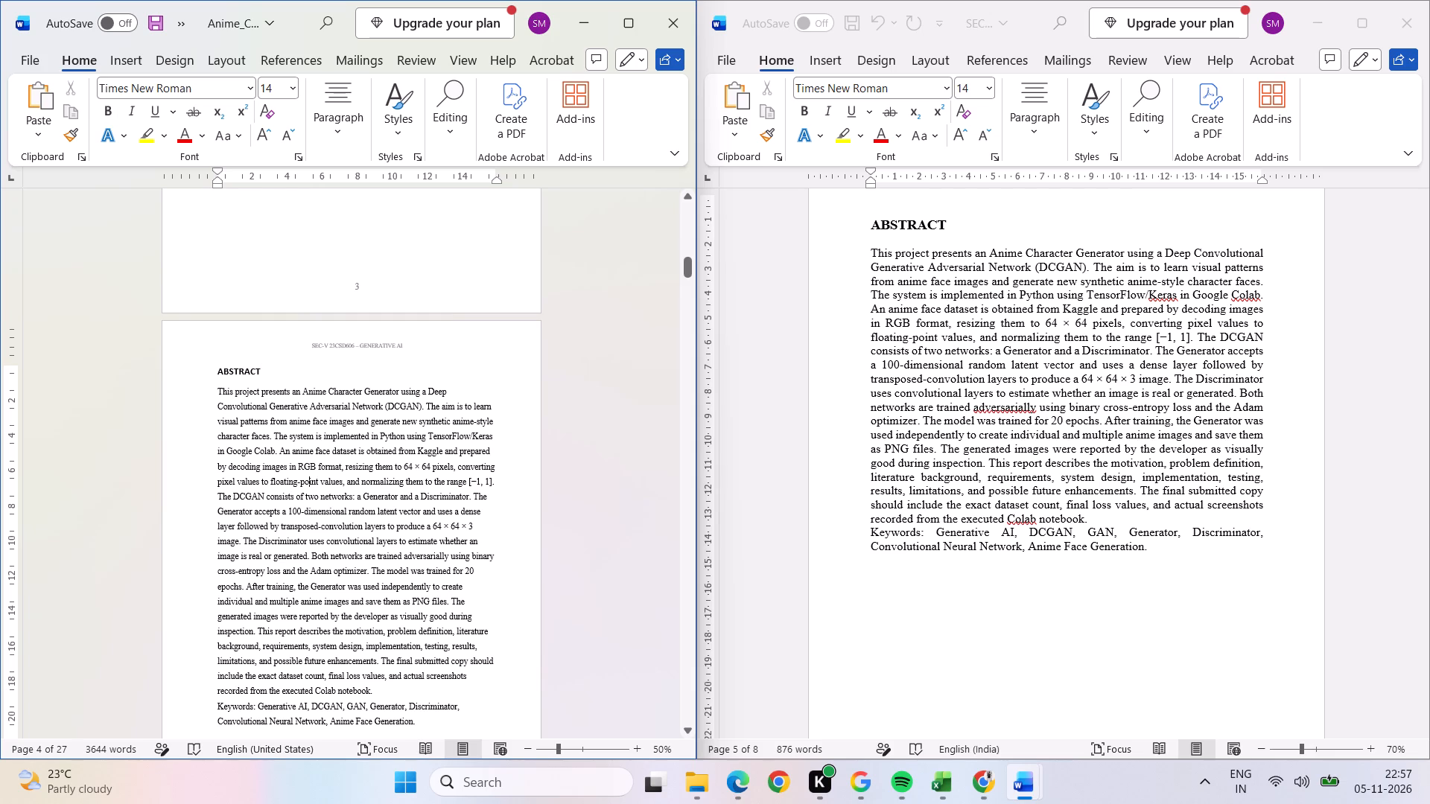
# Set the line spacing of the abstract paragraph and keywords in the SEC-V document to 1.5.
pyautogui.click(874, 252)
pyautogui.moveTo(873, 249); pyautogui.dragTo(1145, 557)
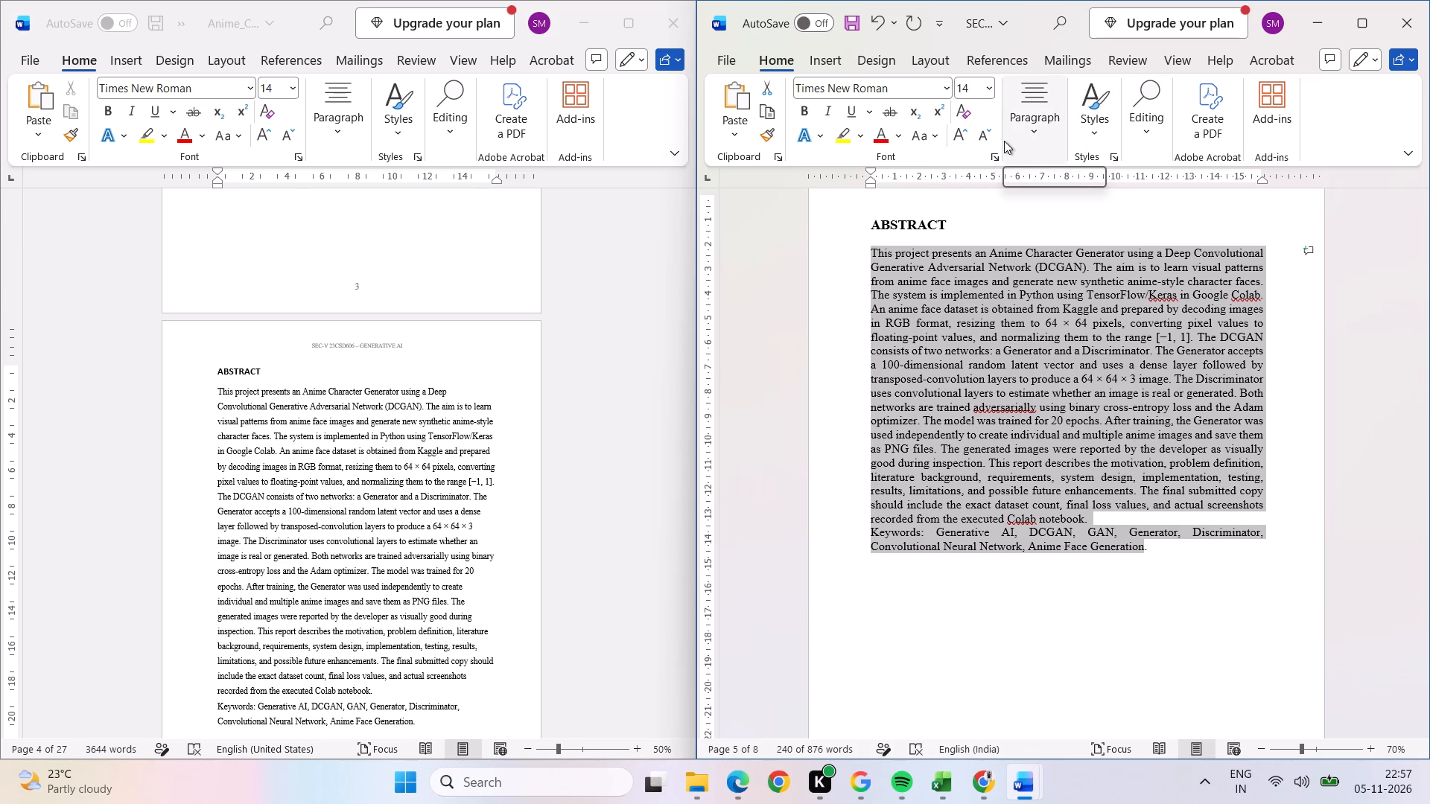
pyautogui.click(1047, 133)
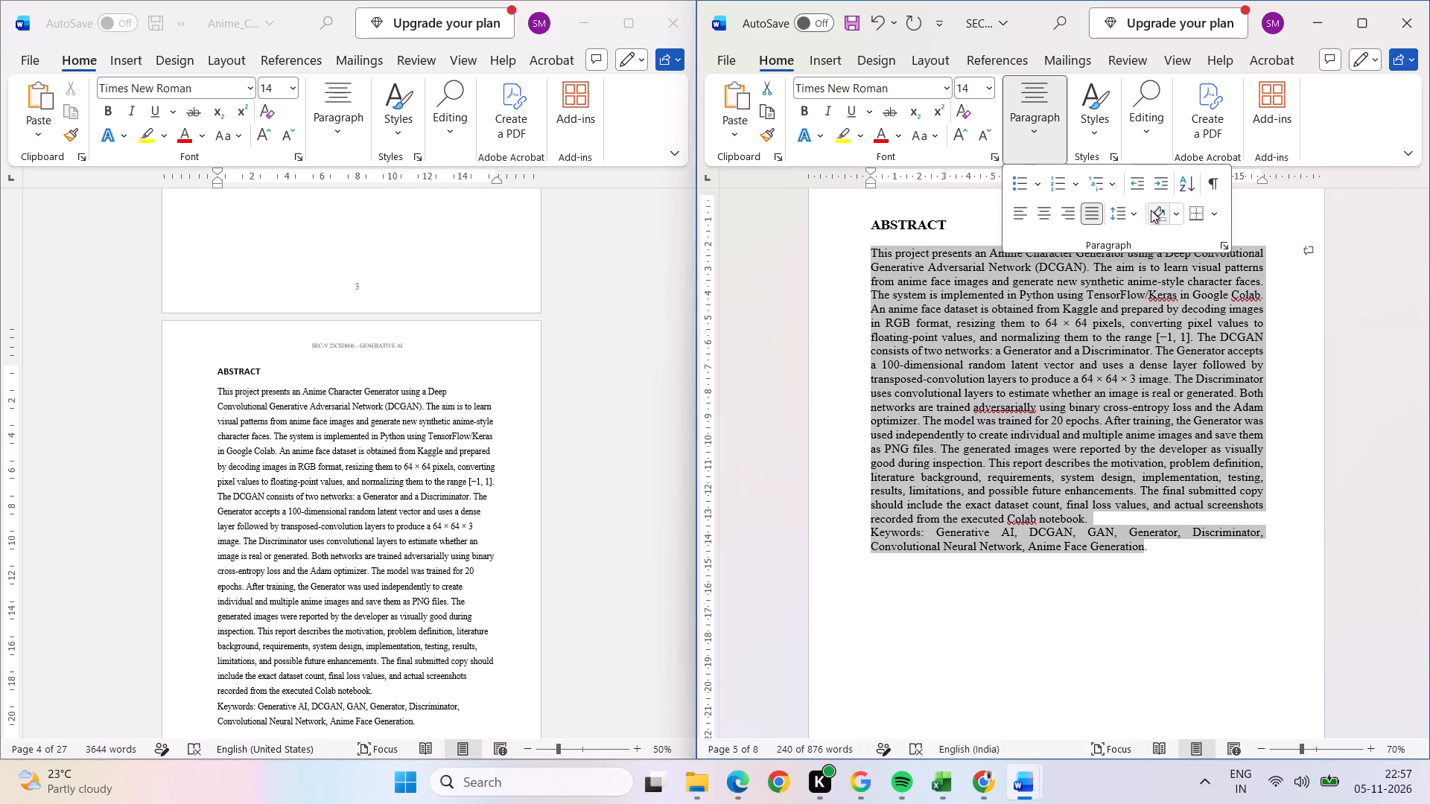
pyautogui.click(1131, 213)
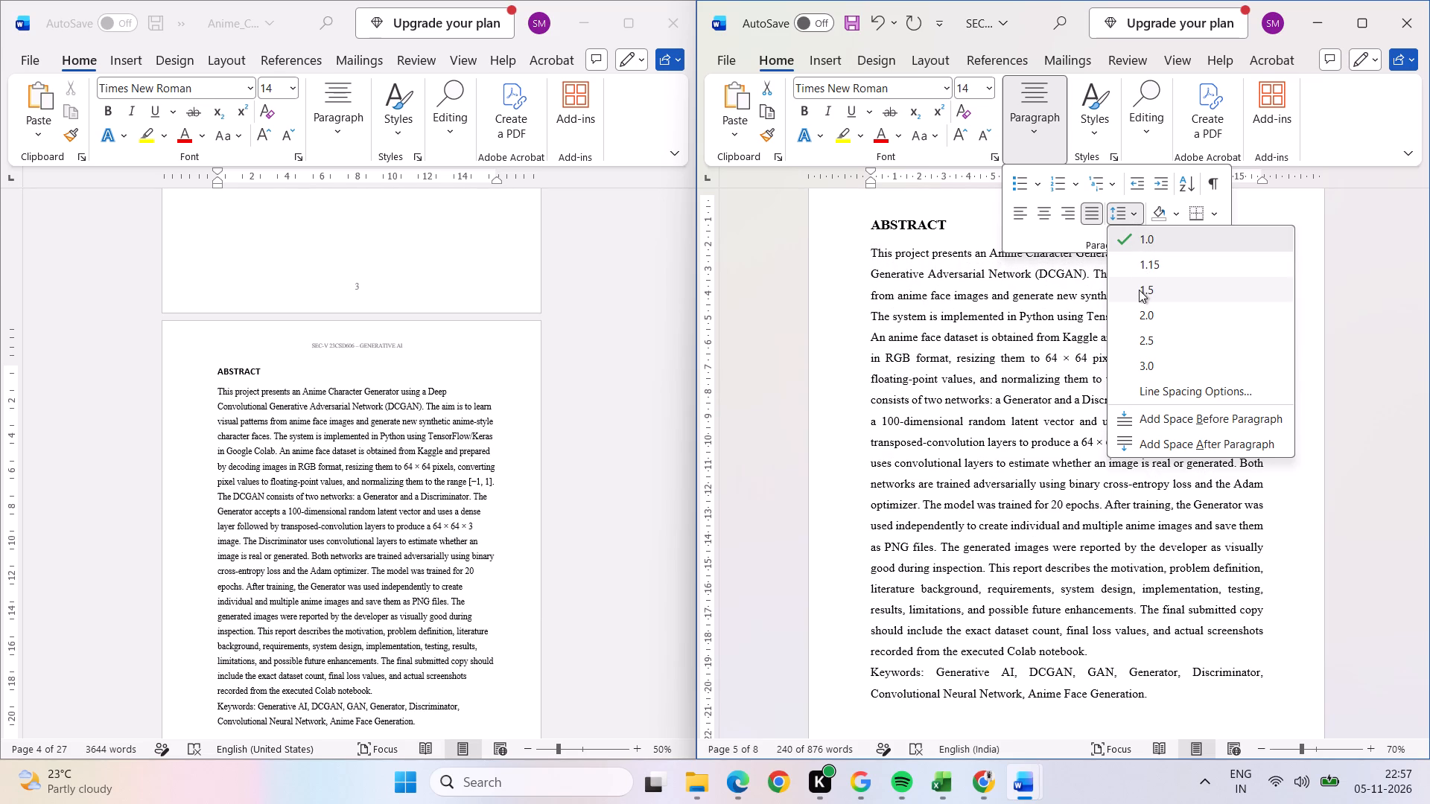
pyautogui.click(1136, 287)
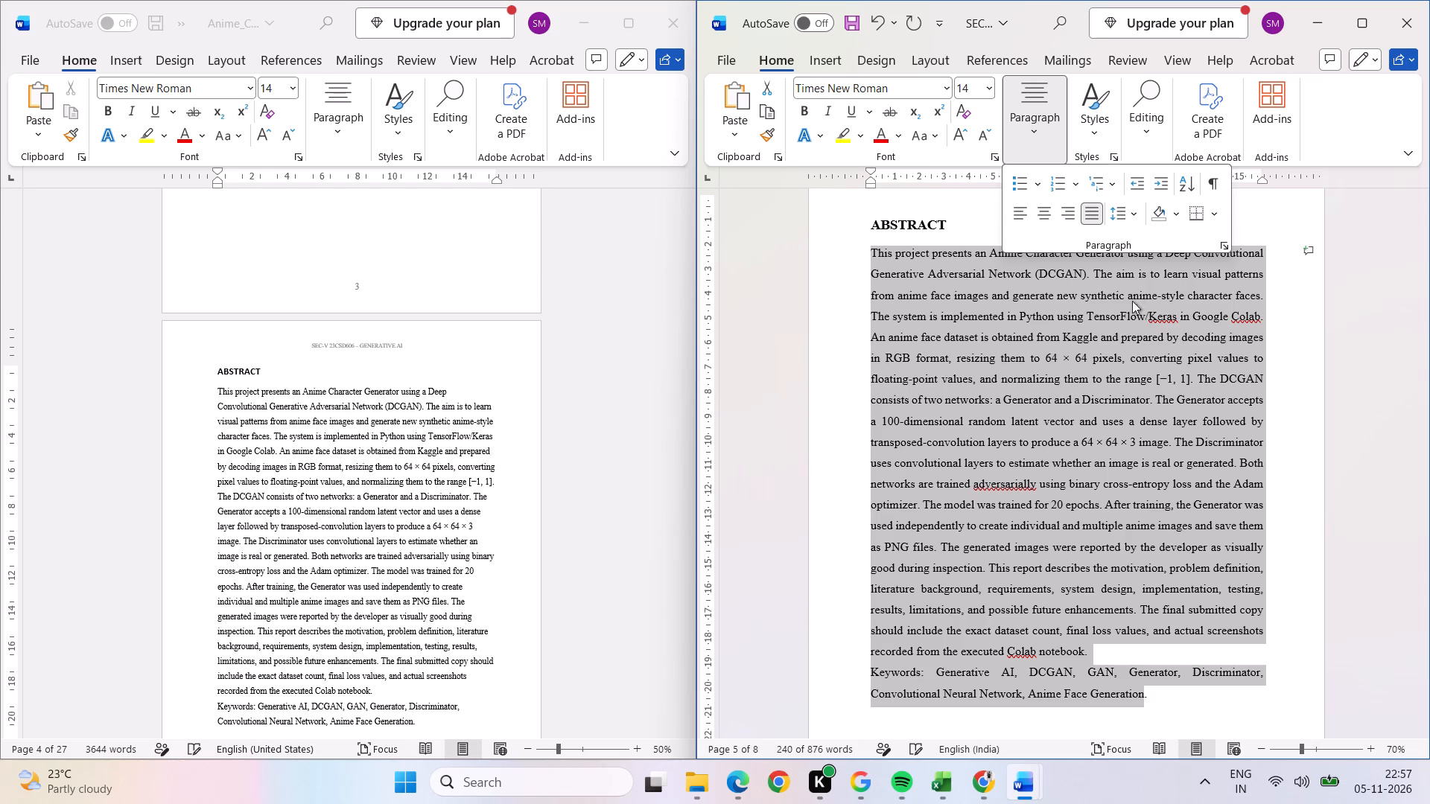
pyautogui.click(689, 477)
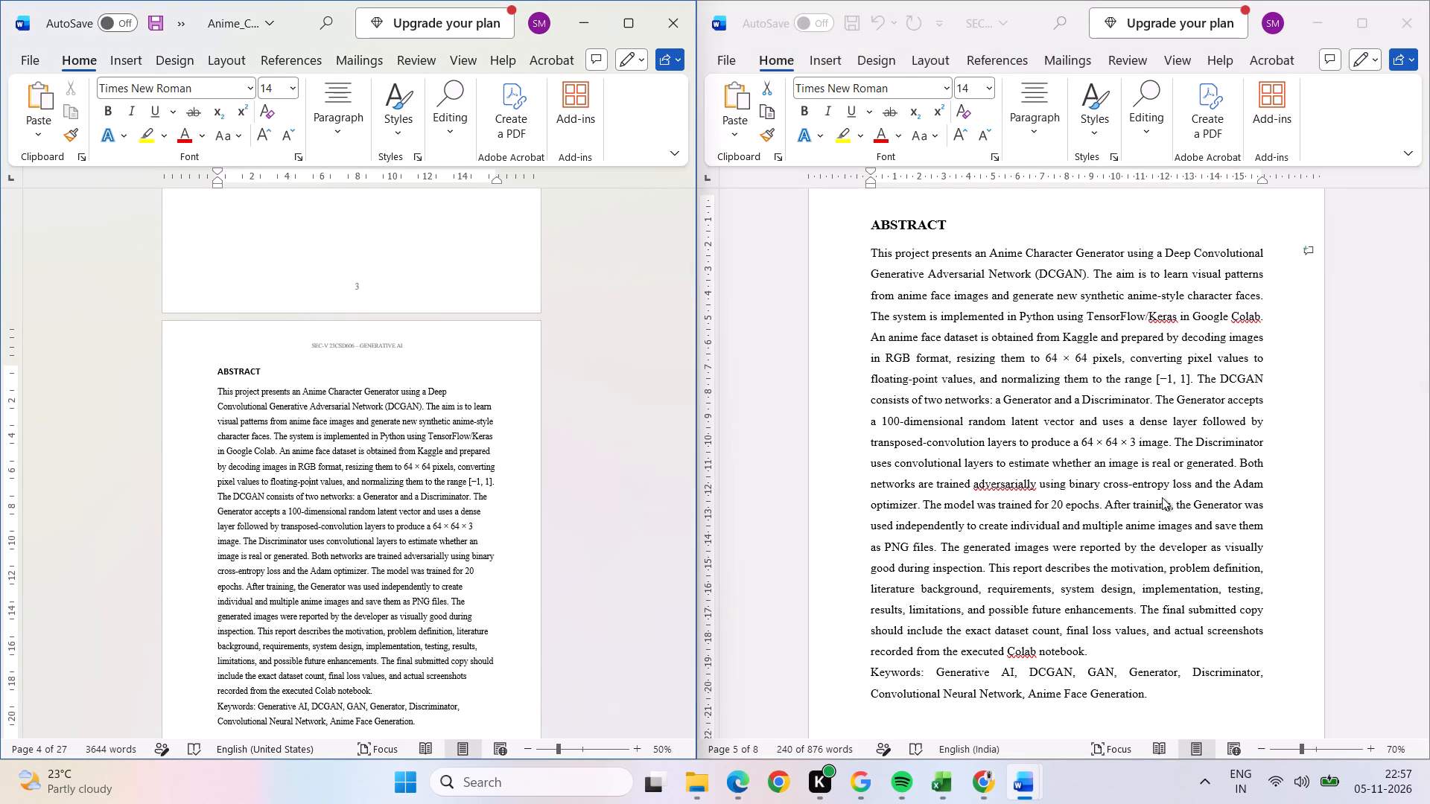
# Examine the SEC-V document from the abstract through the INDEX to the blank last page.
pyautogui.scroll(1, 1163, 496)
pyautogui.scroll(-2, 1163, 497)
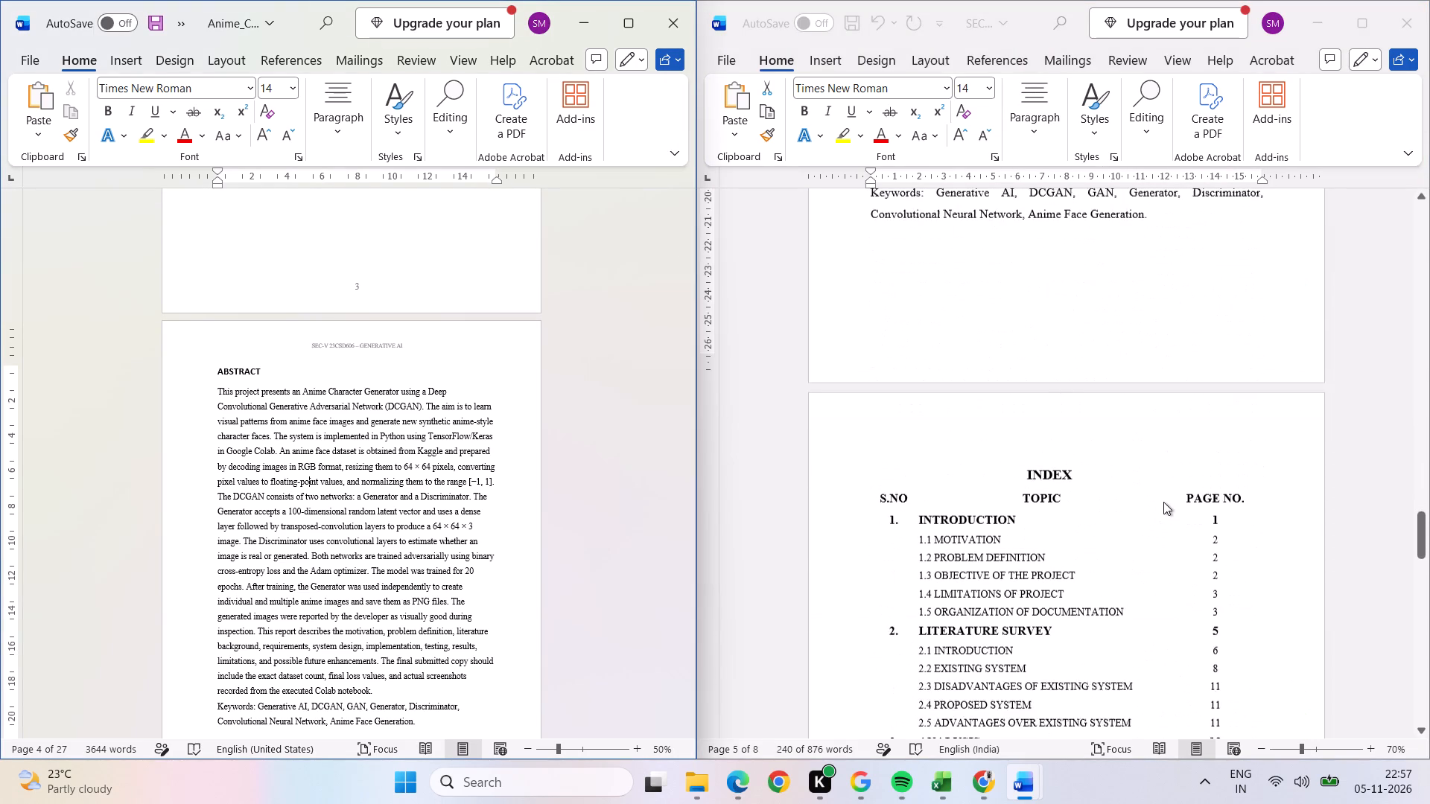
pyautogui.scroll(-2, 1163, 502)
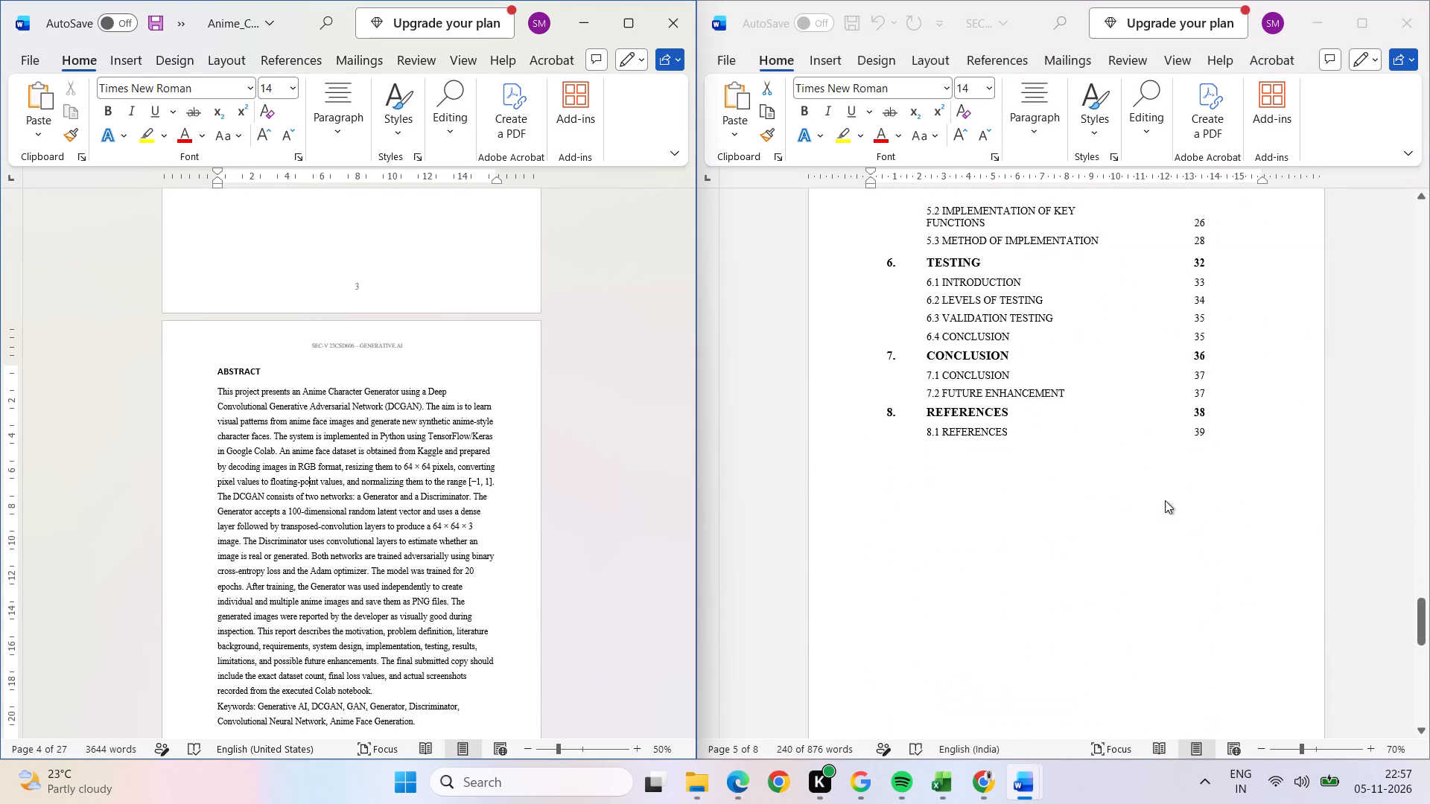
pyautogui.scroll(-3, 1165, 500)
pyautogui.scroll(1, 1163, 493)
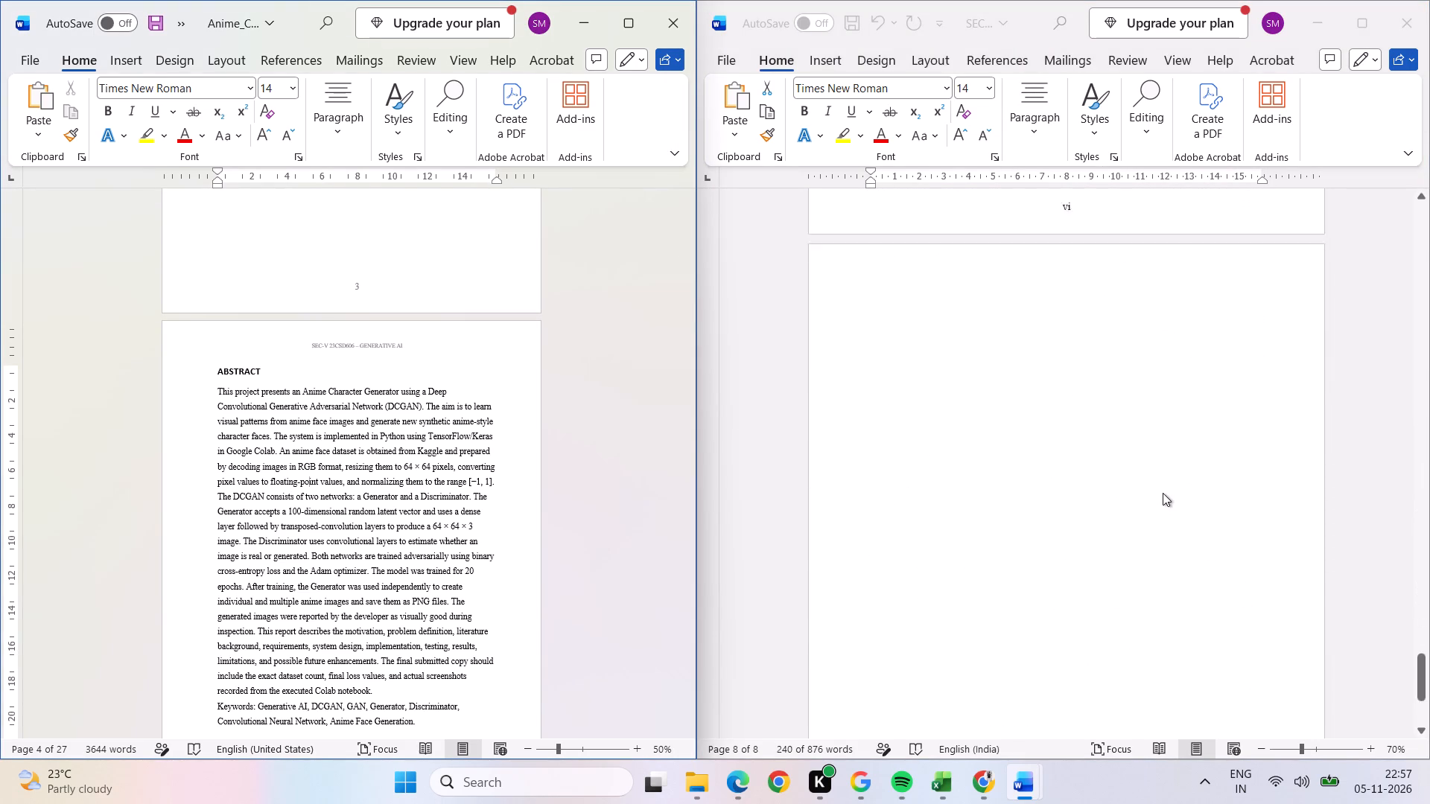
pyautogui.click(1087, 538)
pyautogui.click(984, 547)
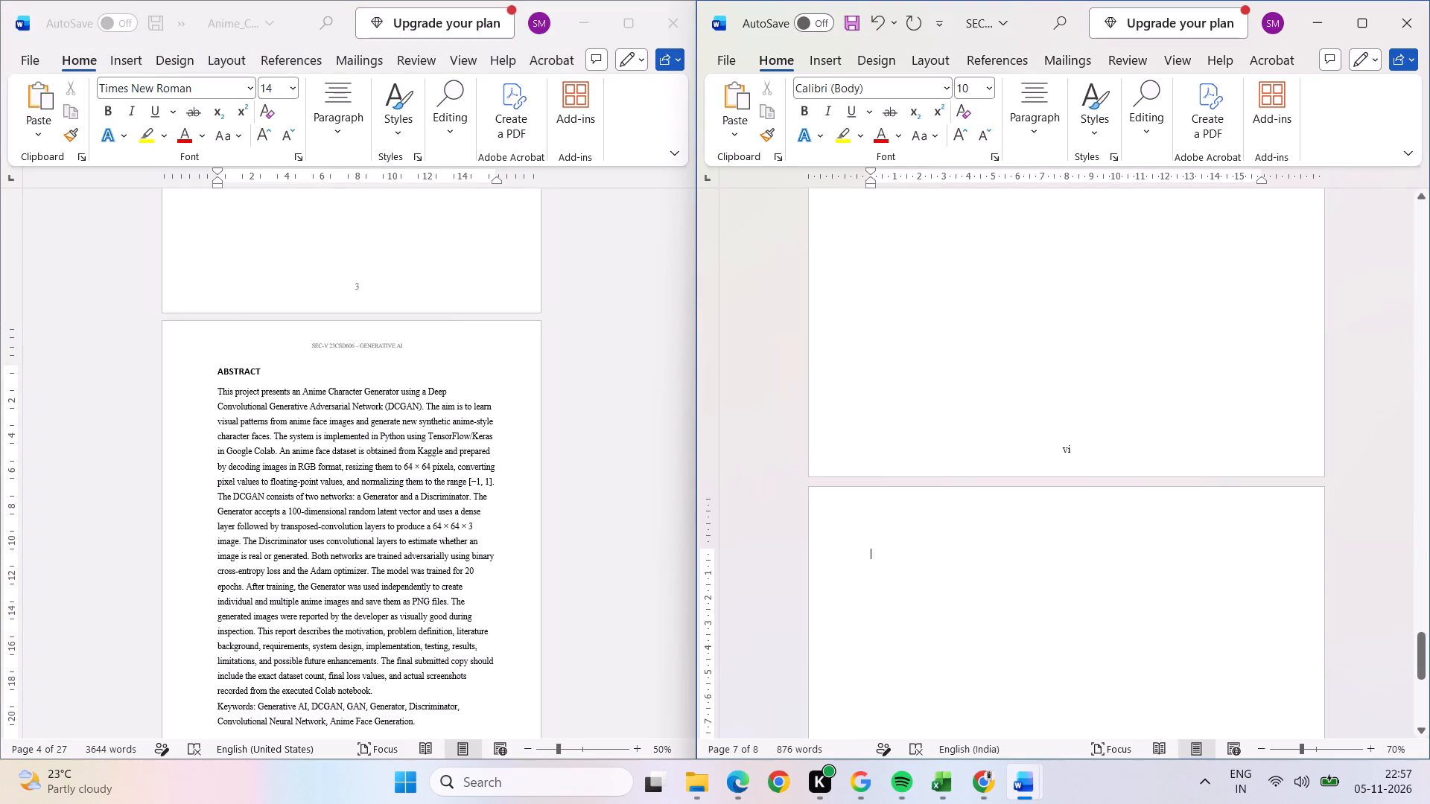
# Check the line spacing options of the ABSTRACT text in the anime report.
pyautogui.click(630, 514)
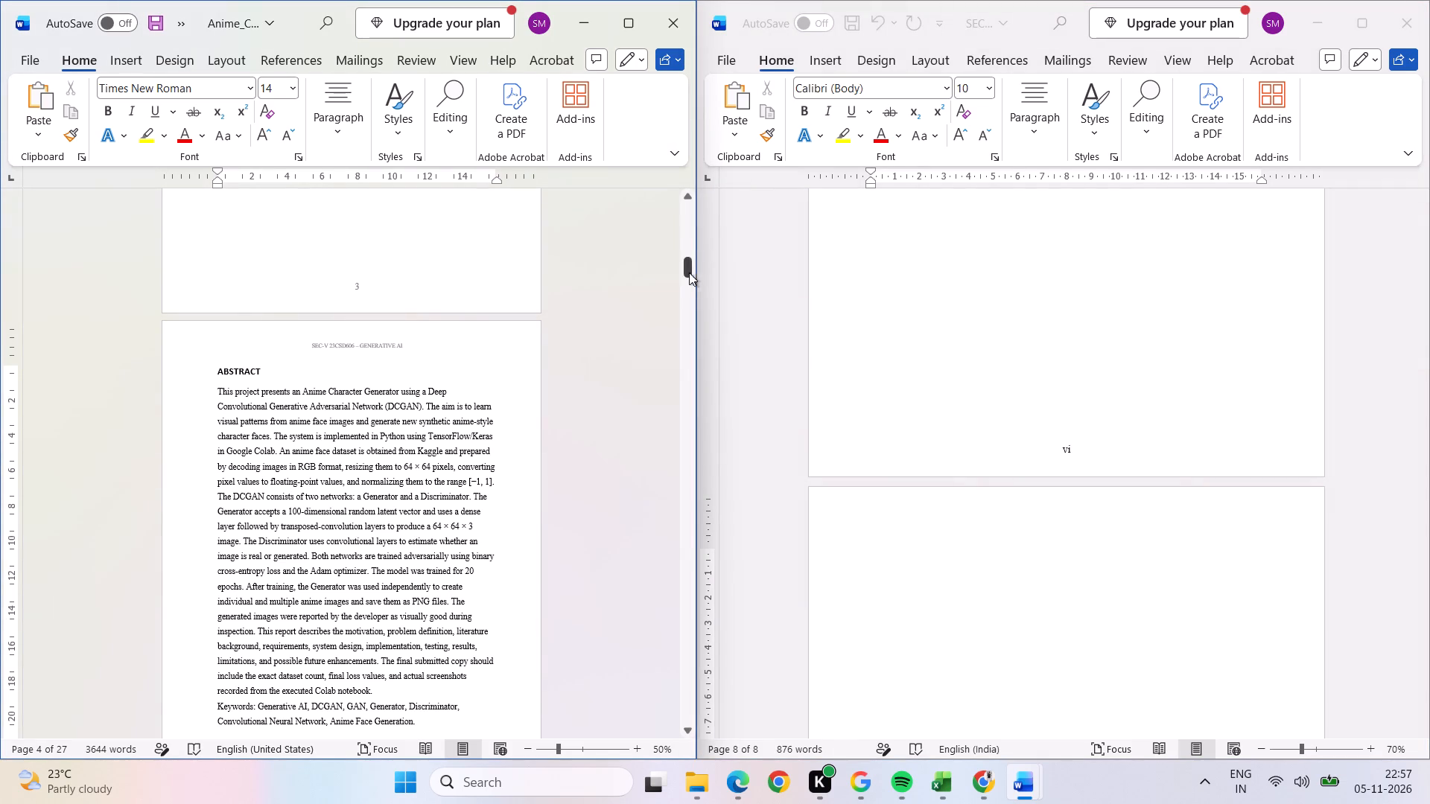
pyautogui.click(681, 258)
pyautogui.moveTo(684, 264); pyautogui.dragTo(688, 283)
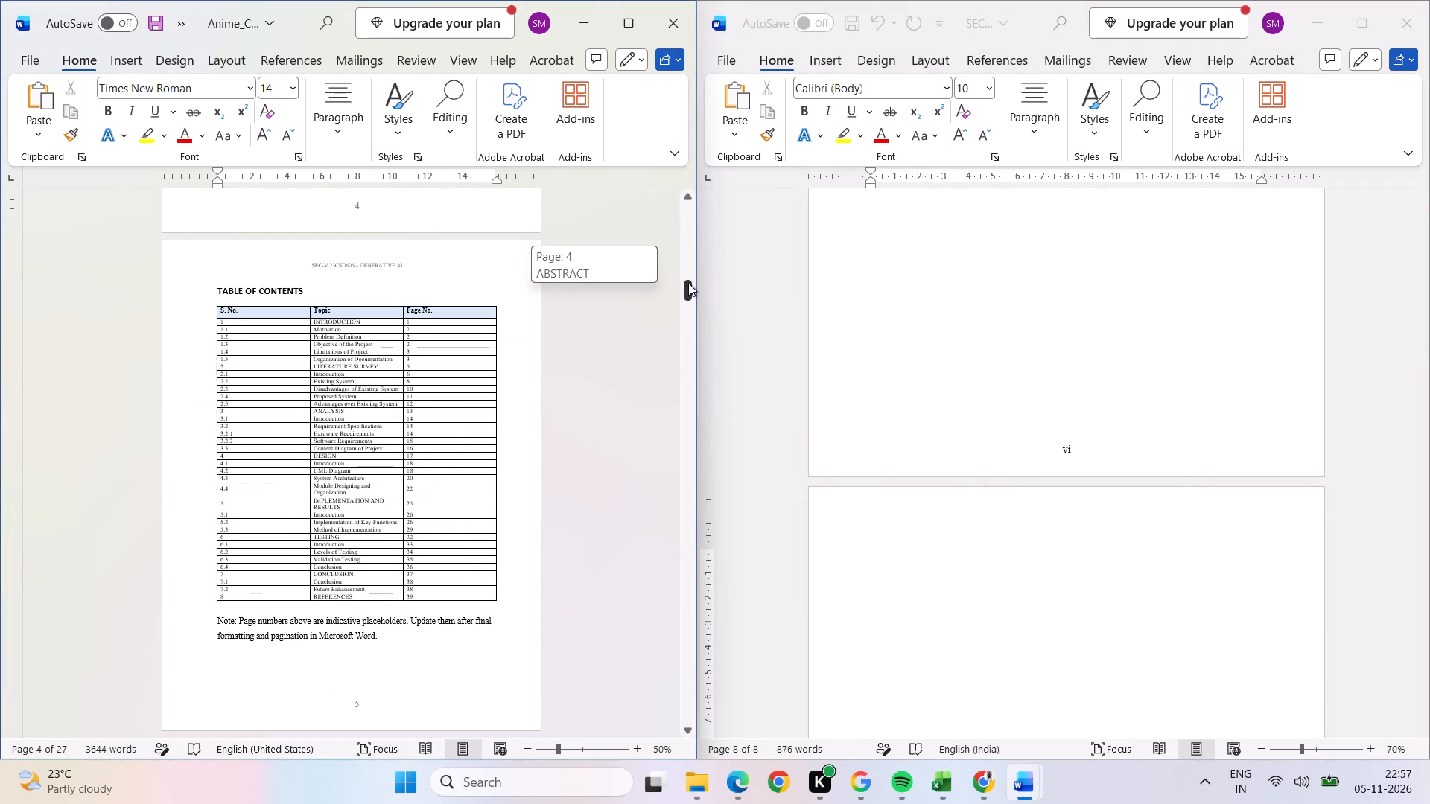
pyautogui.moveTo(688, 283); pyautogui.dragTo(690, 266)
pyautogui.click(397, 313)
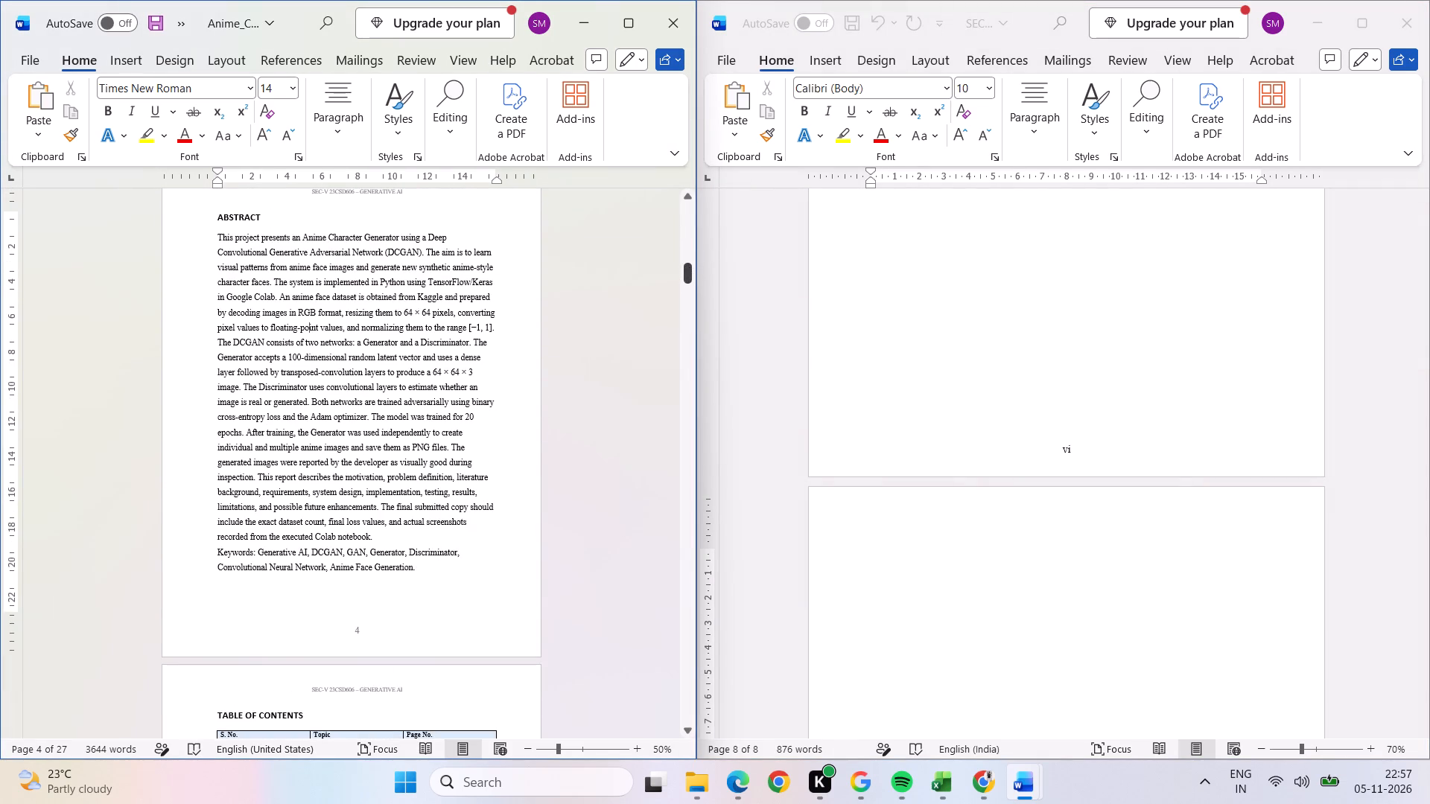
pyautogui.click(347, 133)
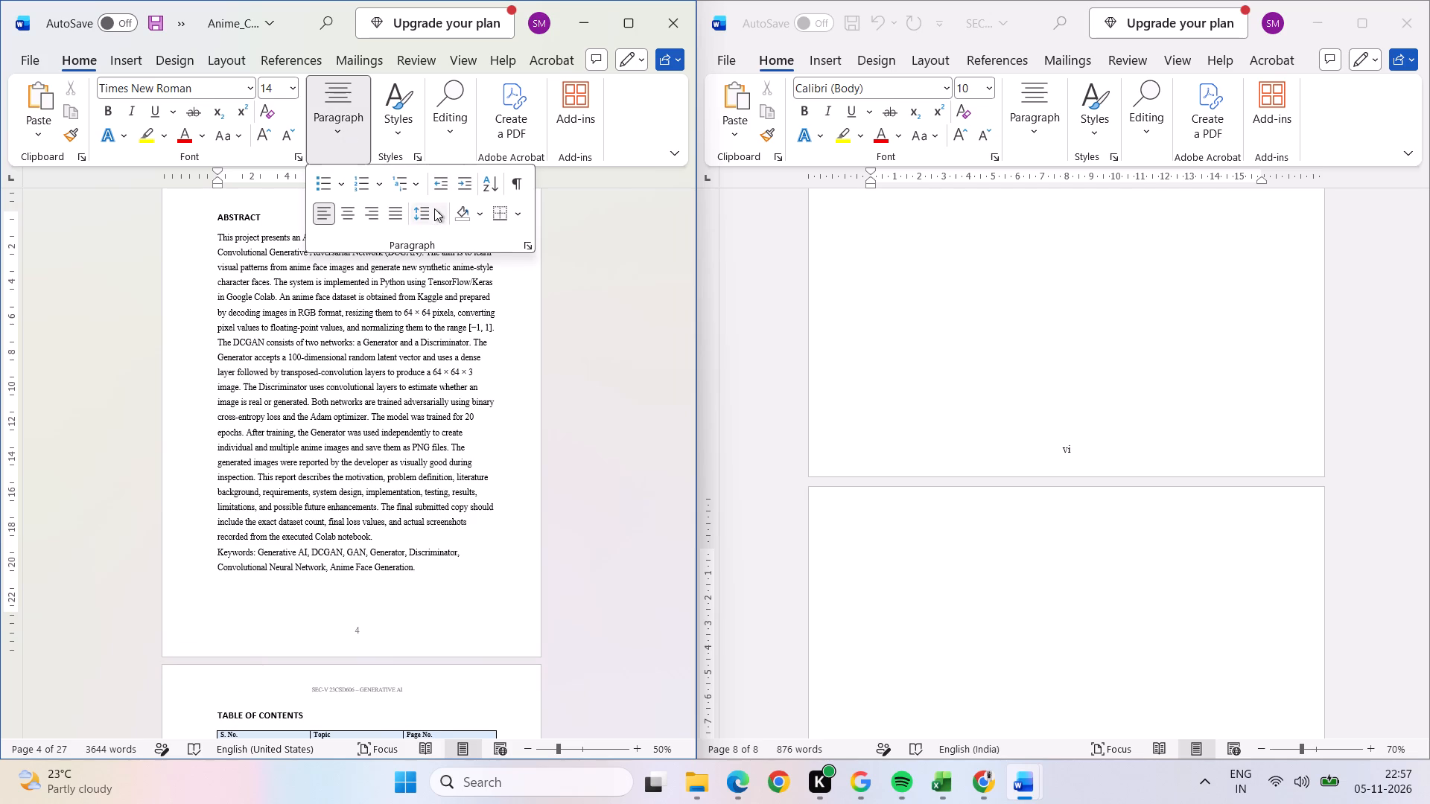
pyautogui.click(434, 211)
pyautogui.click(325, 348)
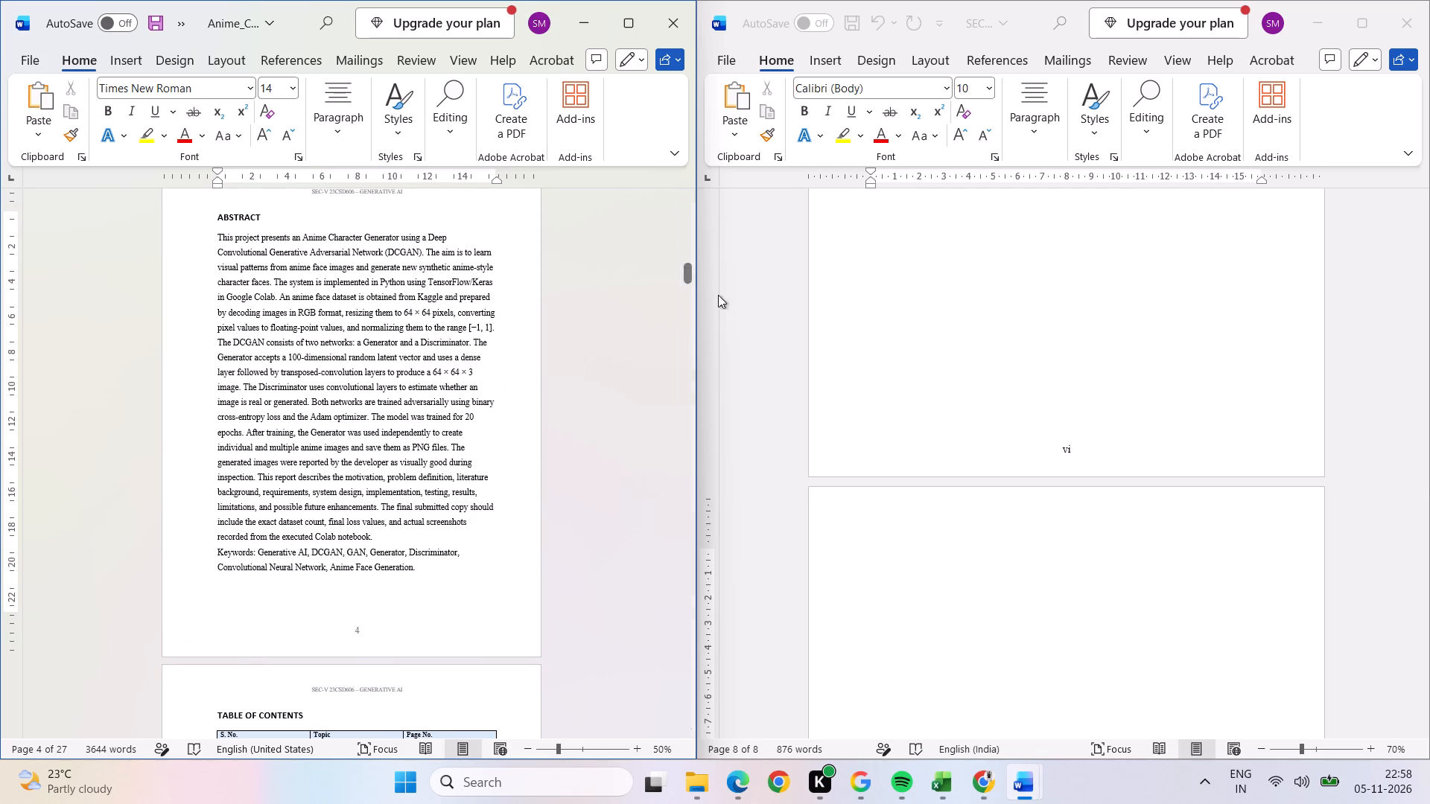
# Examine the anime report from the TABLE OF CONTENTS through the lists of tables, figures and symbols to CHAPTER 1 – INTRODUCTION.
pyautogui.moveTo(686, 270); pyautogui.dragTo(686, 272)
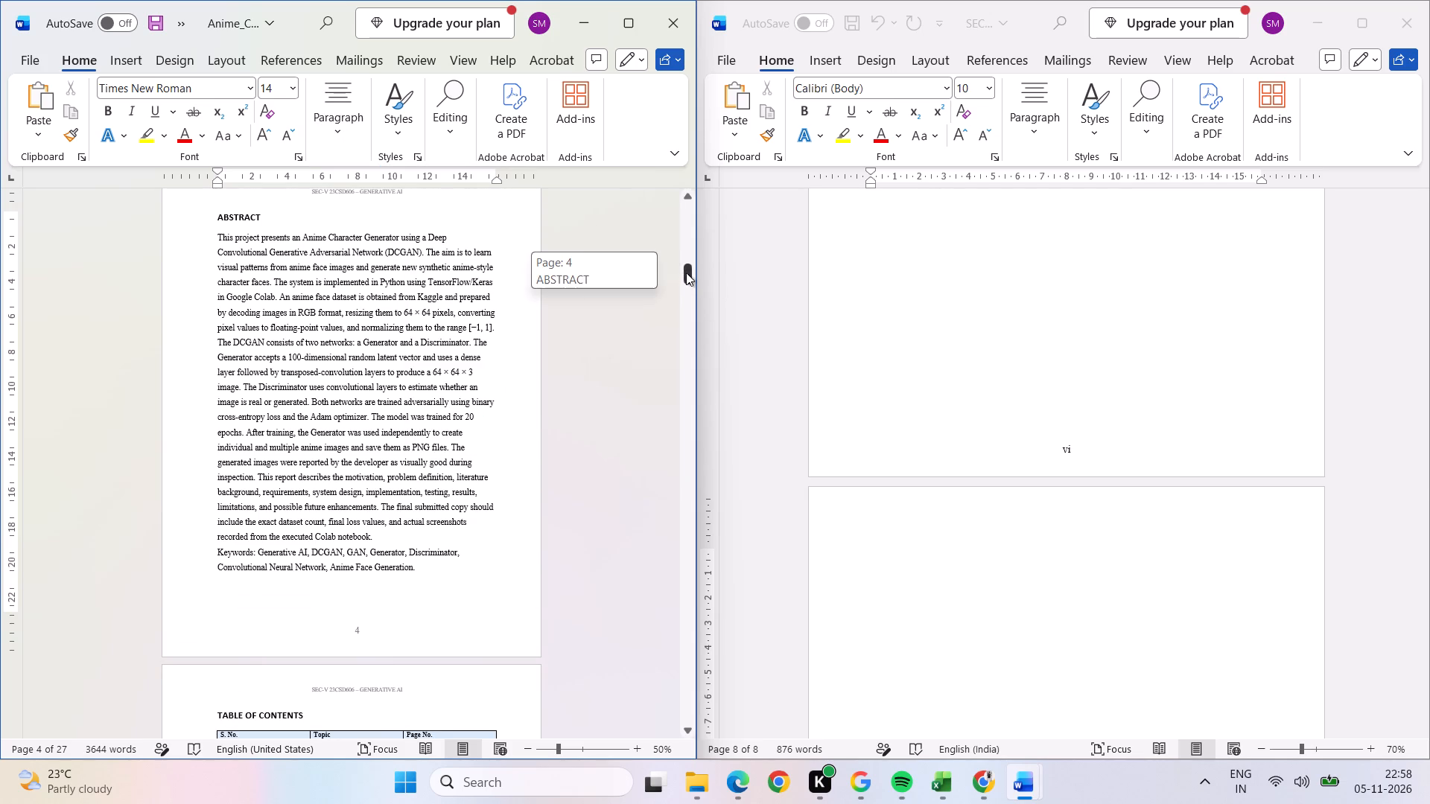
pyautogui.moveTo(686, 272); pyautogui.dragTo(682, 285)
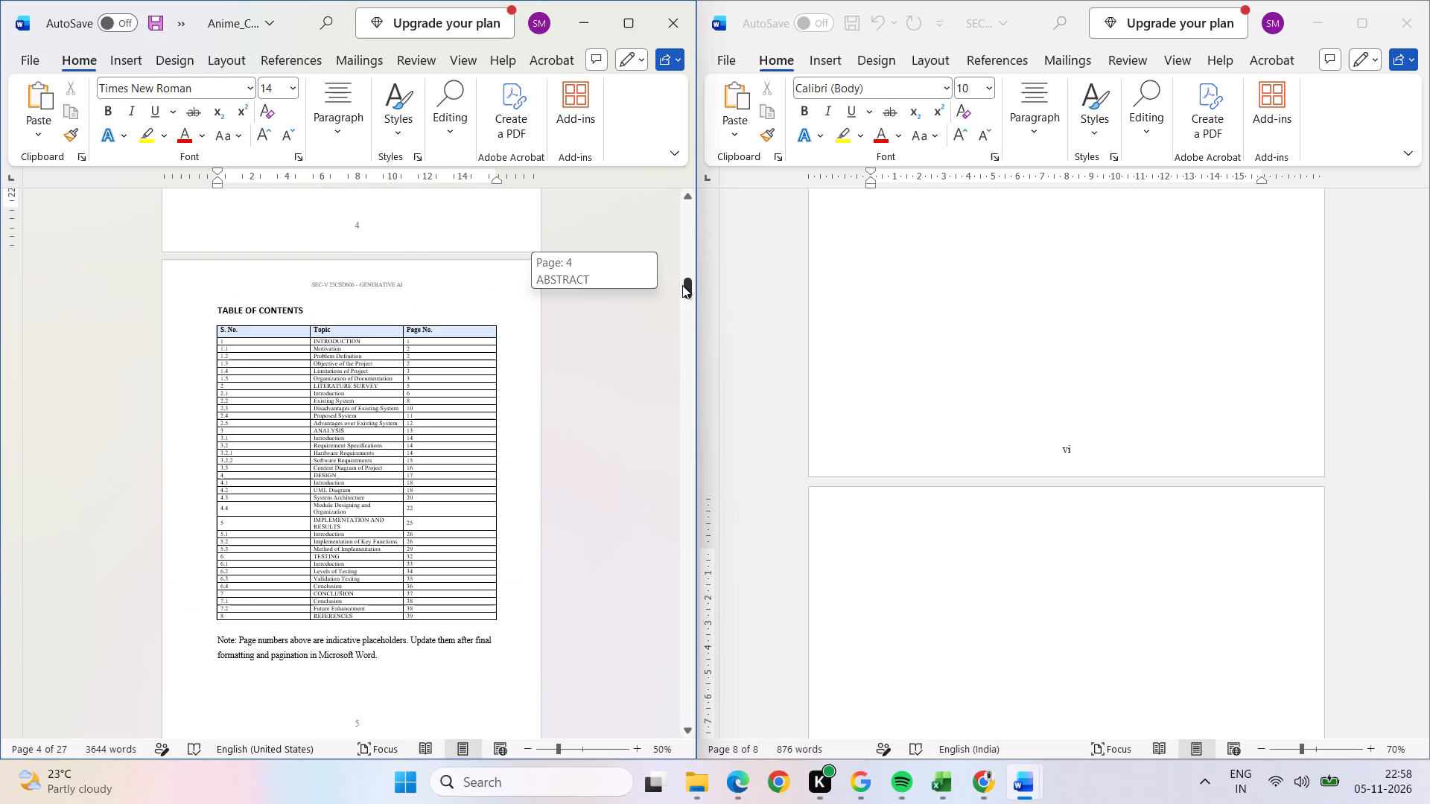
pyautogui.moveTo(682, 285); pyautogui.dragTo(684, 303)
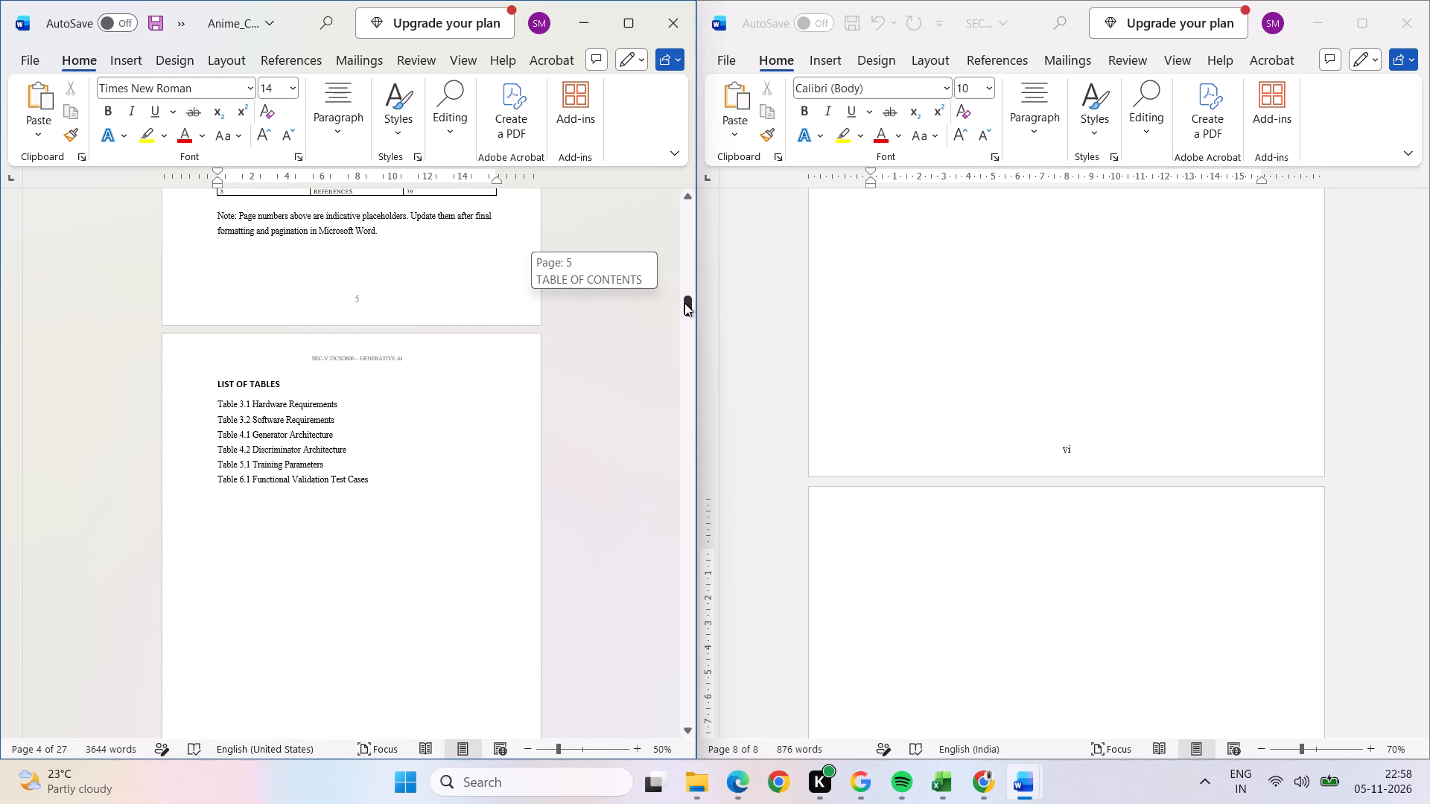
pyautogui.moveTo(684, 303); pyautogui.dragTo(686, 301)
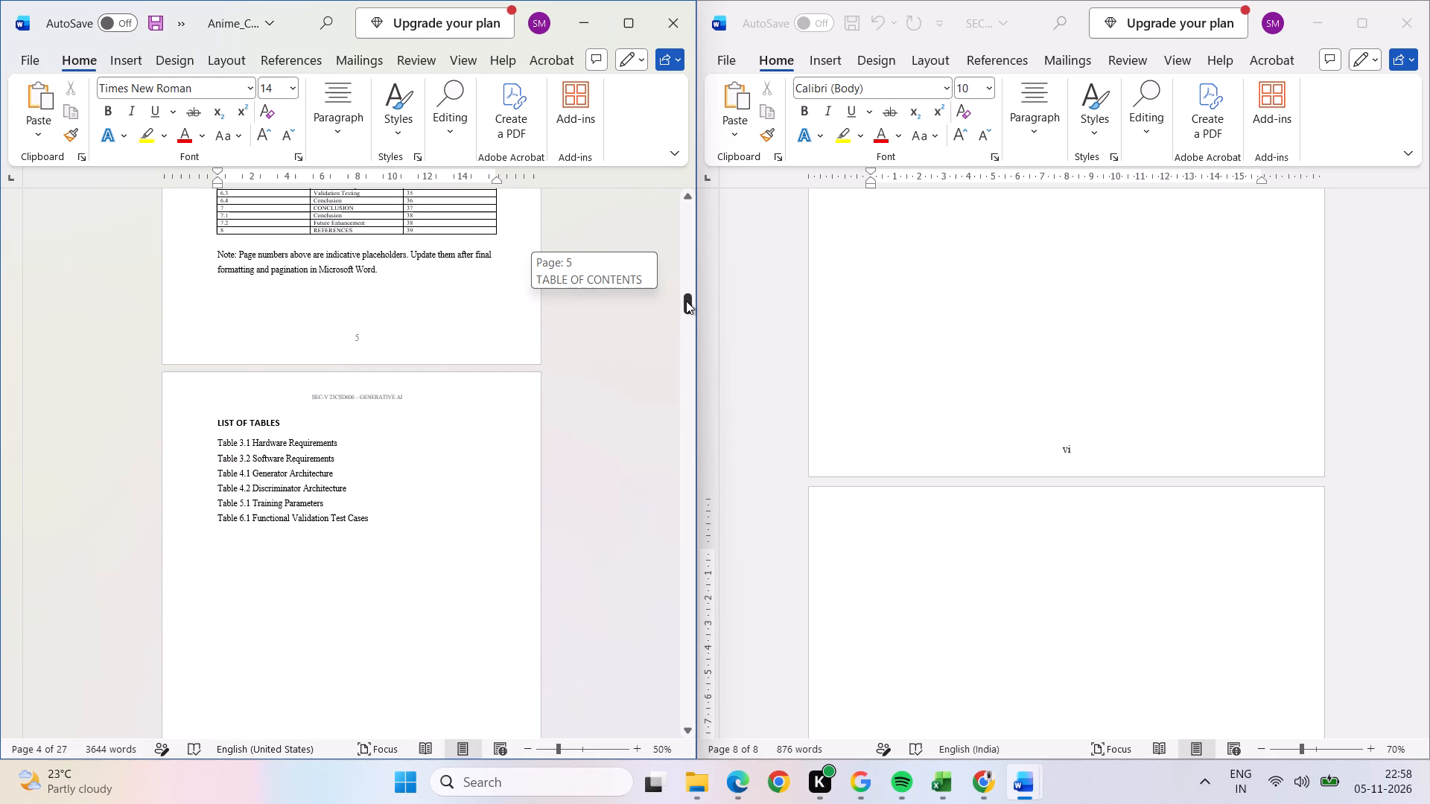
pyautogui.moveTo(686, 301); pyautogui.dragTo(689, 307)
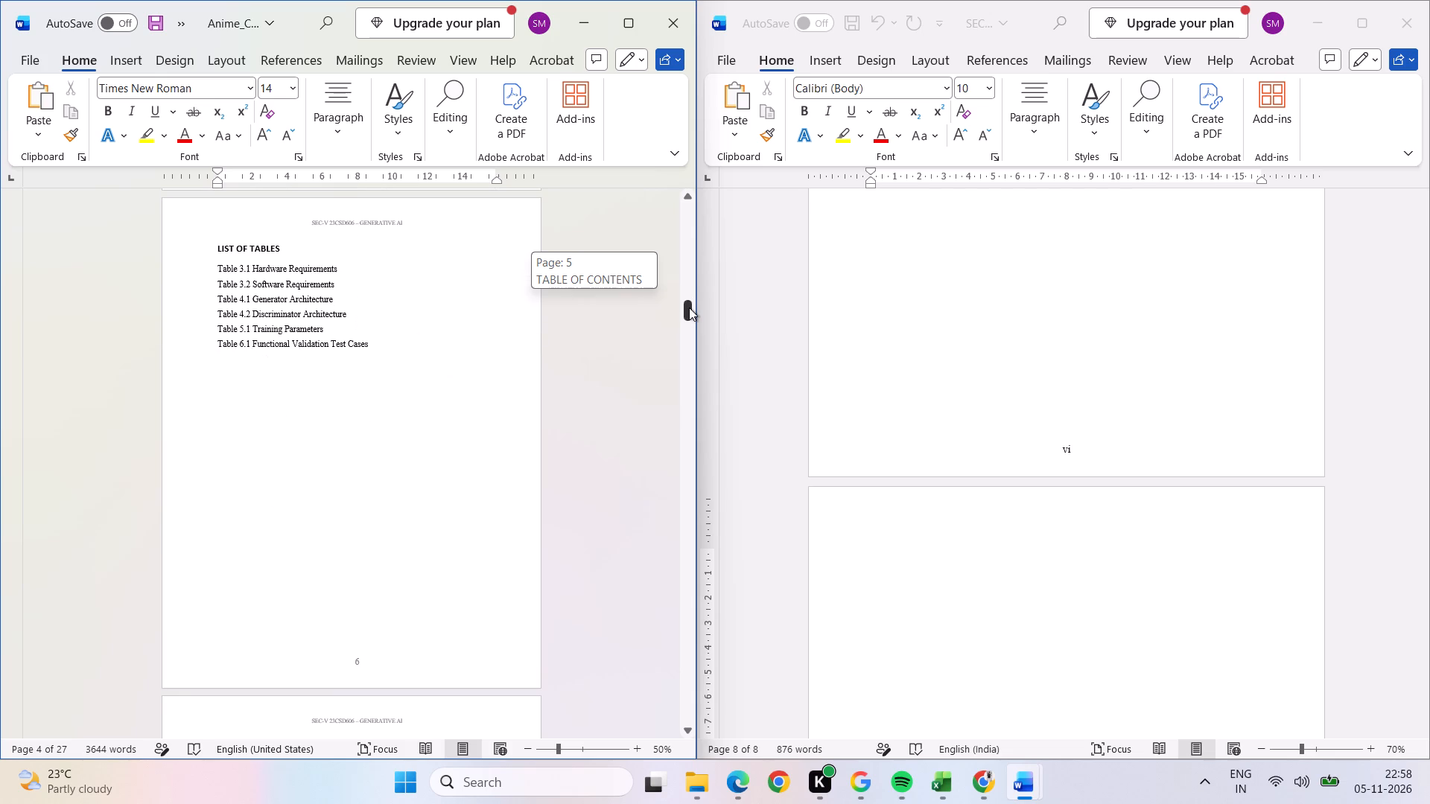
pyautogui.moveTo(689, 307); pyautogui.dragTo(692, 320)
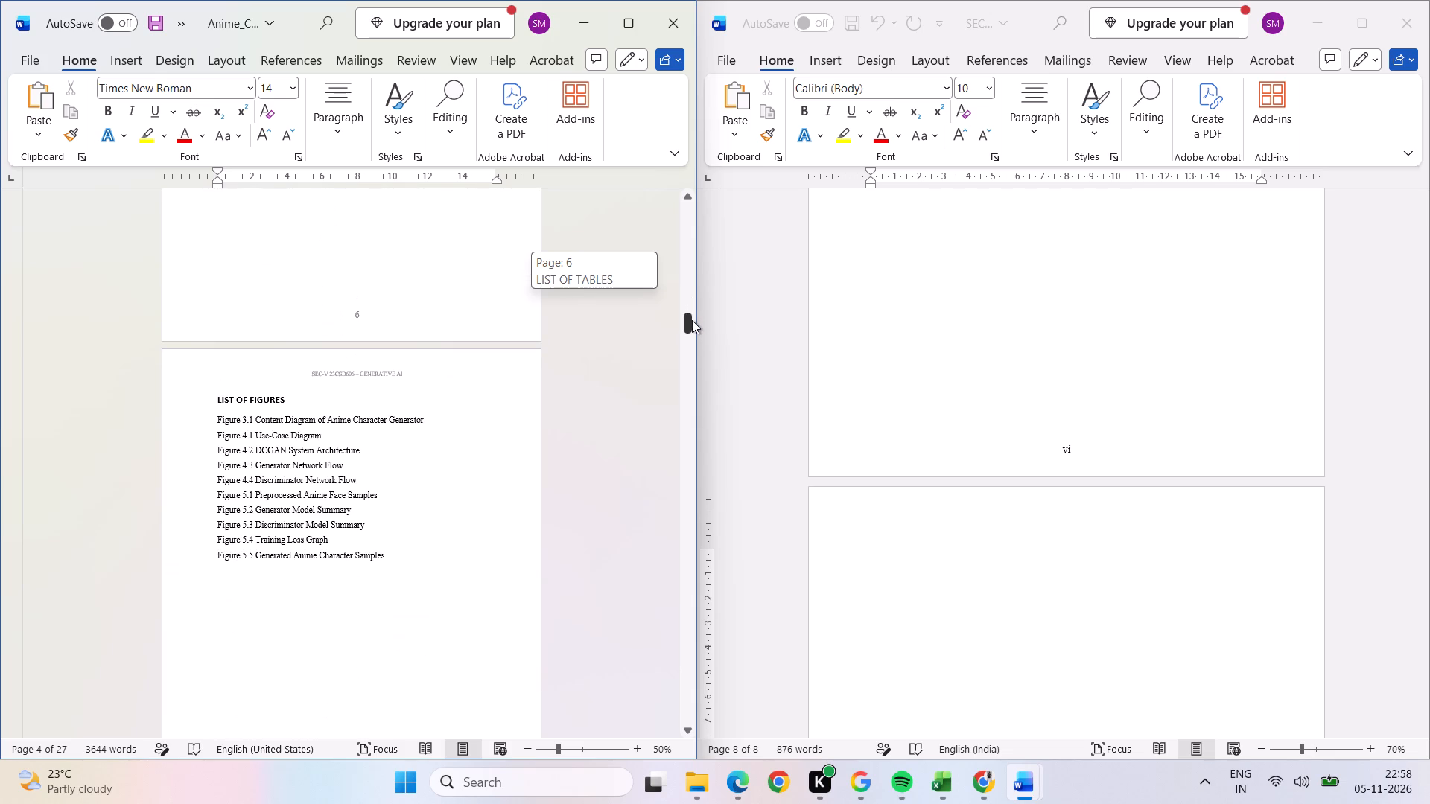
pyautogui.moveTo(692, 320); pyautogui.dragTo(691, 337)
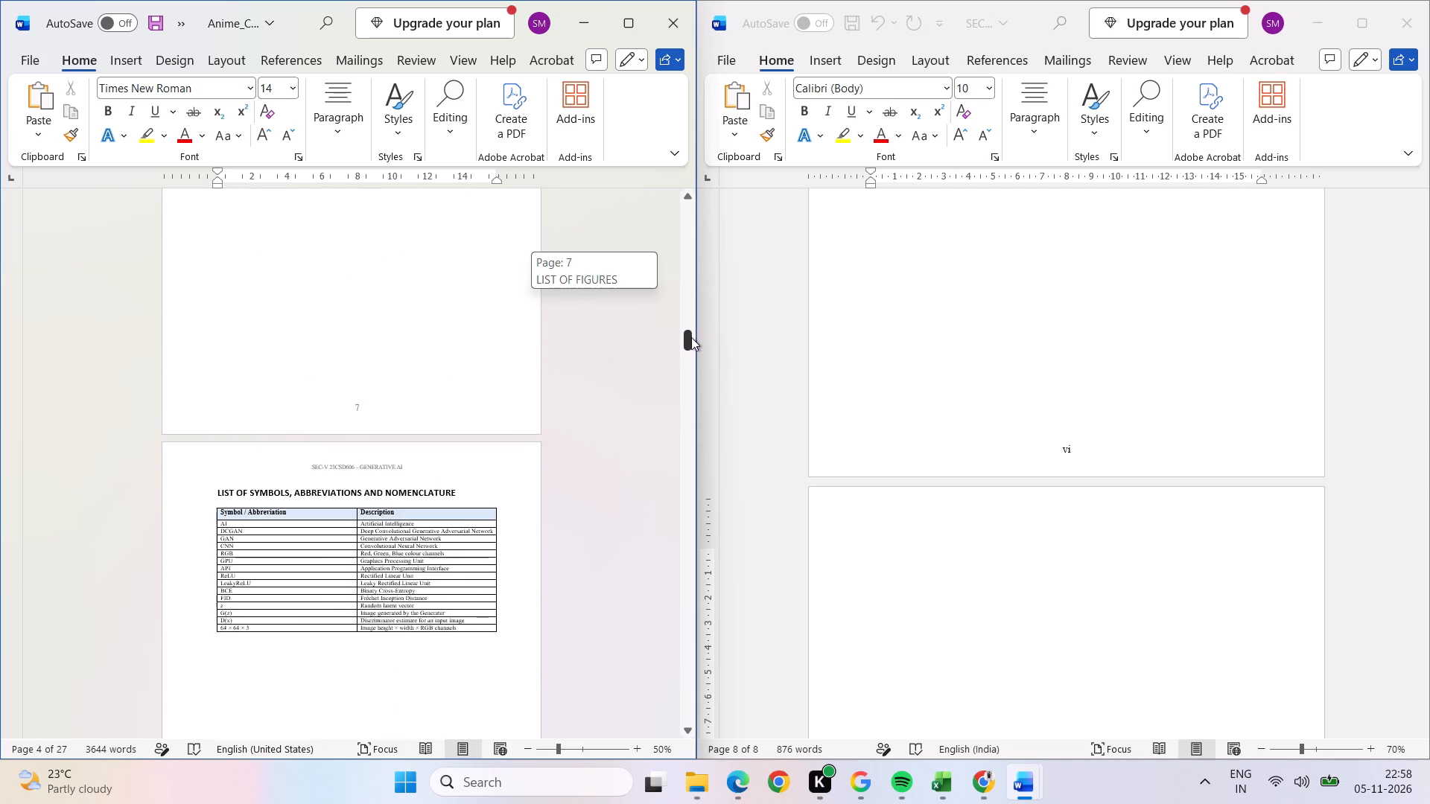
pyautogui.moveTo(691, 337); pyautogui.dragTo(690, 342)
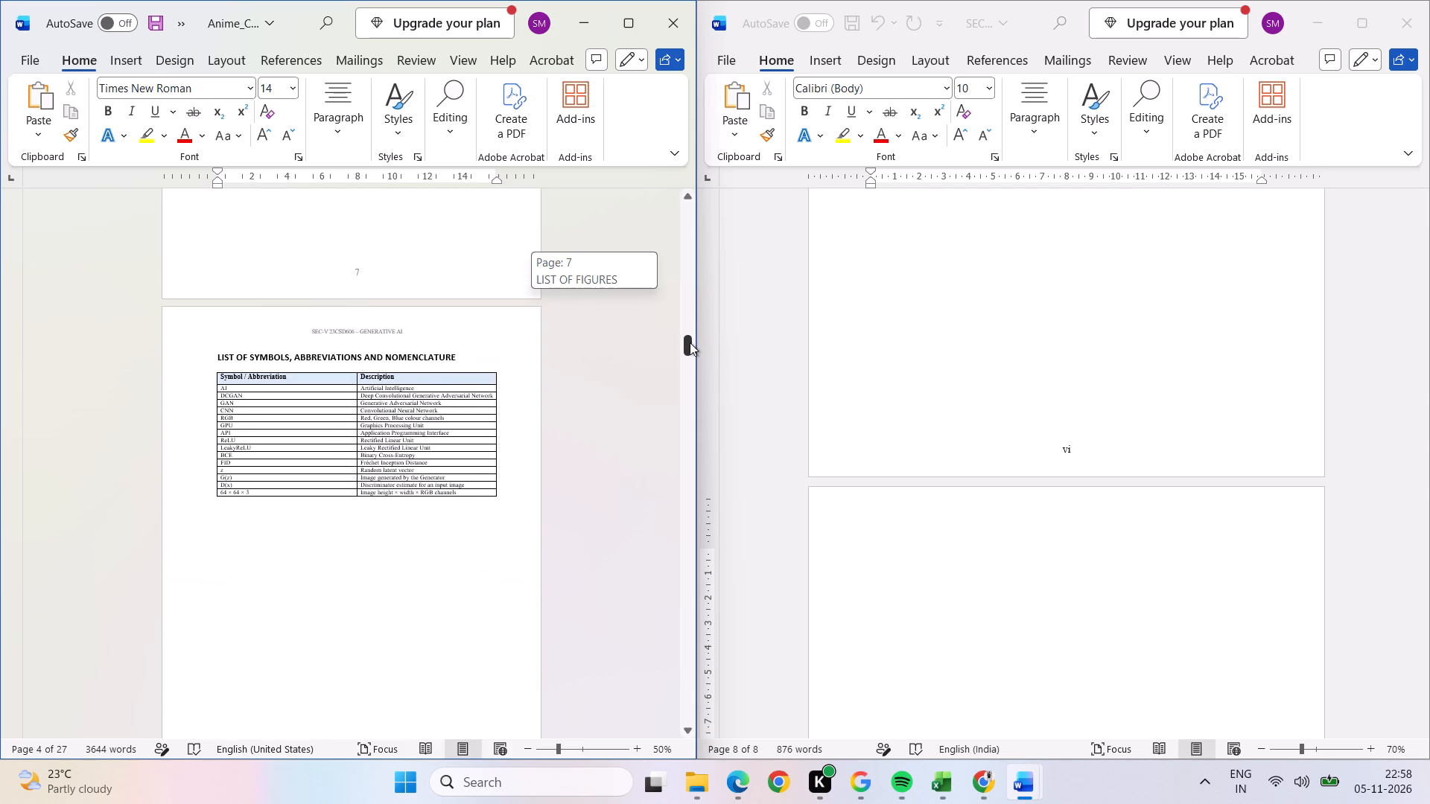
pyautogui.moveTo(690, 342); pyautogui.dragTo(684, 365)
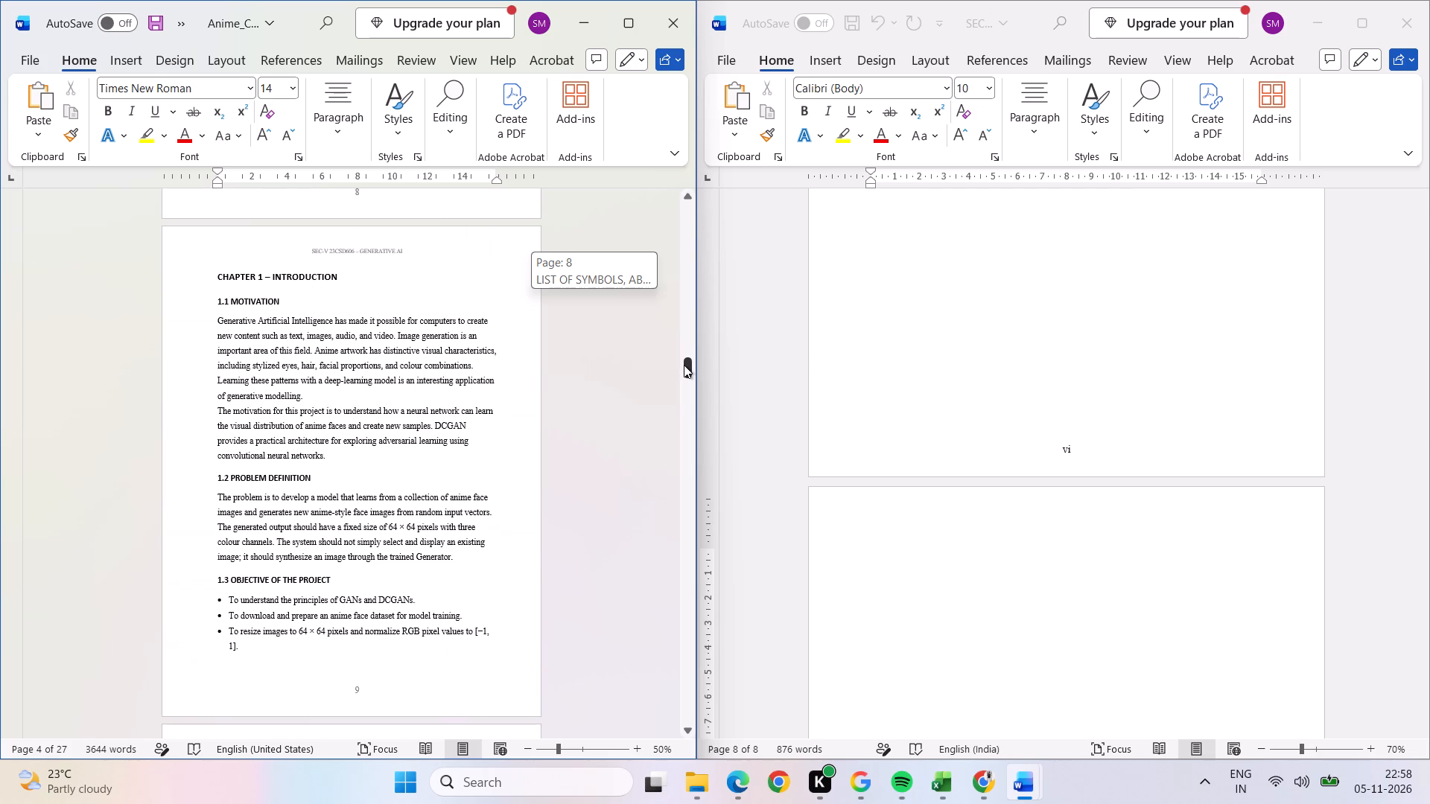
pyautogui.moveTo(684, 365); pyautogui.dragTo(682, 365)
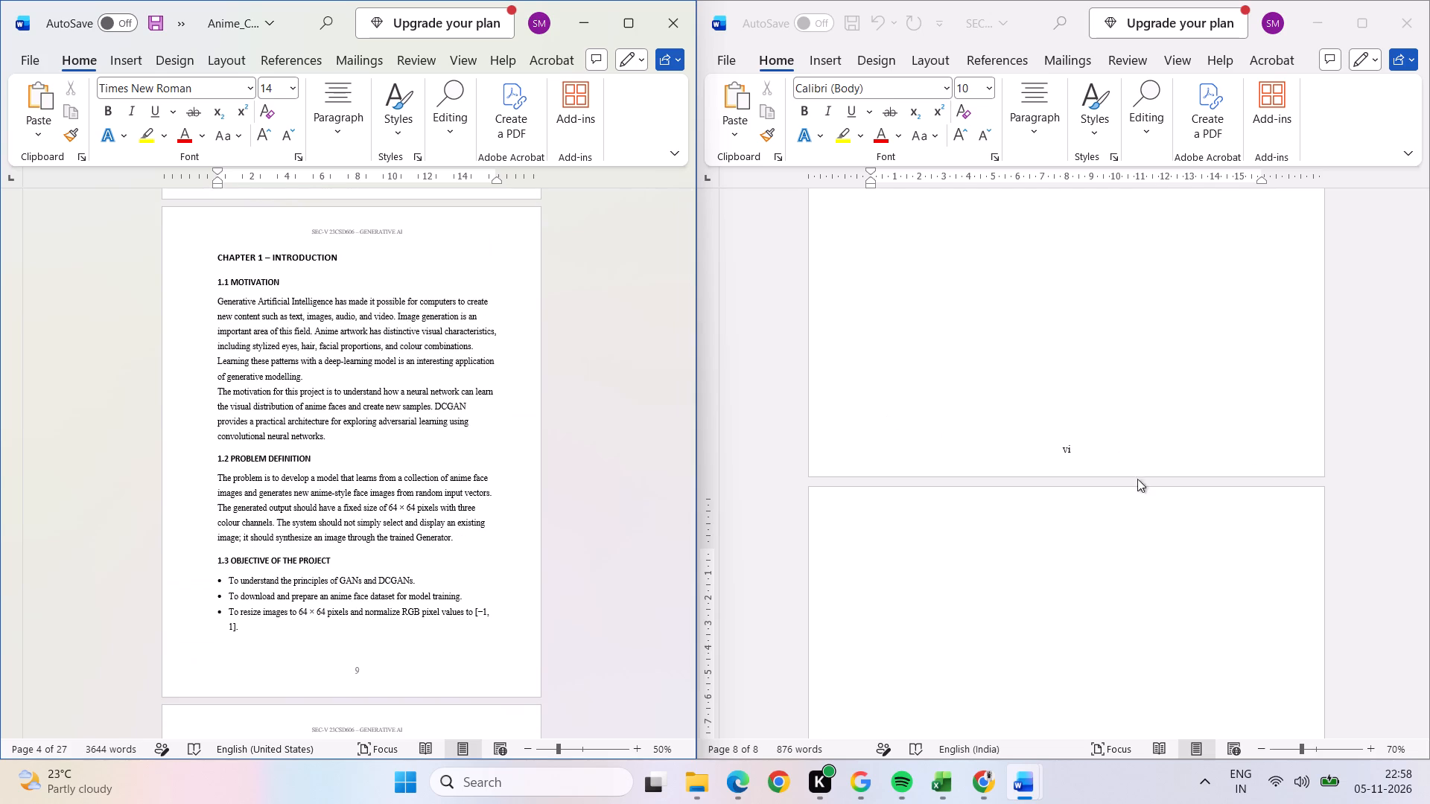
# Add blank lines on the empty last page of the SEC-V document until a new page 9 starts.
pyautogui.scroll(-3, 1132, 487)
pyautogui.click(1059, 420)
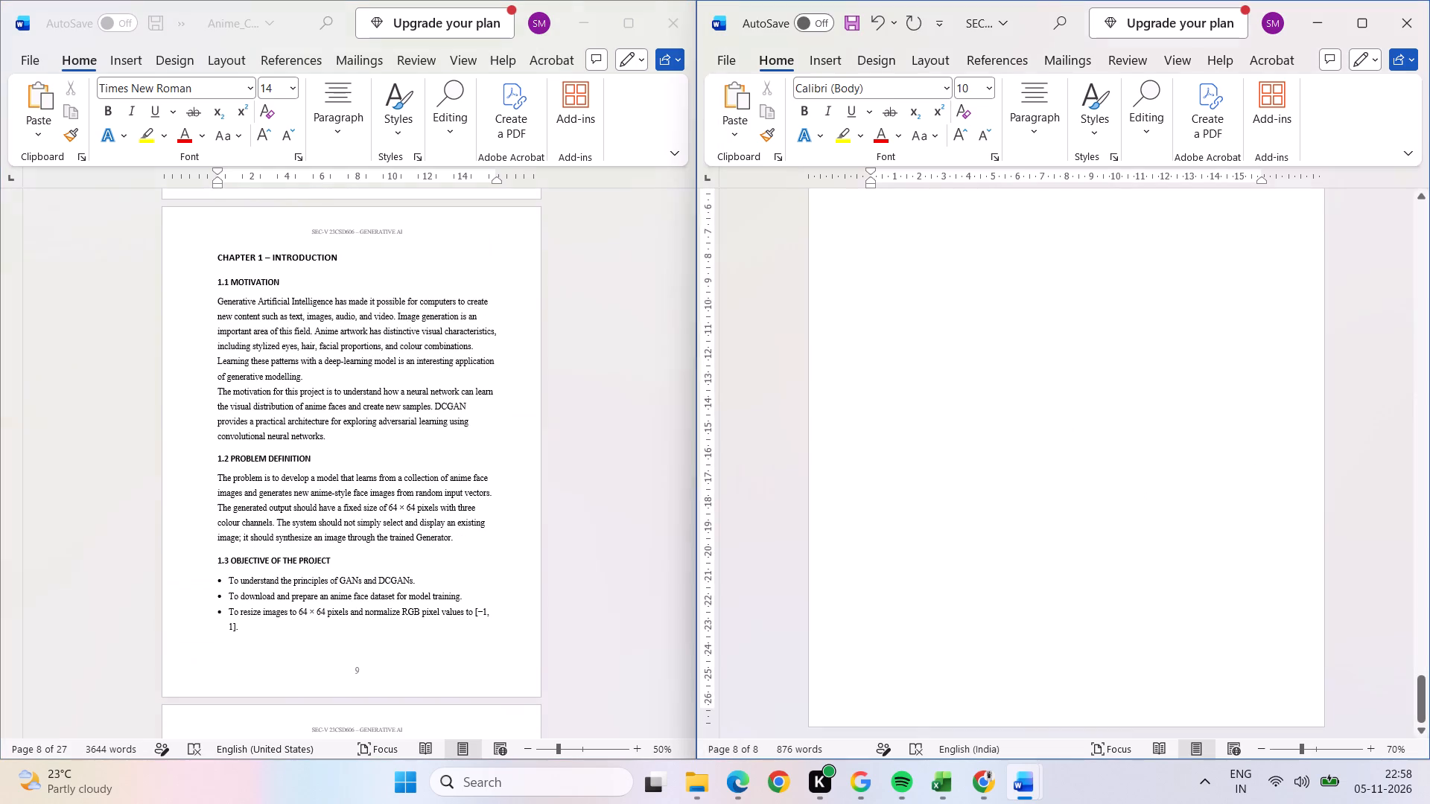
pyautogui.click(1045, 397)
pyautogui.tripleClick(1045, 398)
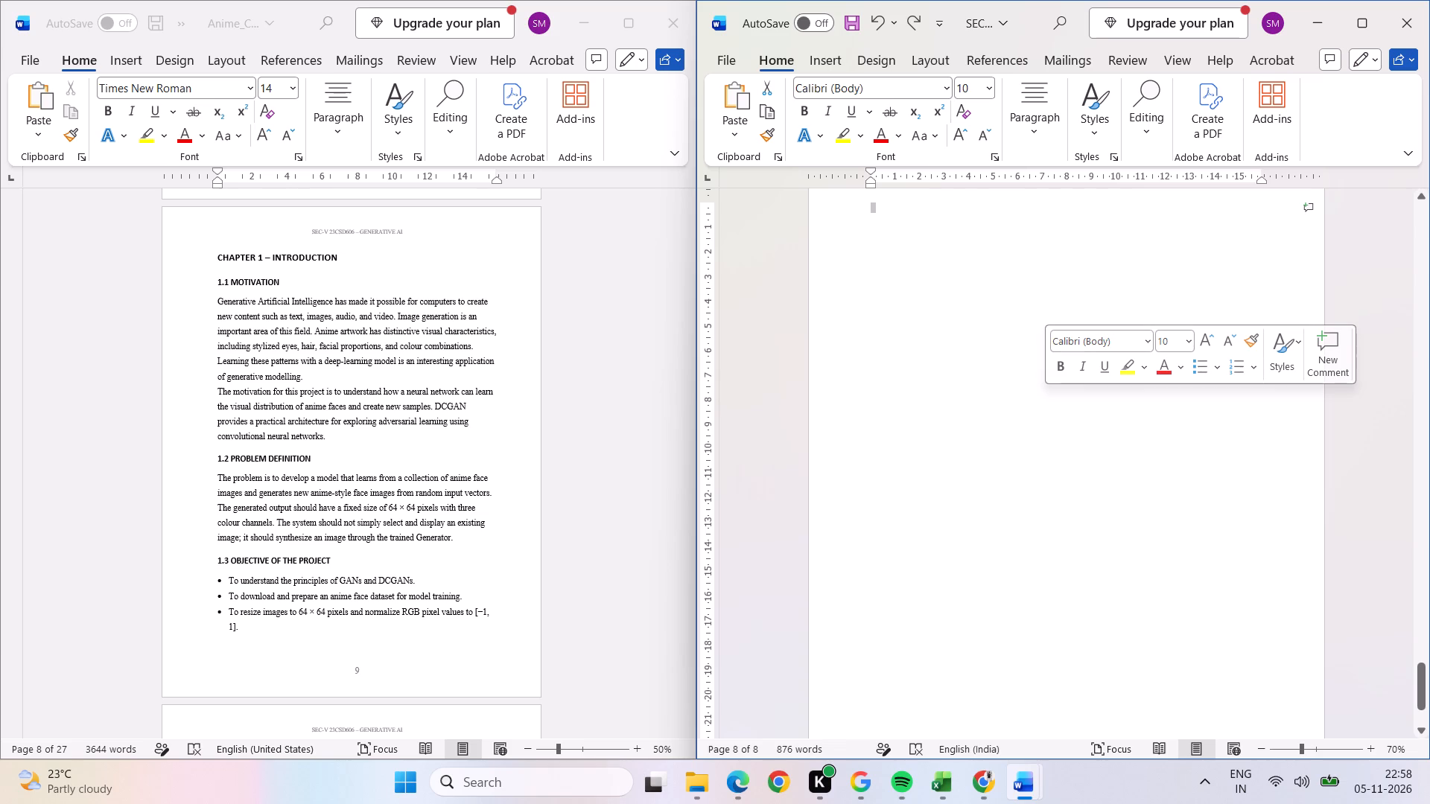
pyautogui.scroll(-2, 1036, 440)
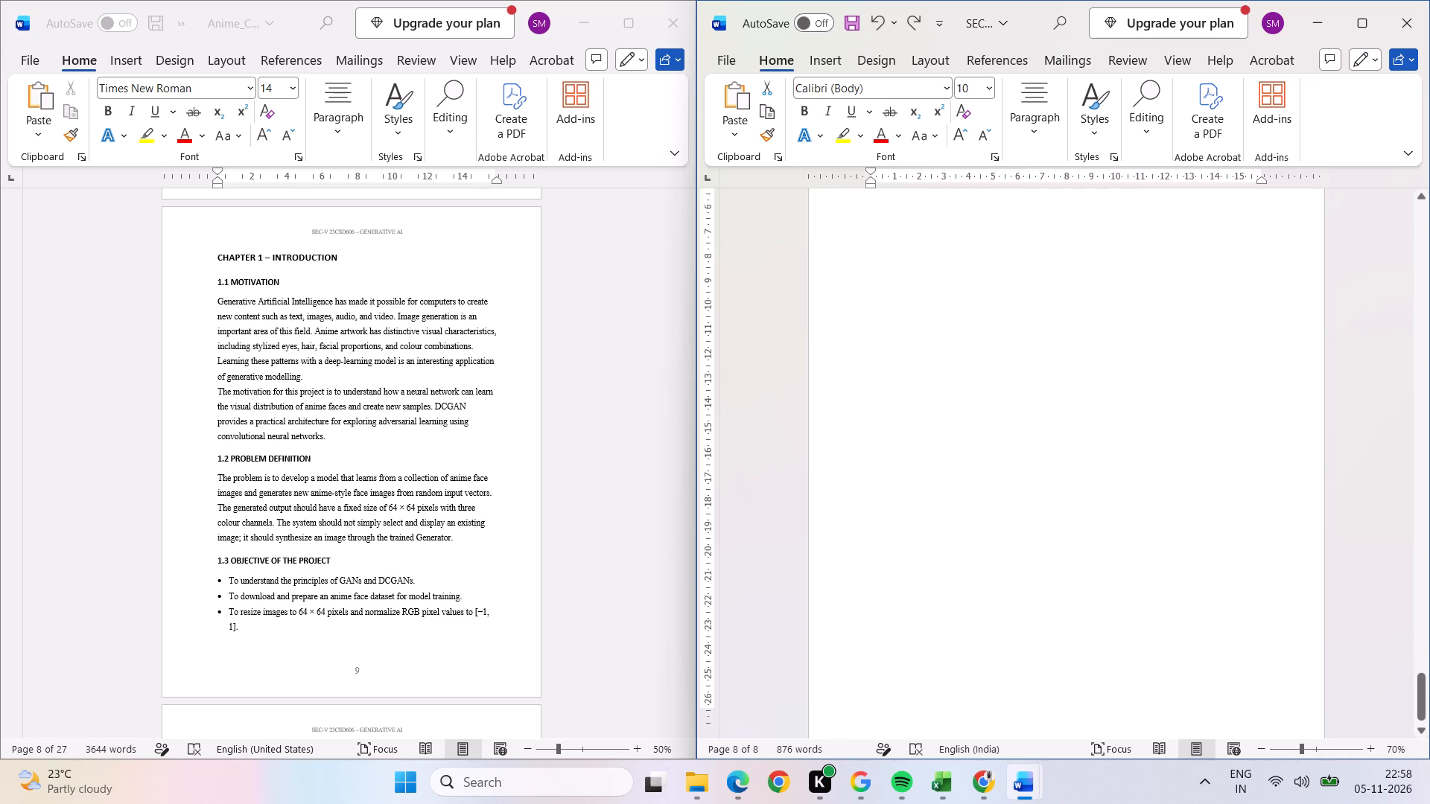
pyautogui.click(1163, 680)
pyautogui.click(1163, 674)
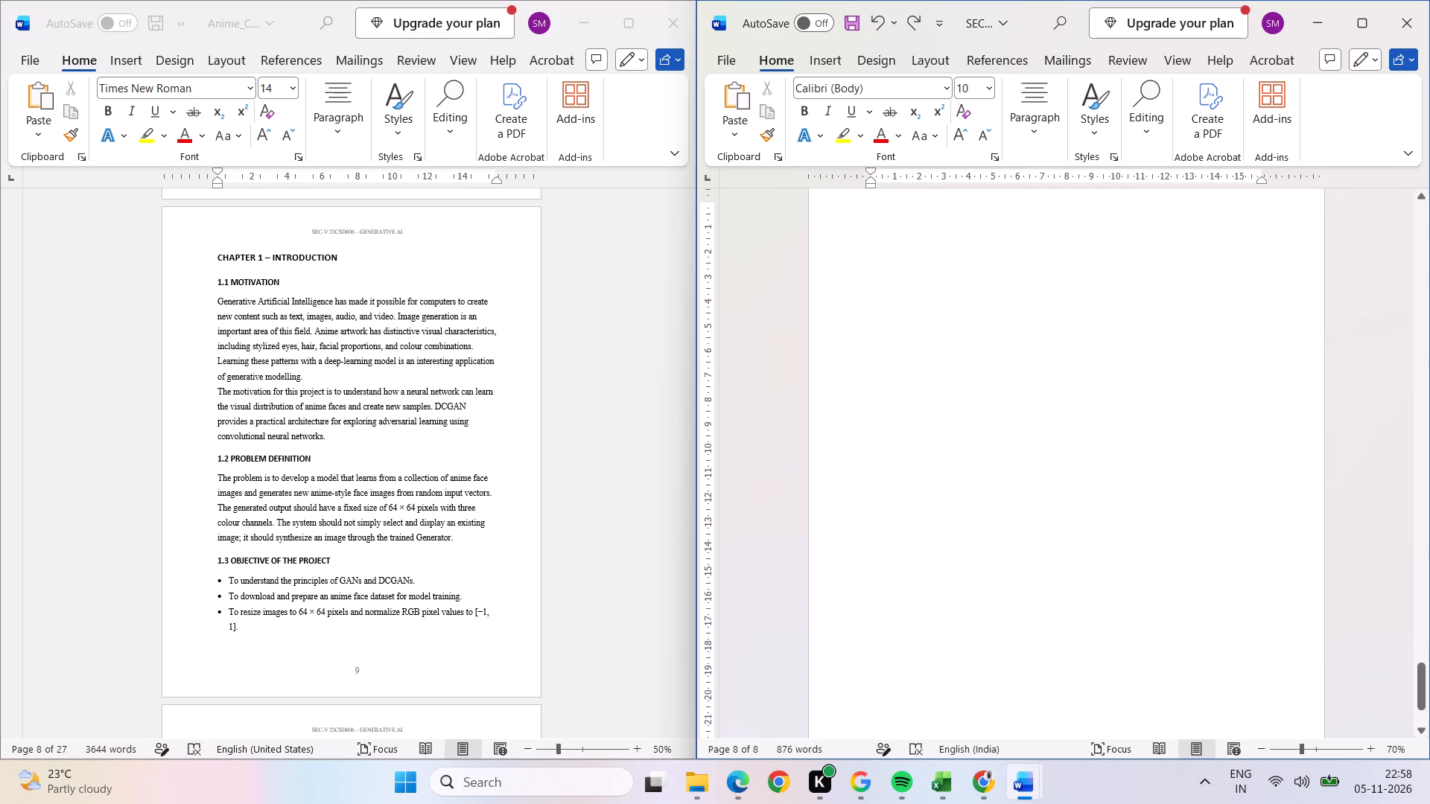
pyautogui.scroll(-4, 1105, 623)
pyautogui.doubleClick(1096, 613)
pyautogui.tripleClick(959, 597)
pyautogui.click(959, 596)
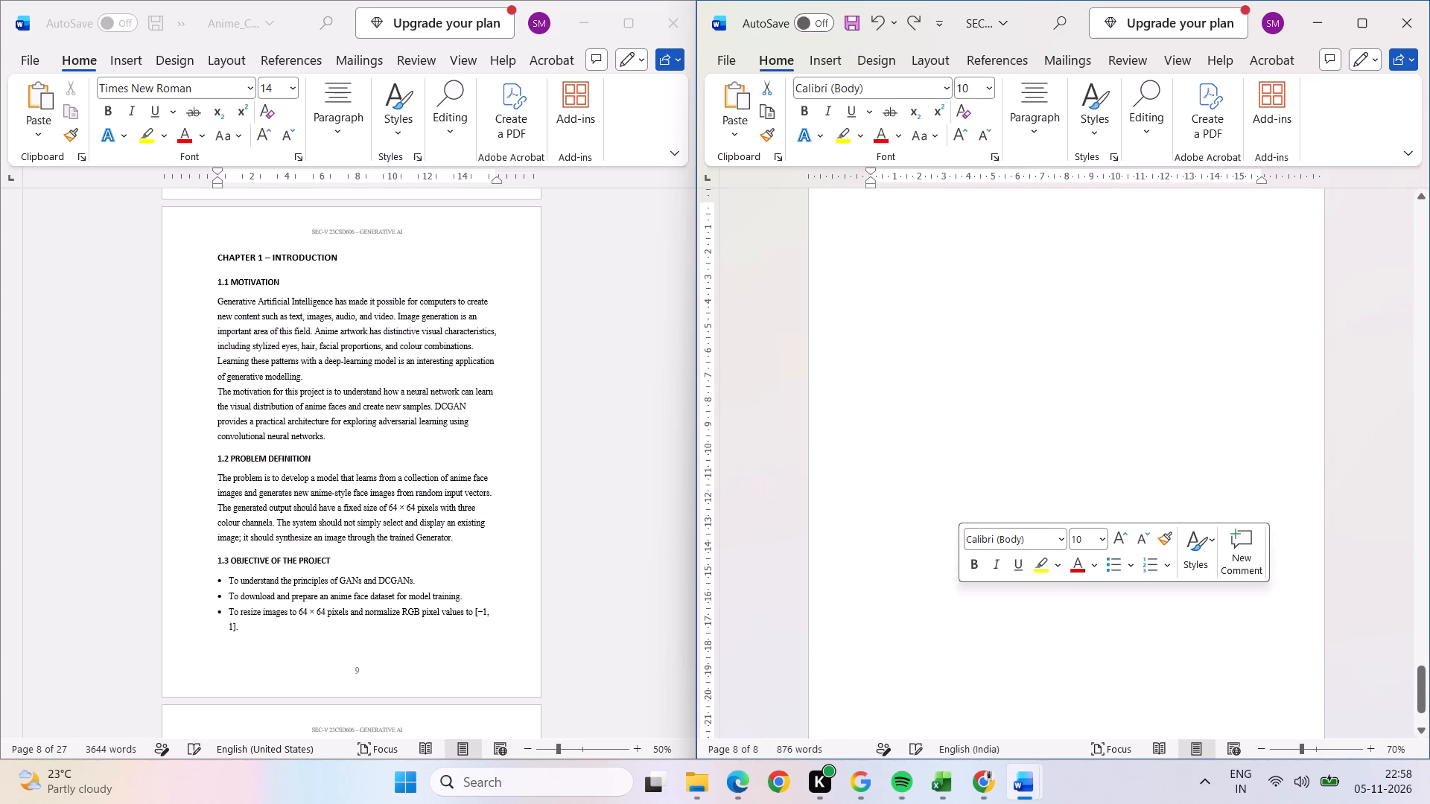
pyautogui.press('Return')
pyautogui.press('Return')
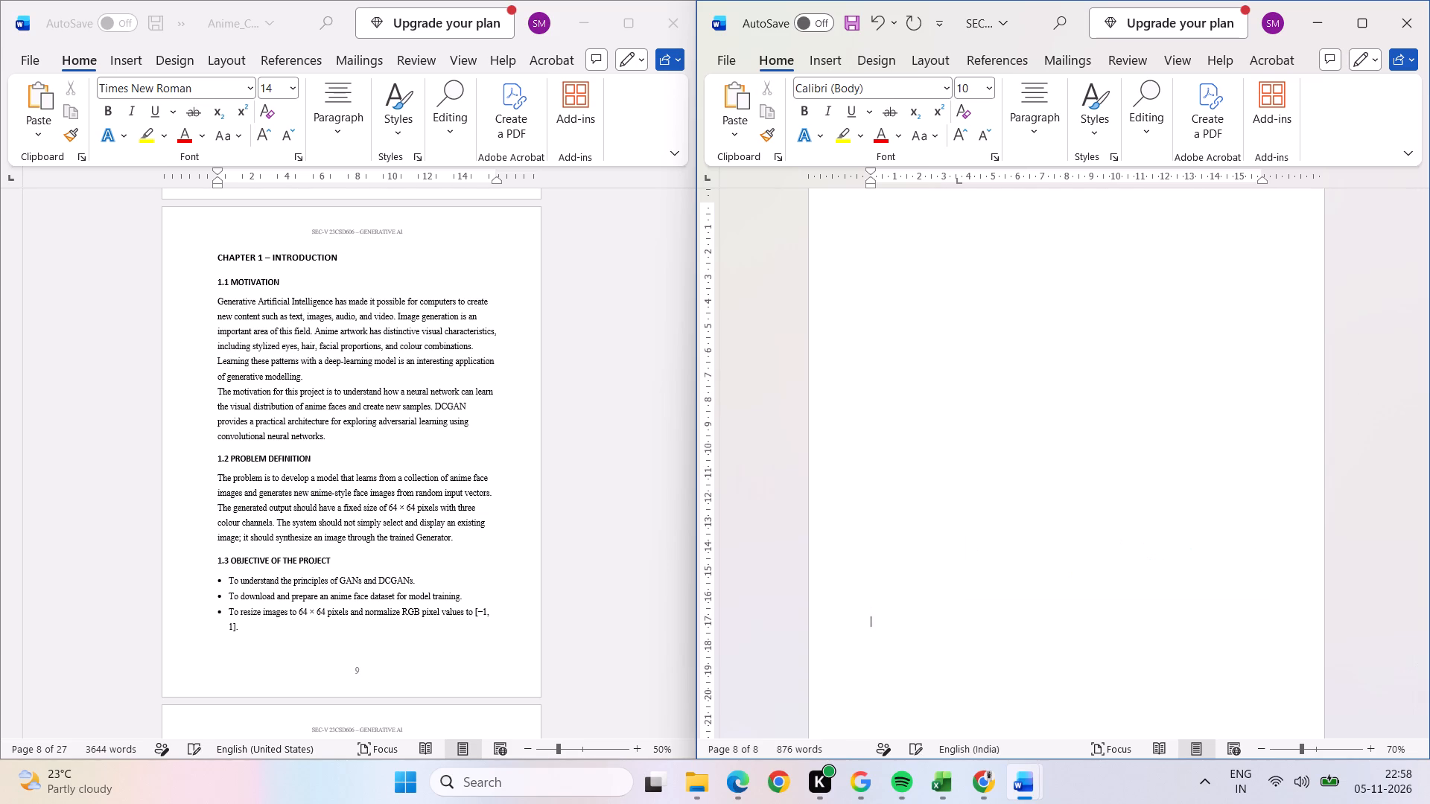
pyautogui.press('Return')
pyautogui.press('Return')
pyautogui.press('Return')
pyautogui.press('Return')
pyautogui.press('Return')
pyautogui.press('Return')
pyautogui.press('Return')
pyautogui.press('Return')
pyautogui.press('Return')
pyautogui.press('Return')
pyautogui.press('Return')
pyautogui.press('Return')
pyautogui.press('Return')
pyautogui.press('Return')
pyautogui.press('Return')
pyautogui.press('Return')
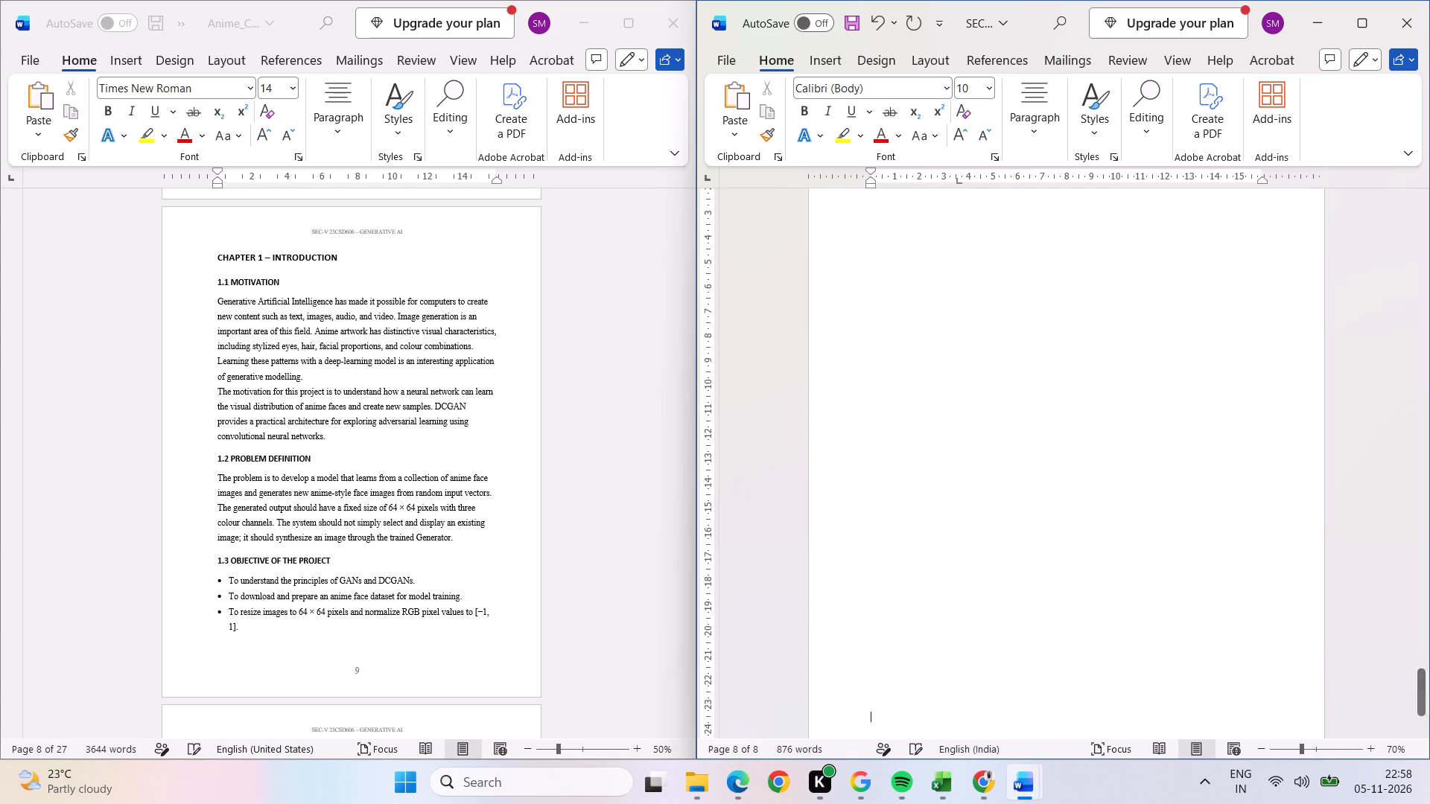
pyautogui.press('Return')
pyautogui.press('Return')
pyautogui.press('Return')
pyautogui.press('Return')
pyautogui.press('Return')
pyautogui.press('Return')
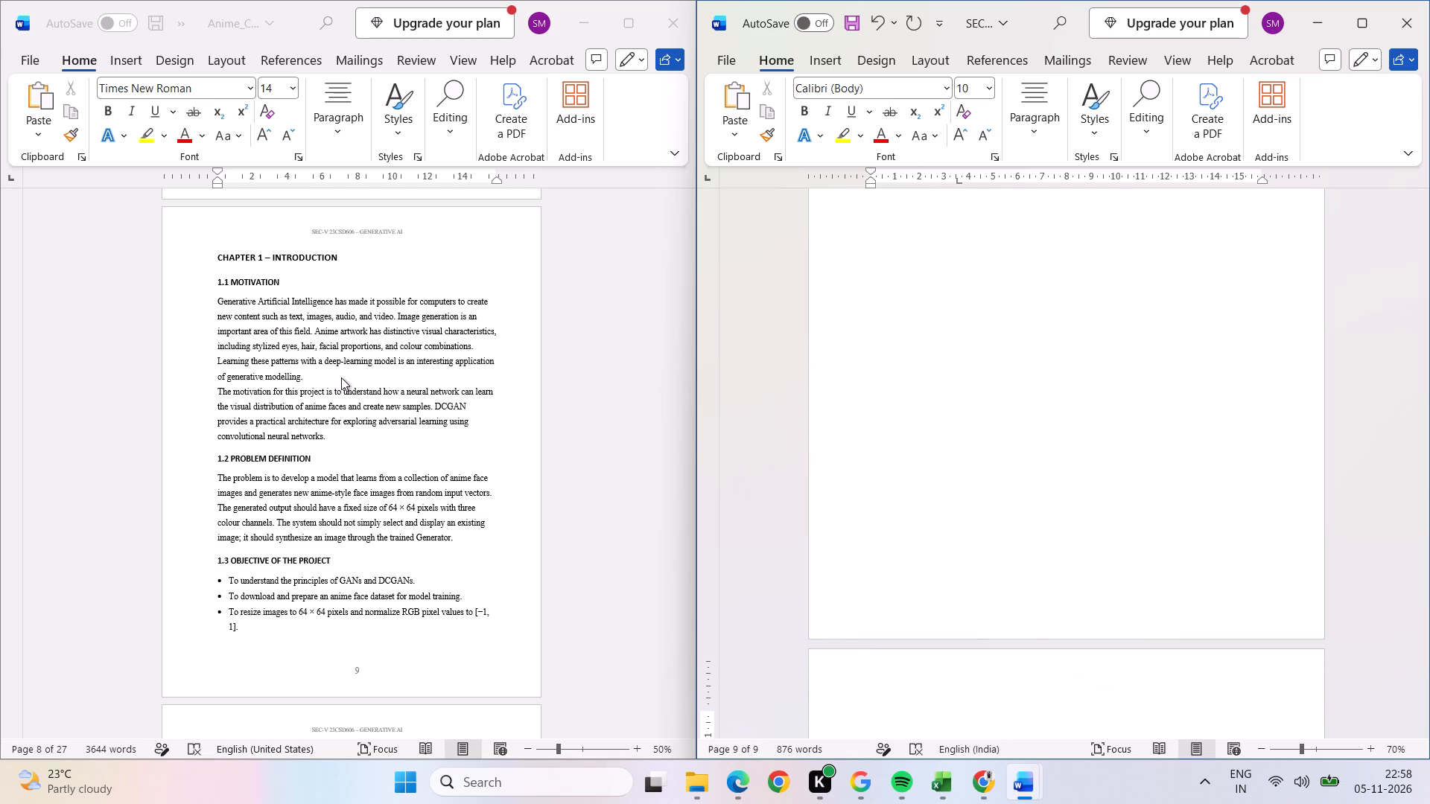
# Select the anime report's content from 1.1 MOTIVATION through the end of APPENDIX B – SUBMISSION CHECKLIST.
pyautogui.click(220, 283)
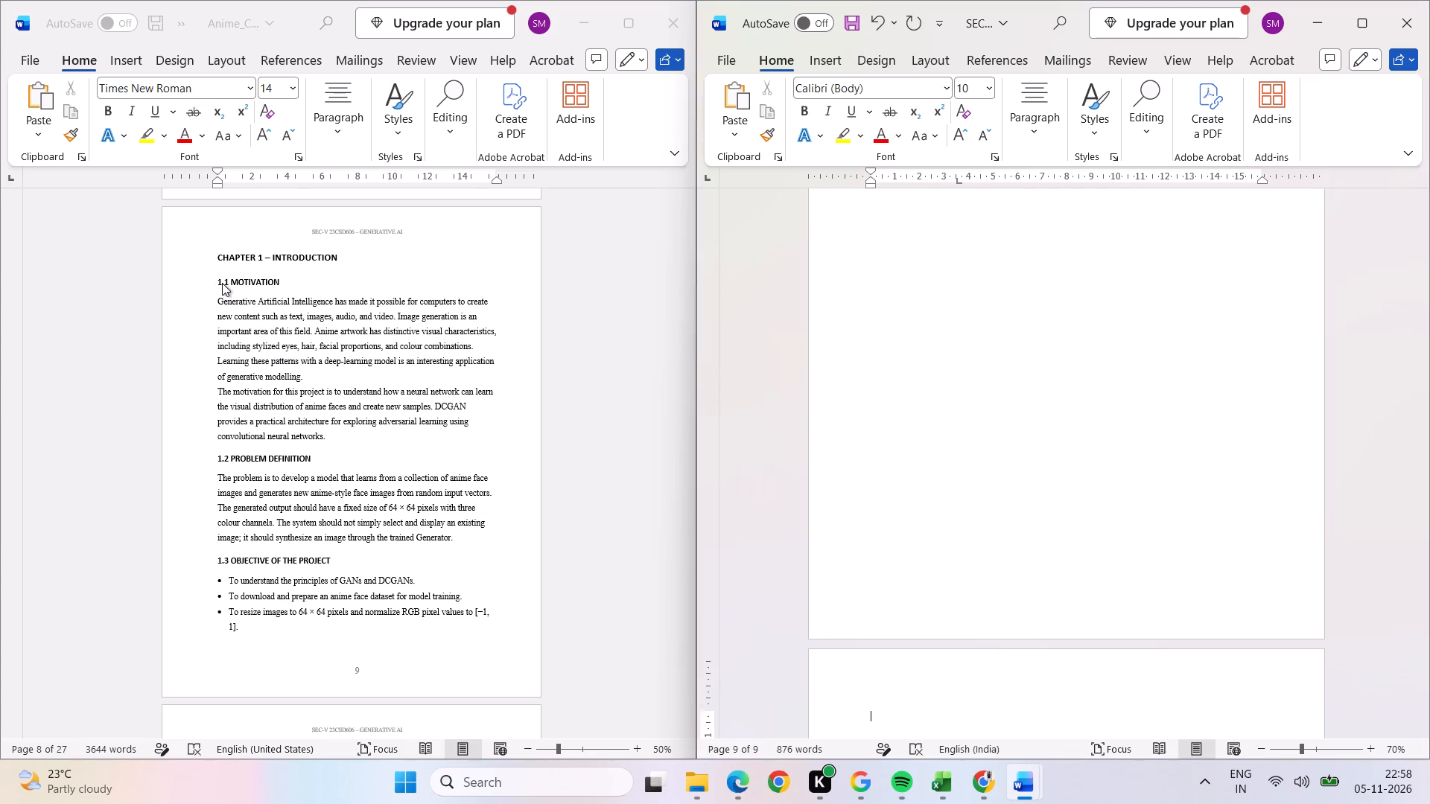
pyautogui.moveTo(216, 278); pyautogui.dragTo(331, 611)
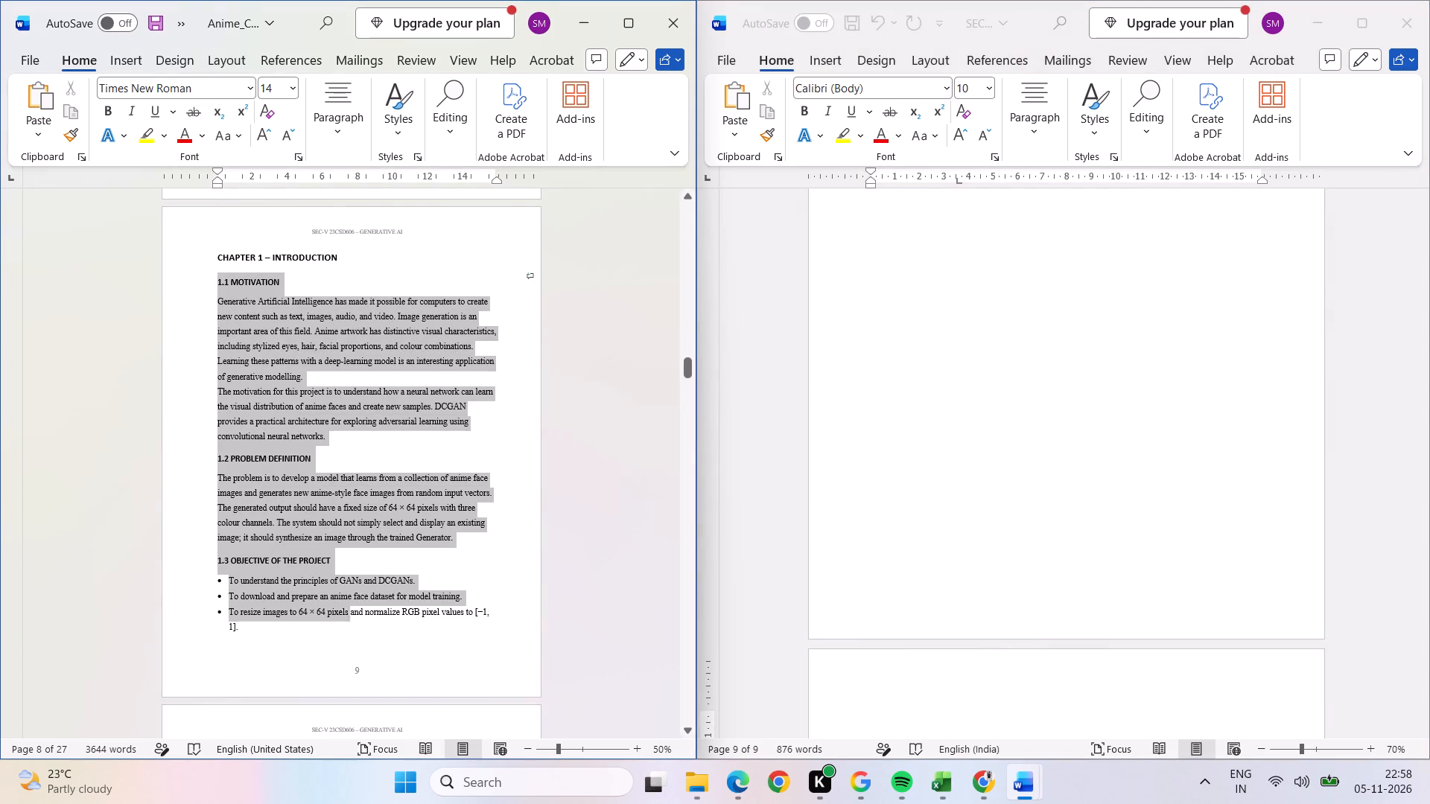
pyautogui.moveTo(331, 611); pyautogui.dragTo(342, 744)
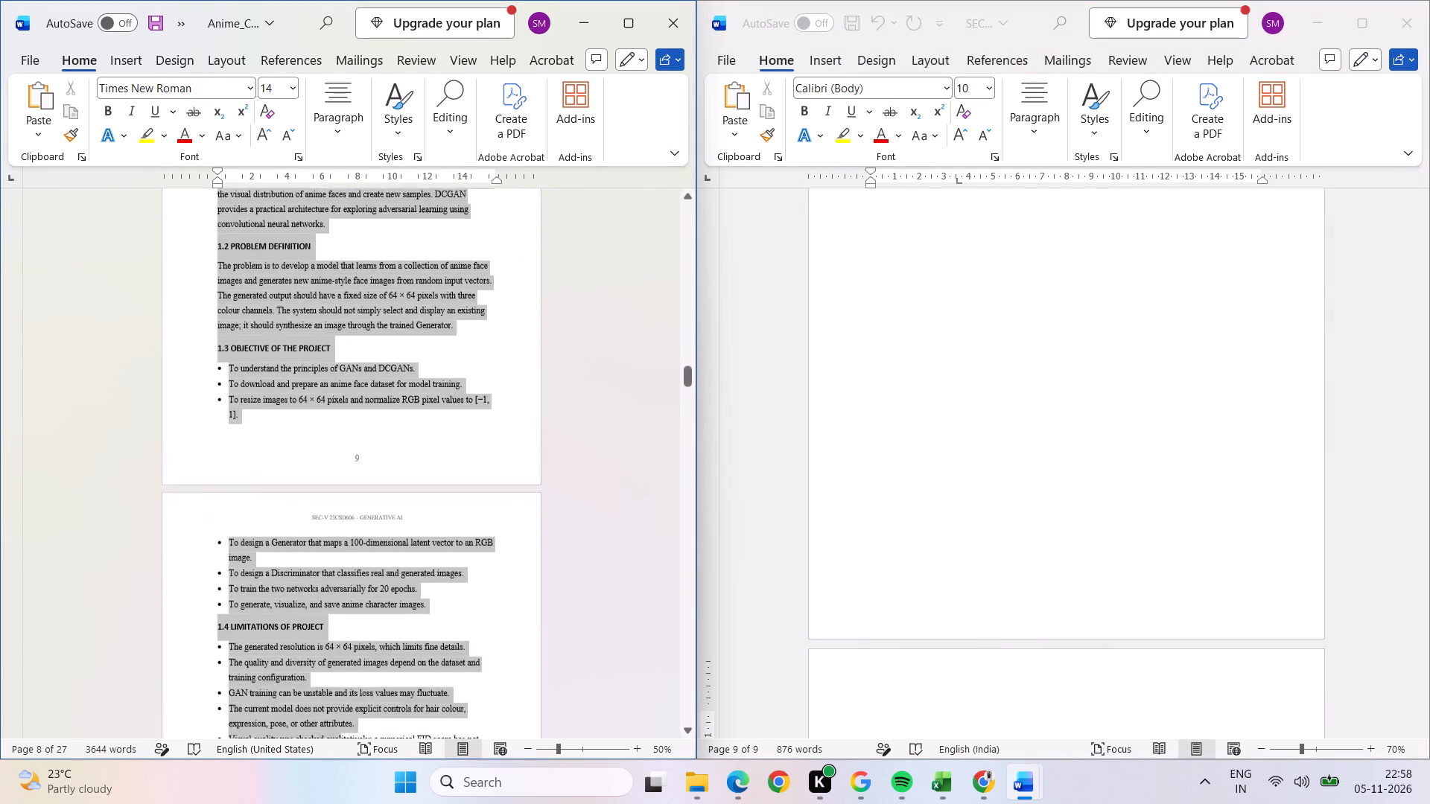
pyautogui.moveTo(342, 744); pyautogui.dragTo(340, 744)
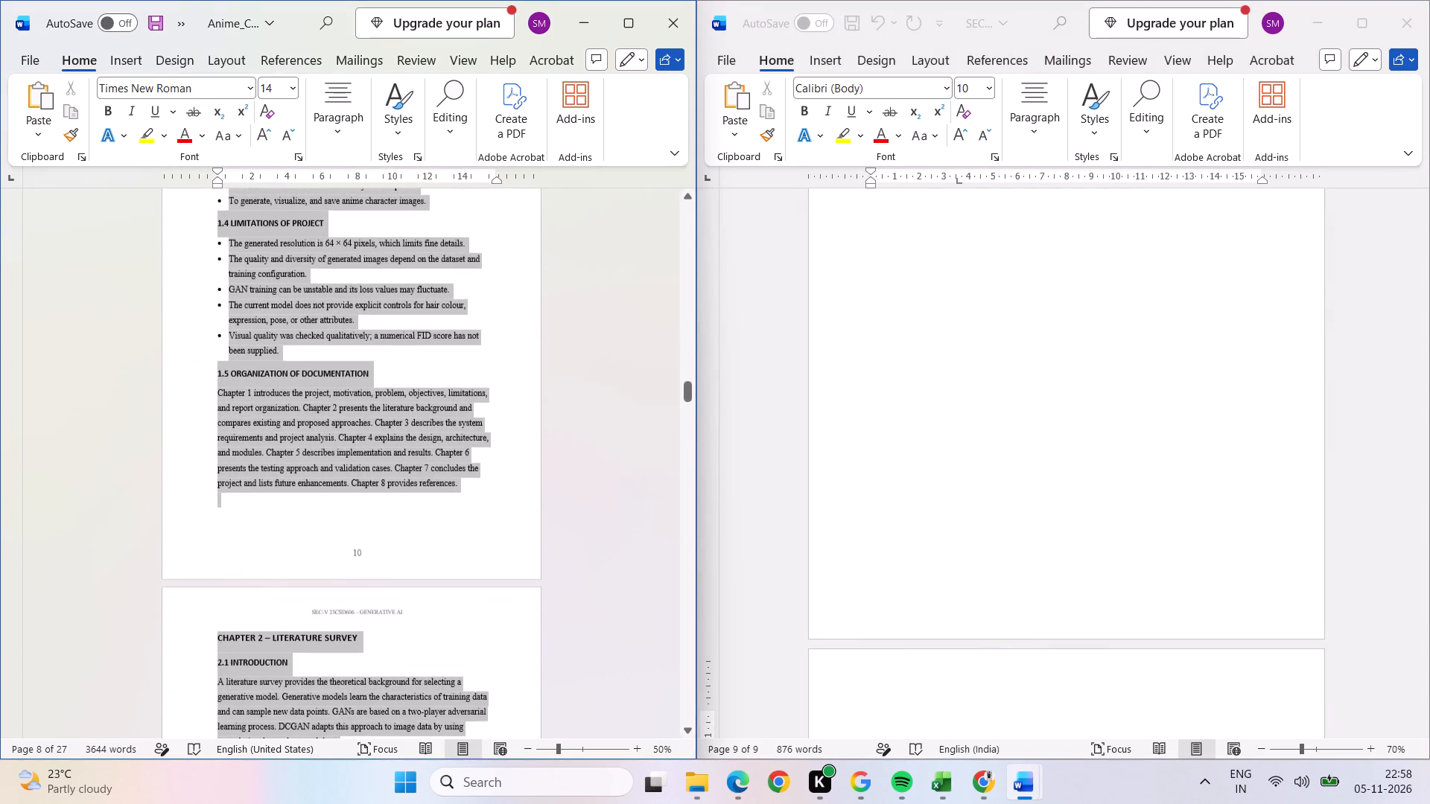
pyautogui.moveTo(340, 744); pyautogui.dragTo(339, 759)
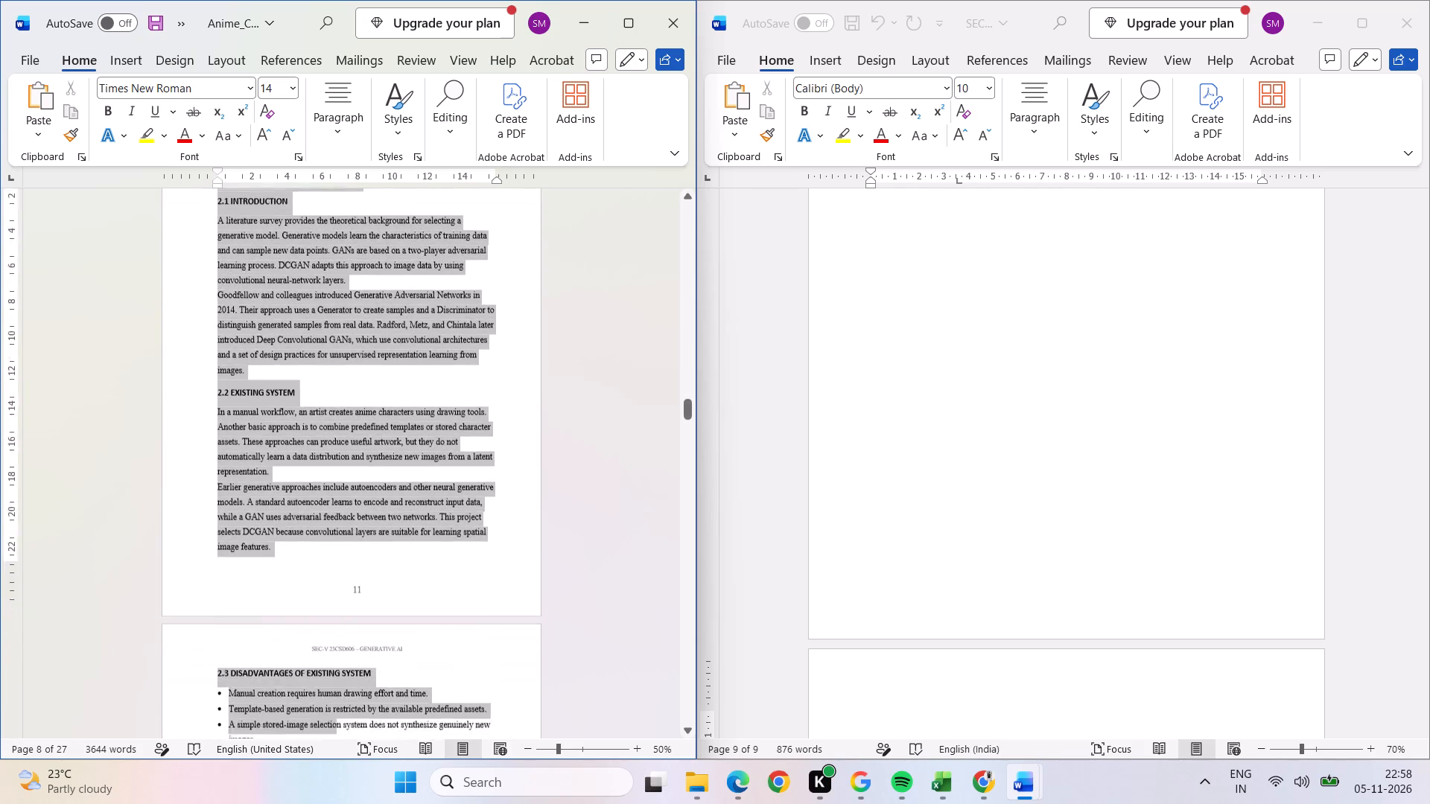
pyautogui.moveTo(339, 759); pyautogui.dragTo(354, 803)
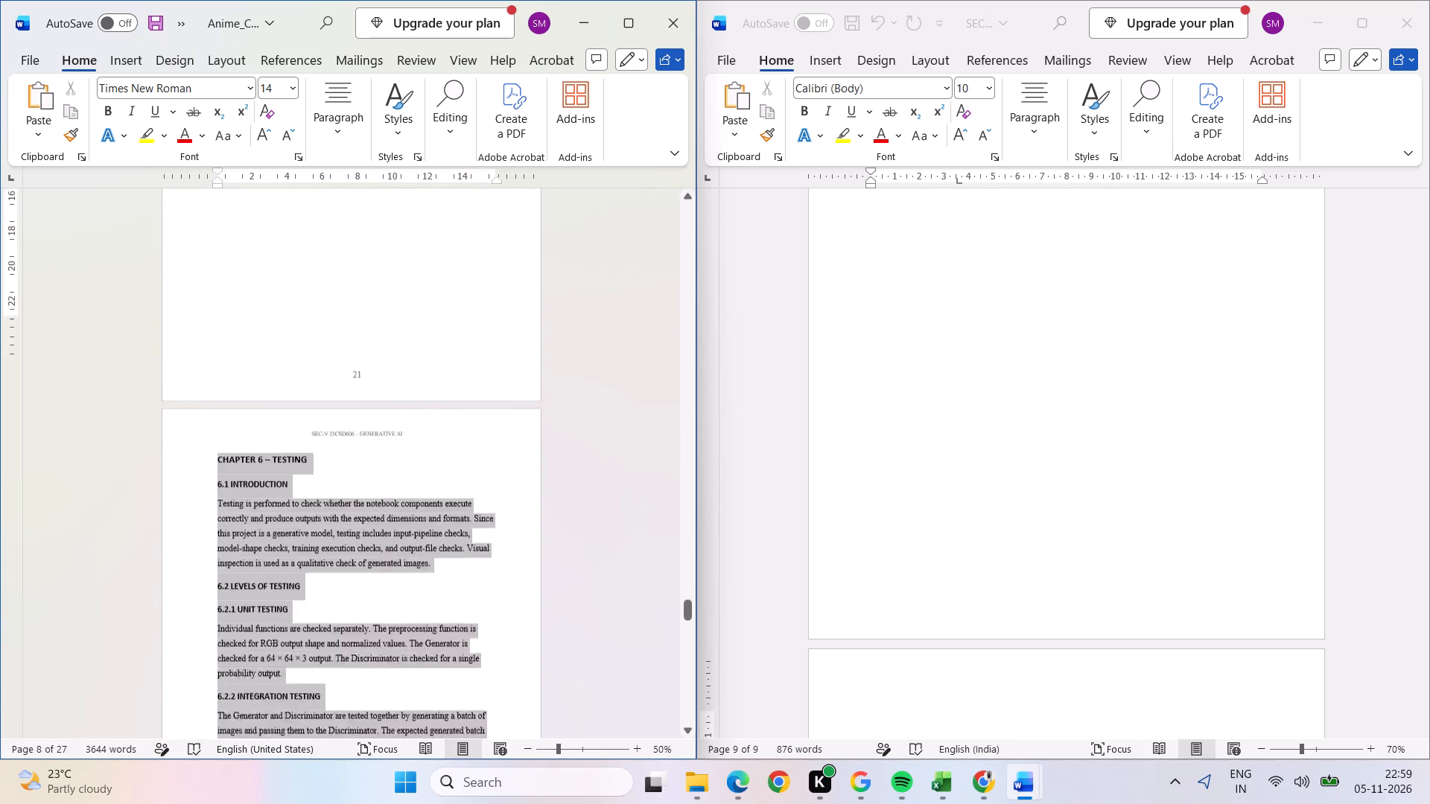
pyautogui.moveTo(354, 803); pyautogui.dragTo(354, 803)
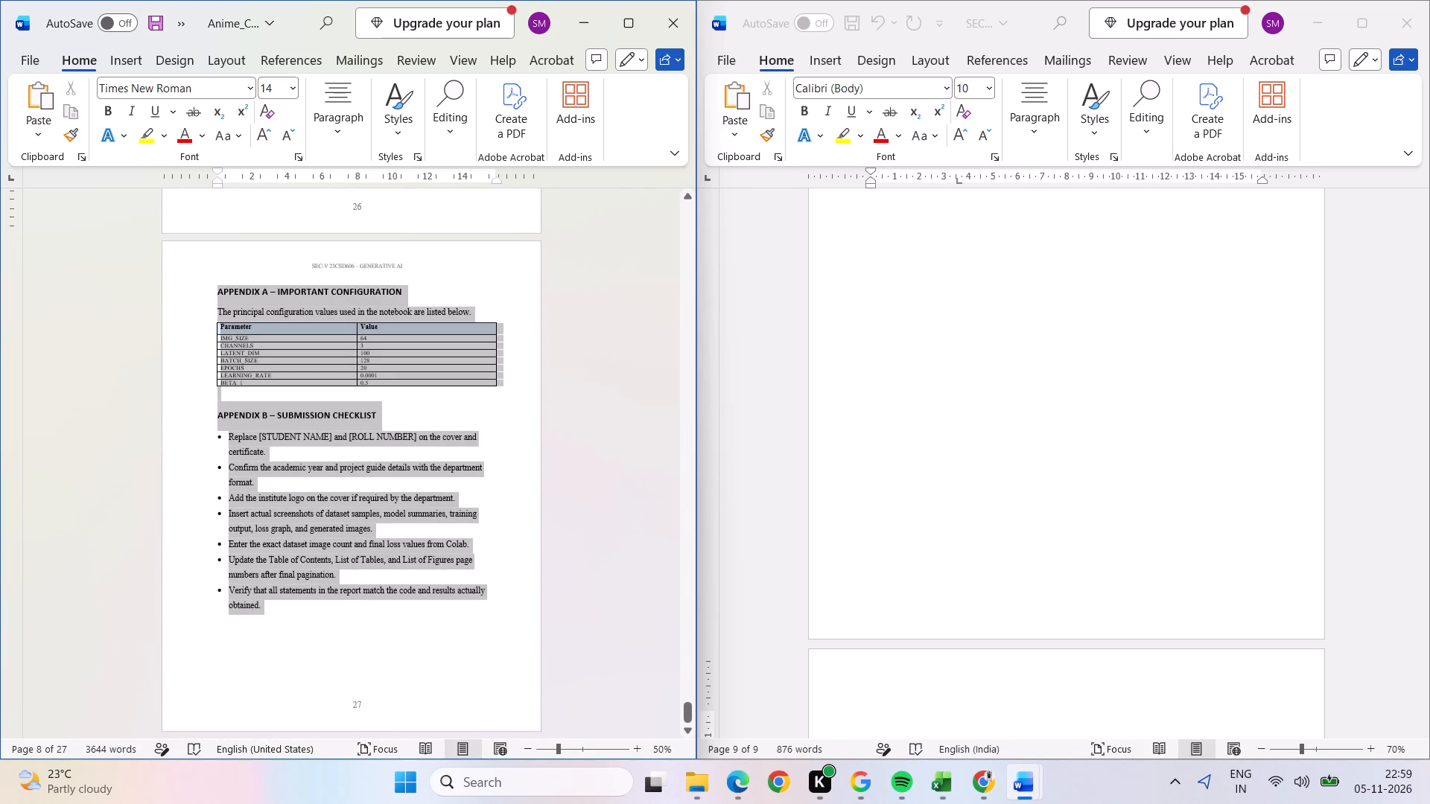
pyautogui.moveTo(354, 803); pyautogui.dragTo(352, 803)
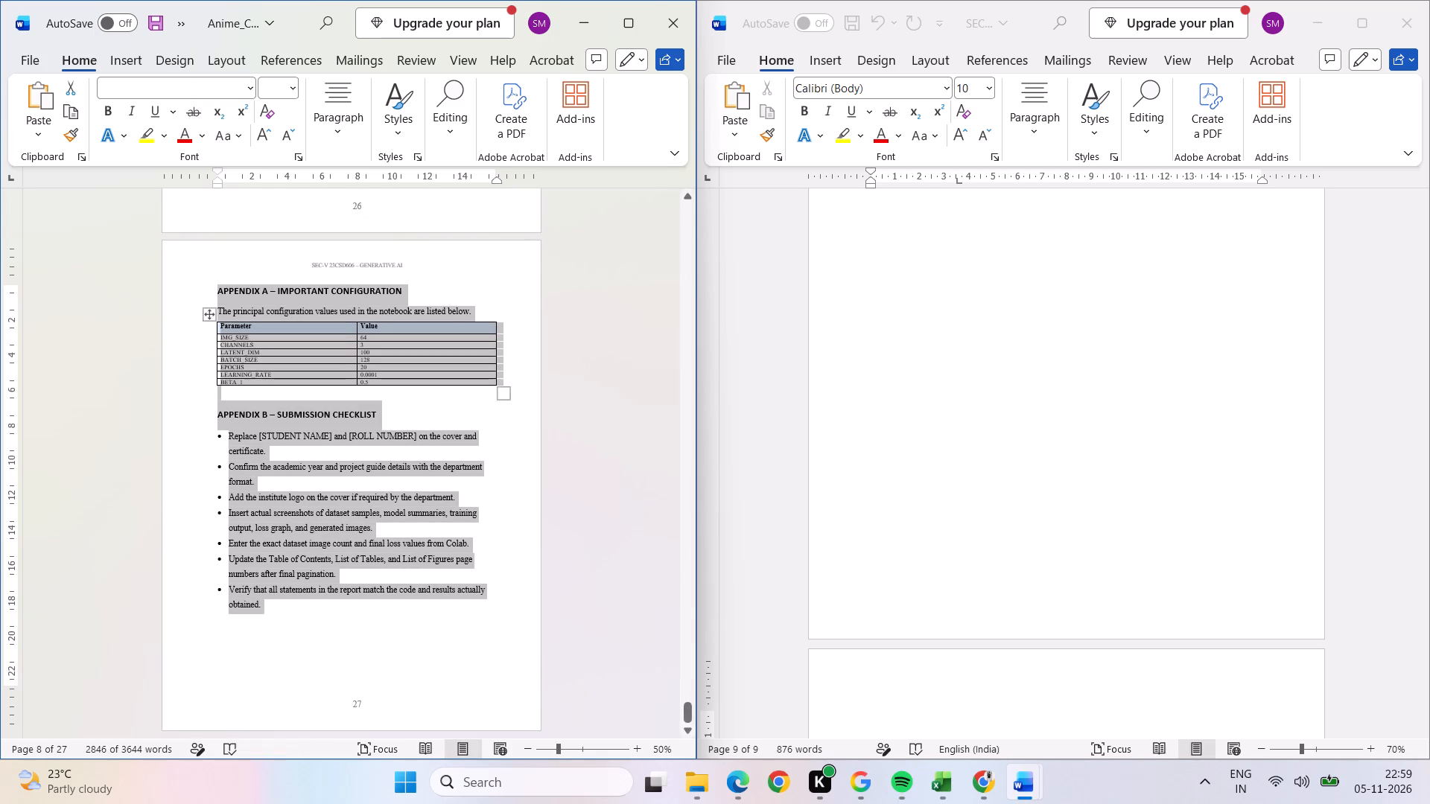
# Close the anime report and tile the SEC-V document to half of the screen.
pyautogui.click(666, 28)
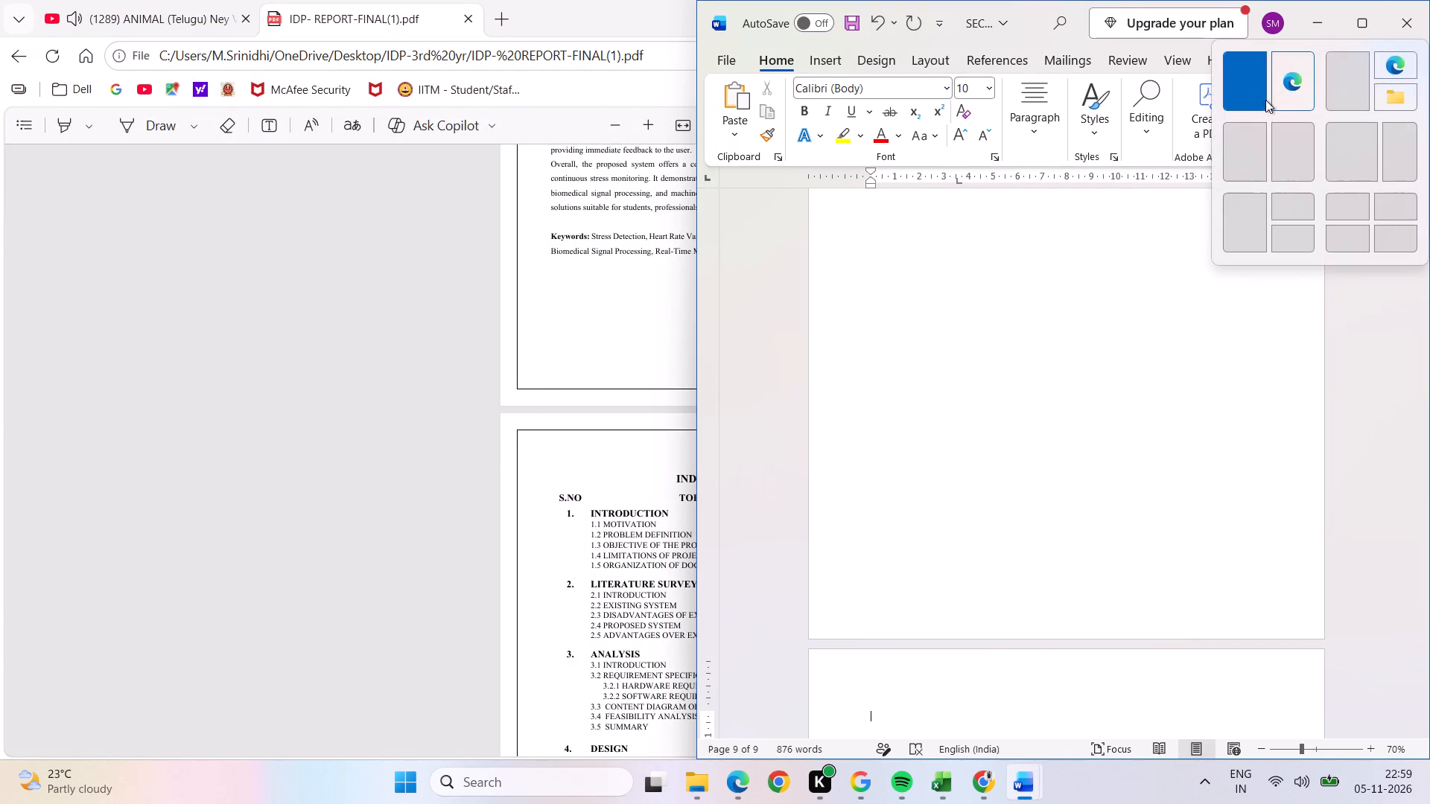
pyautogui.click(1253, 100)
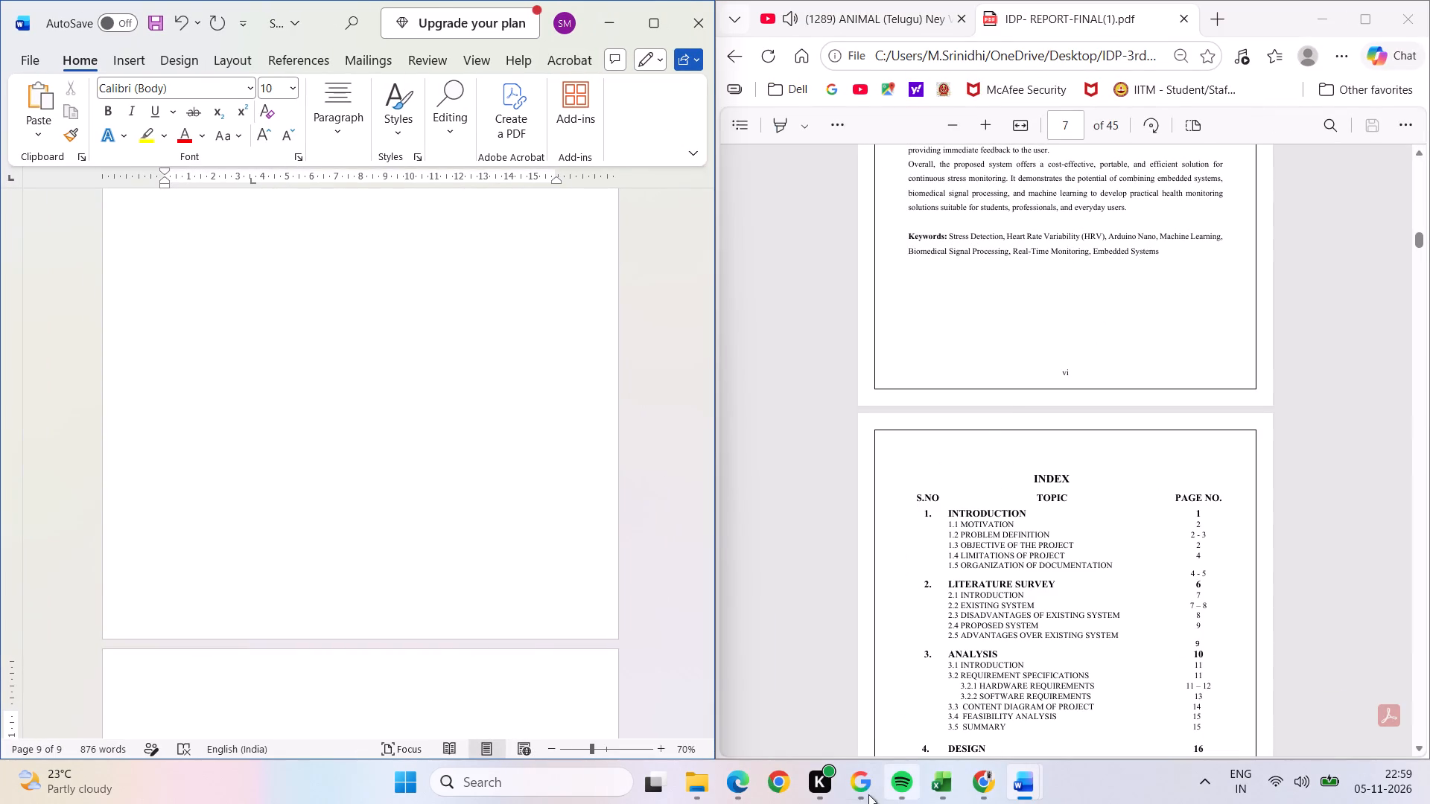
# Open the DCGAN report ending in According_to_MITS_Format from the Downloads folder, examine it through APPENDIX B, and close it.
pyautogui.click(693, 786)
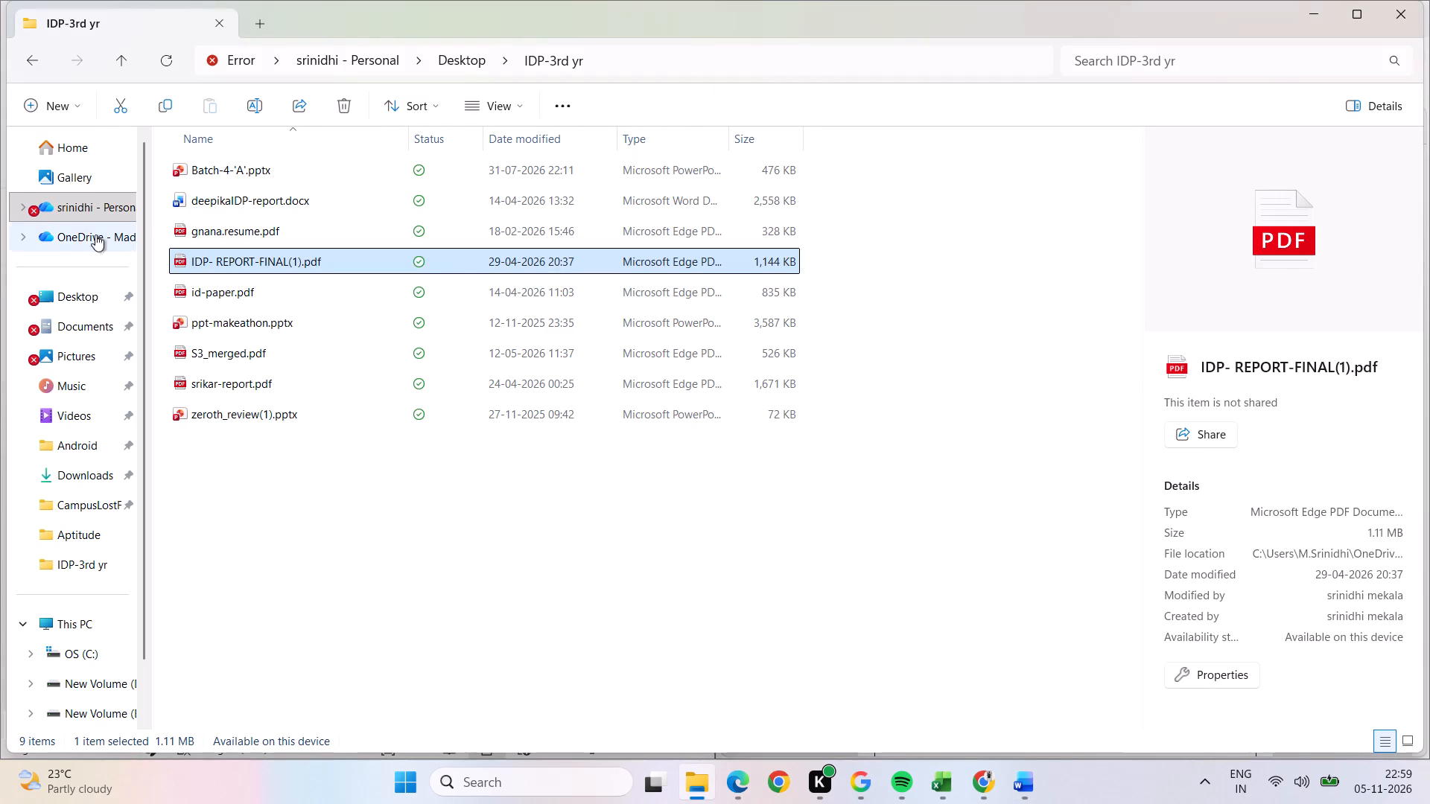
pyautogui.click(79, 477)
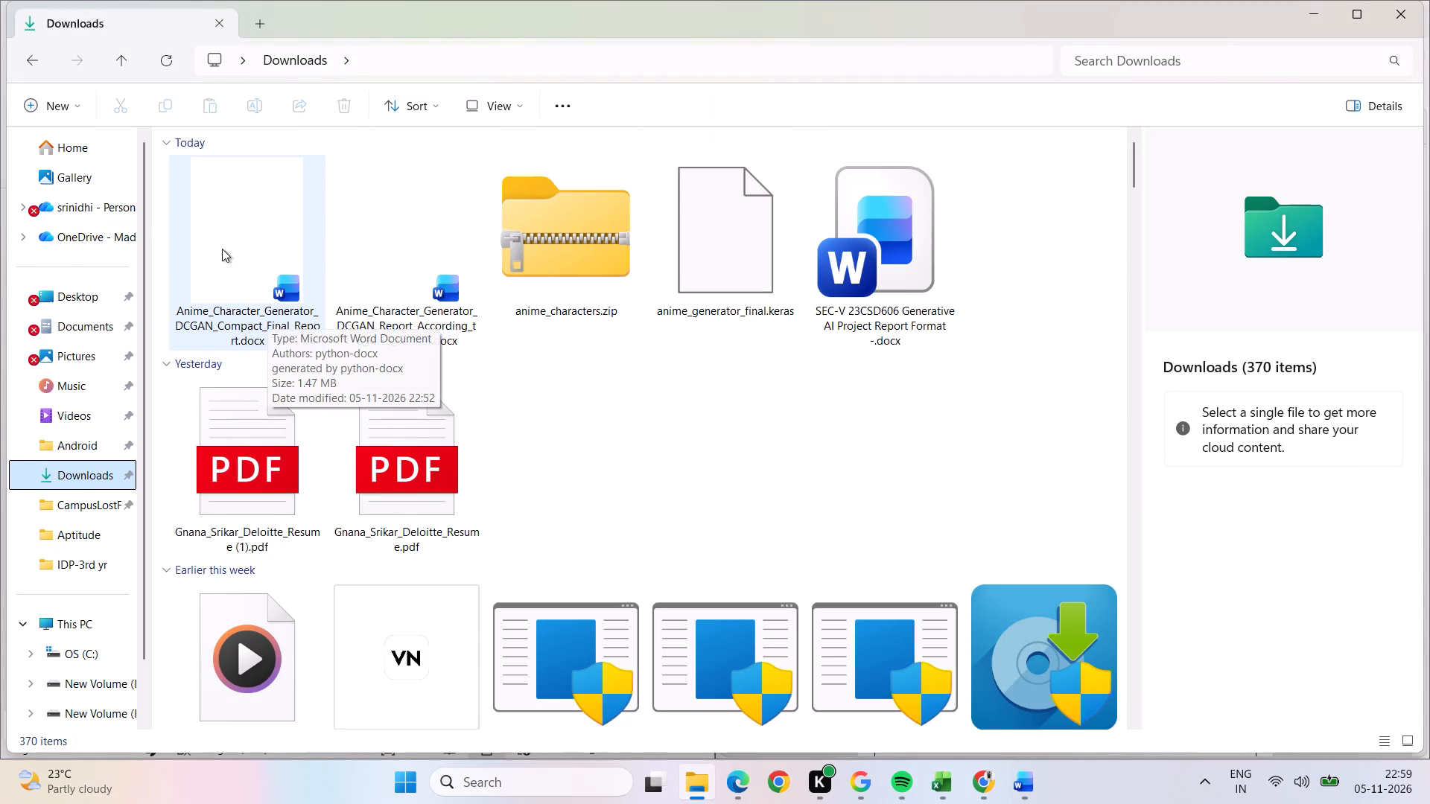
pyautogui.click(621, 467)
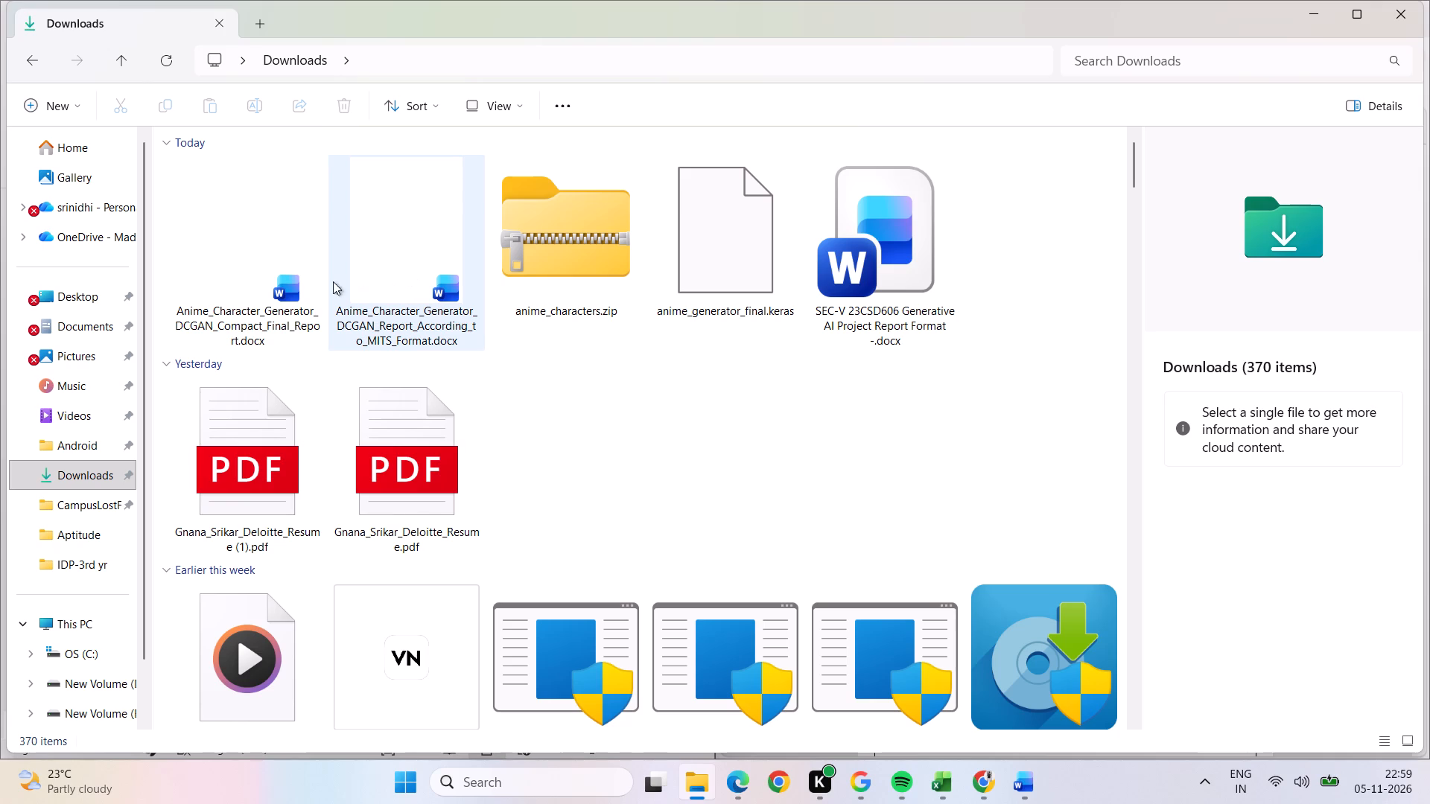
pyautogui.doubleClick(398, 267)
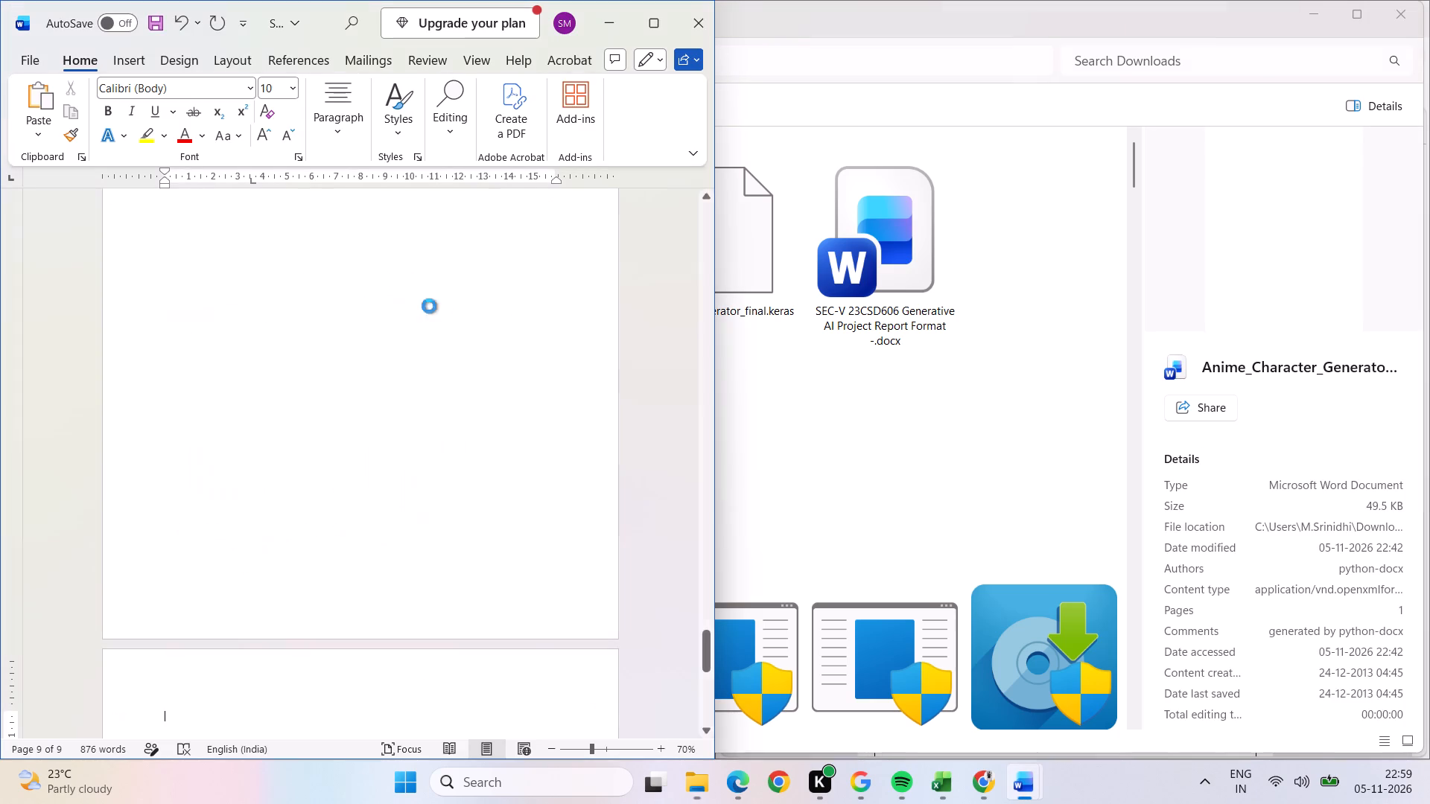
pyautogui.scroll(-6, 506, 364)
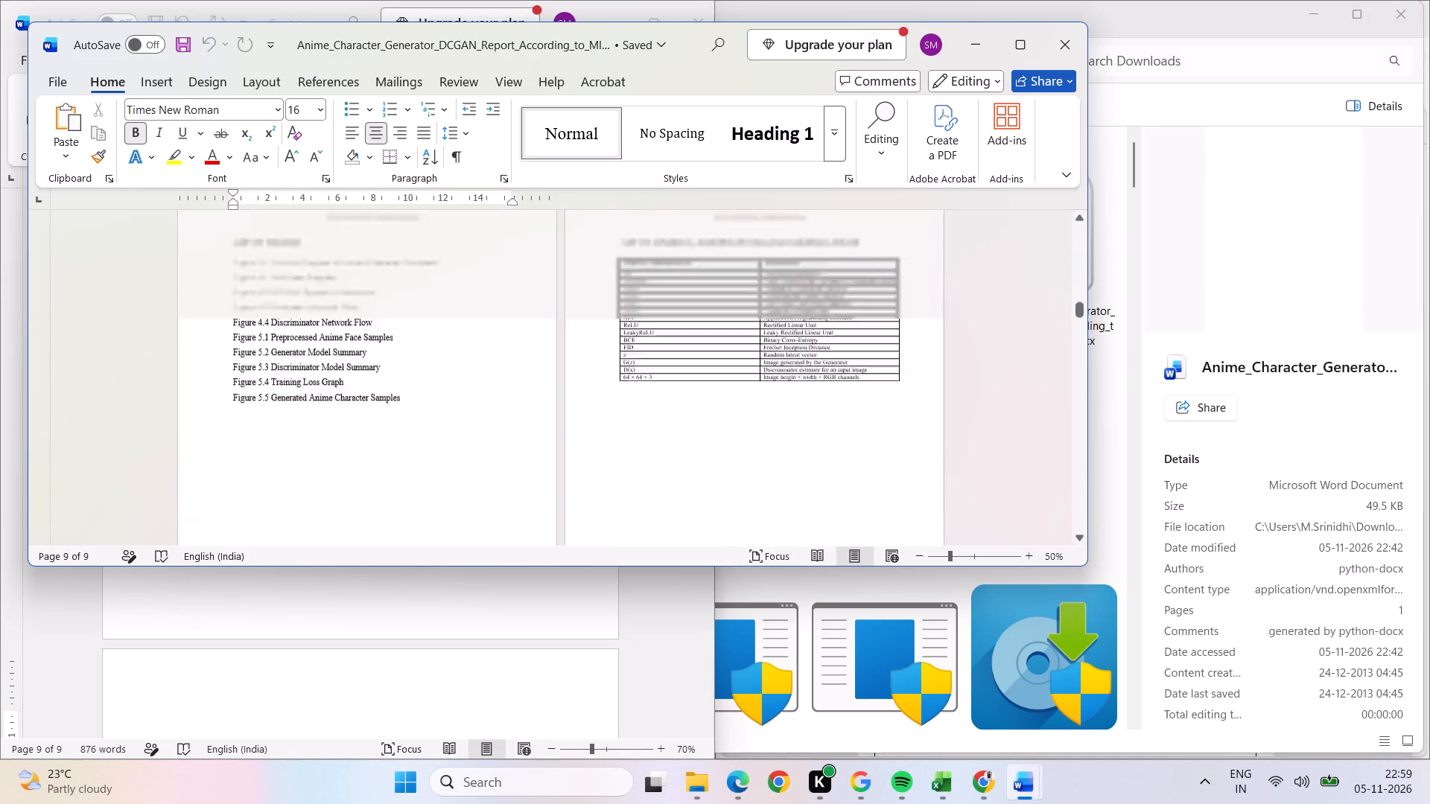
pyautogui.scroll(-13, 513, 365)
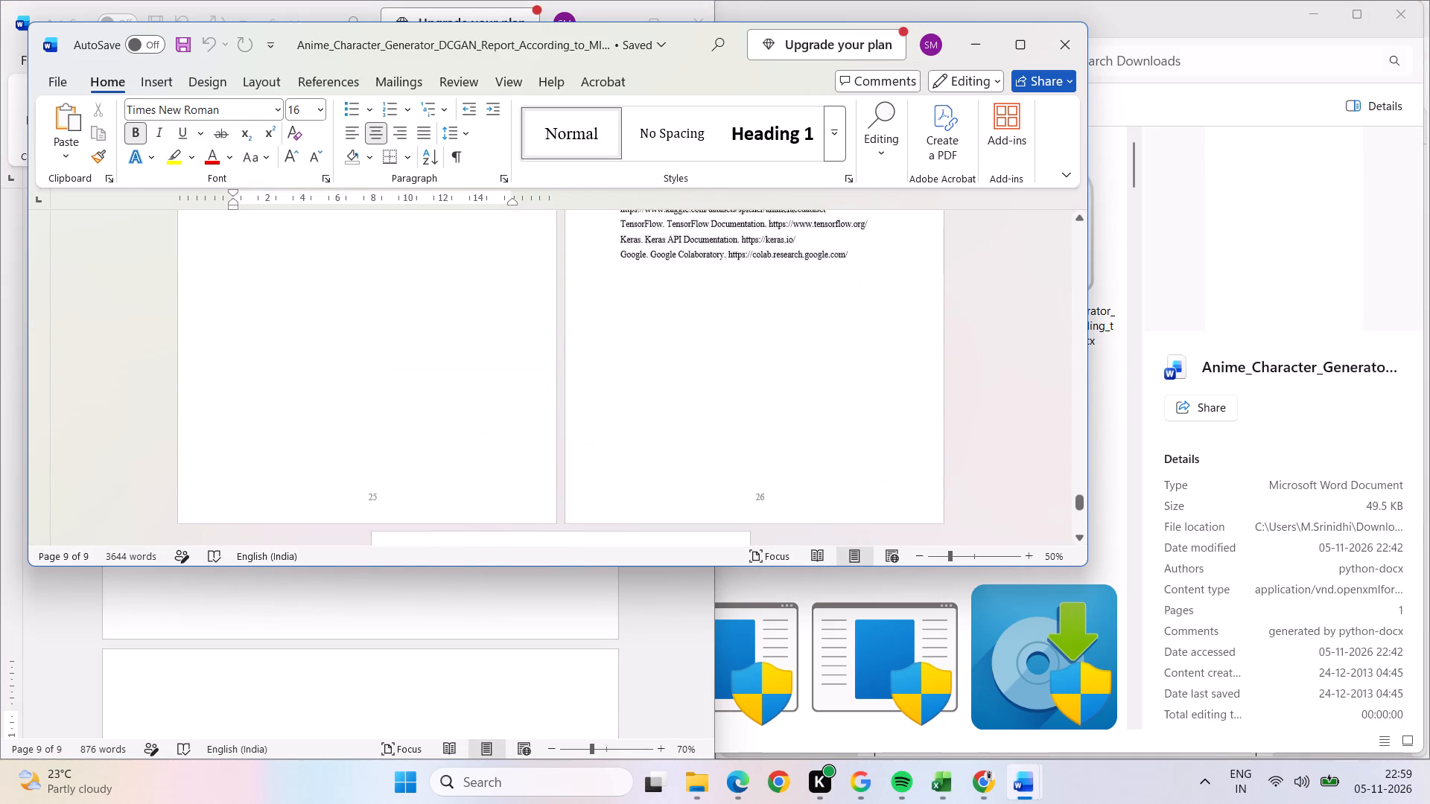
pyautogui.scroll(-5, 513, 360)
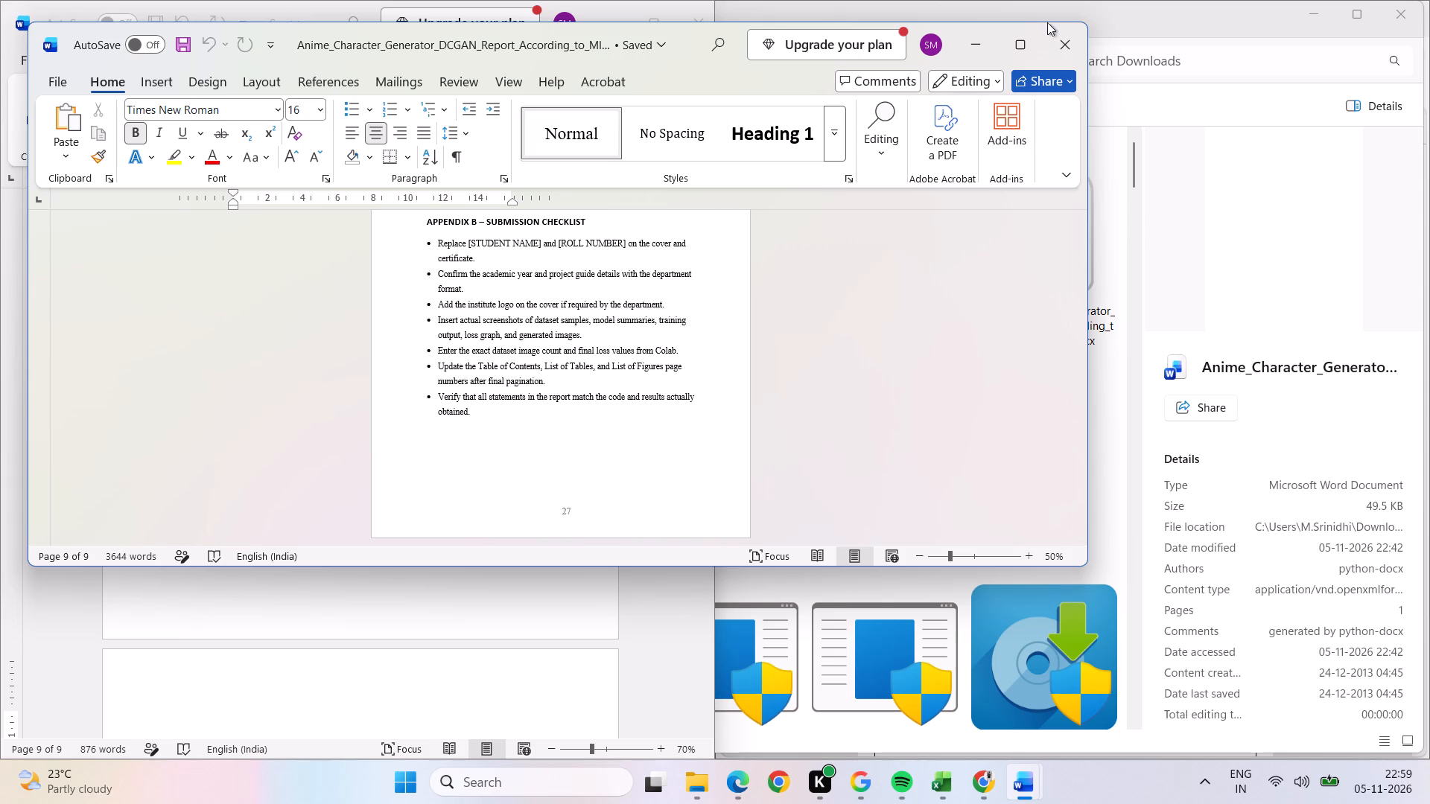
pyautogui.click(1058, 33)
# Open Anime_Character_Generator_DCGAN_Compact_Final_Report.docx from Downloads and look through it to the training-loss graph.
pyautogui.click(775, 457)
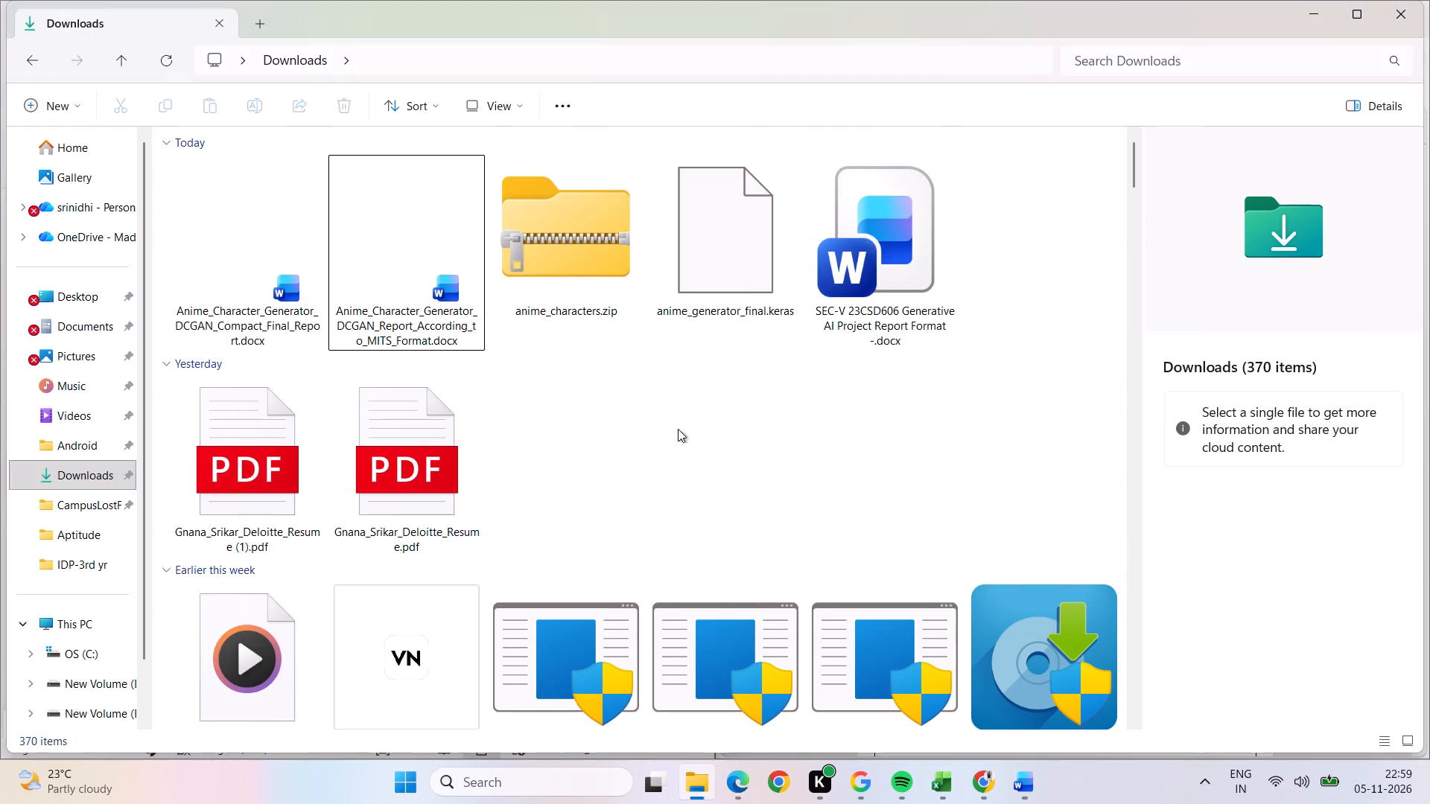
pyautogui.doubleClick(261, 281)
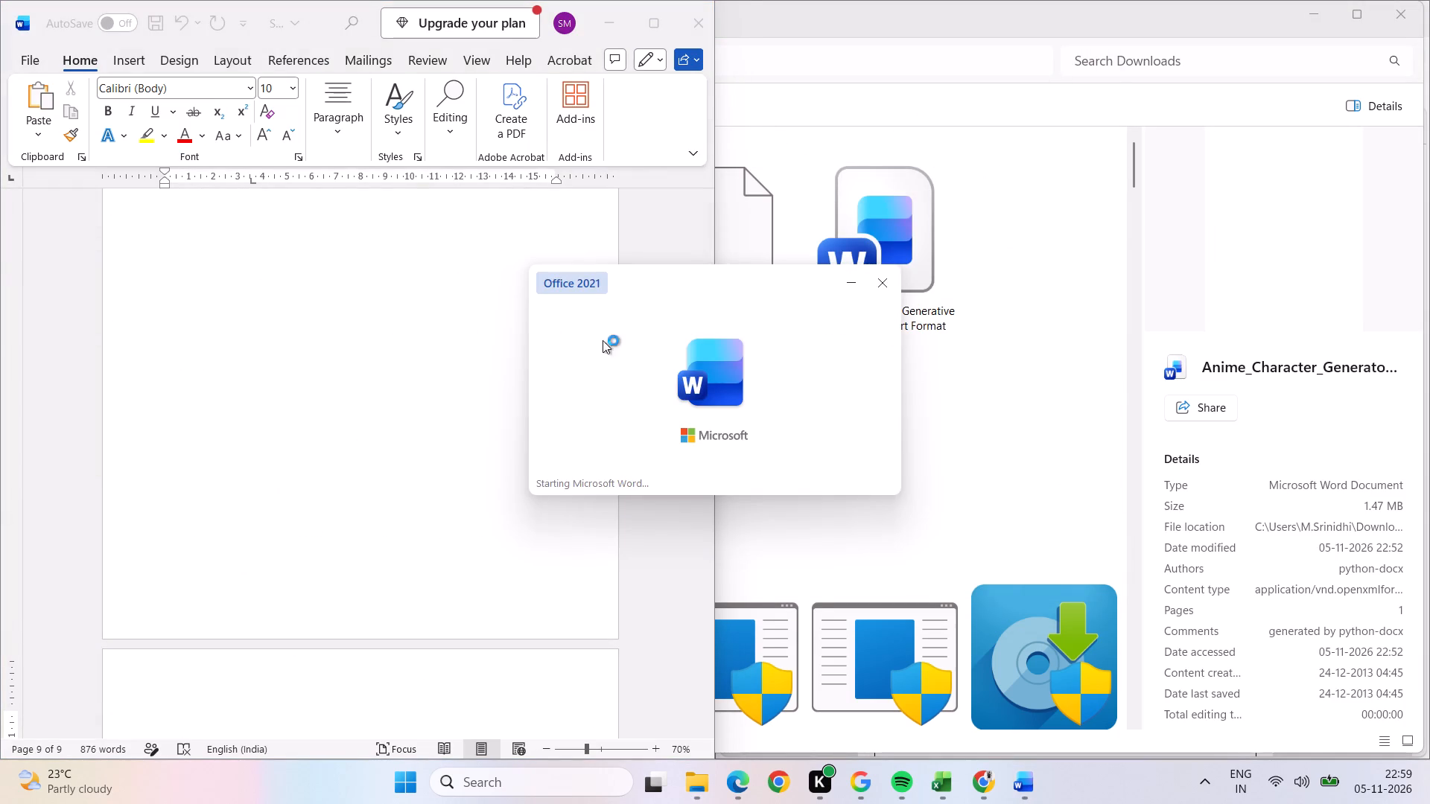
pyautogui.scroll(-9, 623, 329)
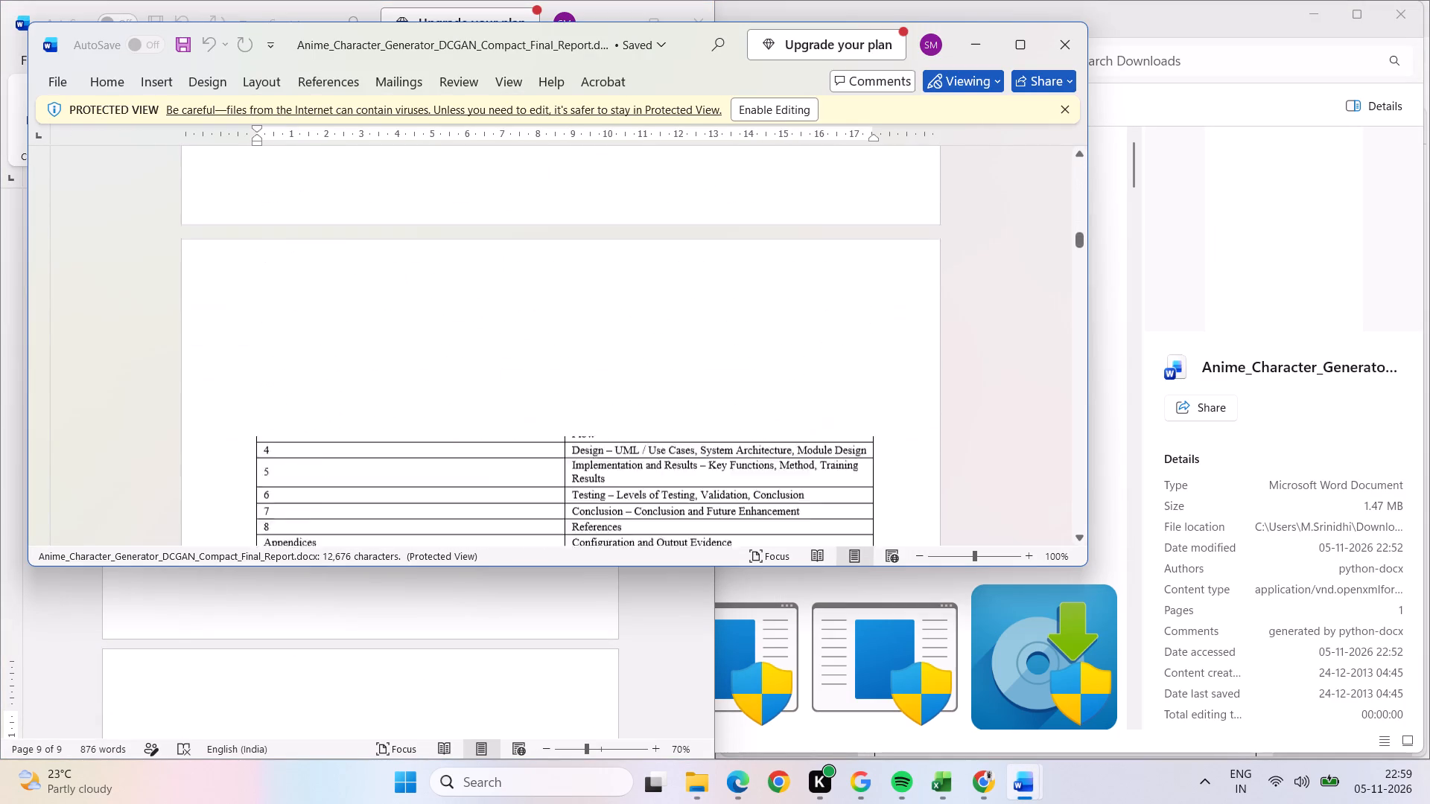
pyautogui.scroll(-11, 613, 331)
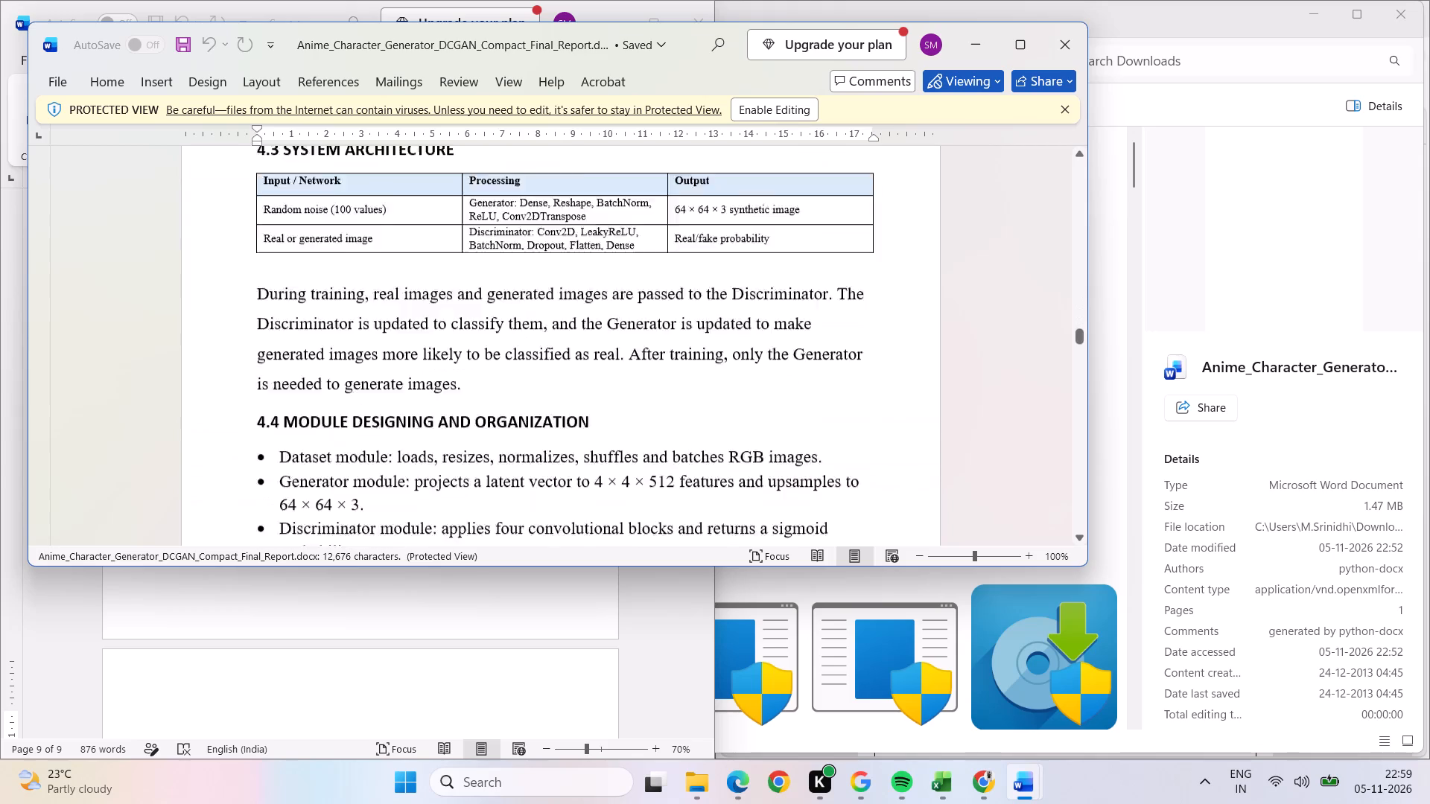
pyautogui.scroll(-7, 617, 329)
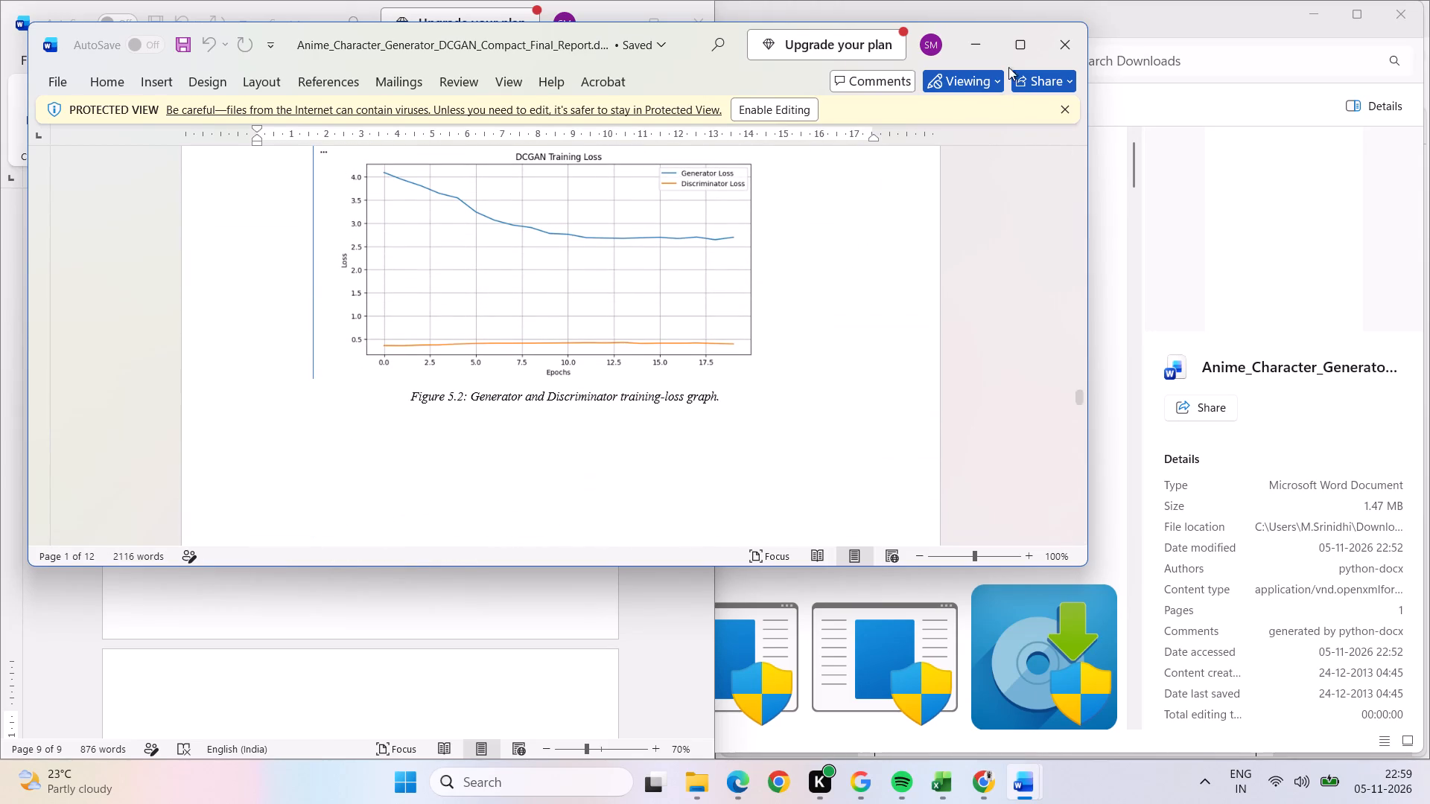
# Tile the compact final report side by side with the SEC-V document.
pyautogui.click(965, 84)
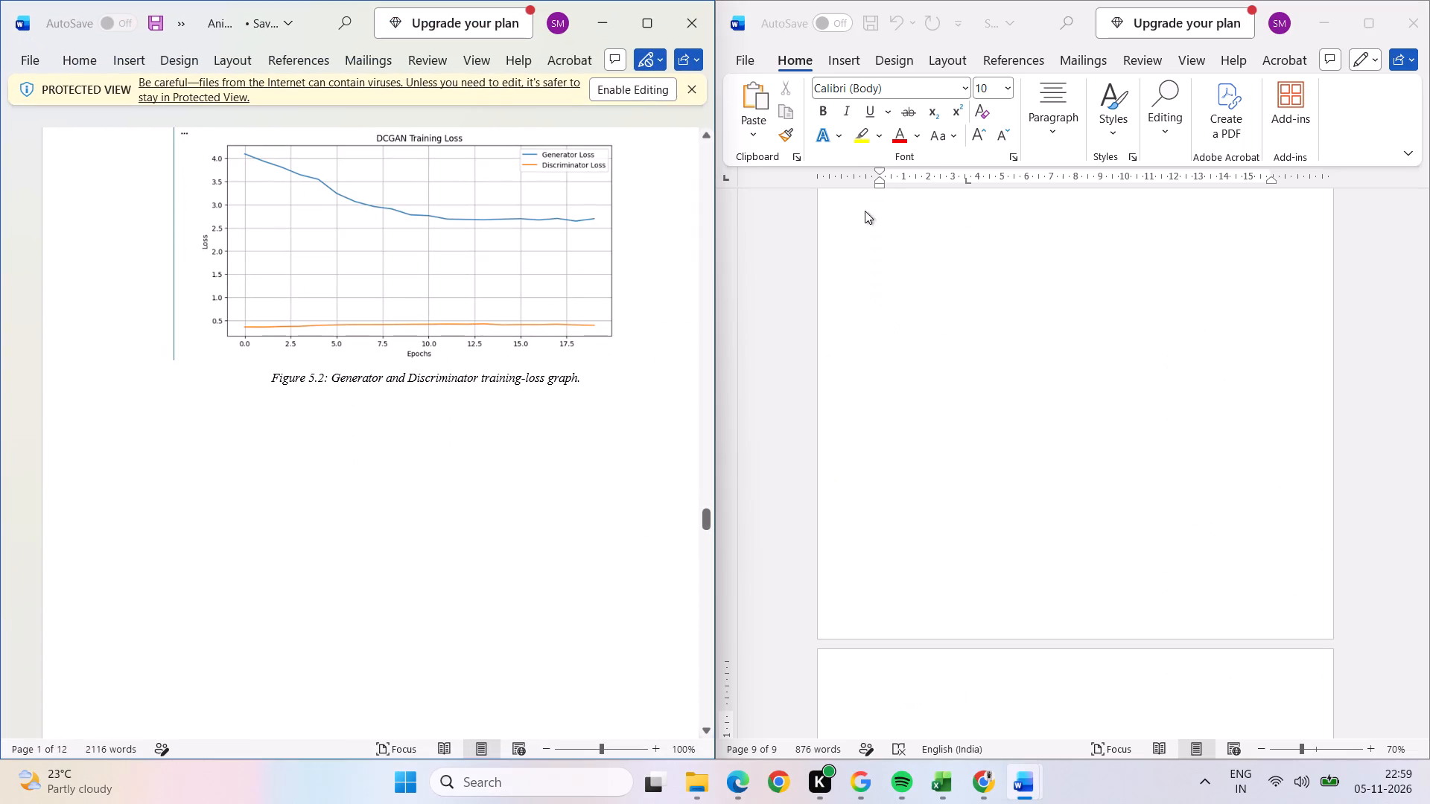
# Examine the blank last pages of the SEC-V document.
pyautogui.scroll(8, 953, 353)
pyautogui.scroll(-7, 949, 374)
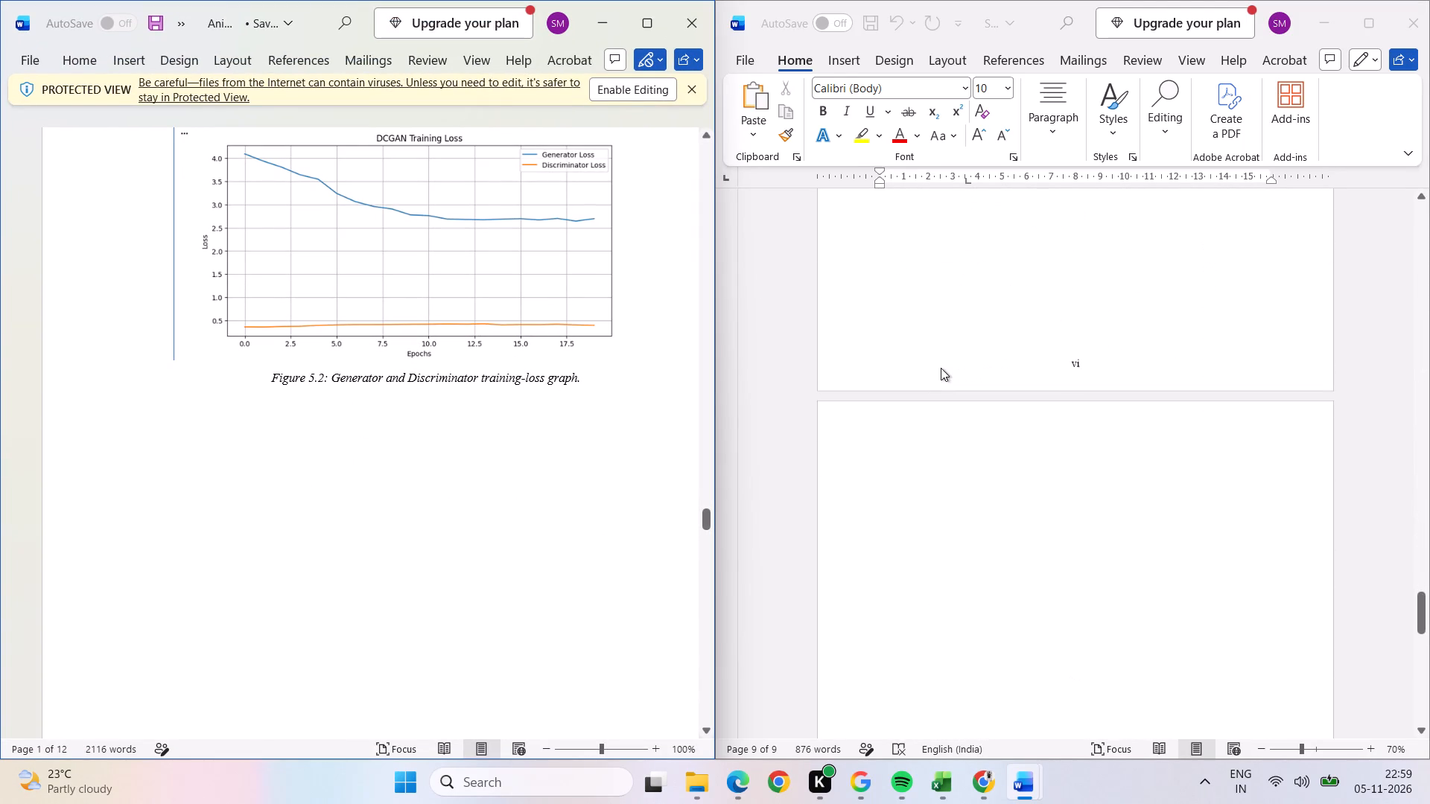
pyautogui.click(955, 476)
pyautogui.scroll(-3, 990, 475)
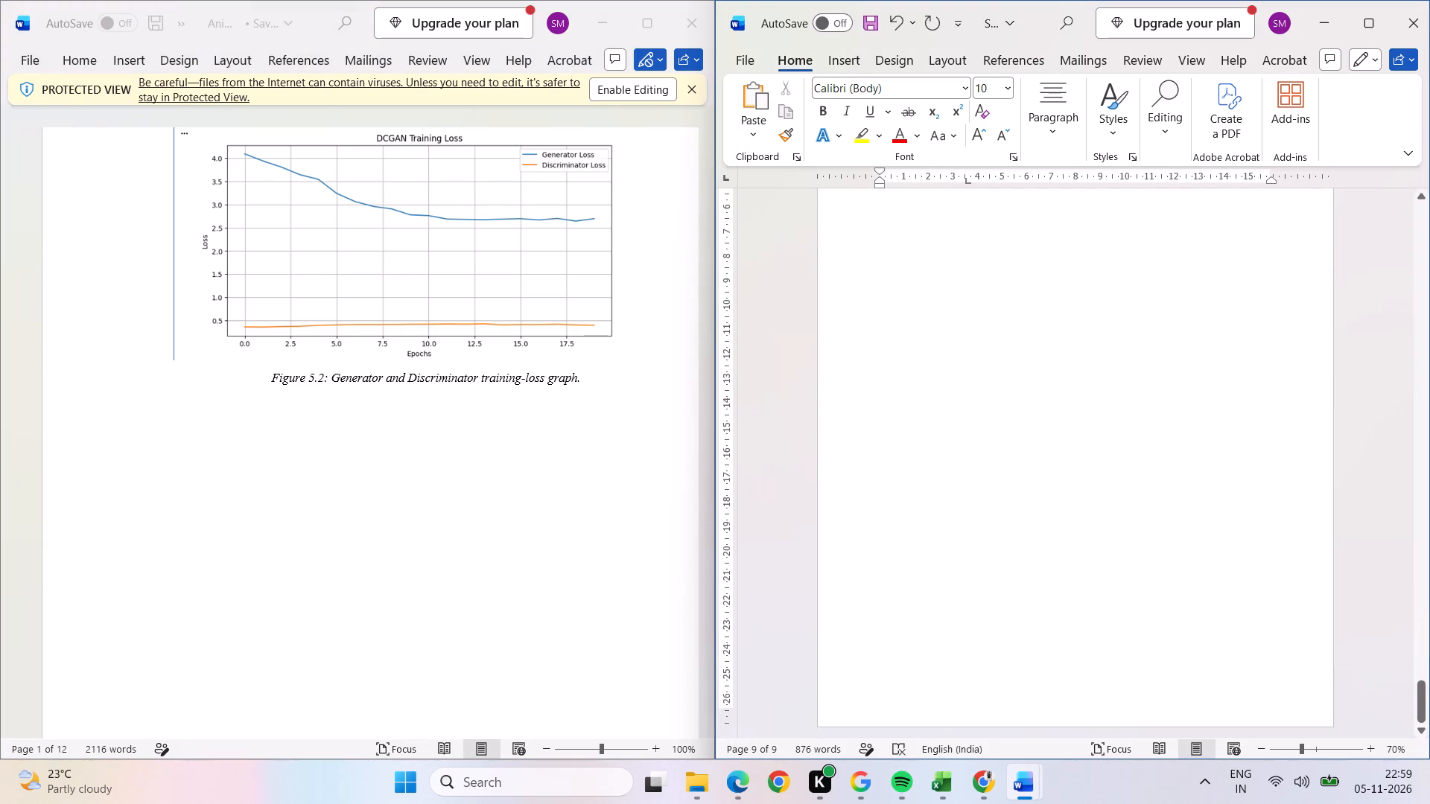
pyautogui.scroll(1, 921, 348)
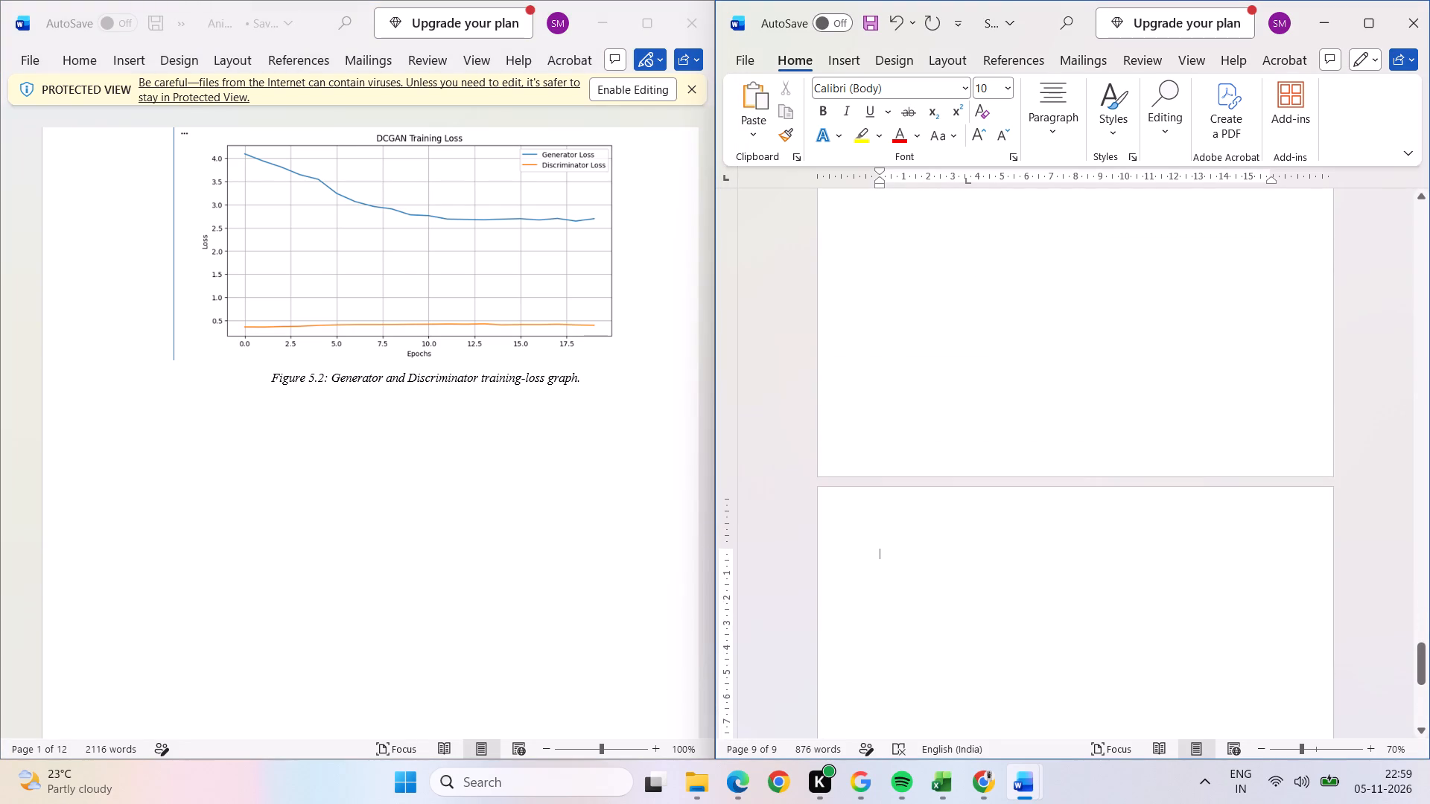
# Copy the ABSTRACT section, from its heading through the Keywords line, from the compact final report.
pyautogui.scroll(8, 624, 491)
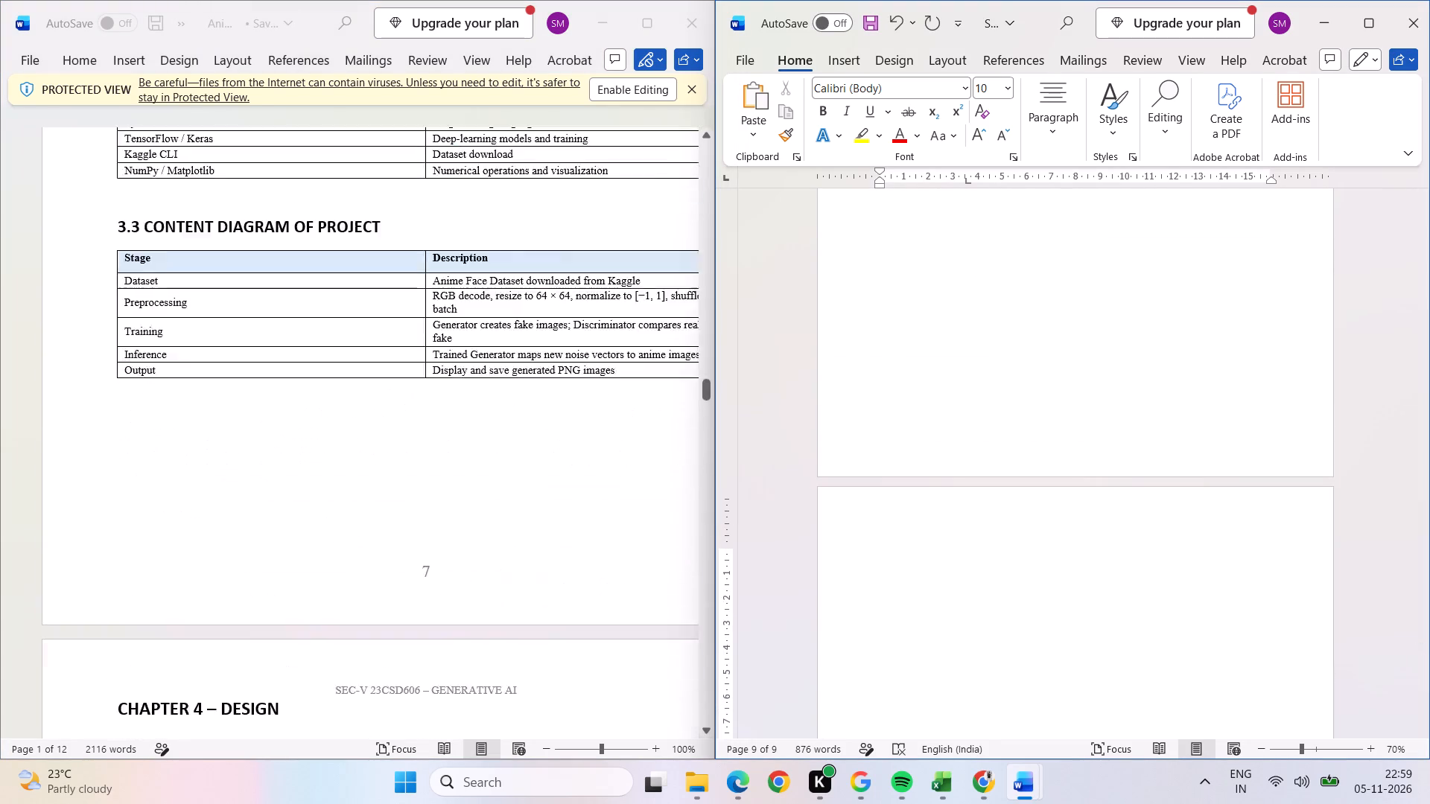
pyautogui.scroll(7, 595, 470)
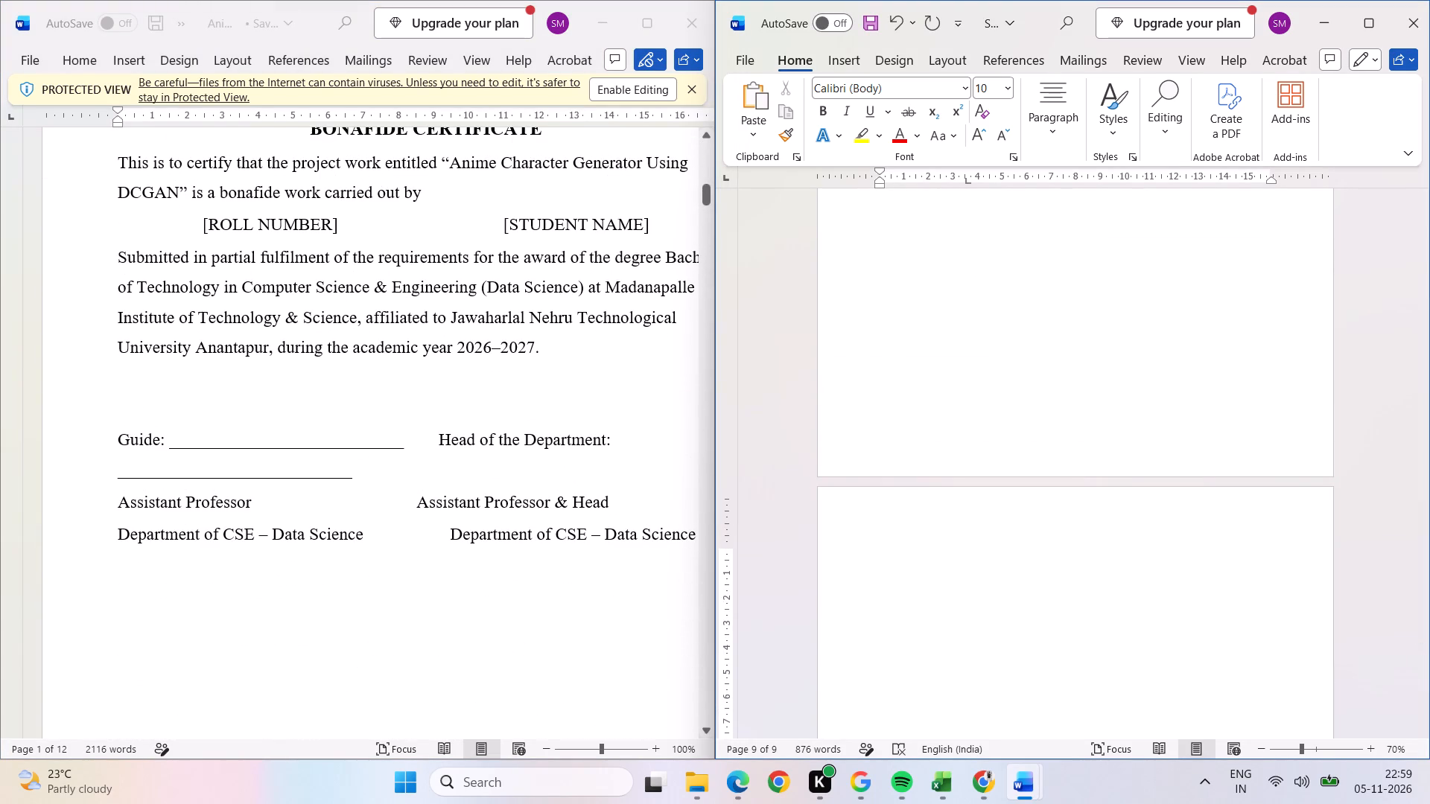
pyautogui.click(467, 375)
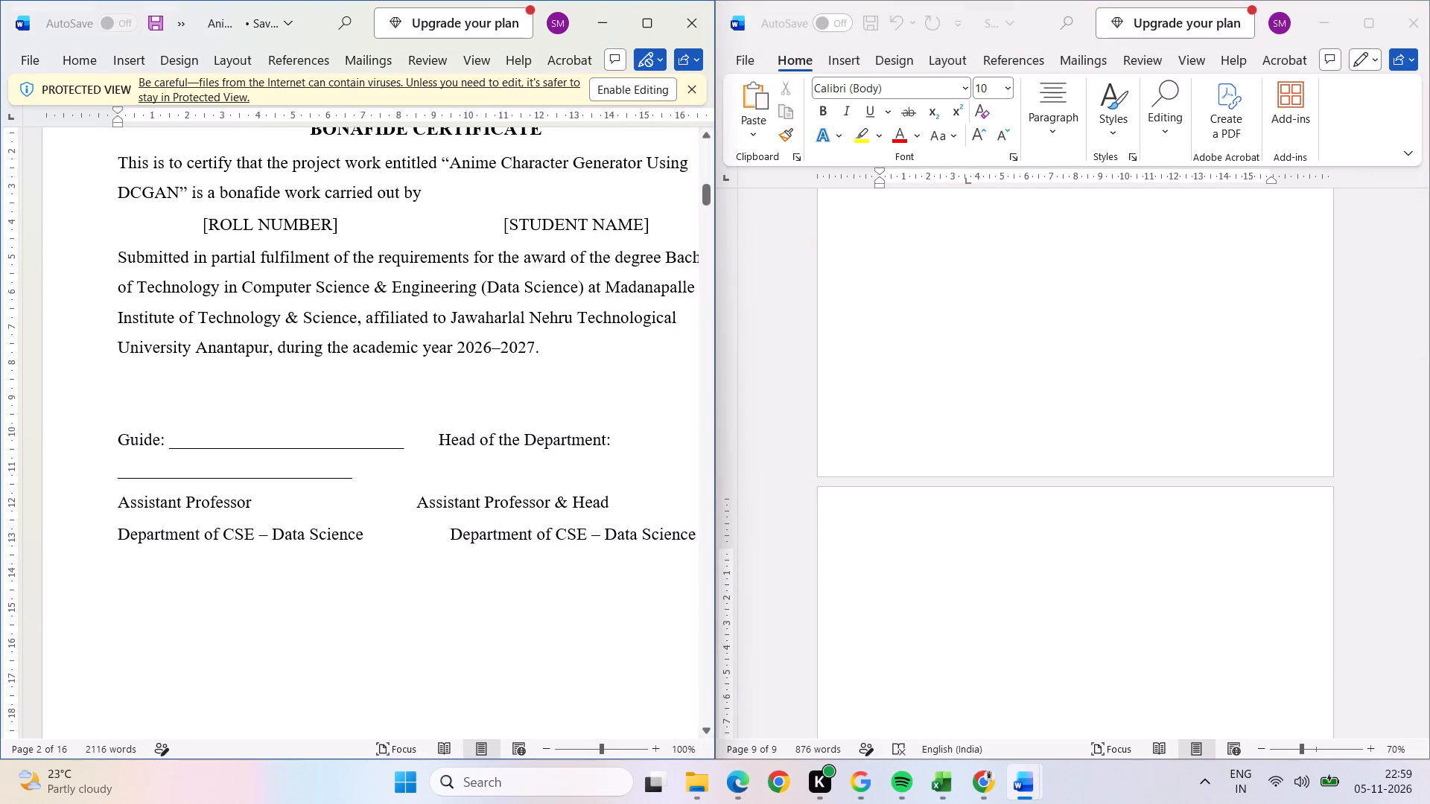
pyautogui.keyDown('ctrl'); pyautogui.scroll(-2, 461, 388); pyautogui.keyUp('ctrl')
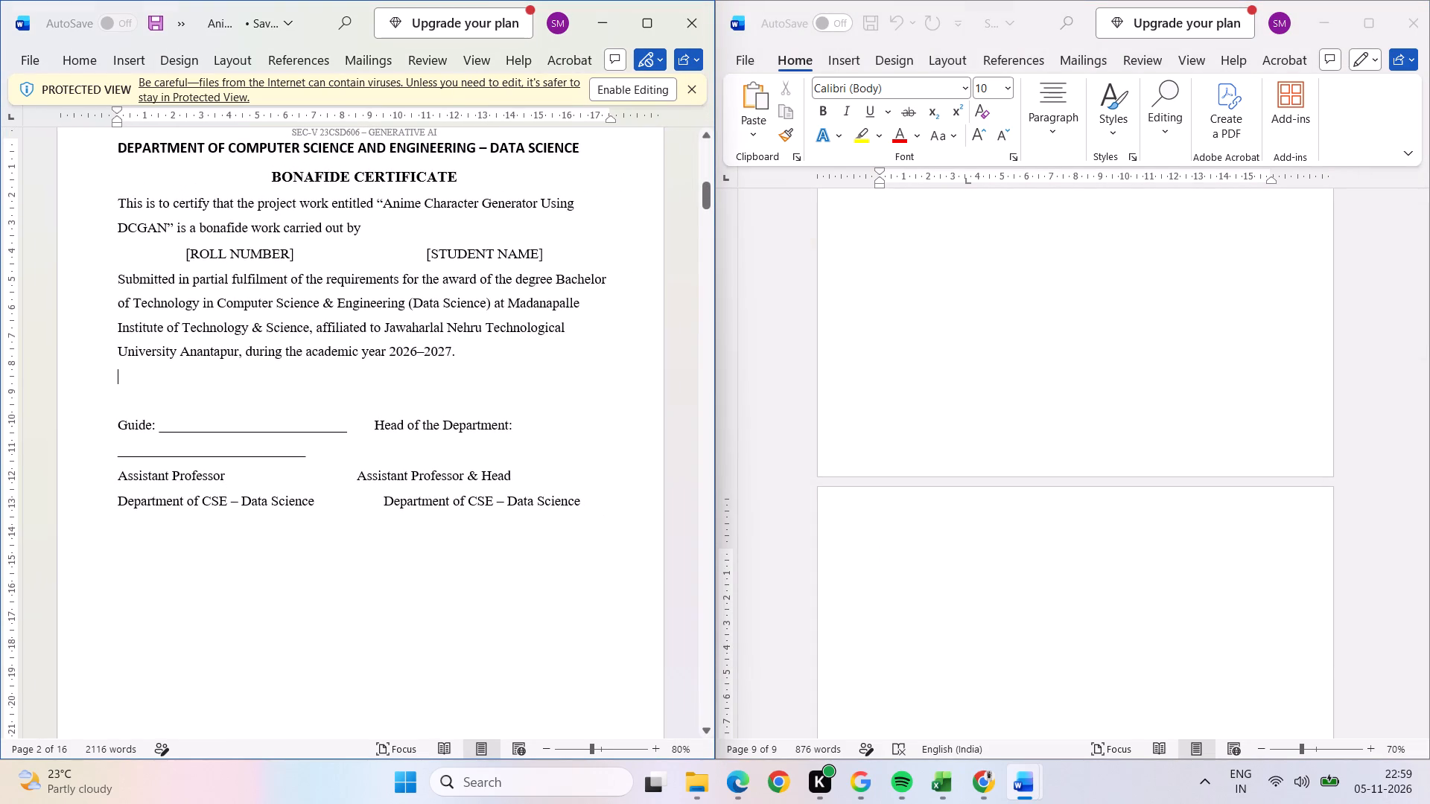
pyautogui.scroll(-1, 346, 474)
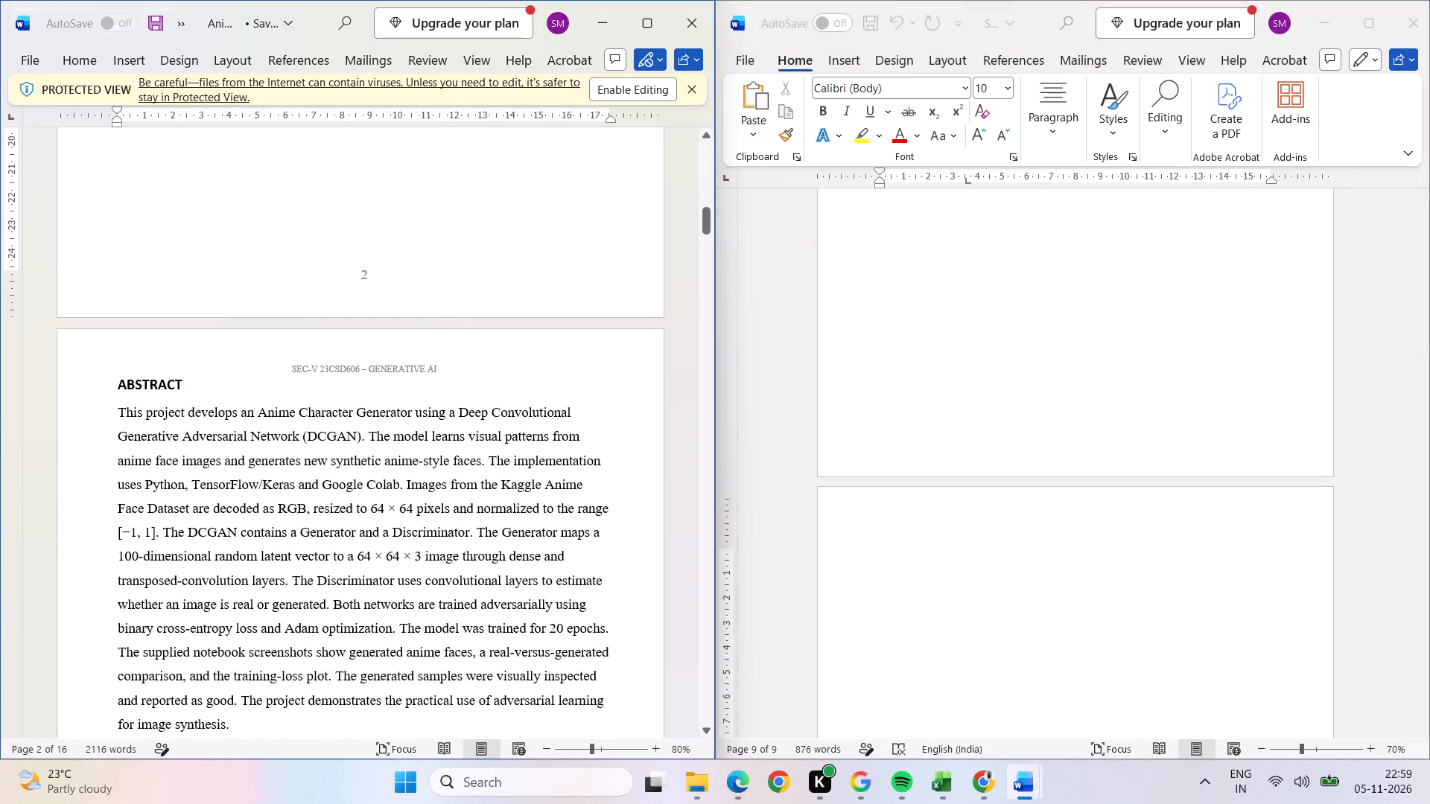
pyautogui.scroll(-1, 325, 453)
pyautogui.scroll(1, 328, 452)
pyautogui.moveTo(112, 379); pyautogui.dragTo(163, 734)
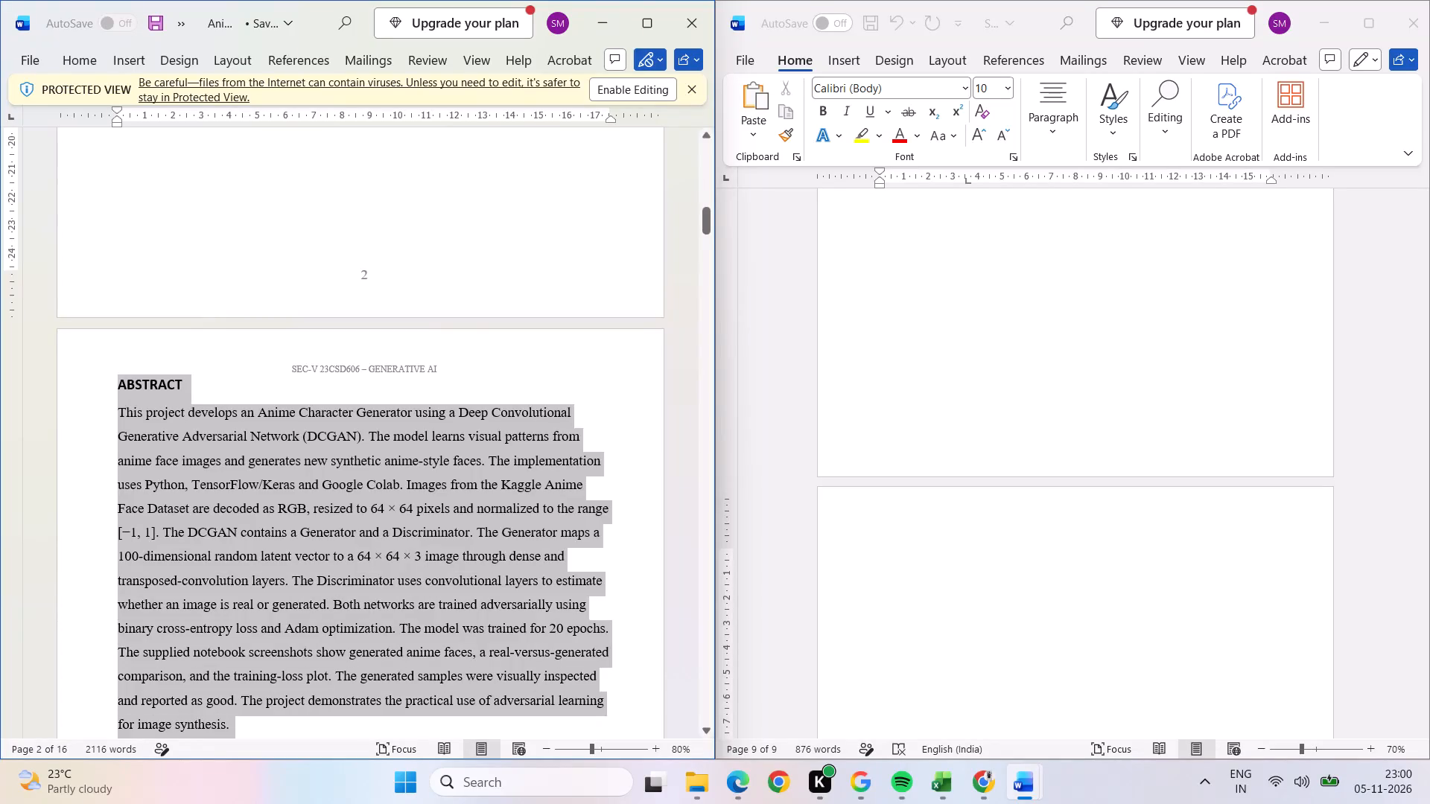
pyautogui.moveTo(163, 734); pyautogui.dragTo(240, 464)
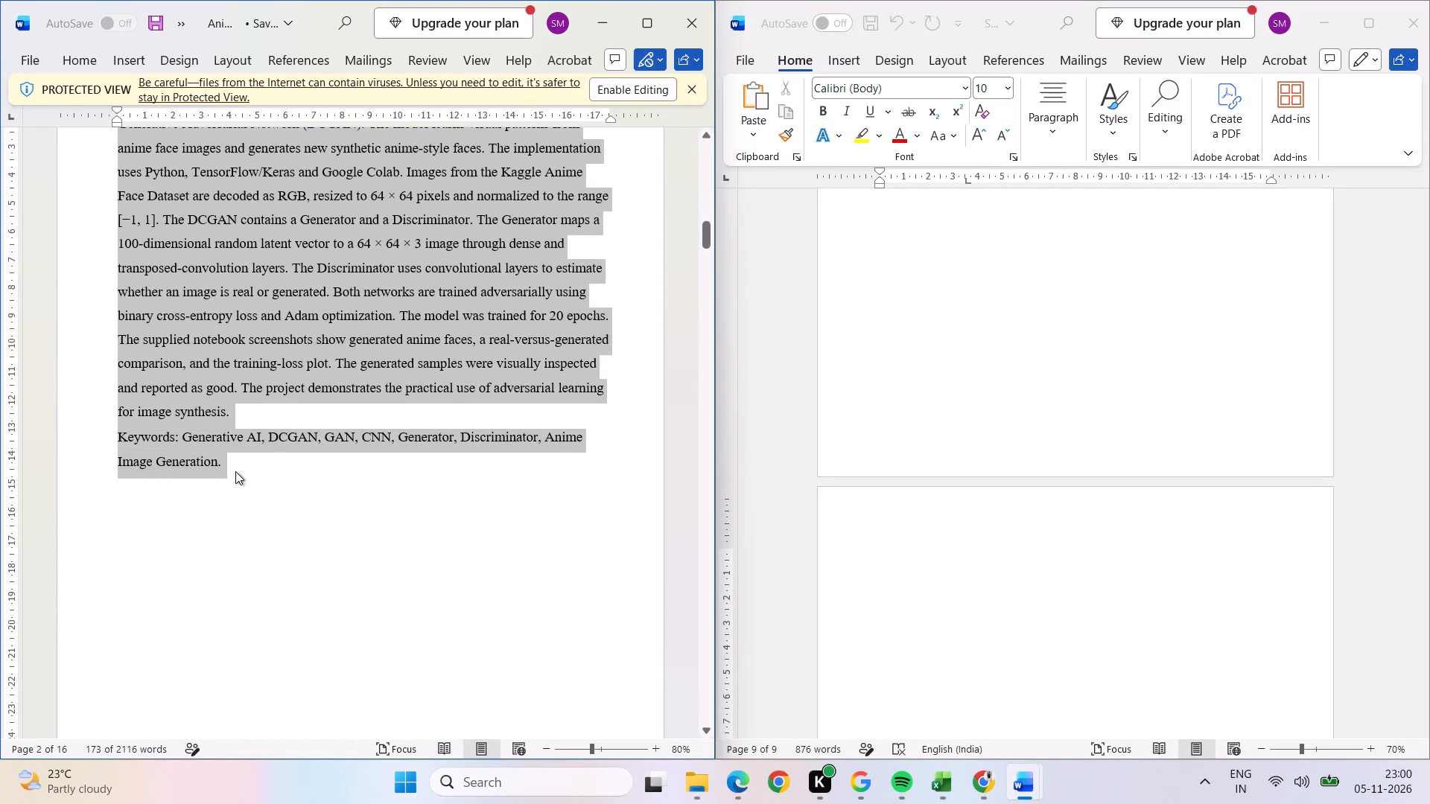
pyautogui.hotkey('ctrl', 'c')
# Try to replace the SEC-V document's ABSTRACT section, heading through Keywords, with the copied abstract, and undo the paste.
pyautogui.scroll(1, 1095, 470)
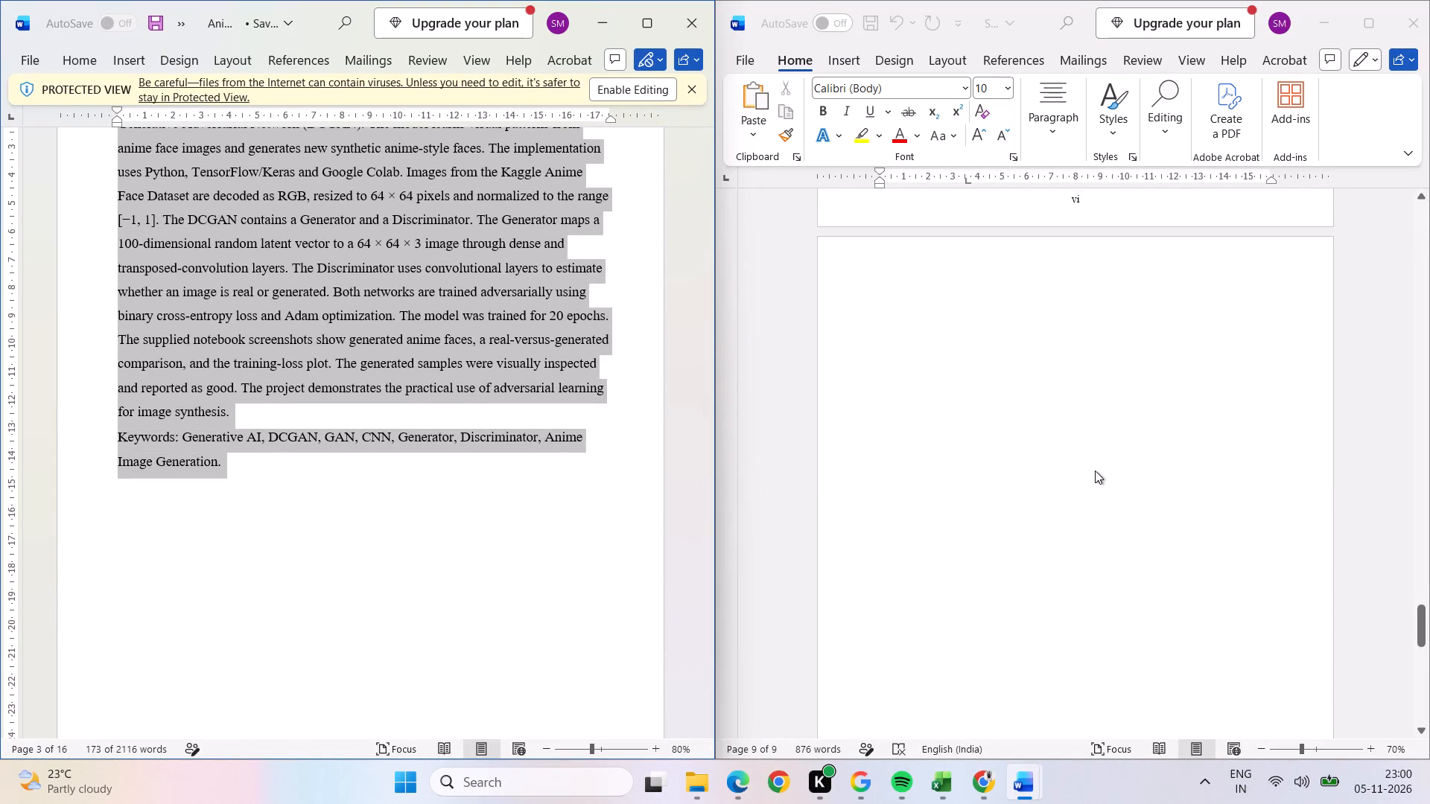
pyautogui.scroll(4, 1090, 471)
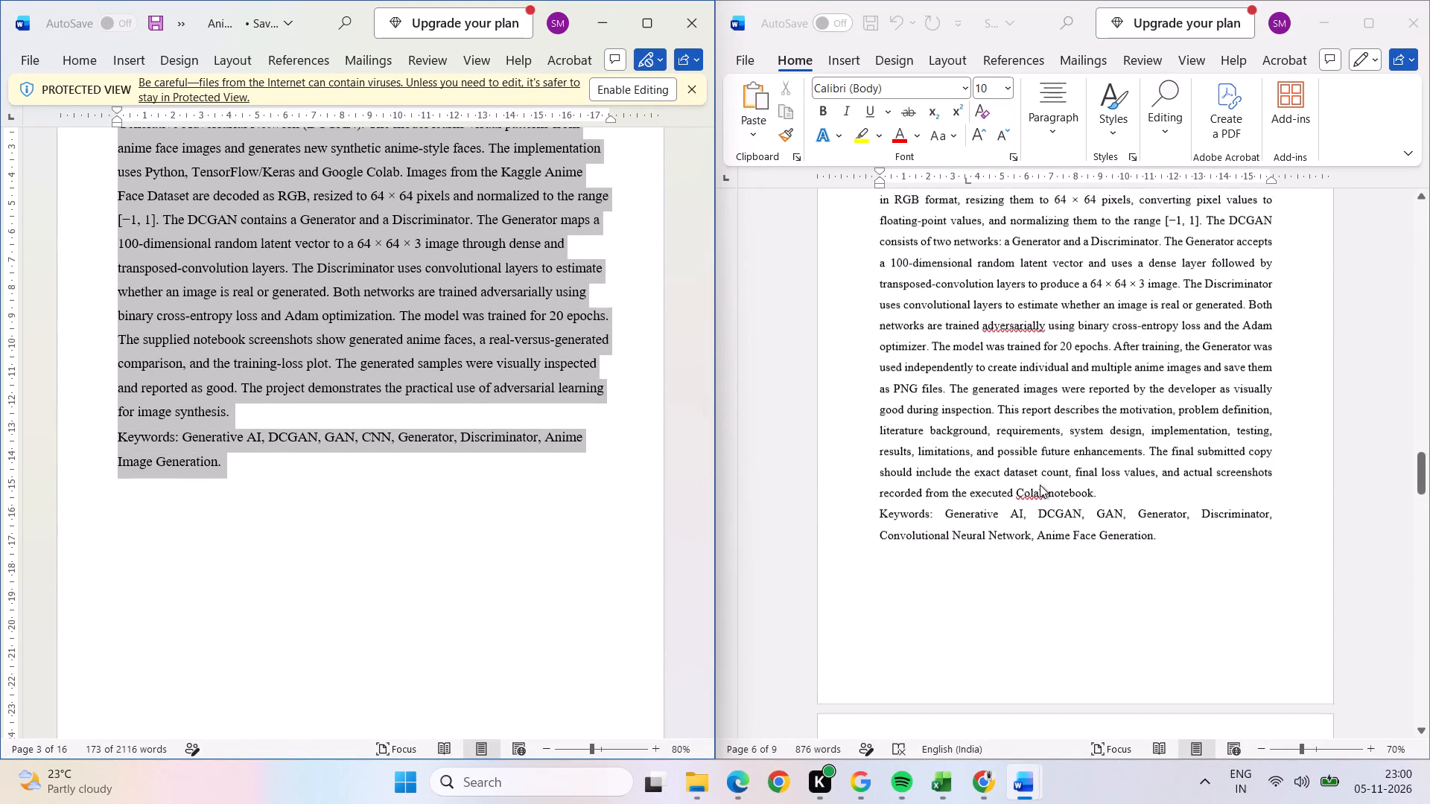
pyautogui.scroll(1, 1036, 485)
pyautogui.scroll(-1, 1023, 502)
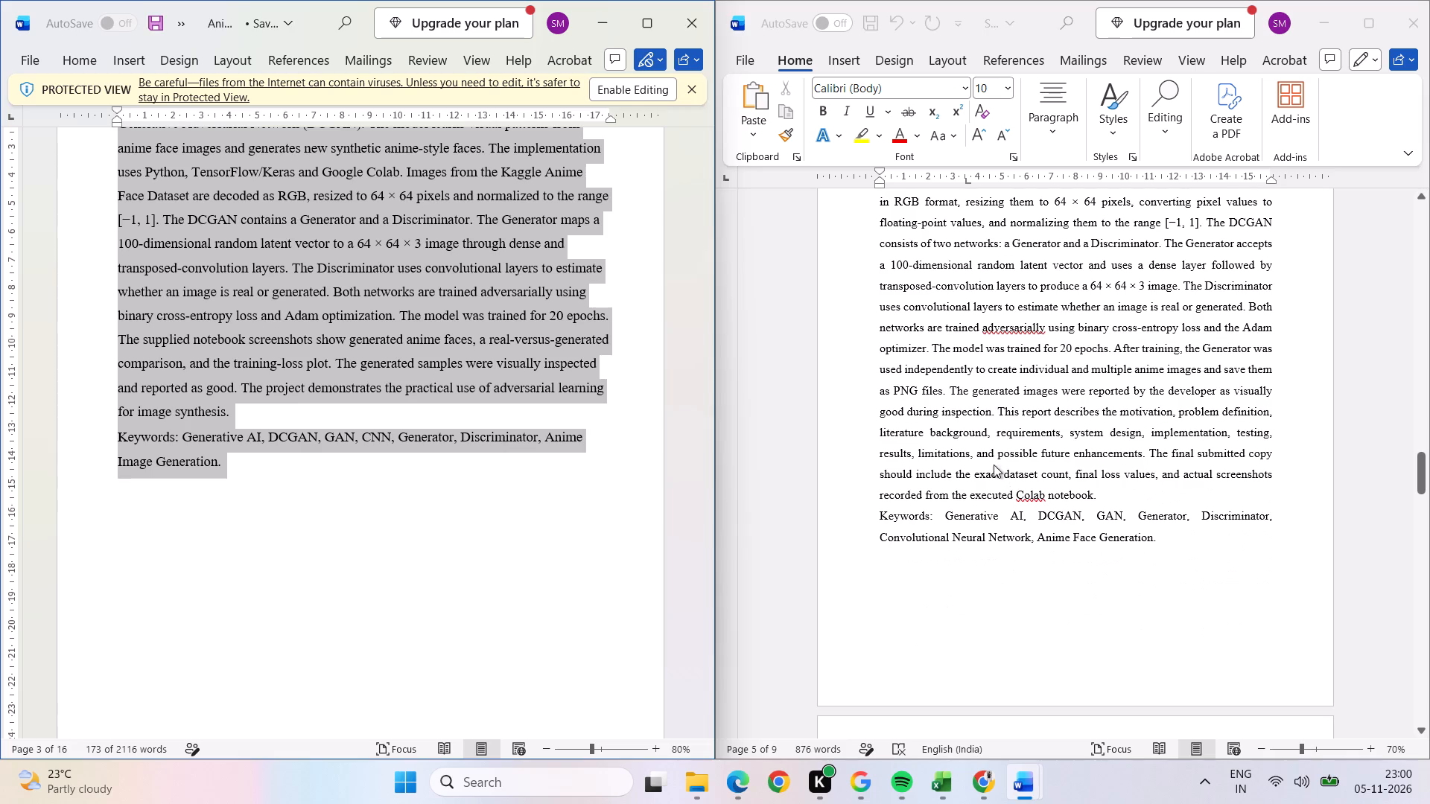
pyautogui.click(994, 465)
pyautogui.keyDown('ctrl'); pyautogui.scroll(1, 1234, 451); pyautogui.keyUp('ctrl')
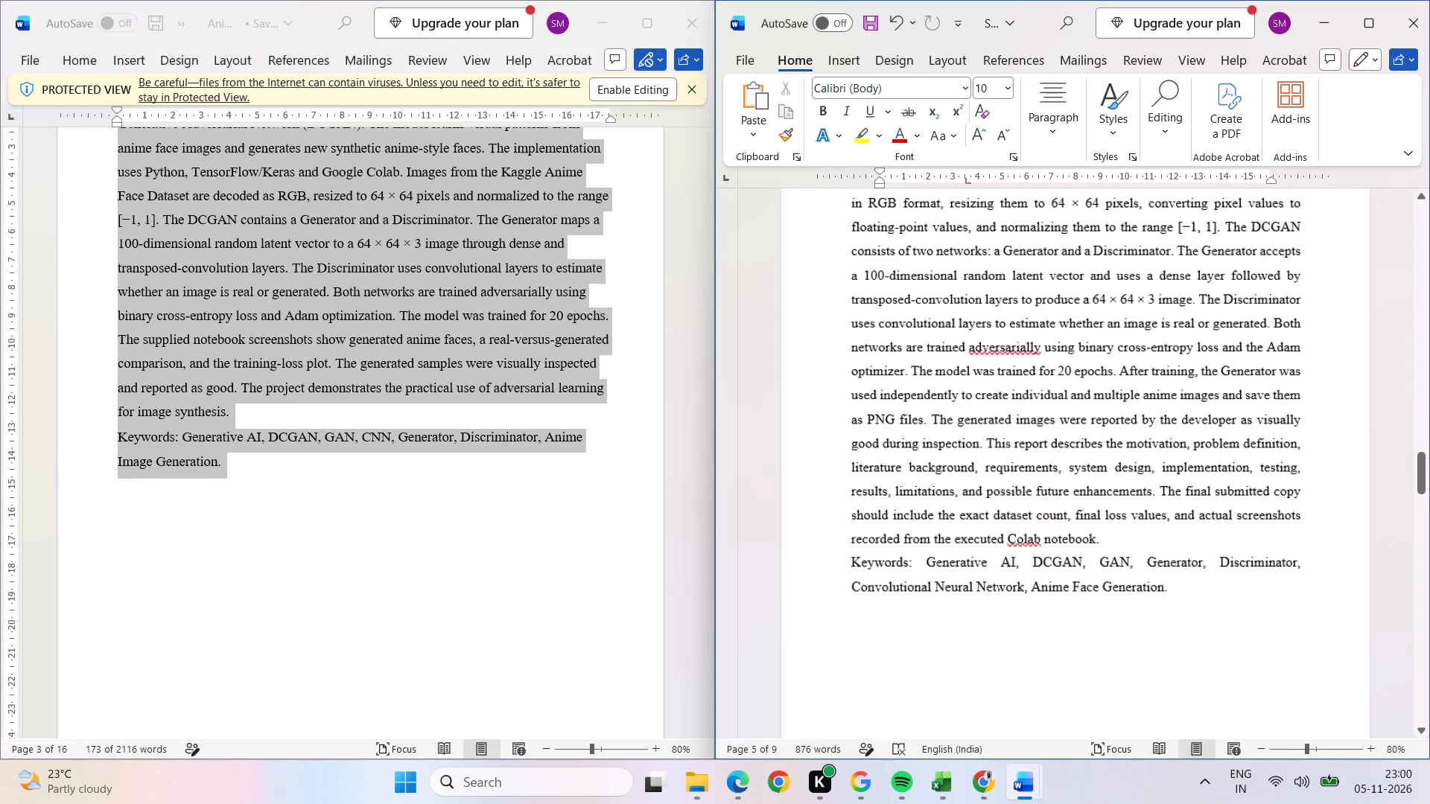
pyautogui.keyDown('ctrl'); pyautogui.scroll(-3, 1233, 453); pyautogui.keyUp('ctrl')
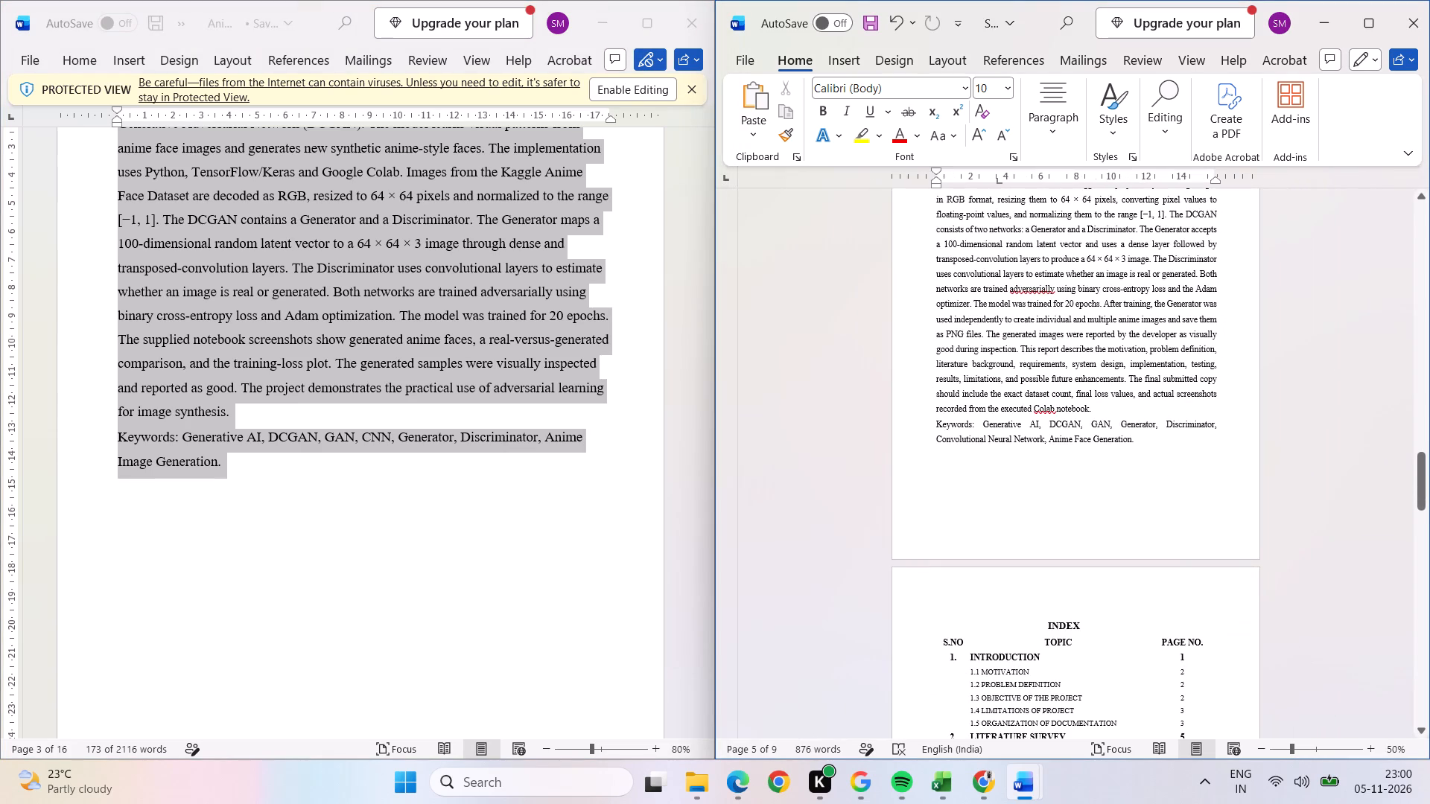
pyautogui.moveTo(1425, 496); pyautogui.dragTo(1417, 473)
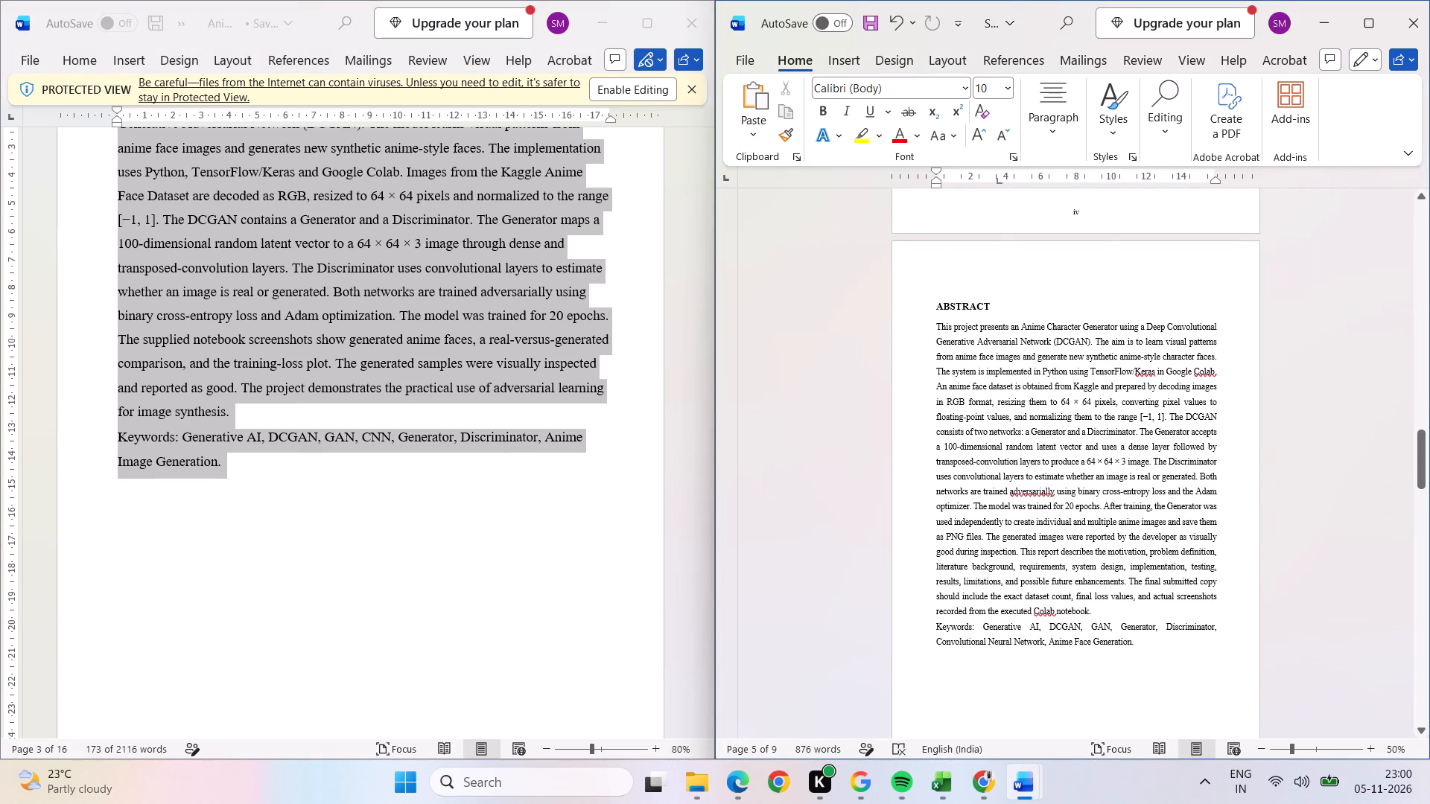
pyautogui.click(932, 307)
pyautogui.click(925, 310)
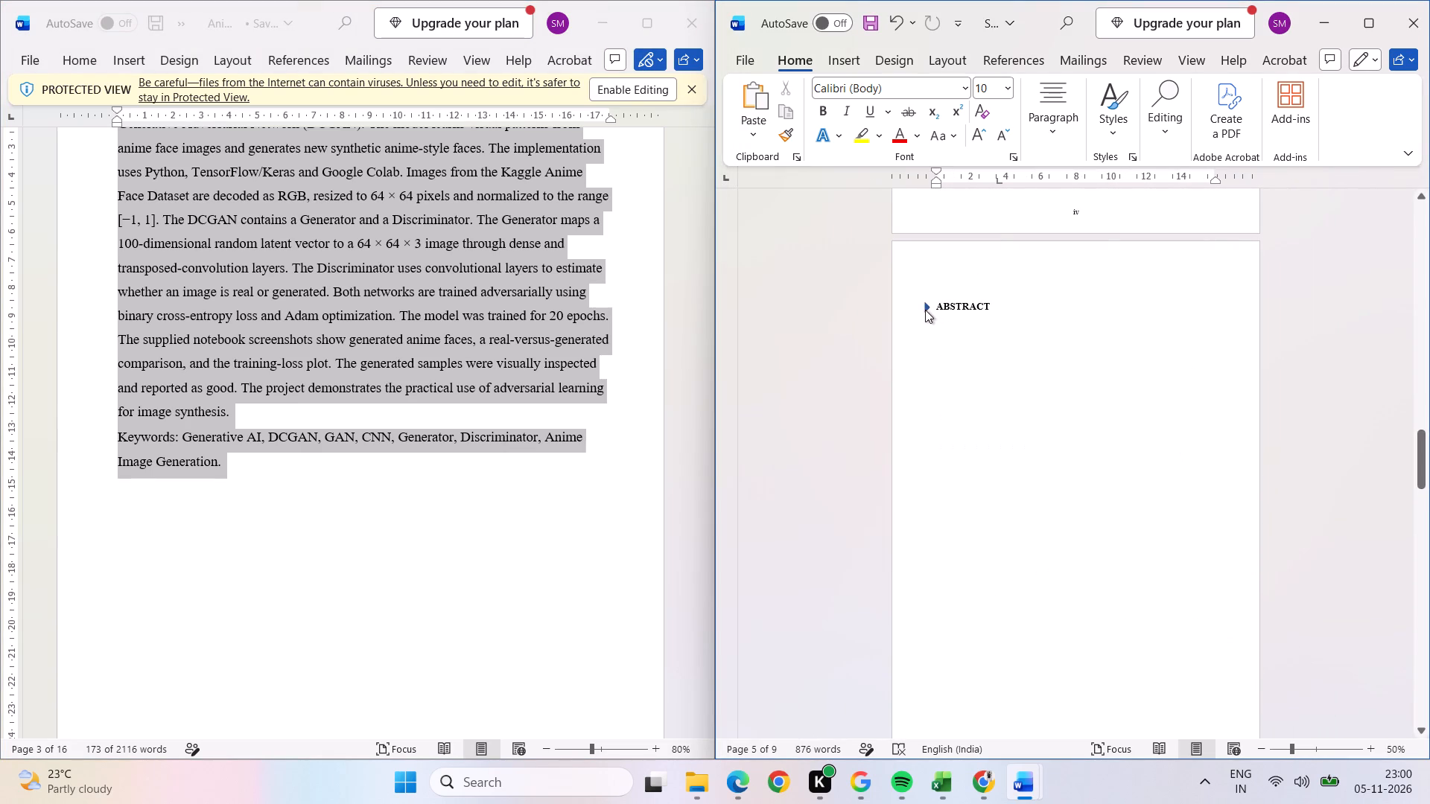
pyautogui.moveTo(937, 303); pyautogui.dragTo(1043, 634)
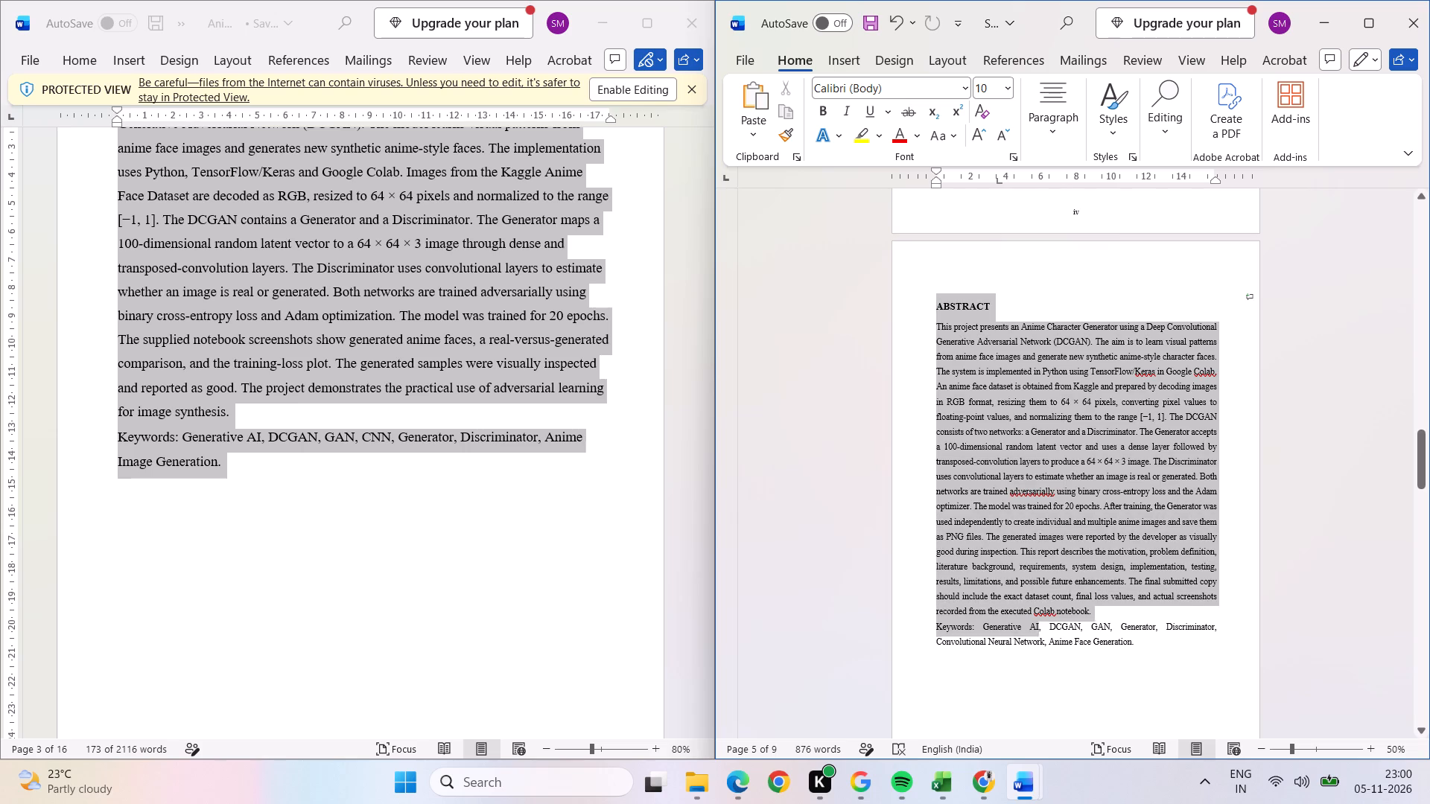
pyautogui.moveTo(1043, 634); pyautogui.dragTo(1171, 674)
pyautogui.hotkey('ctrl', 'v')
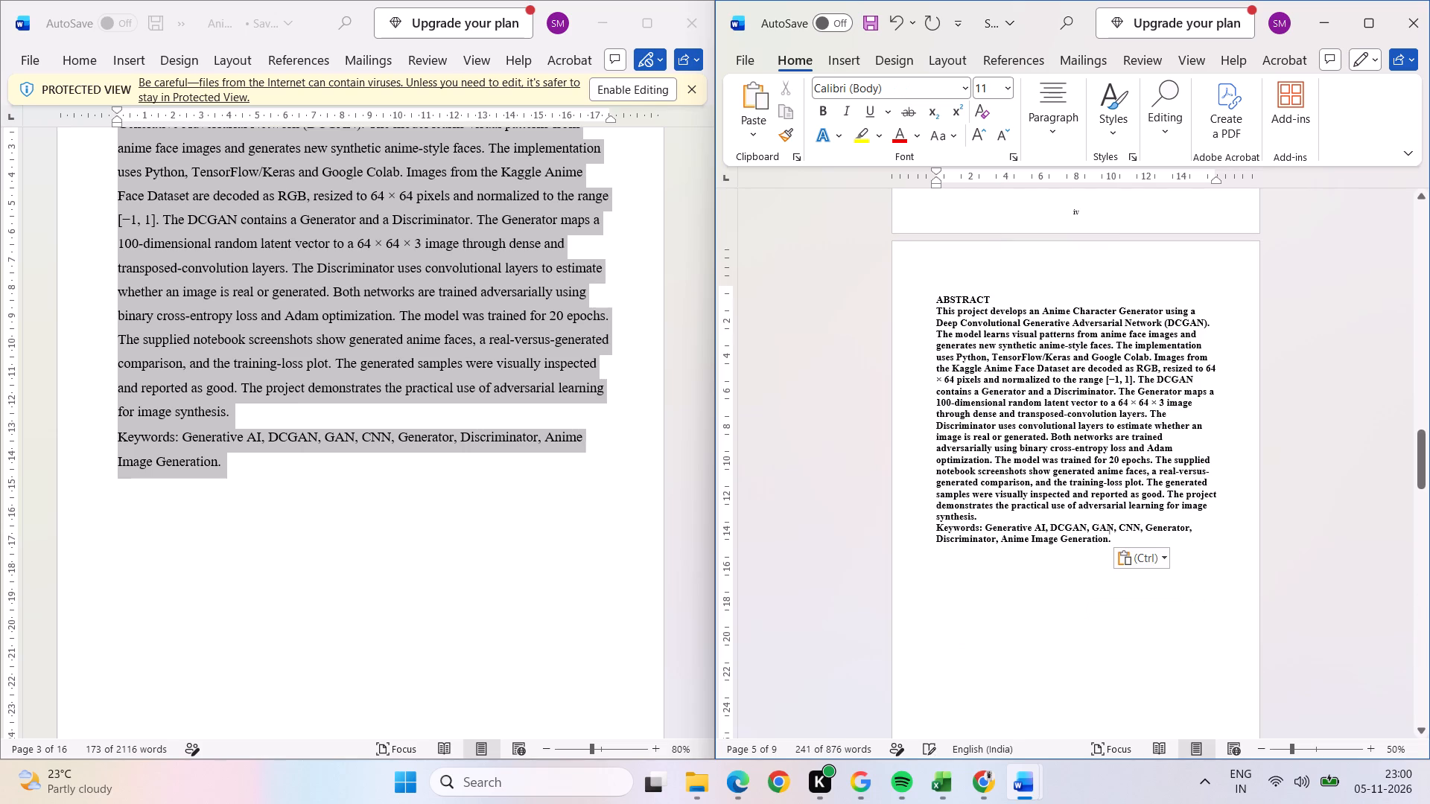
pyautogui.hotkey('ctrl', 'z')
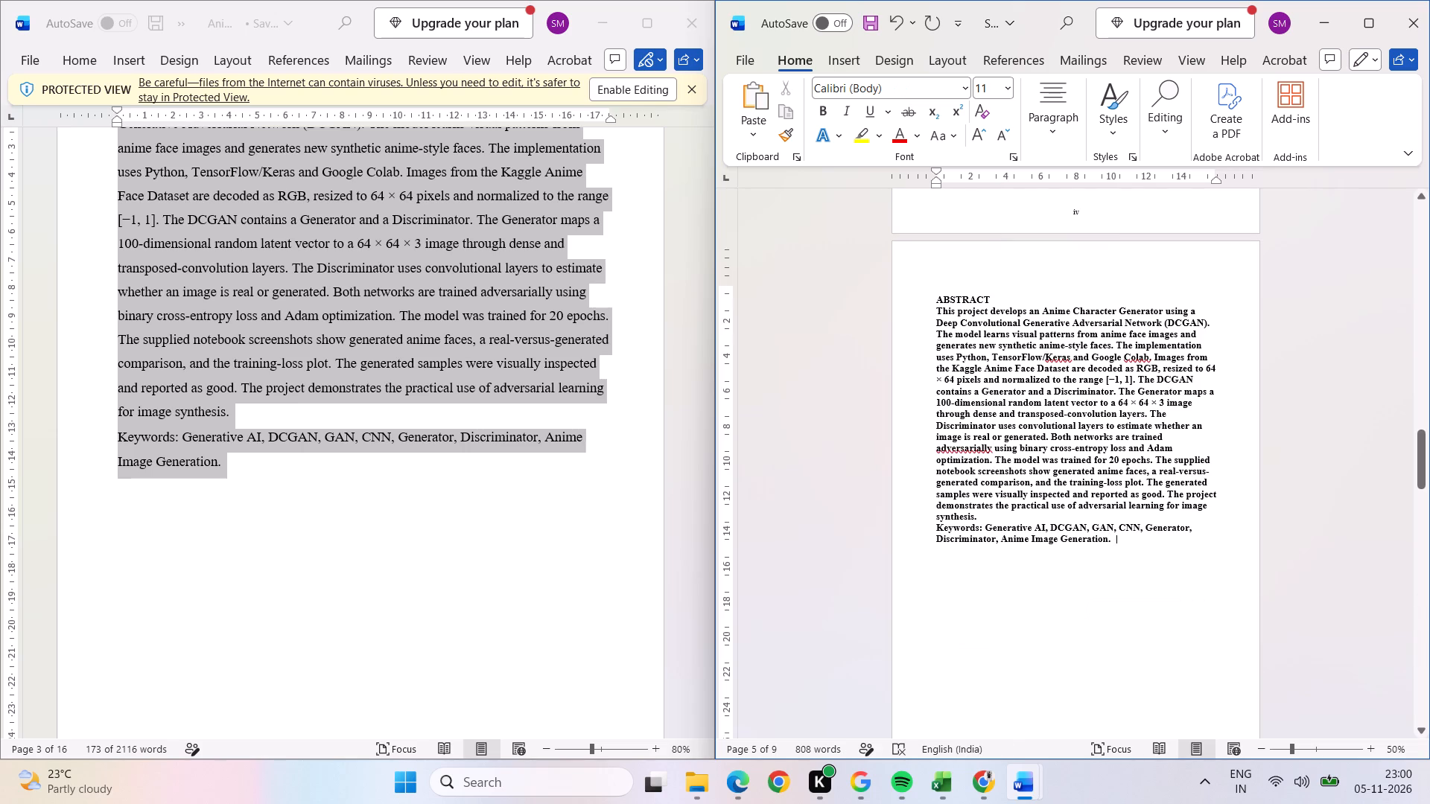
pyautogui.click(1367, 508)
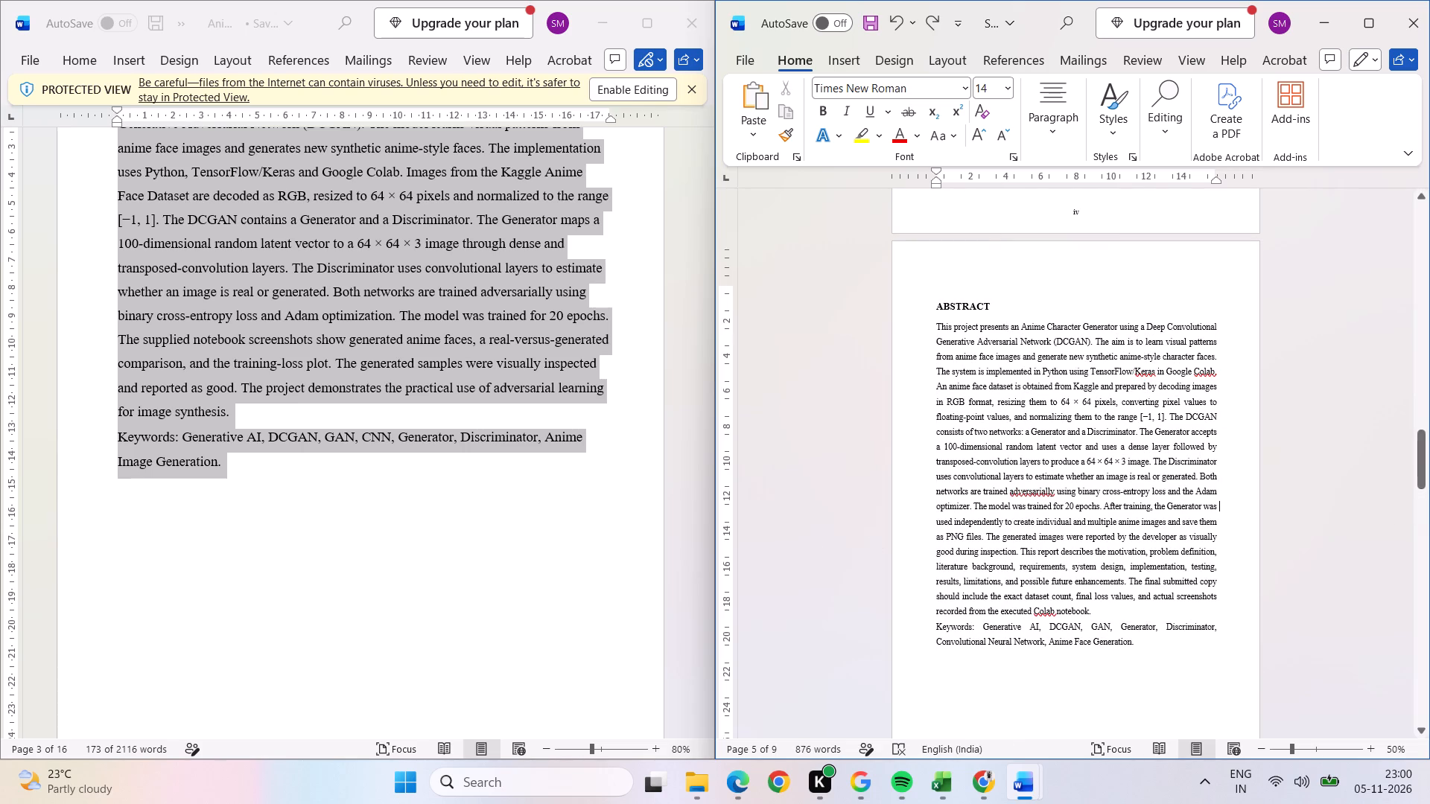
# Copy the compact final report's content from the 1.1 MOTIVATION heading through the Google Colab reference in Chapter 8, leaving out the appendix.
pyautogui.moveTo(1421, 467); pyautogui.dragTo(1429, 580)
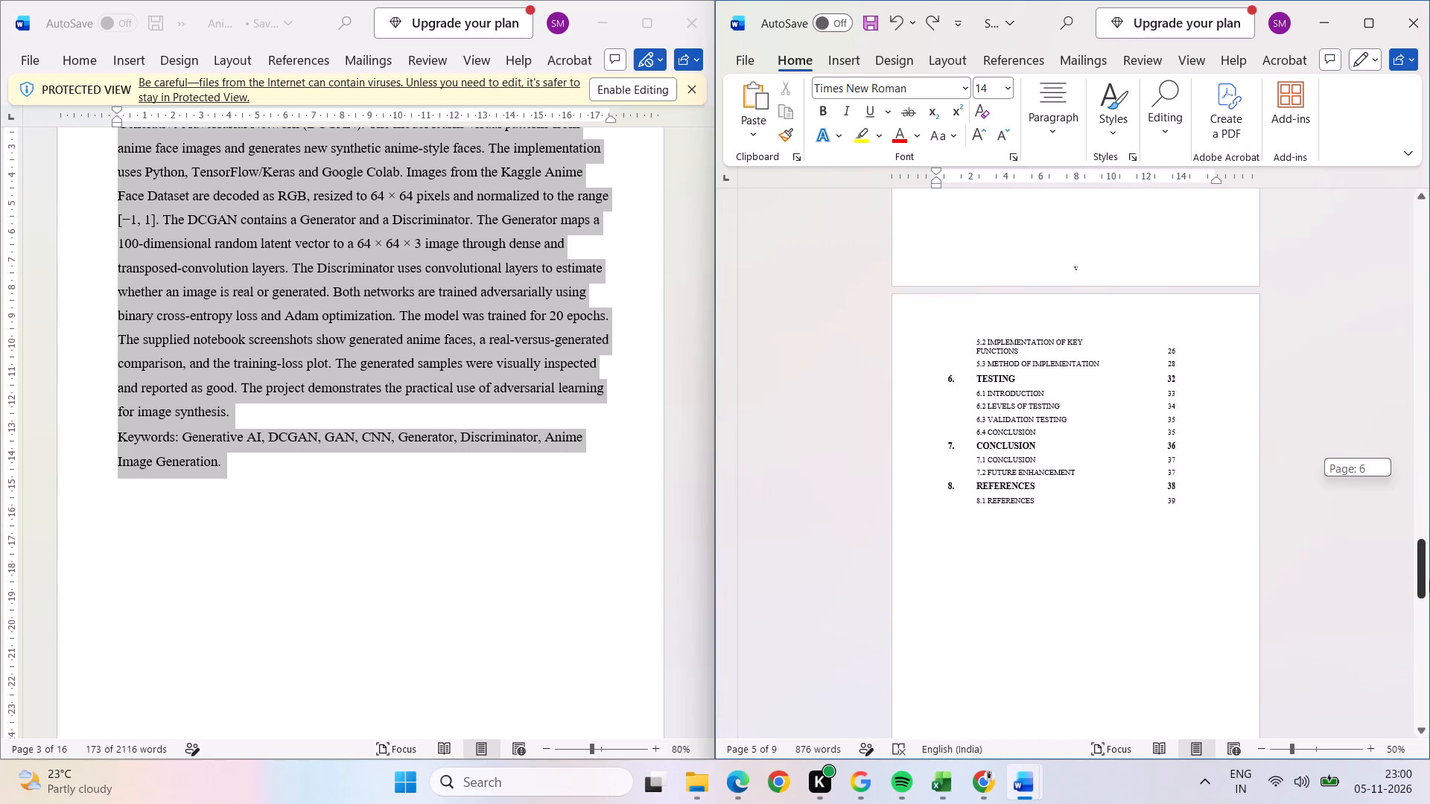
pyautogui.moveTo(1429, 580); pyautogui.dragTo(1429, 709)
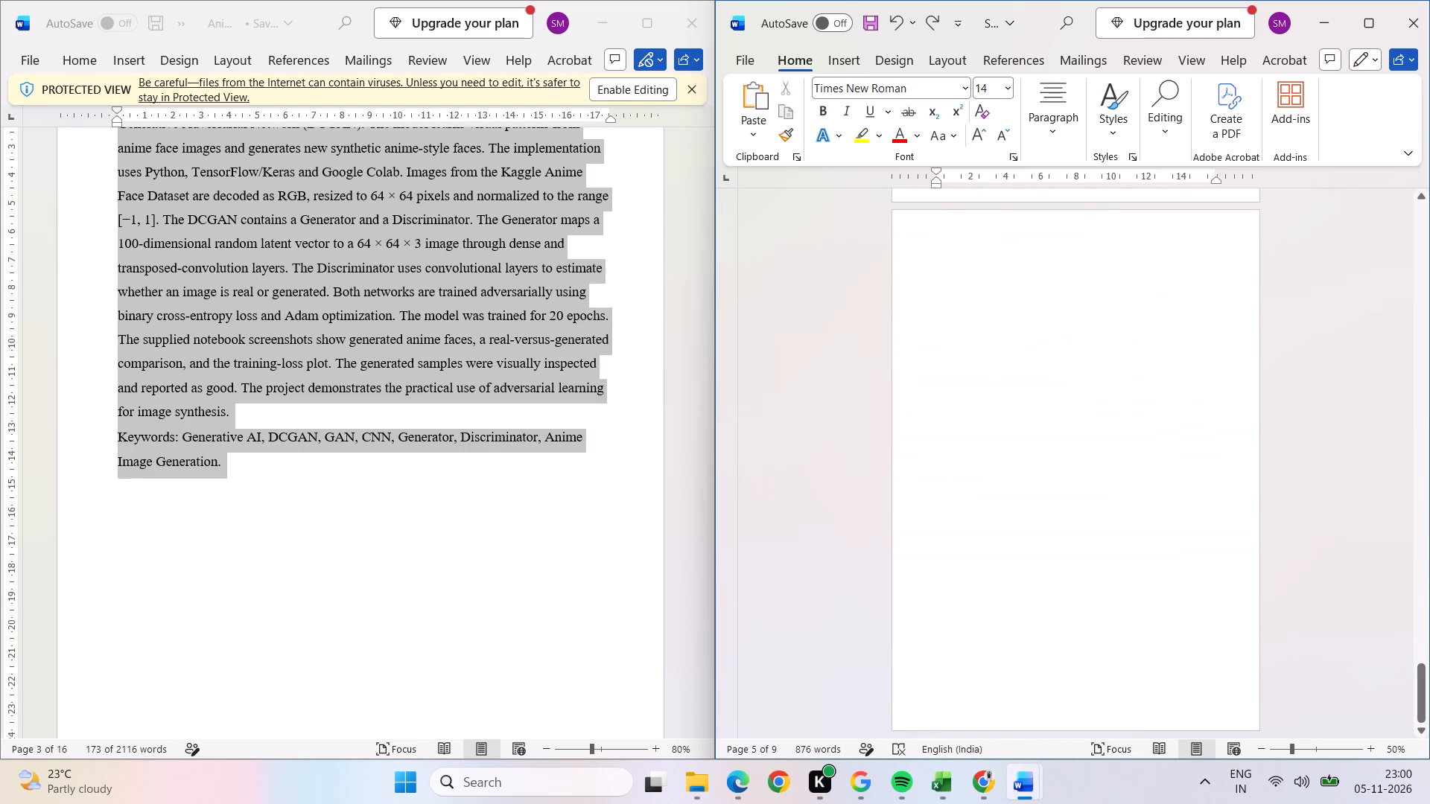
pyautogui.click(929, 252)
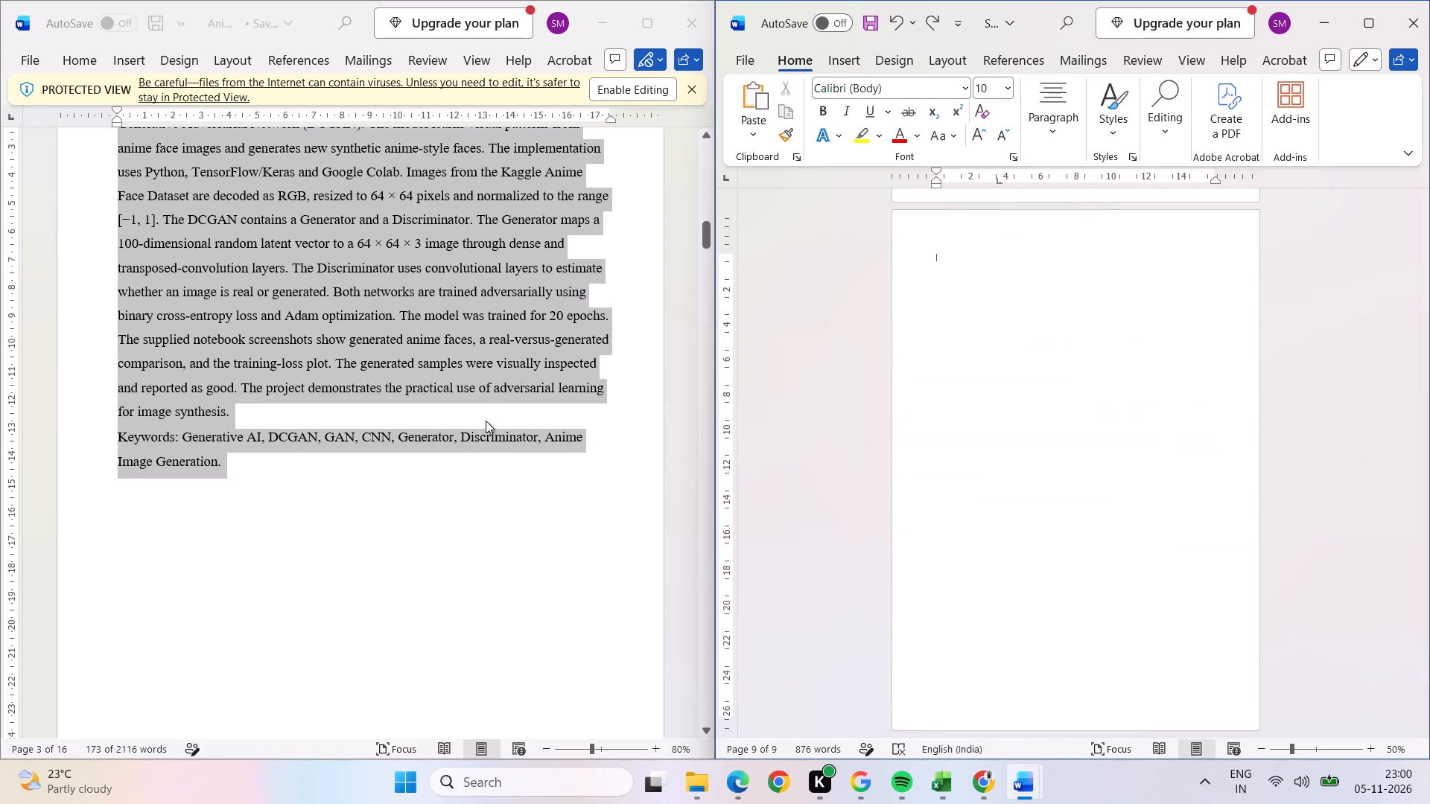
pyautogui.scroll(-1, 486, 421)
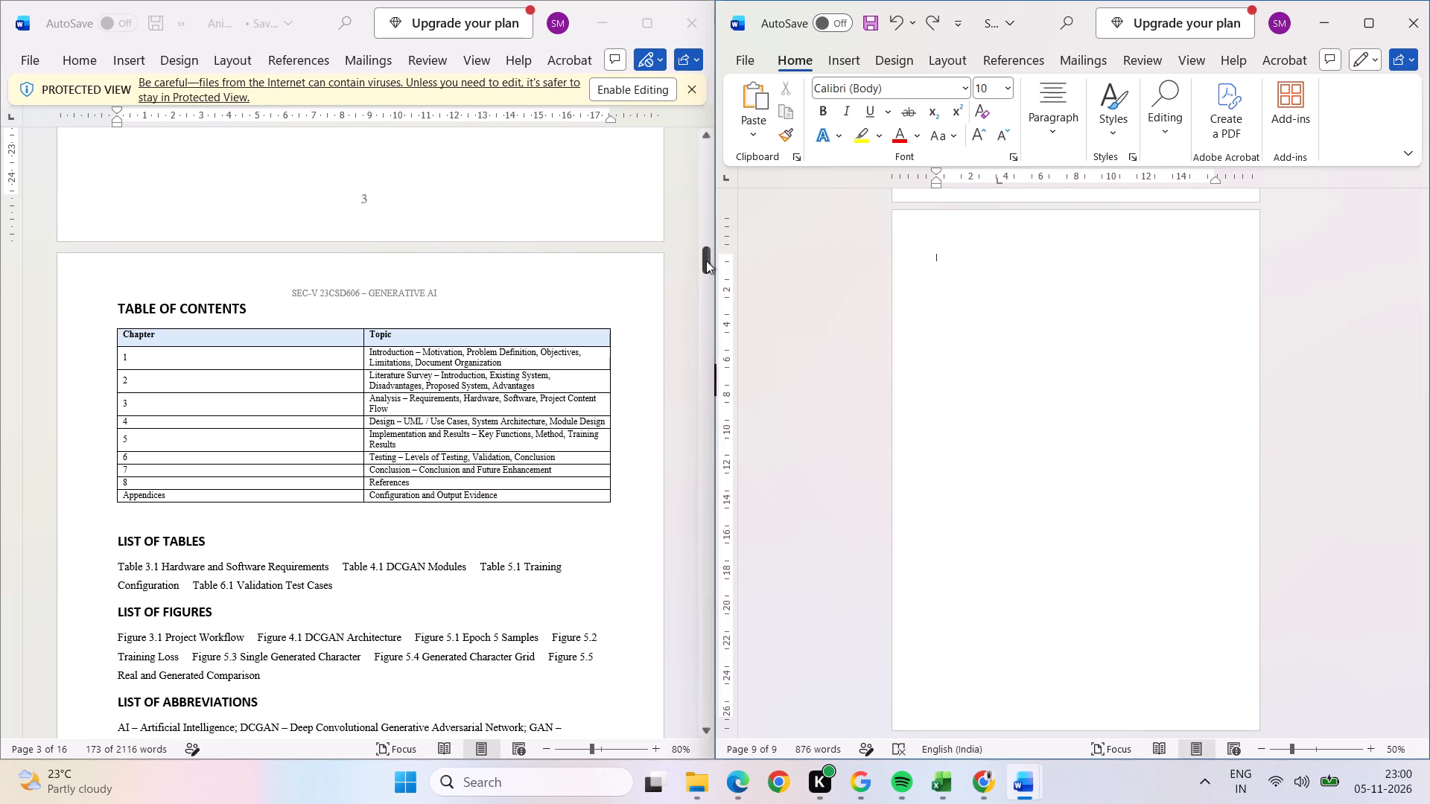
pyautogui.moveTo(704, 261); pyautogui.dragTo(706, 263)
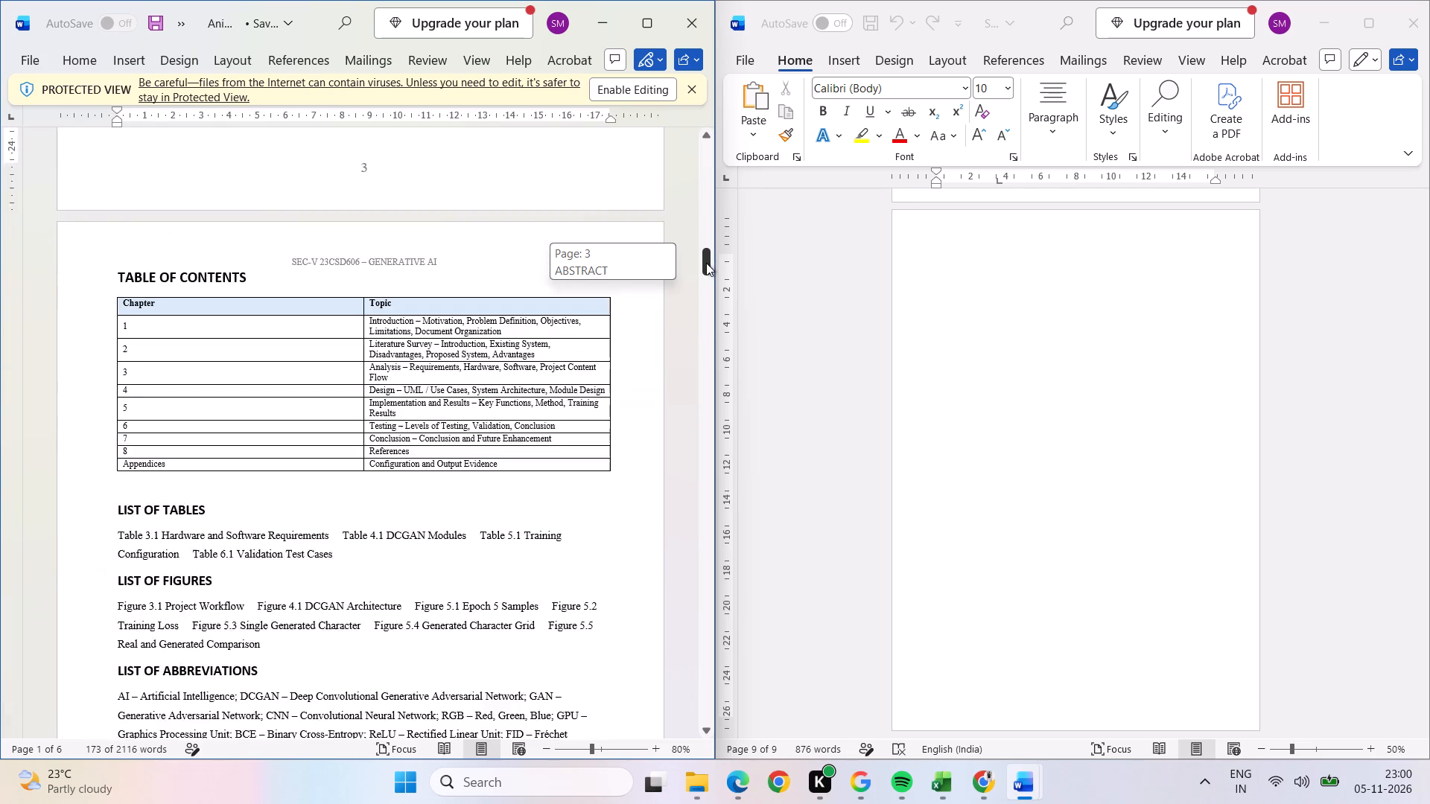
pyautogui.moveTo(706, 263); pyautogui.dragTo(711, 305)
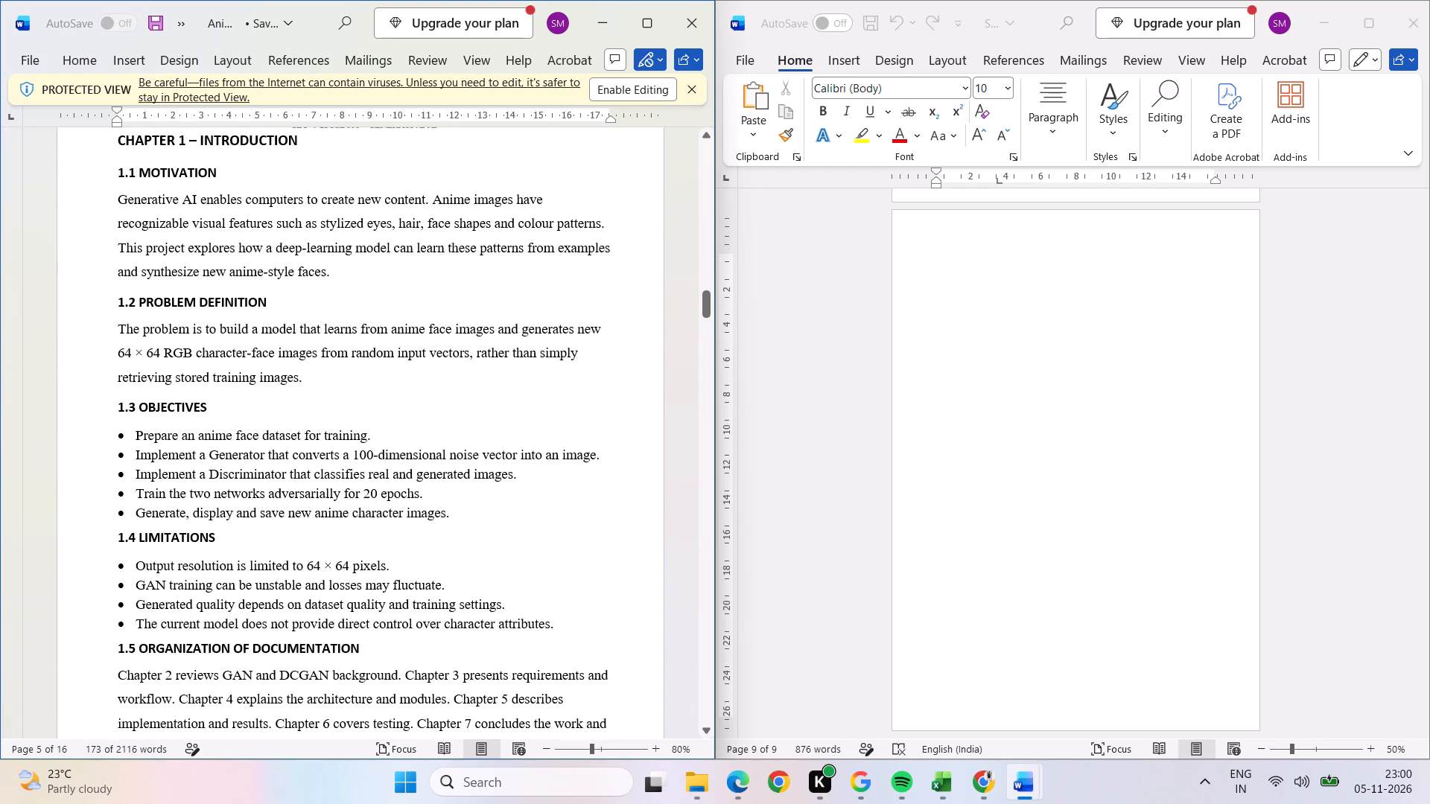
pyautogui.moveTo(121, 171); pyautogui.dragTo(146, 260)
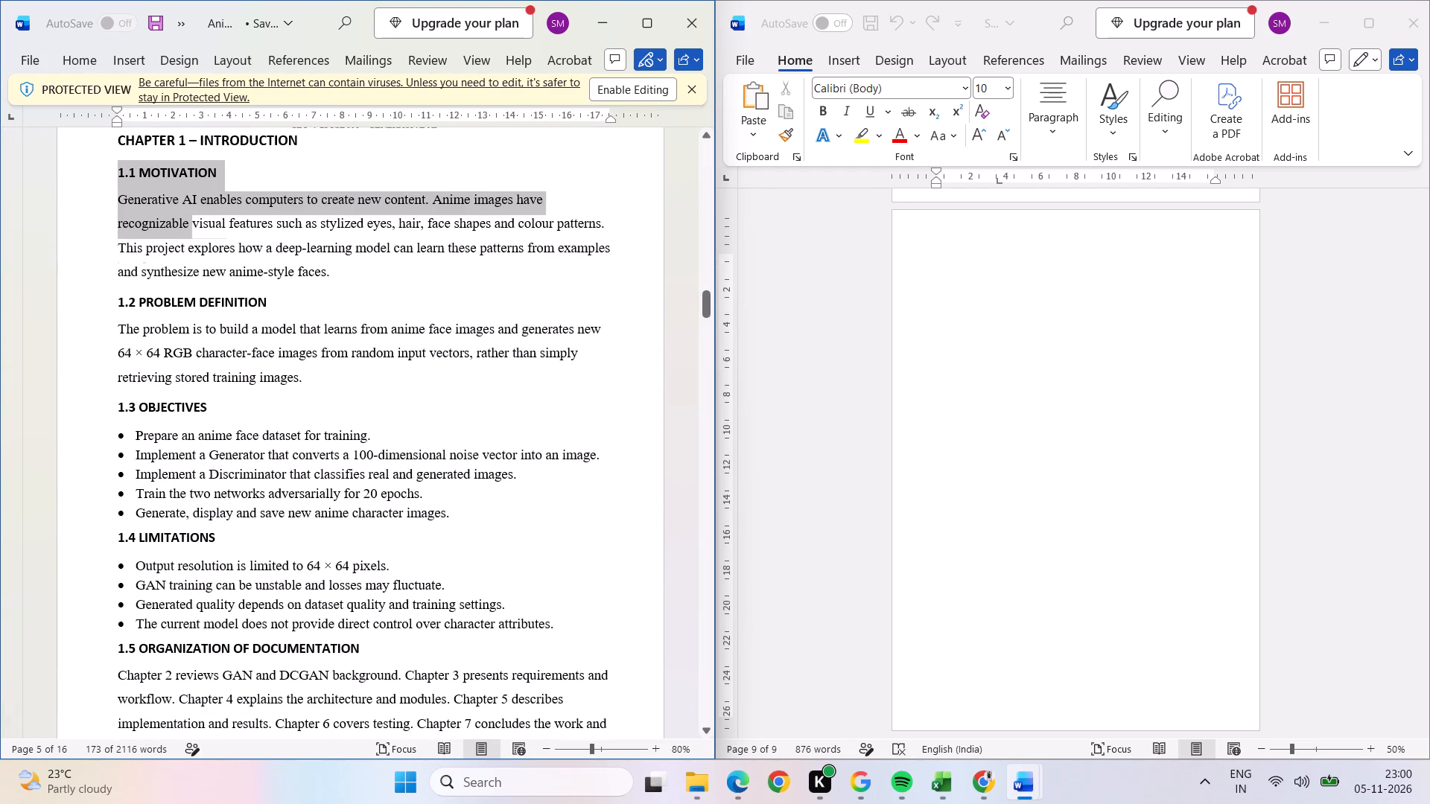
pyautogui.moveTo(146, 260); pyautogui.dragTo(180, 752)
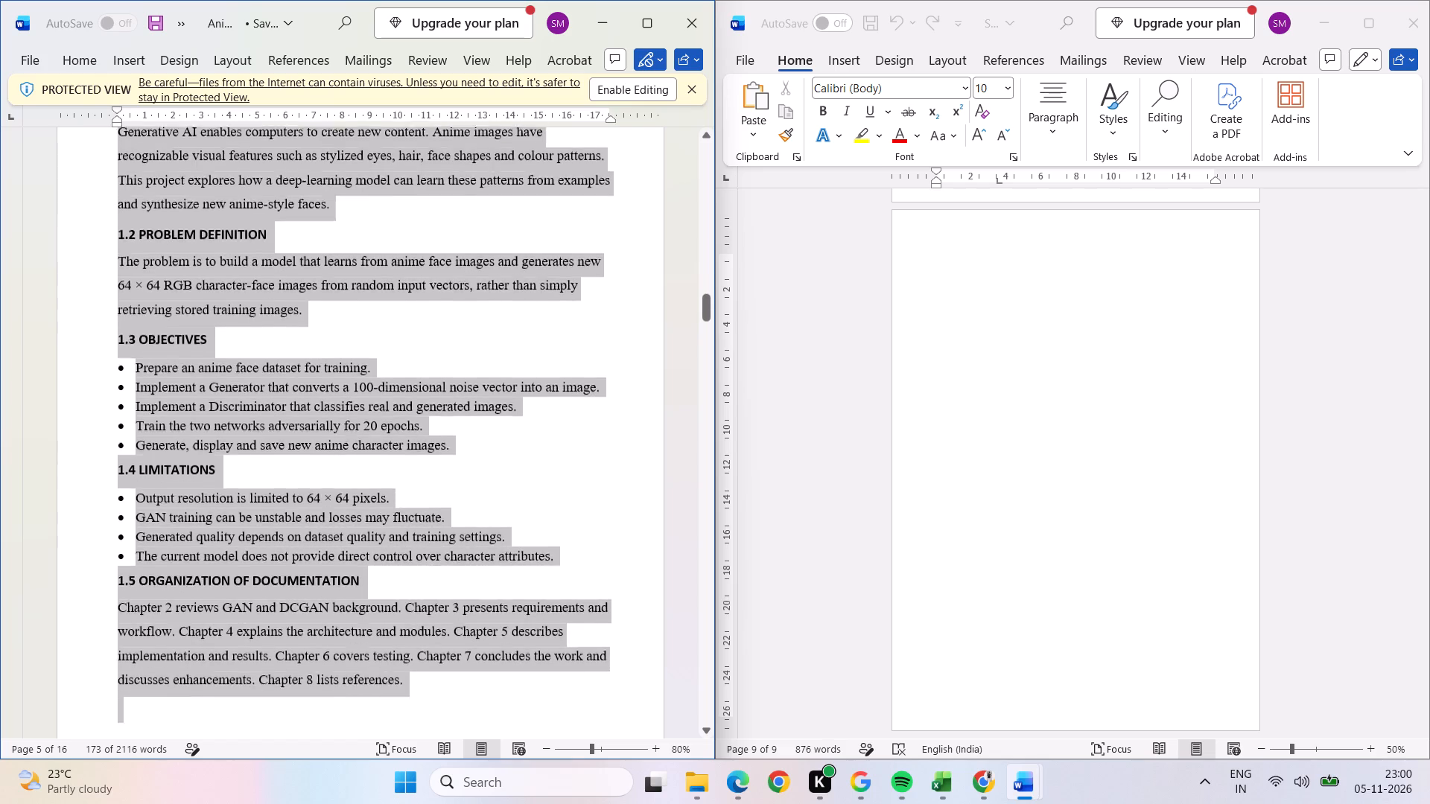
pyautogui.moveTo(180, 752); pyautogui.dragTo(173, 752)
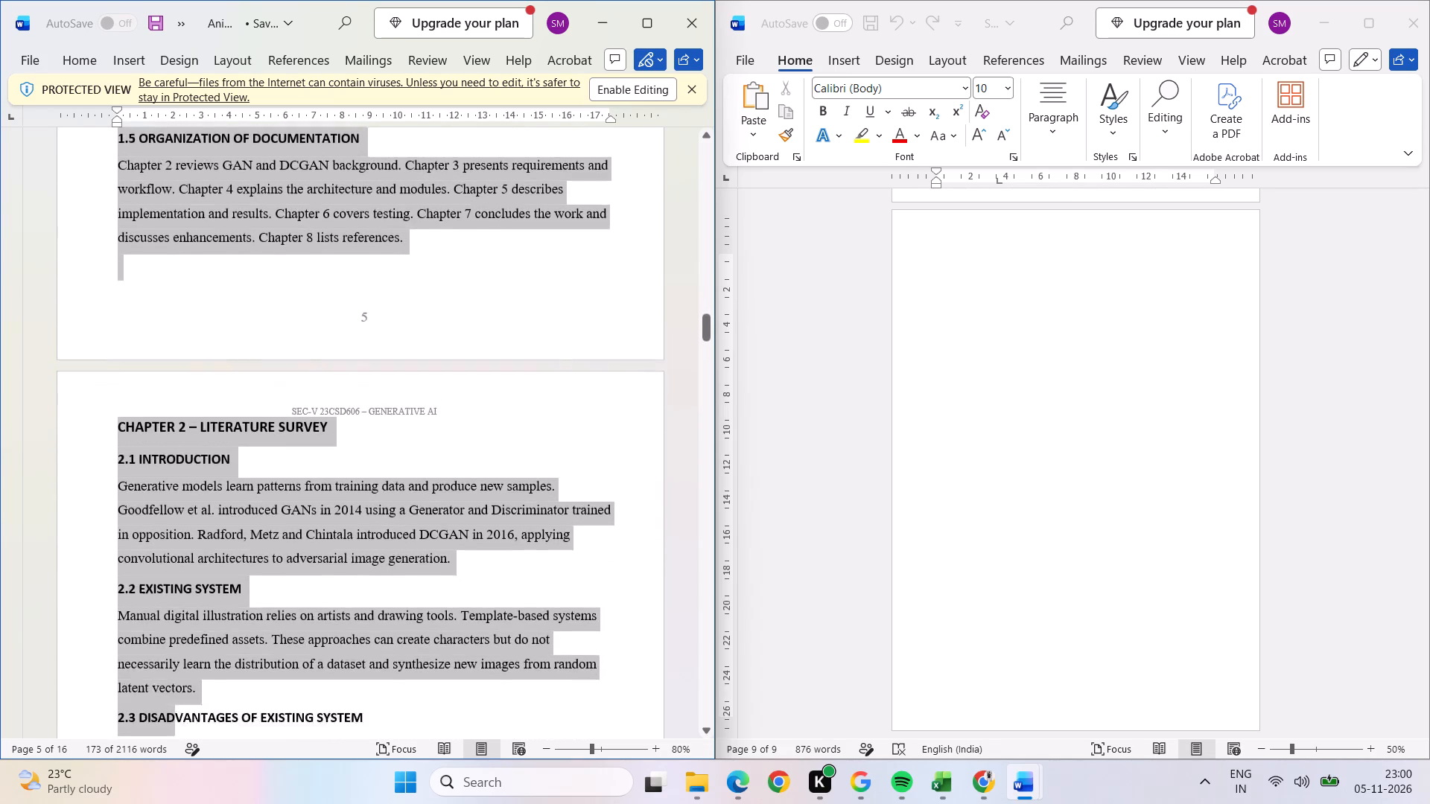
pyautogui.moveTo(173, 752); pyautogui.dragTo(172, 803)
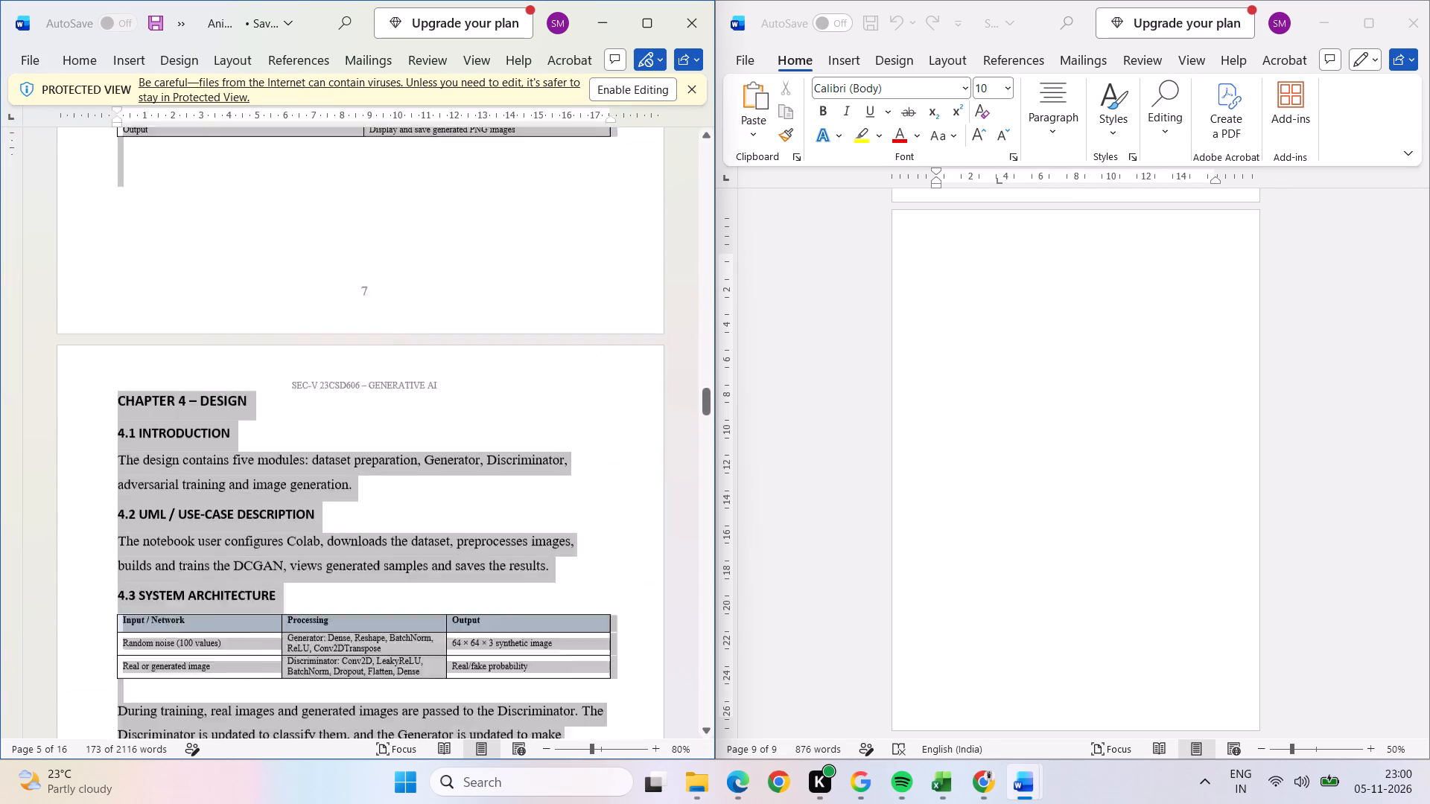
pyautogui.moveTo(172, 803); pyautogui.dragTo(171, 803)
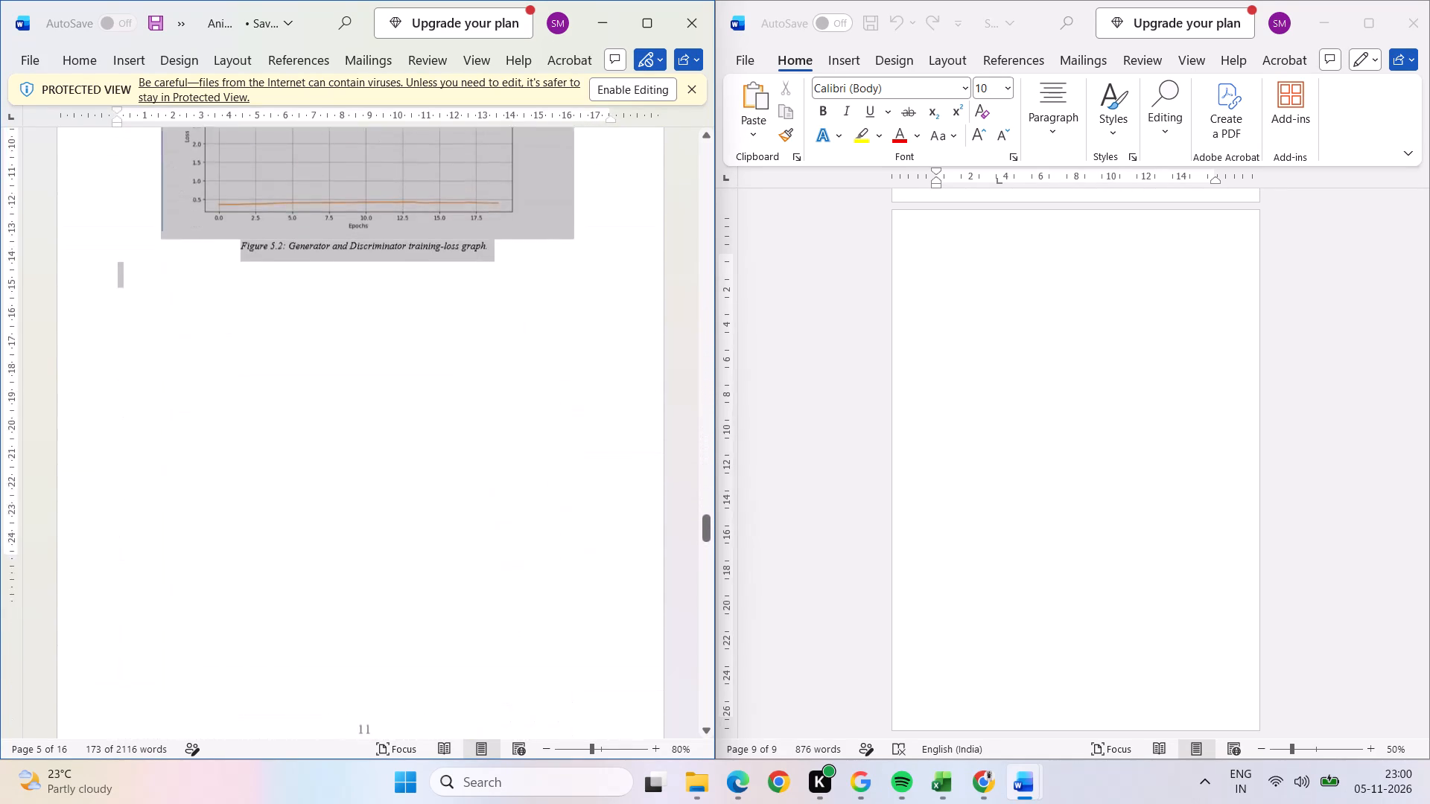
pyautogui.moveTo(171, 803); pyautogui.dragTo(171, 800)
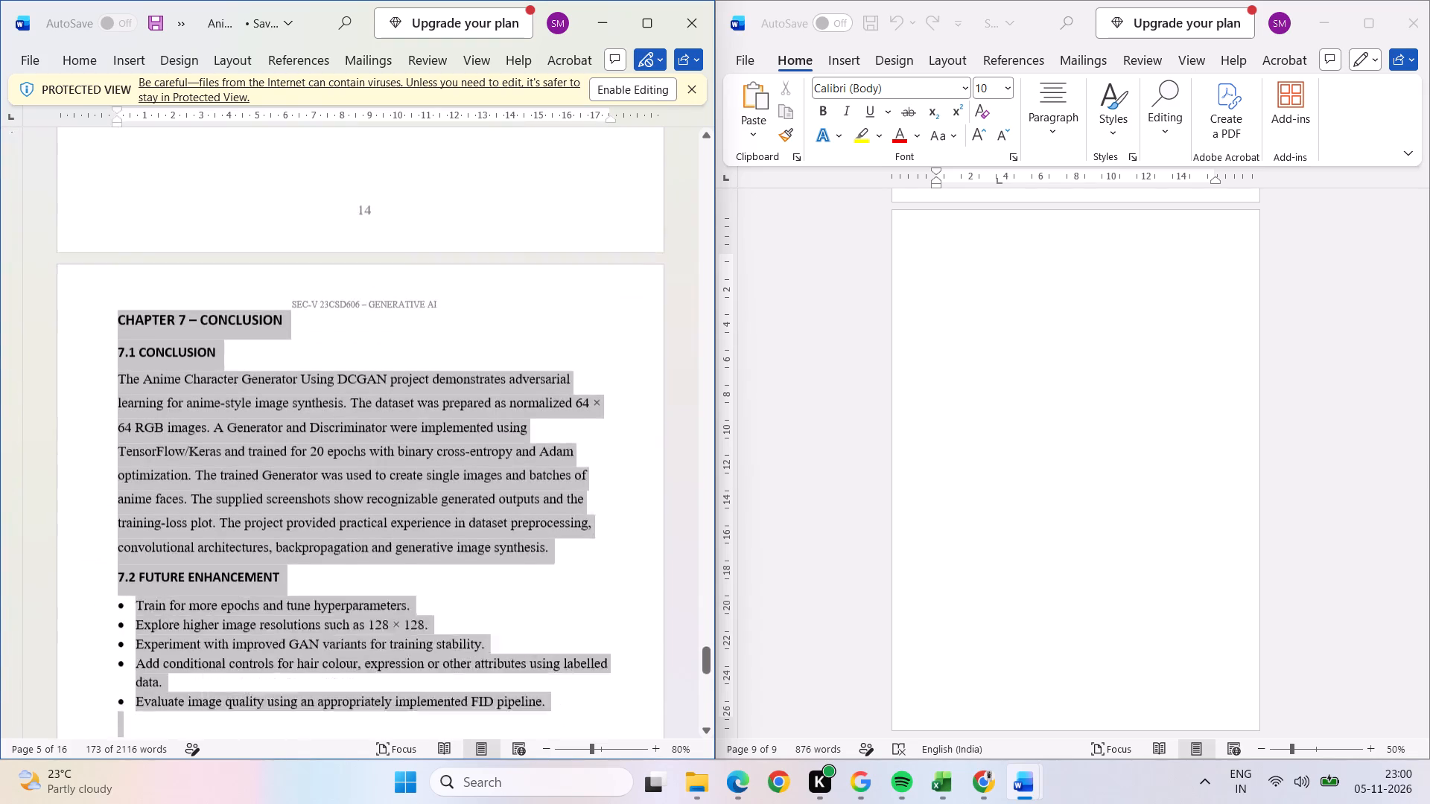
pyautogui.moveTo(171, 800); pyautogui.dragTo(198, 279)
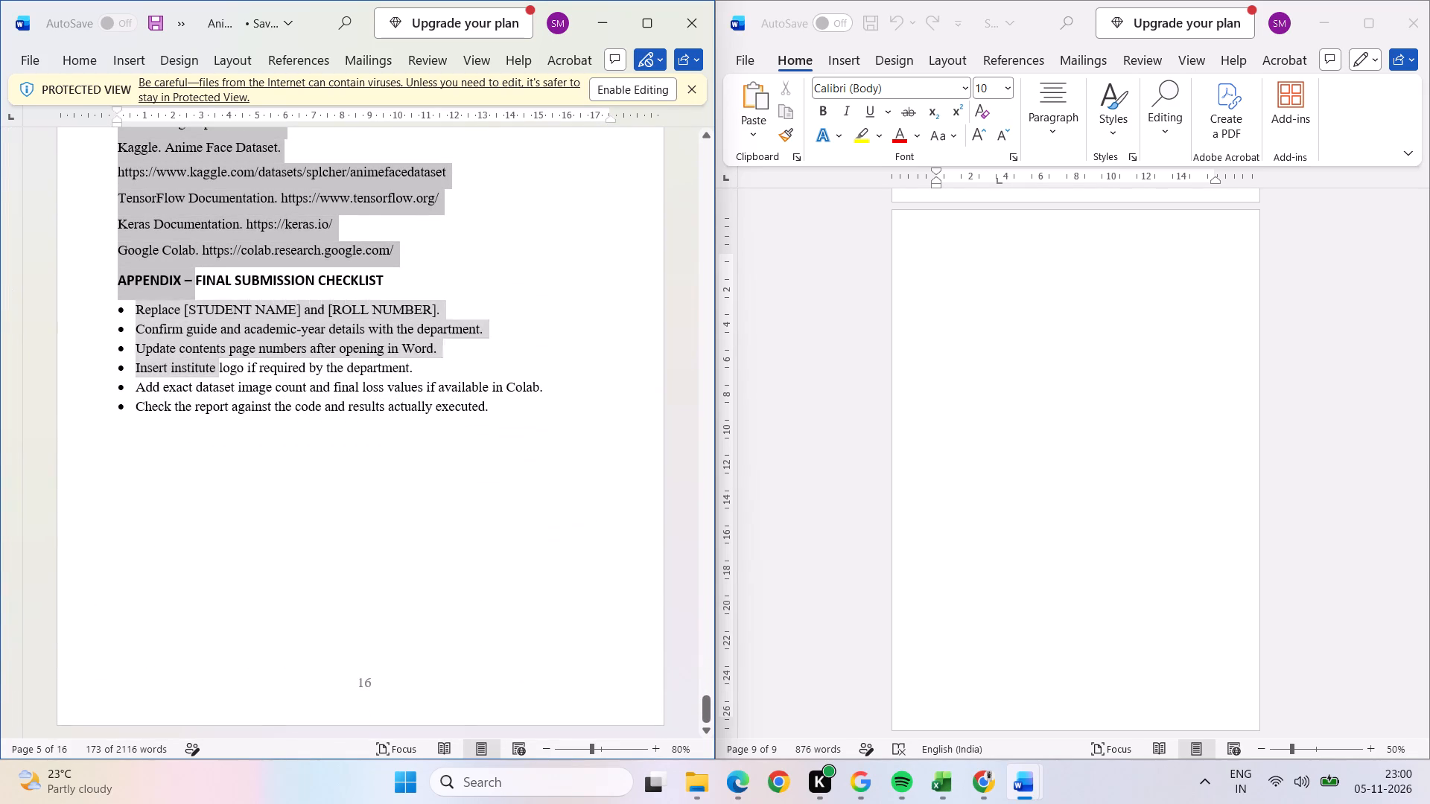
pyautogui.moveTo(198, 279); pyautogui.dragTo(182, 109)
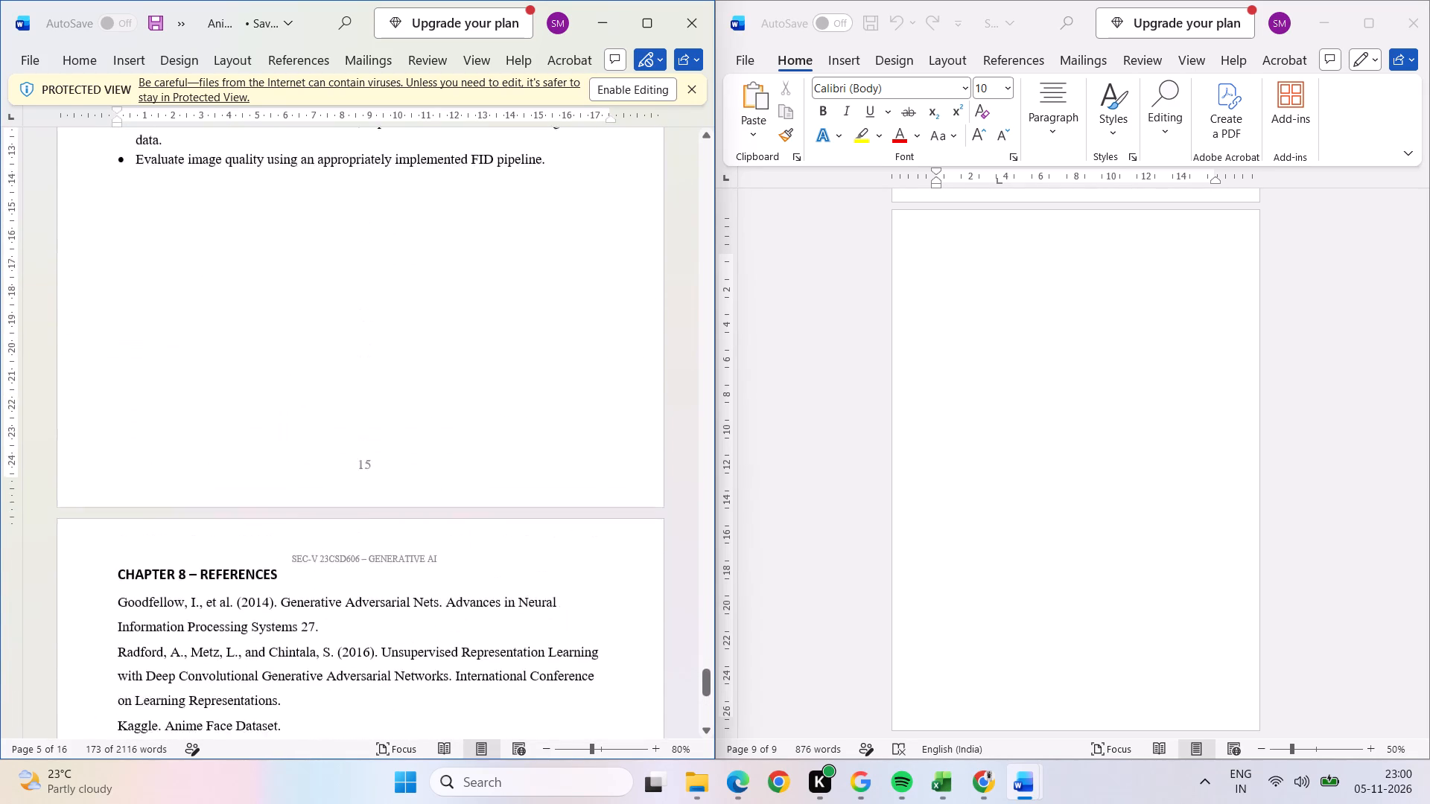
pyautogui.moveTo(182, 109); pyautogui.dragTo(150, 747)
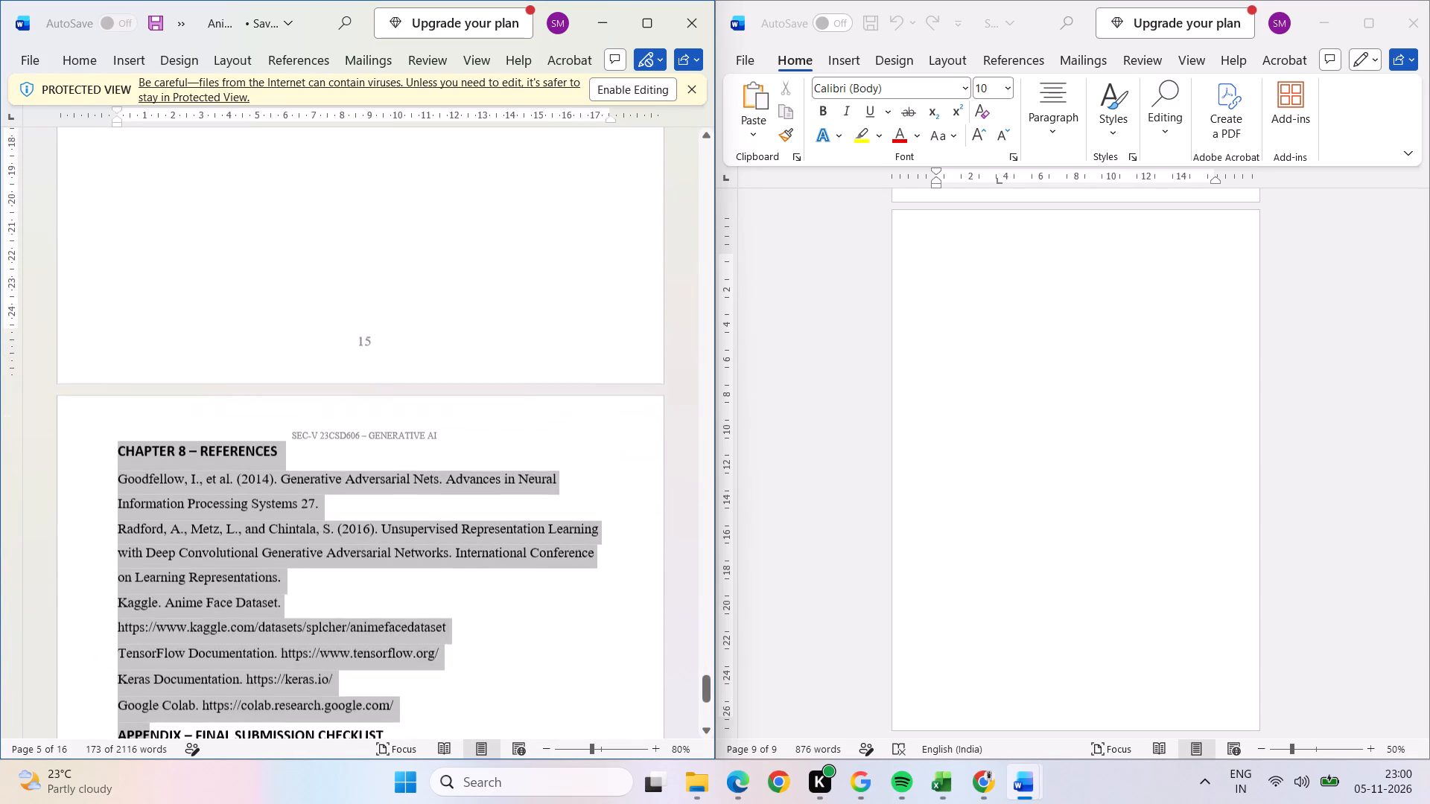
pyautogui.moveTo(150, 747); pyautogui.dragTo(404, 531)
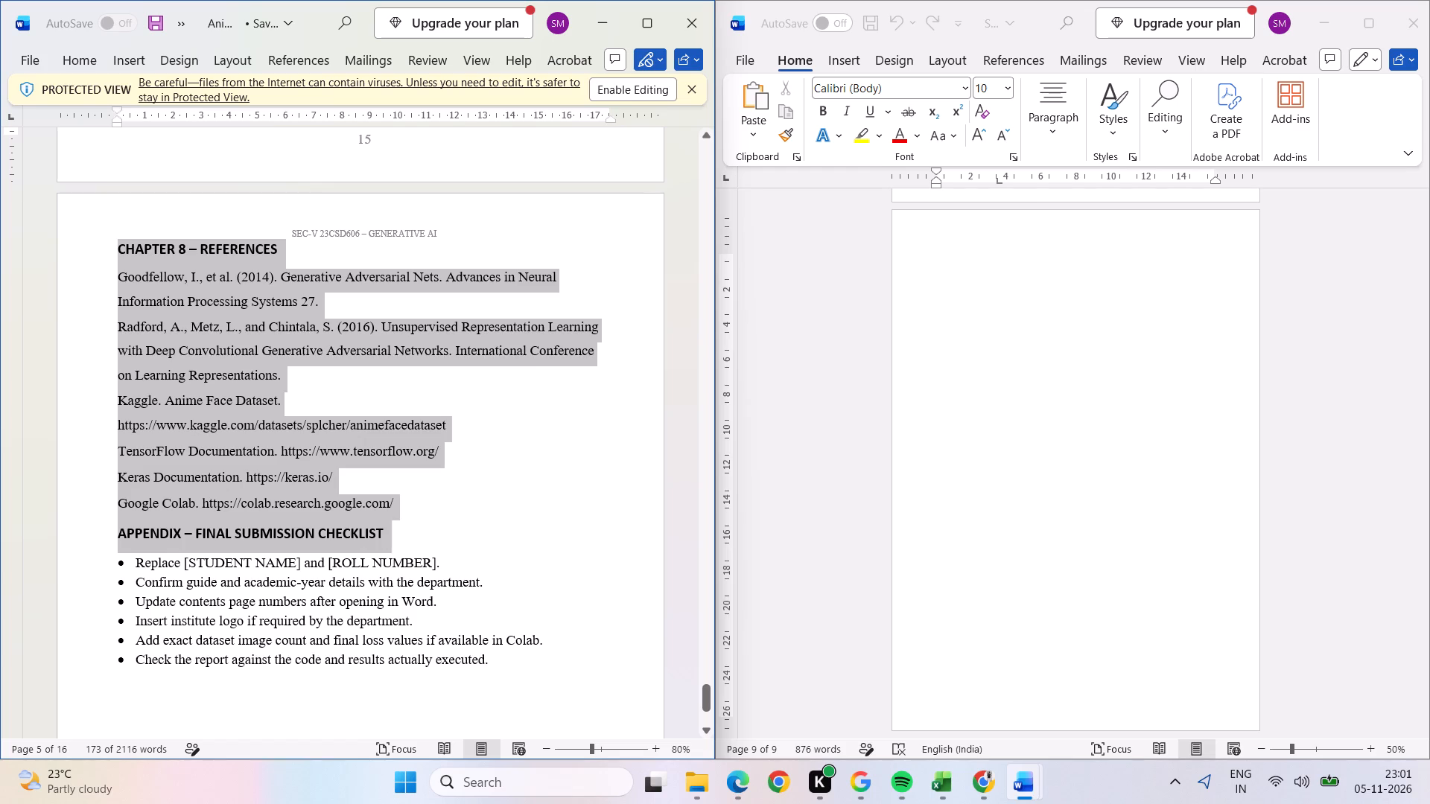
pyautogui.moveTo(404, 531); pyautogui.dragTo(434, 504)
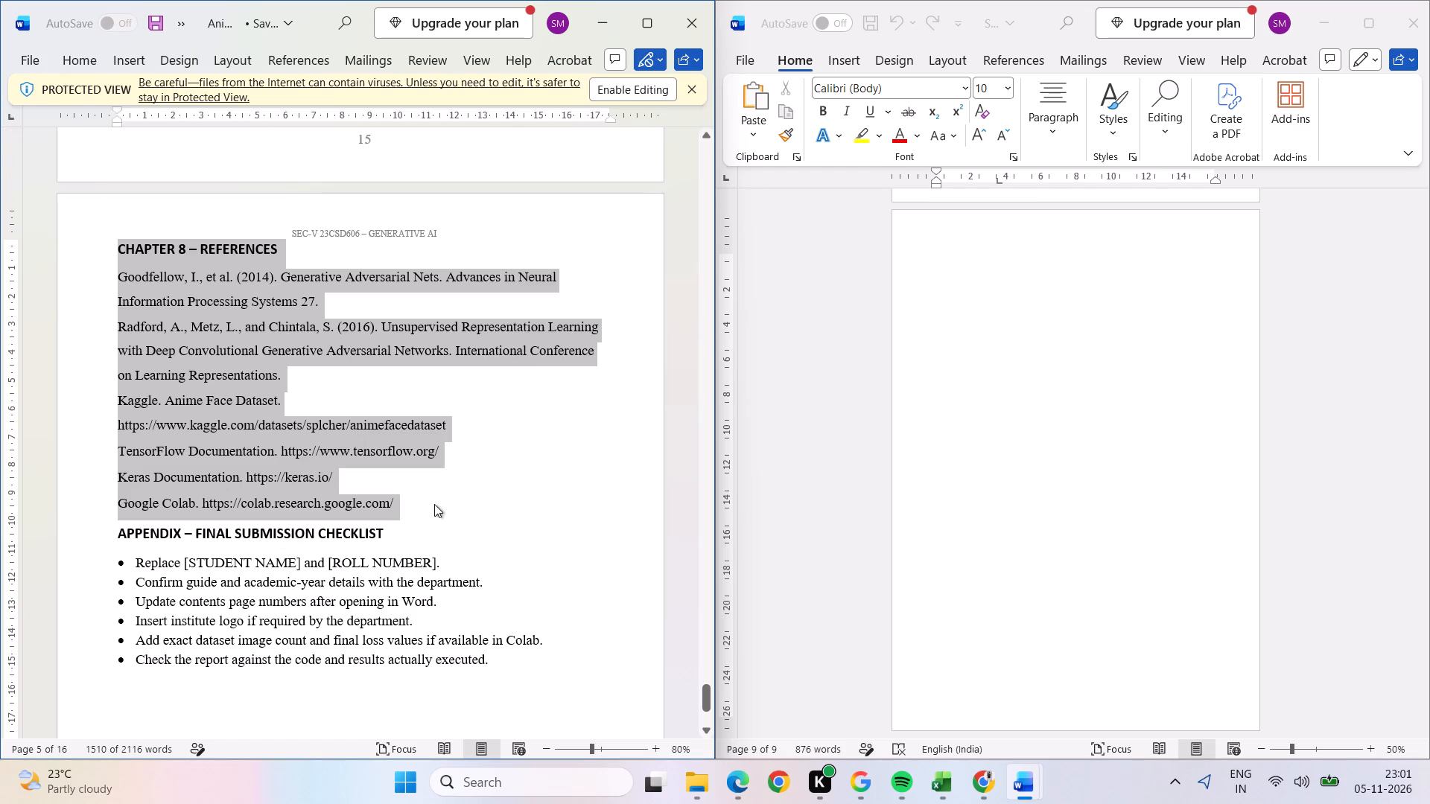
pyautogui.hotkey('ctrl', 'c')
# Paste the copied chapters at the start of the blank last page of the SEC-V document.
pyautogui.click(959, 325)
pyautogui.click(944, 265)
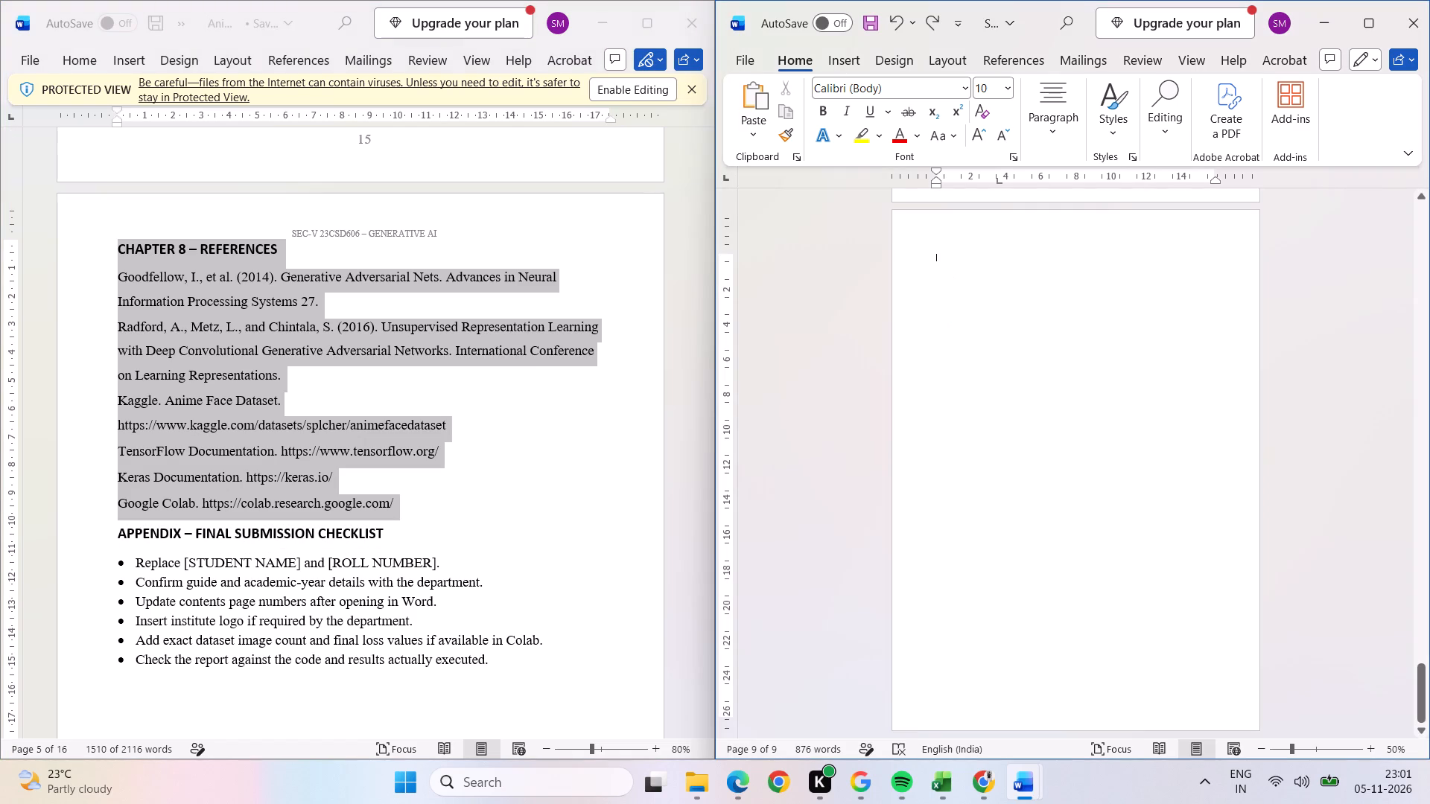
pyautogui.hotkey('ctrl', 'v')
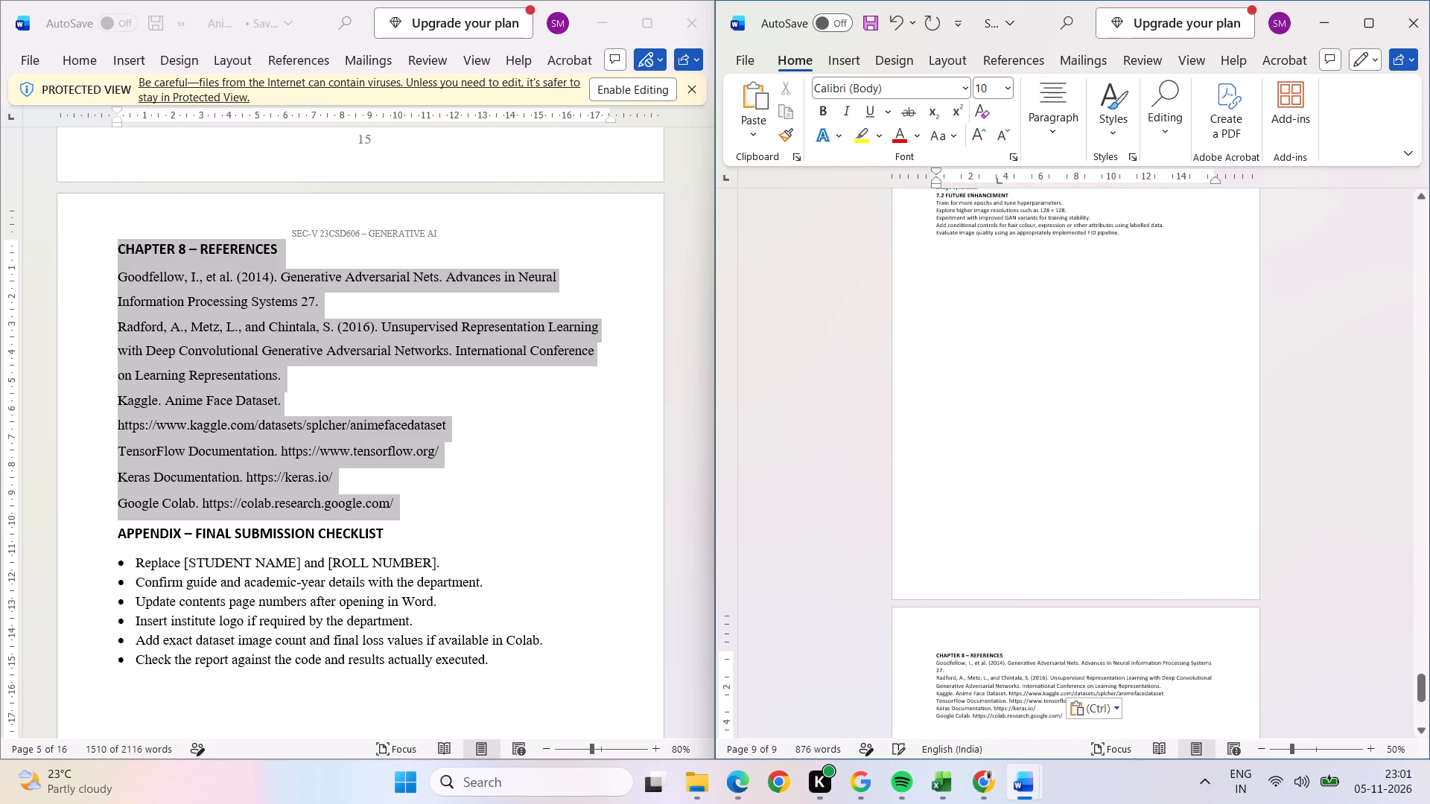
# Examine the layout of the pasted chapters in the SEC-V document, from Chapter 8 back to Chapter 3.
pyautogui.scroll(4, 1011, 374)
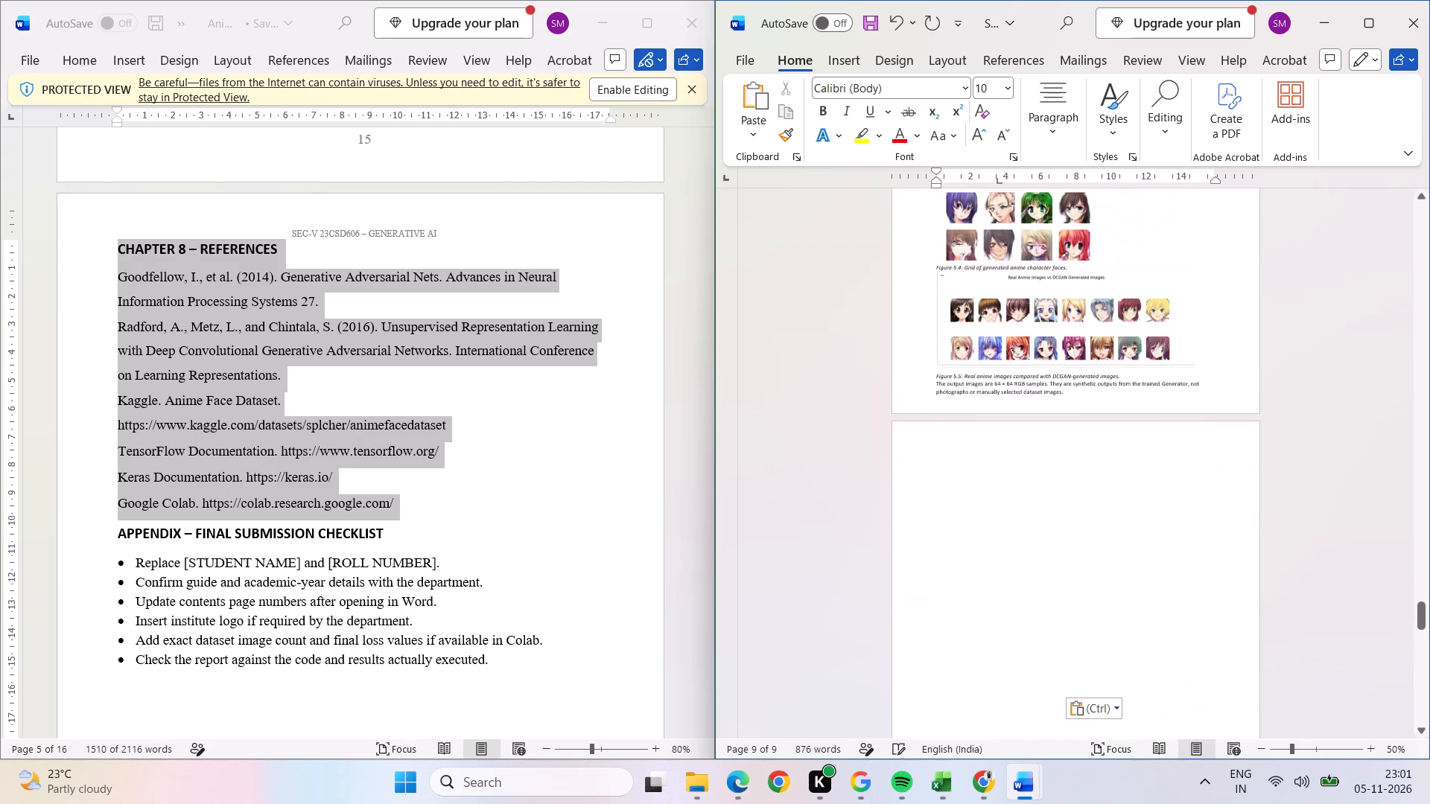
pyautogui.scroll(6, 1004, 382)
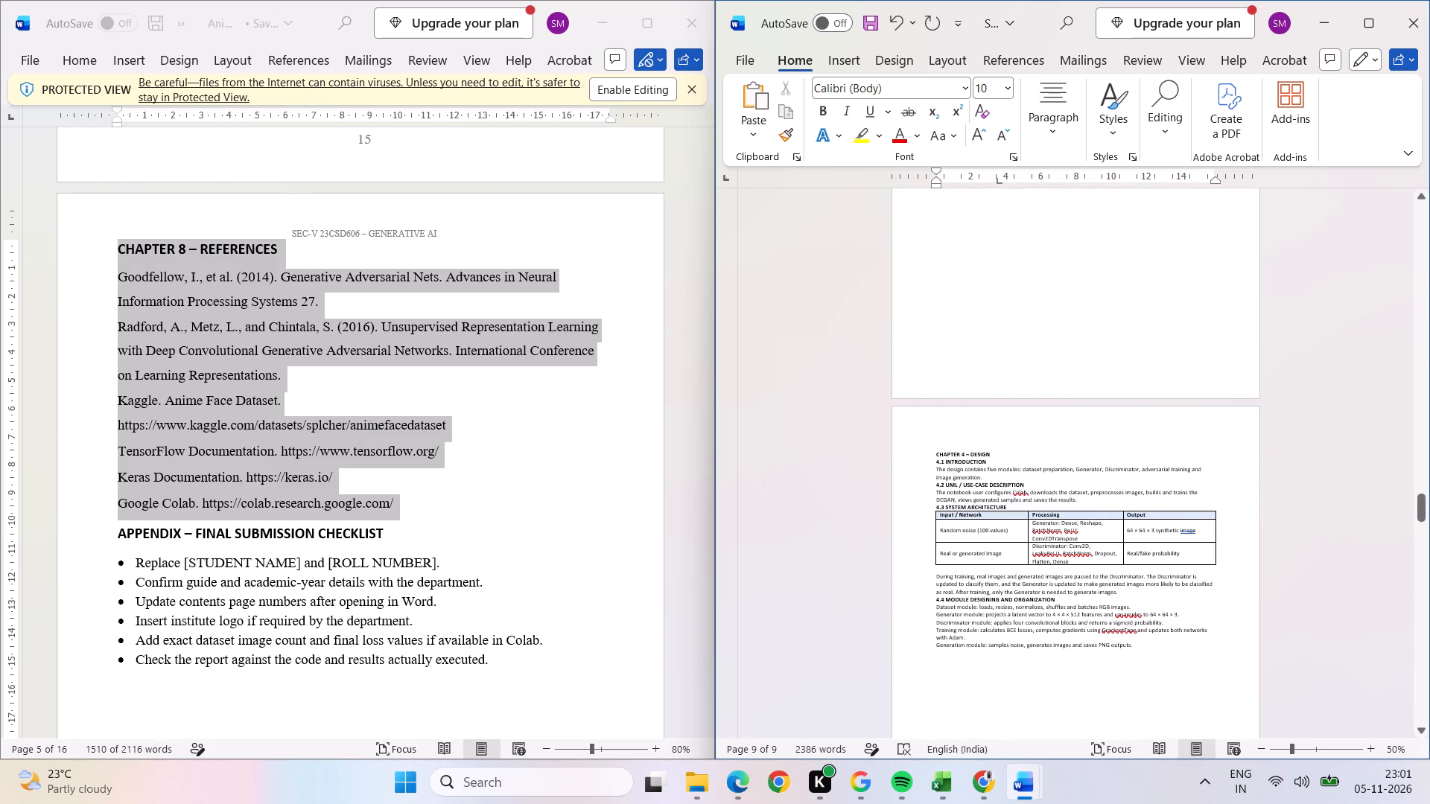
pyautogui.scroll(1, 987, 426)
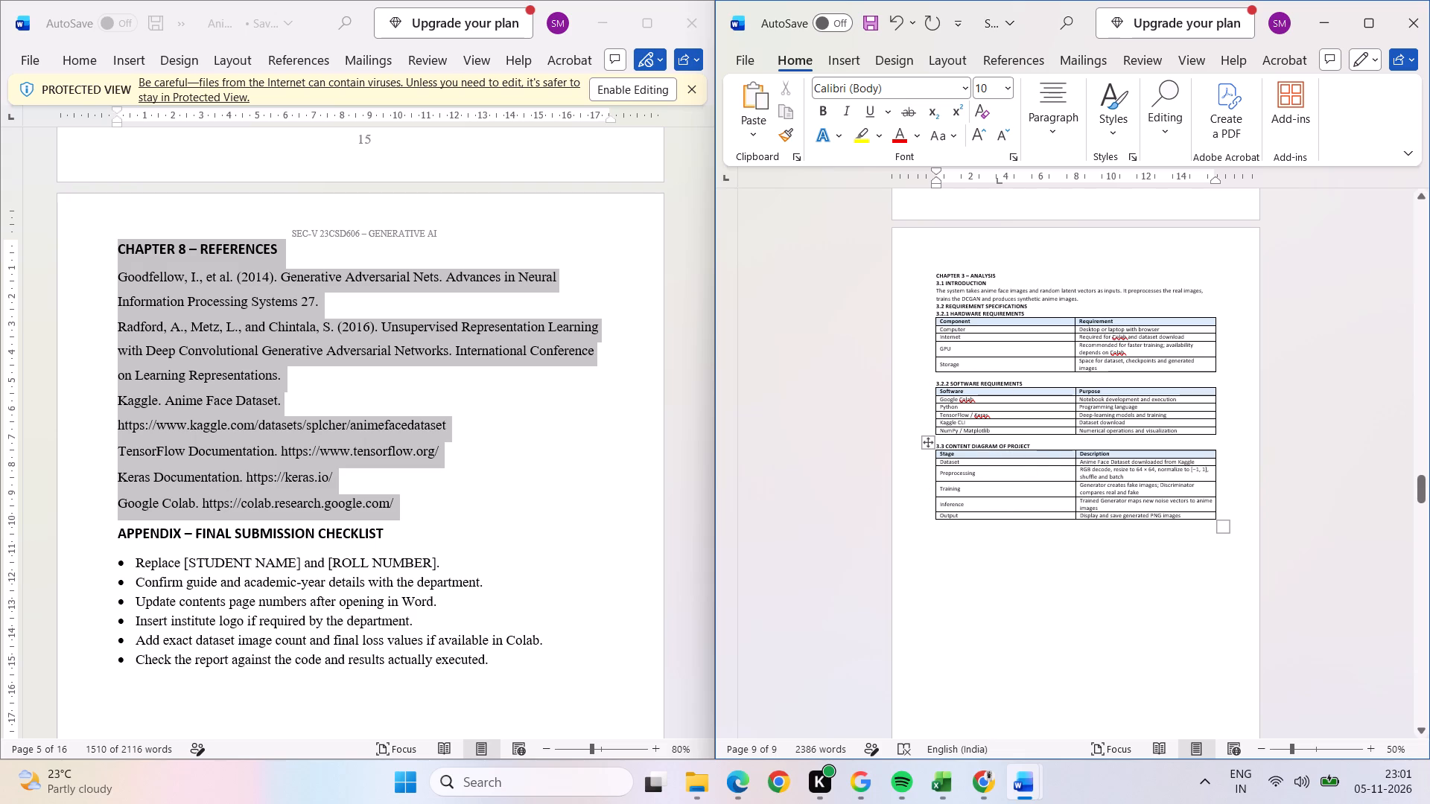
# Set the font of the entire SEC-V document to Times New Roman.
pyautogui.hotkey('ctrl', 'a')
pyautogui.click(865, 84)
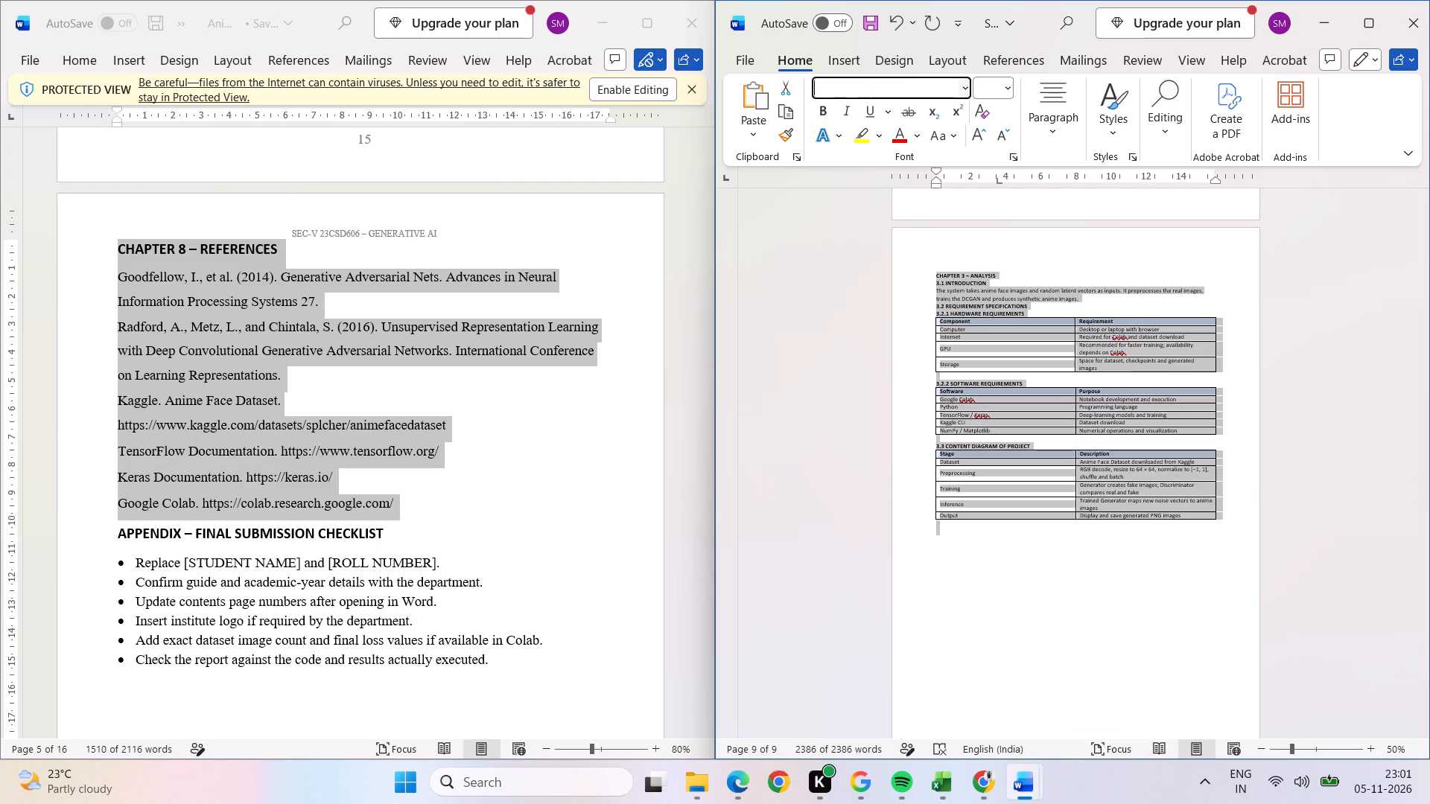
pyautogui.press('t')
pyautogui.press('Return')
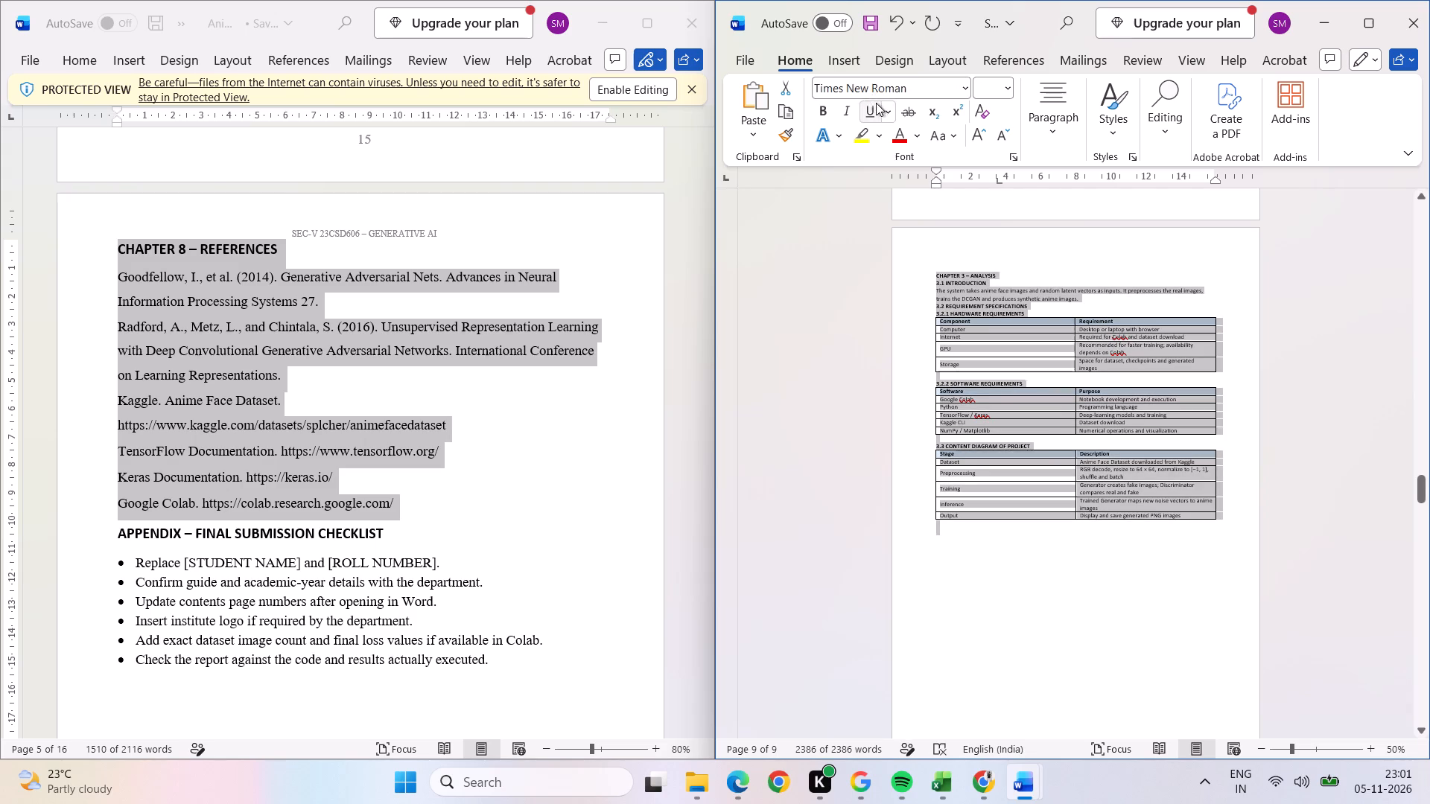
pyautogui.click(1204, 412)
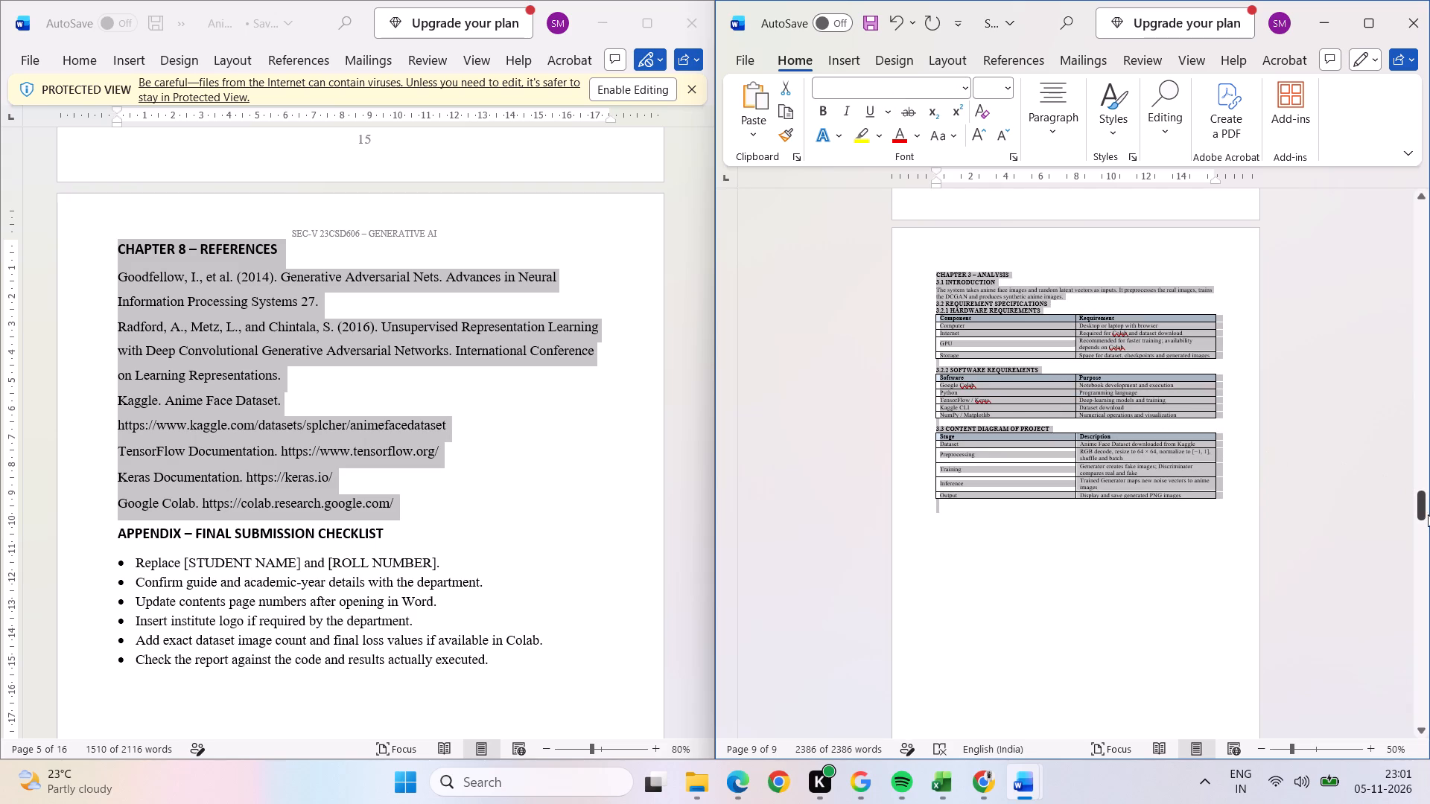
pyautogui.scroll(2, 1175, 537)
pyautogui.scroll(3, 1057, 528)
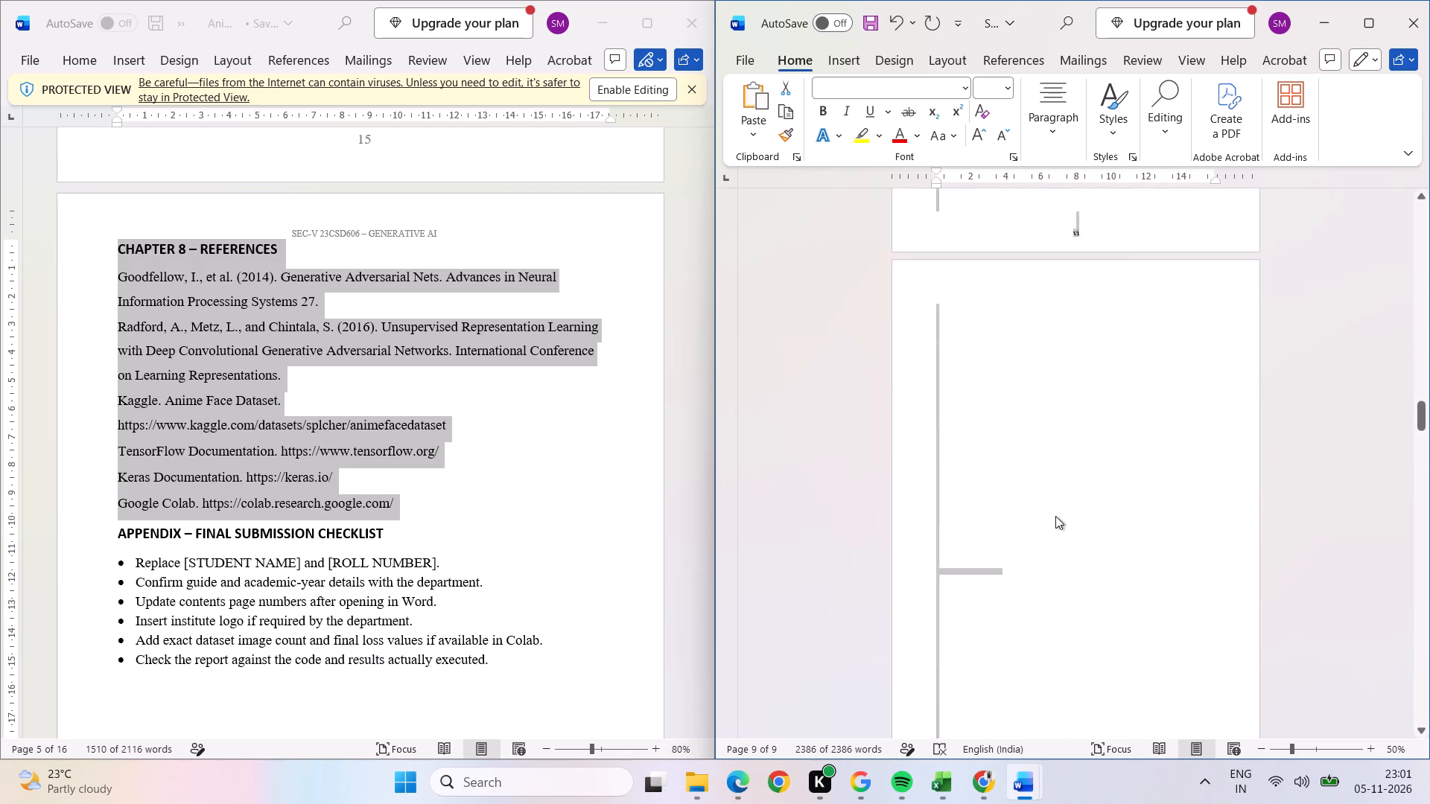
pyautogui.scroll(1, 1056, 515)
pyautogui.click(1037, 549)
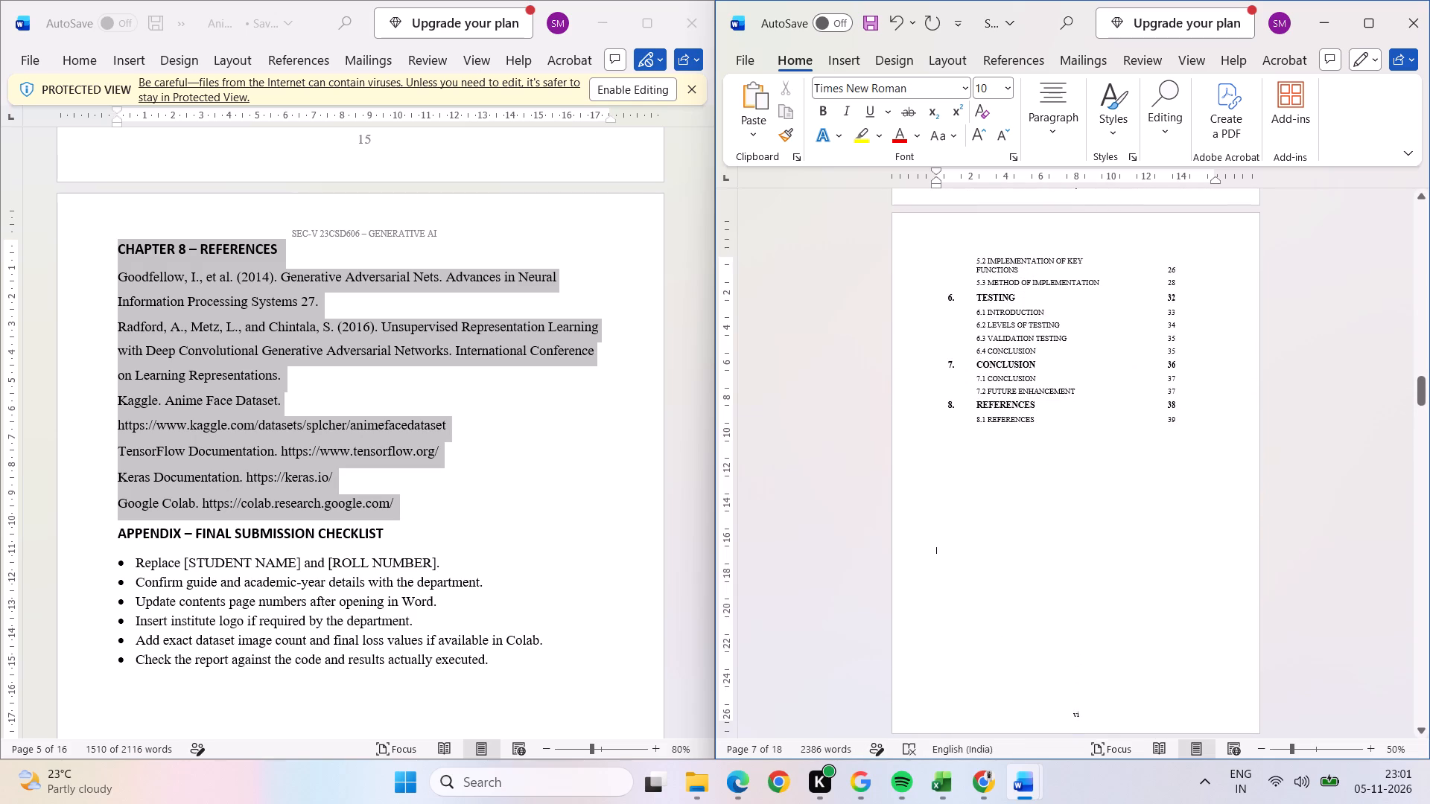
# Adjust the blank lines above the 1.1 MOTIVATION heading so that it starts at the top of the following page.
pyautogui.scroll(-2, 1046, 557)
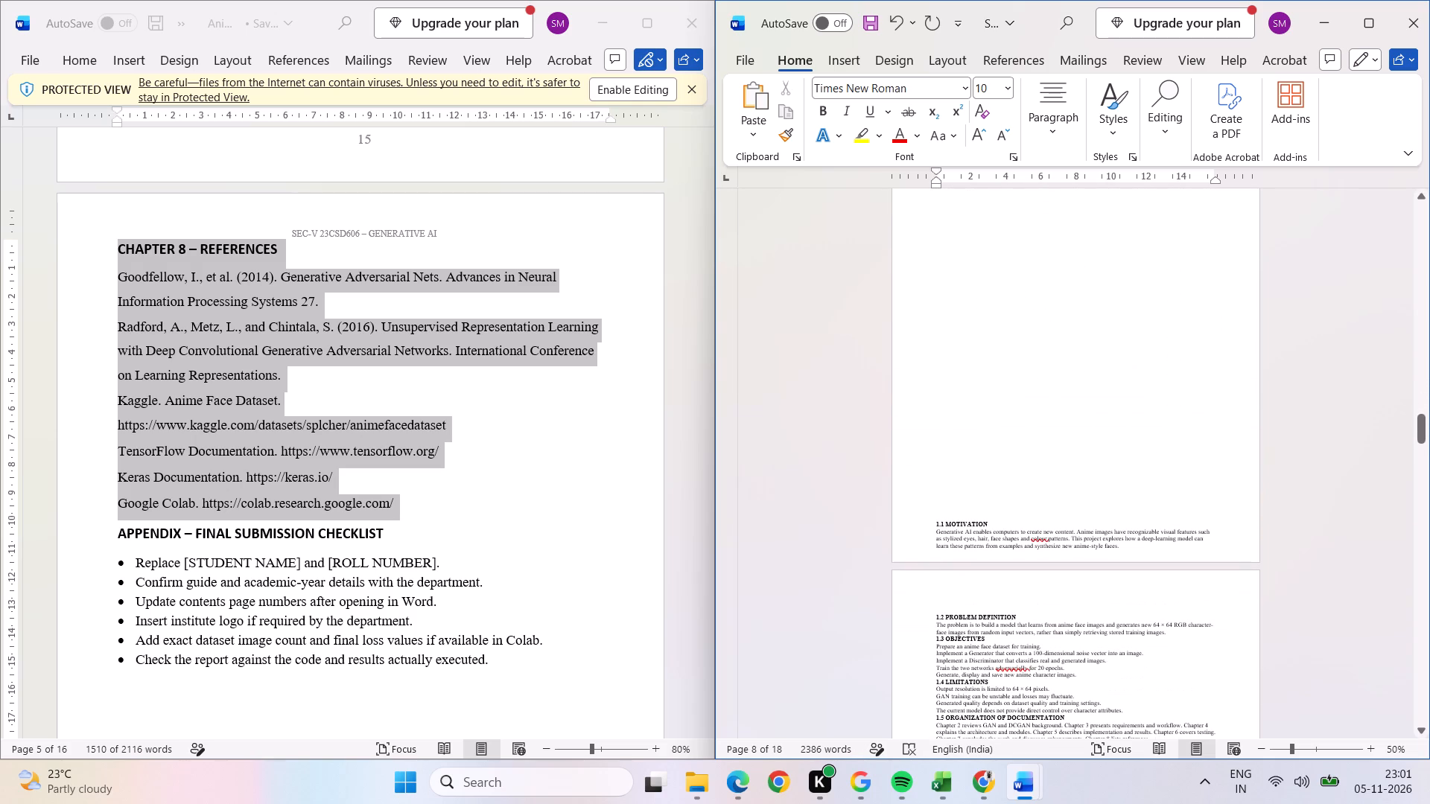
pyautogui.scroll(2, 994, 477)
pyautogui.scroll(-1, 998, 479)
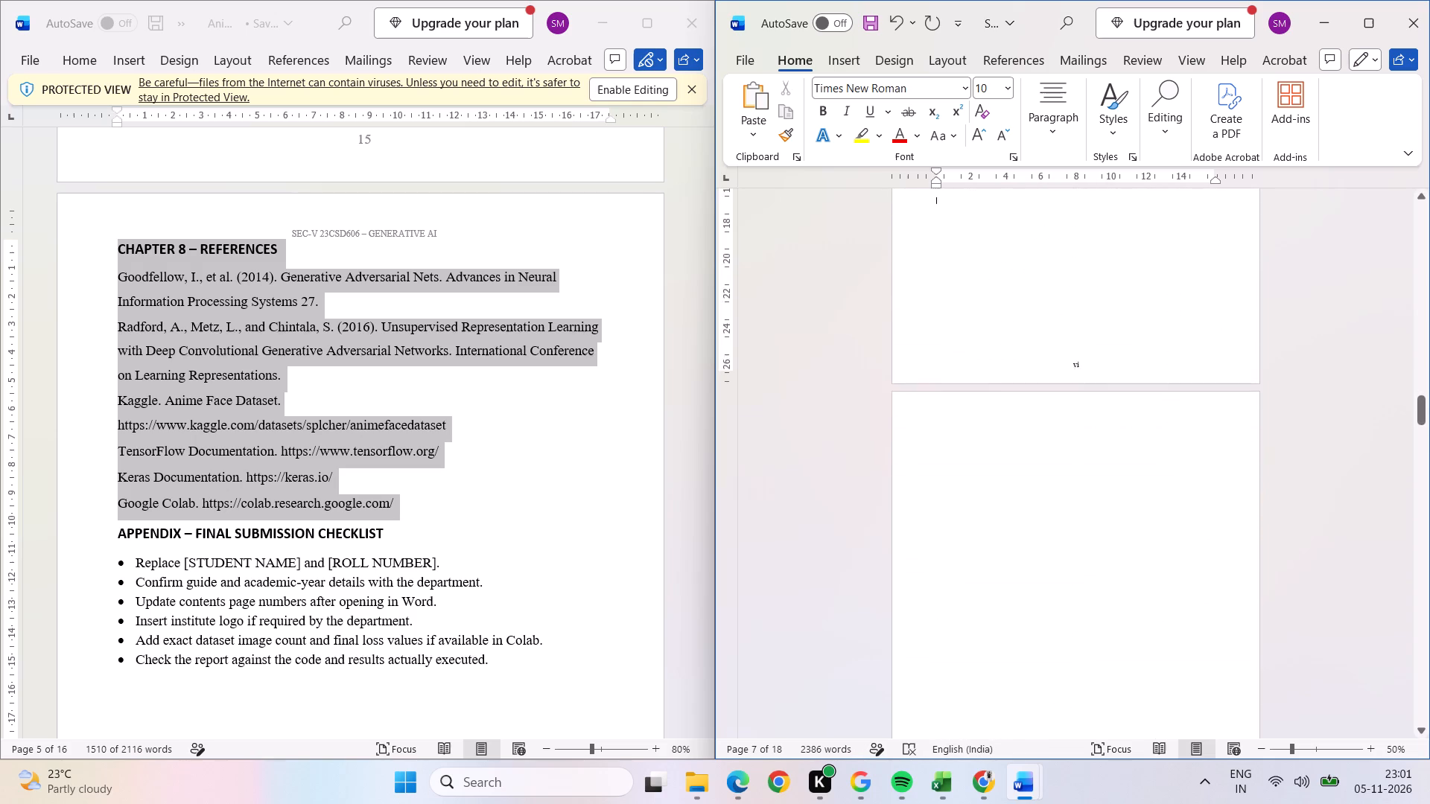
pyautogui.scroll(-1, 998, 481)
pyautogui.click(953, 502)
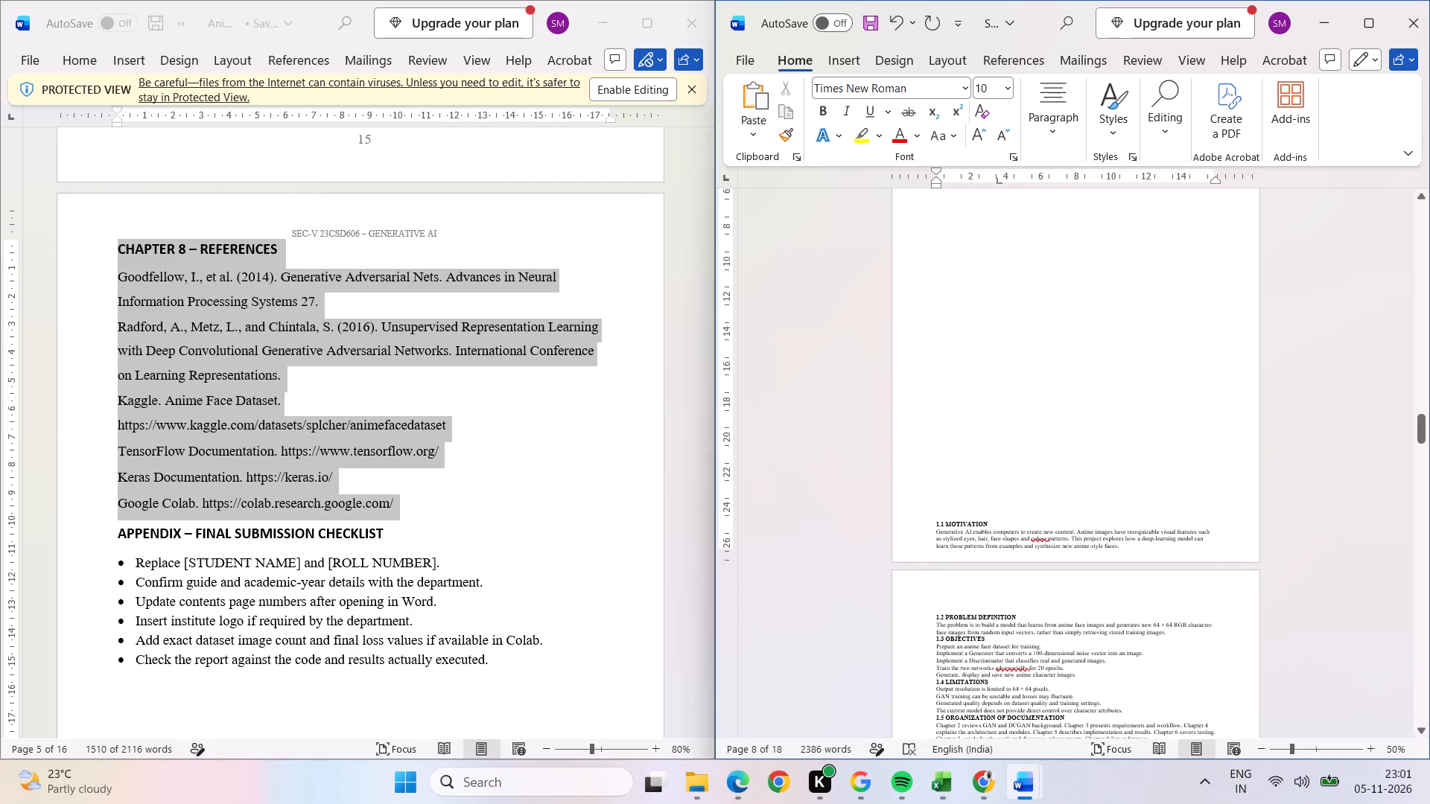
pyautogui.press('BackSpace')
pyautogui.press('BackSpace')
pyautogui.press('BackSpace')
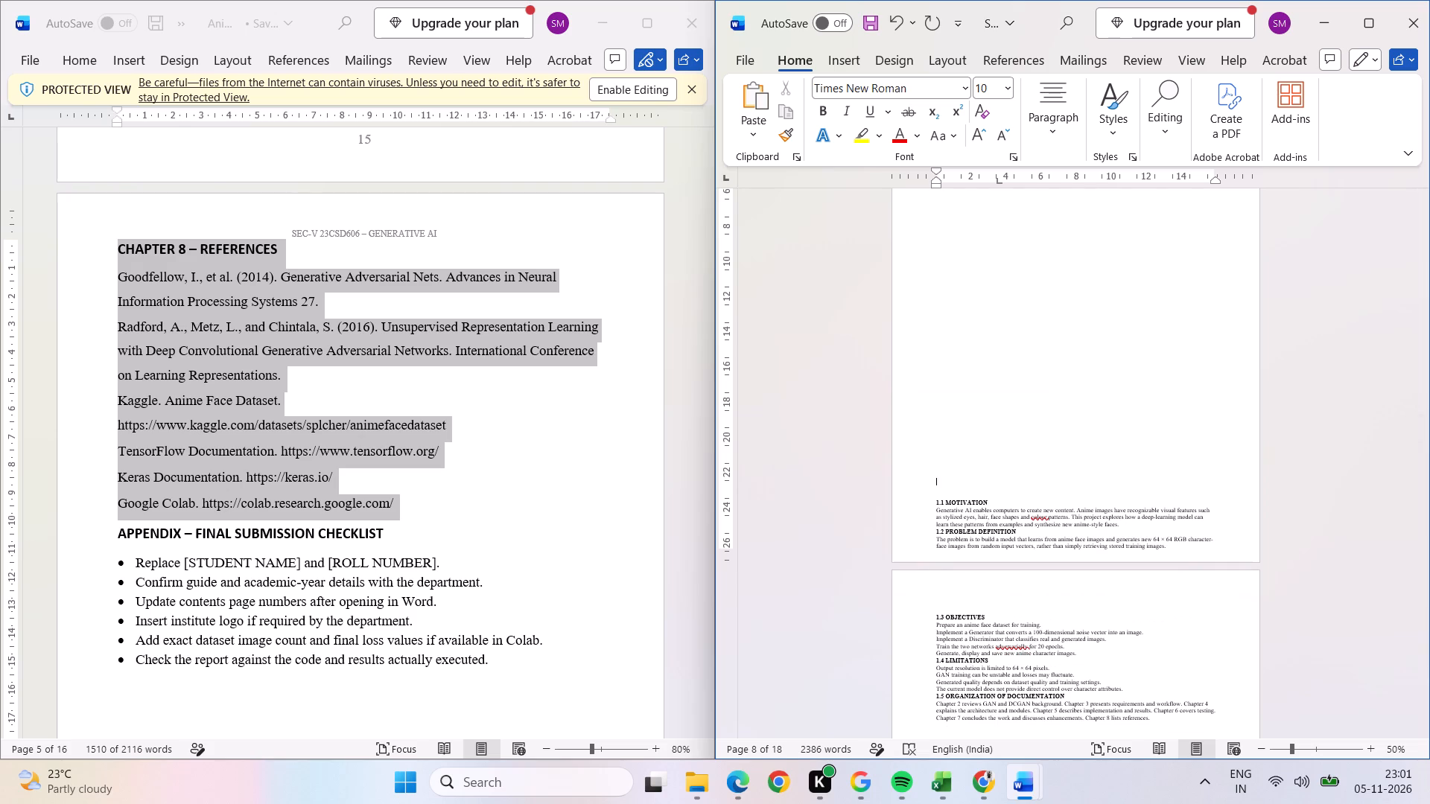
pyautogui.press('Return')
pyautogui.press('Return')
pyautogui.press('Return')
pyautogui.press('Return')
pyautogui.press('Return')
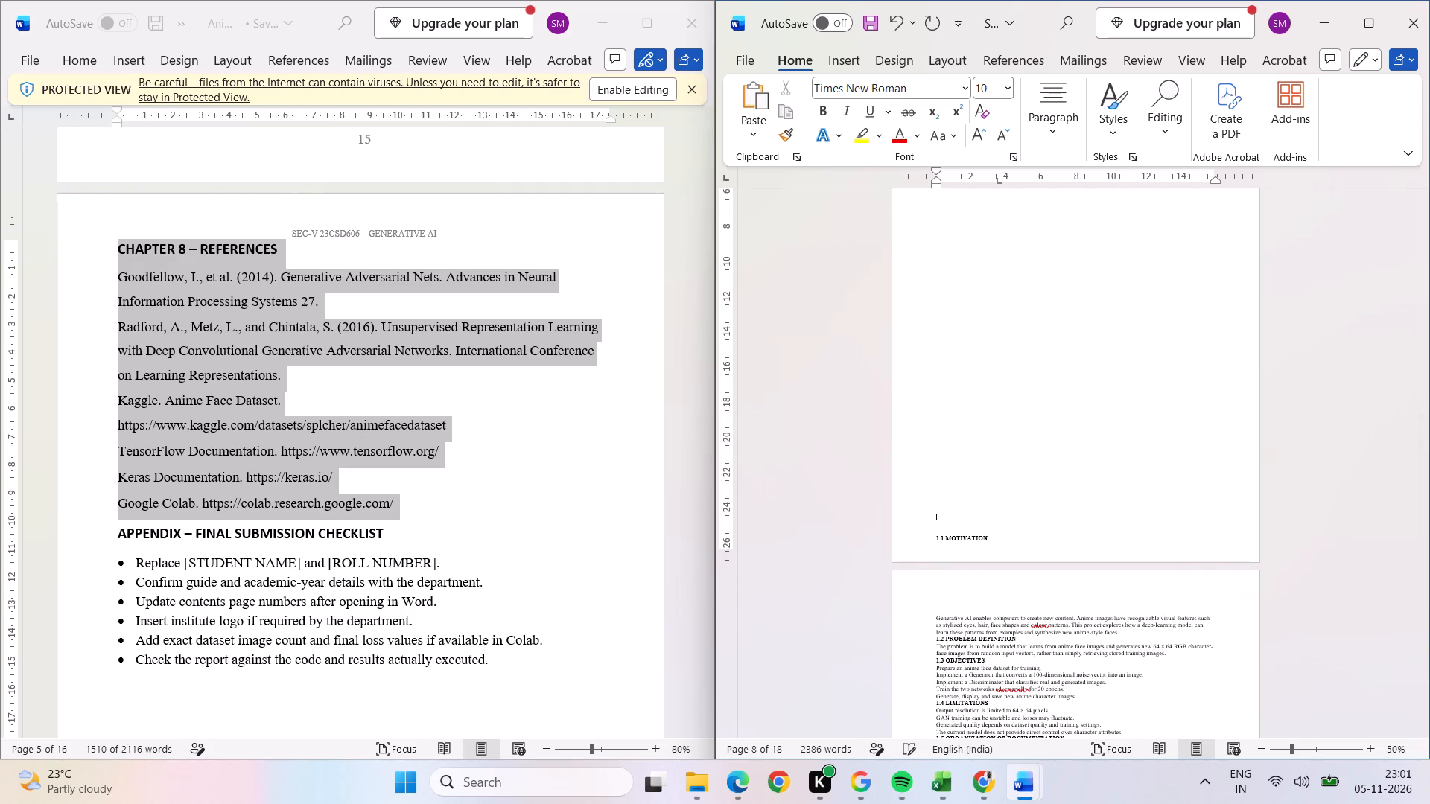
pyautogui.press('Return')
pyautogui.press('Return')
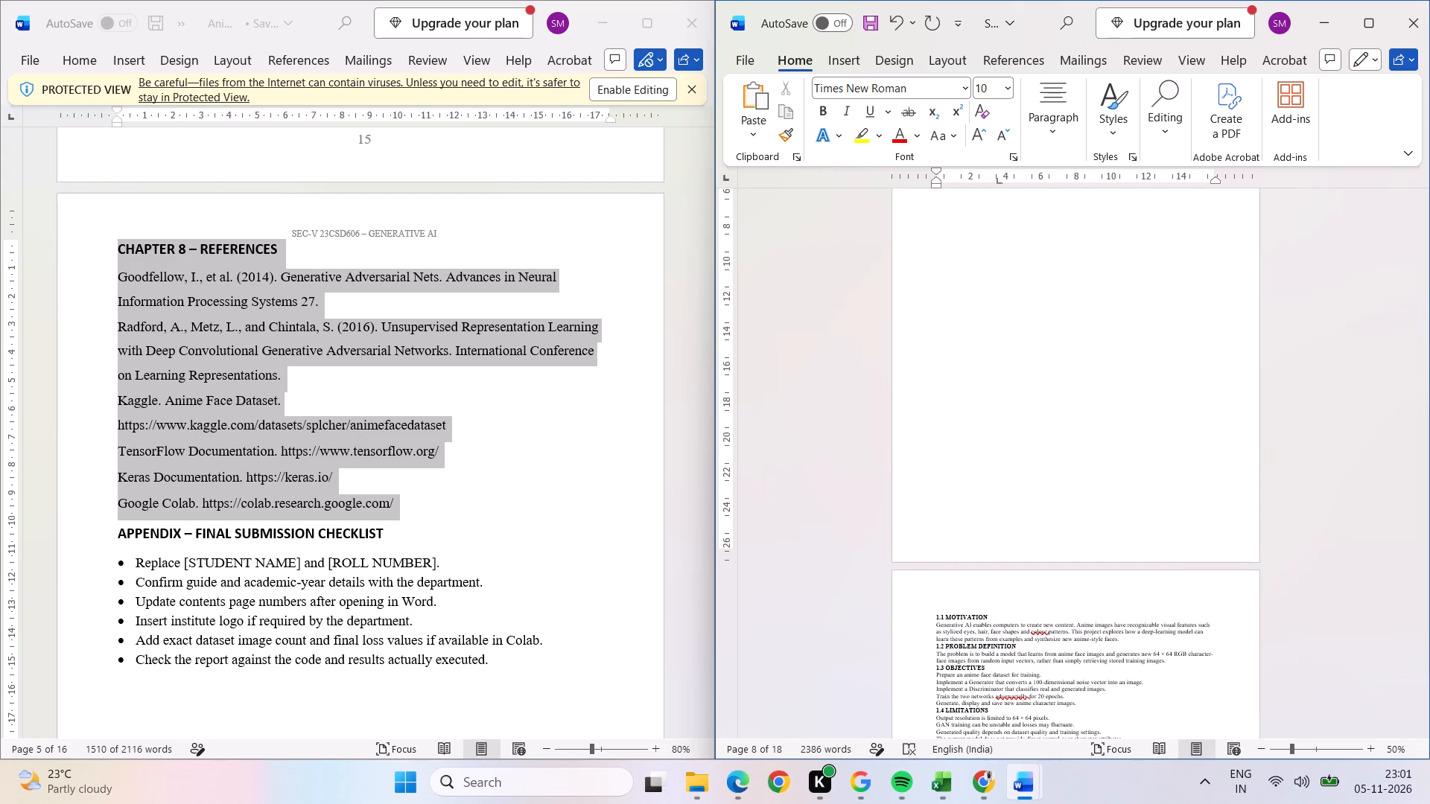
# Justify the pasted chapters from 1.1 MOTIVATION to the end of the references and set their line spacing to 1.5.
pyautogui.keyDown('ctrl'); pyautogui.scroll(4, 1205, 587); pyautogui.keyUp('ctrl')
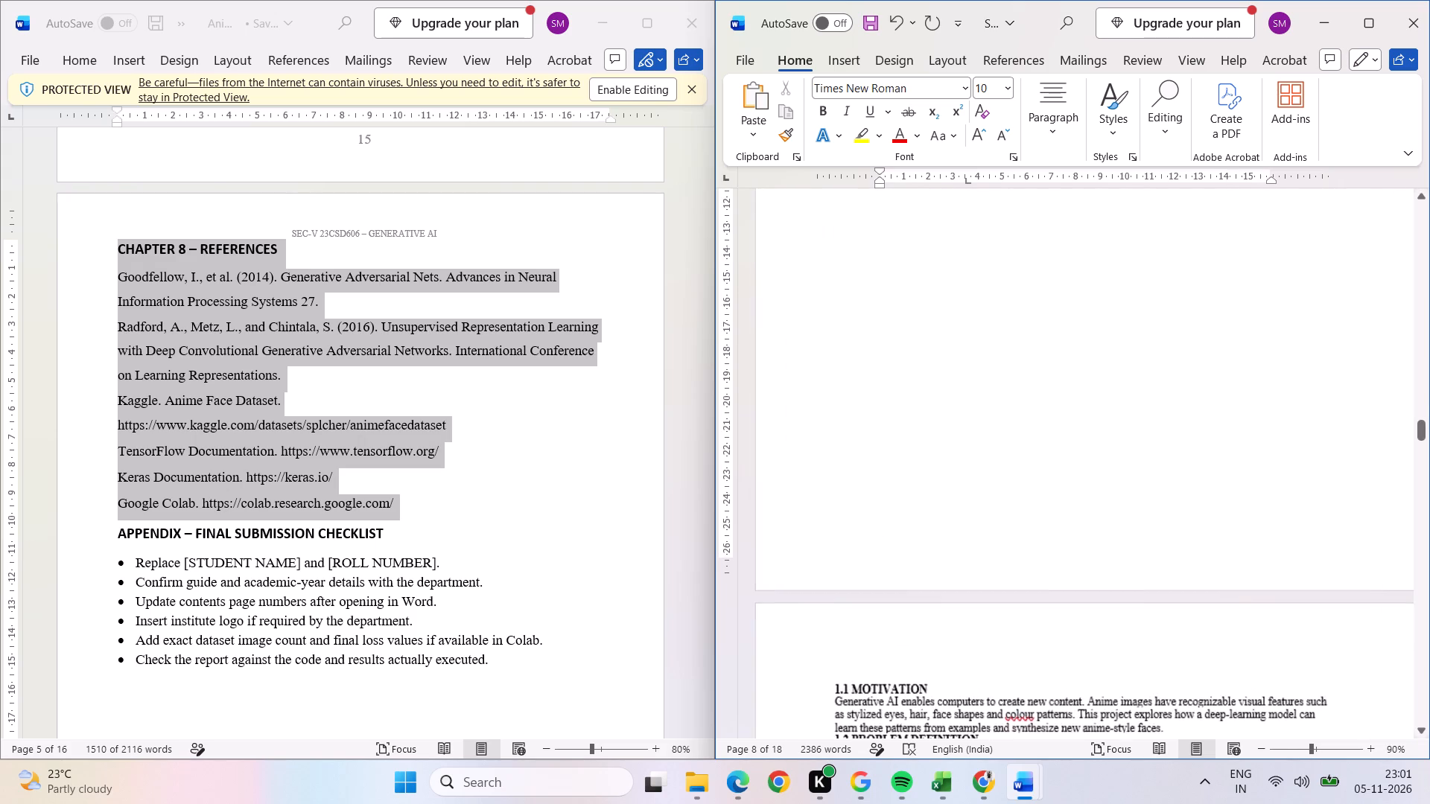
pyautogui.keyDown('ctrl'); pyautogui.scroll(1, 1198, 584); pyautogui.keyUp('ctrl')
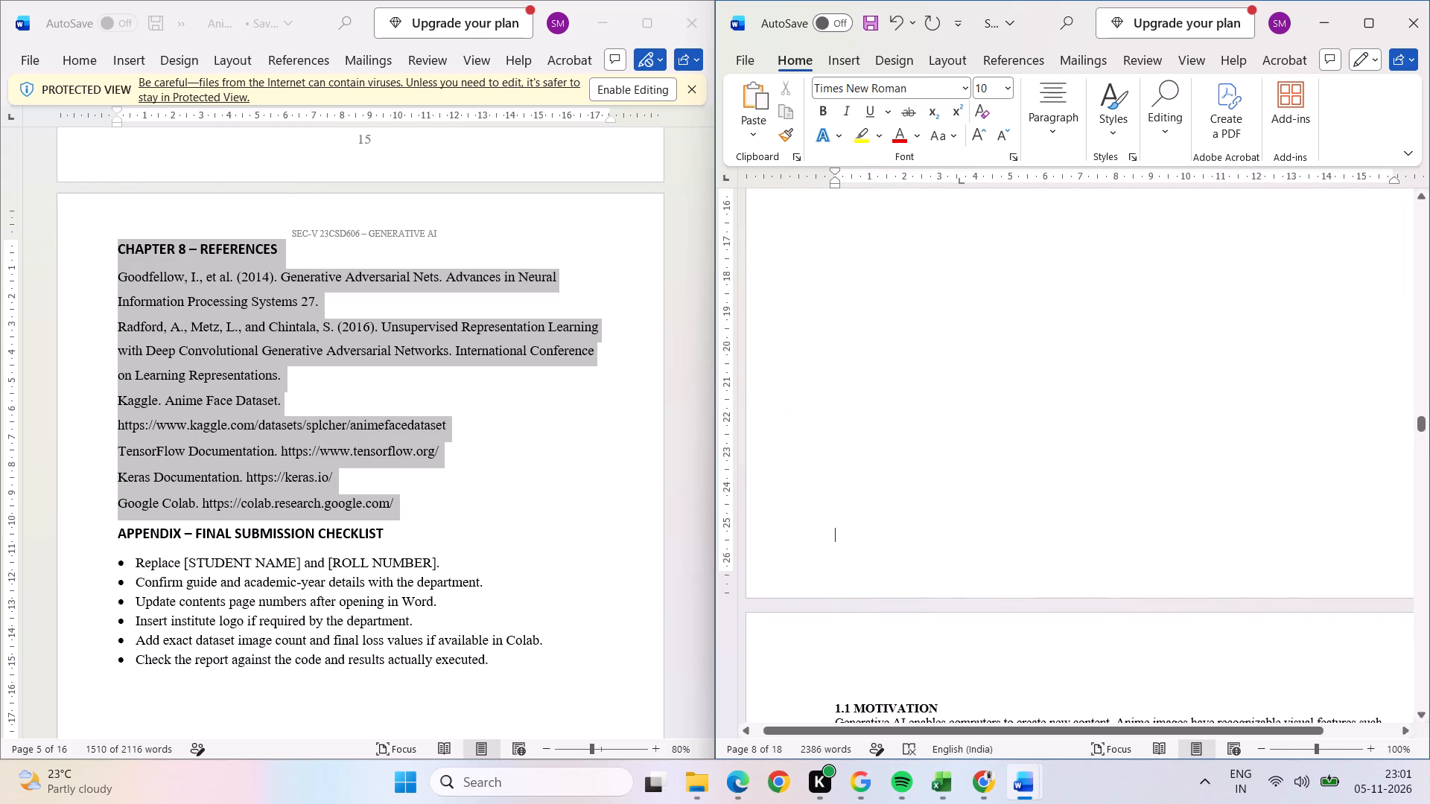
pyautogui.scroll(-1, 1145, 550)
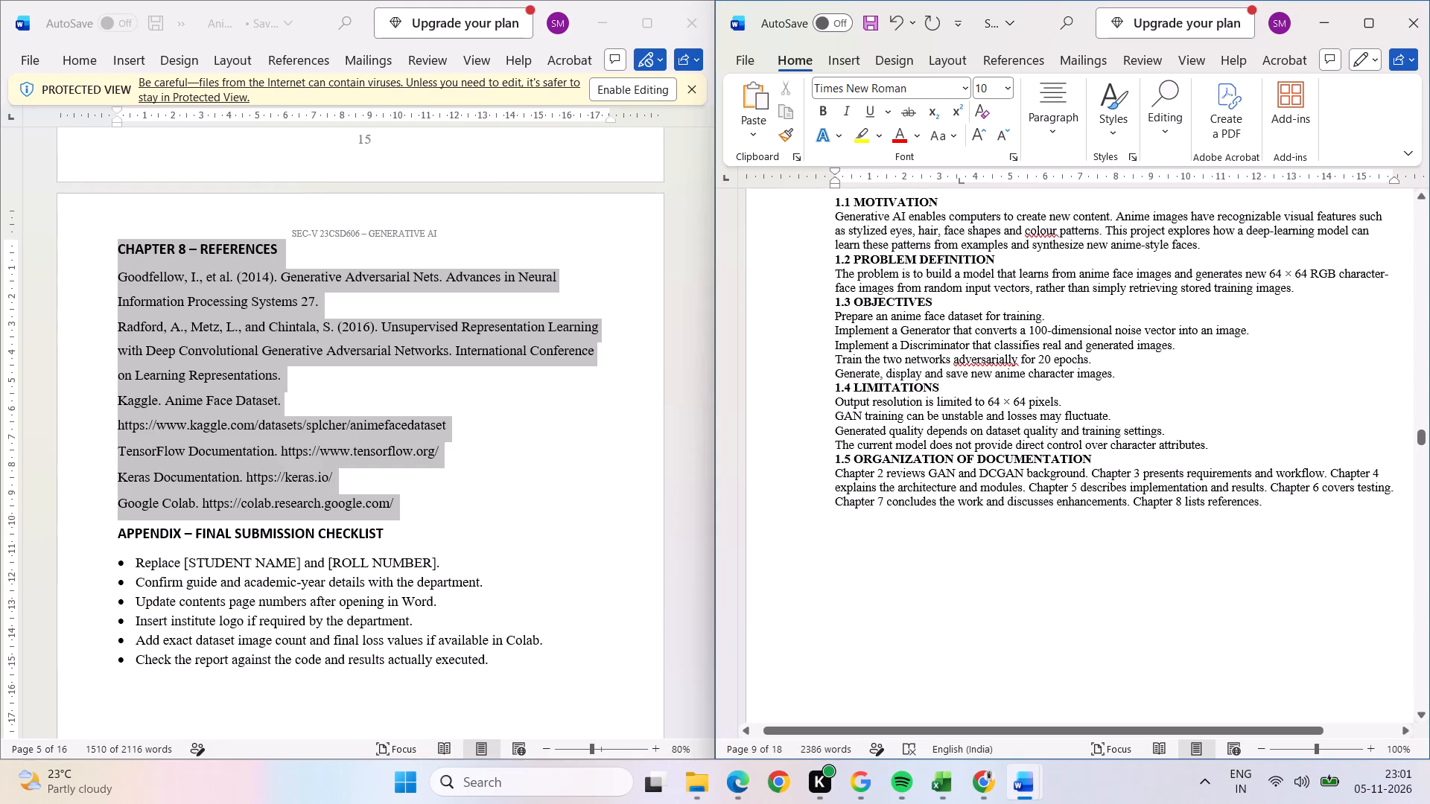
pyautogui.scroll(2, 1040, 462)
pyautogui.scroll(-2, 1040, 470)
pyautogui.moveTo(833, 204); pyautogui.dragTo(889, 803)
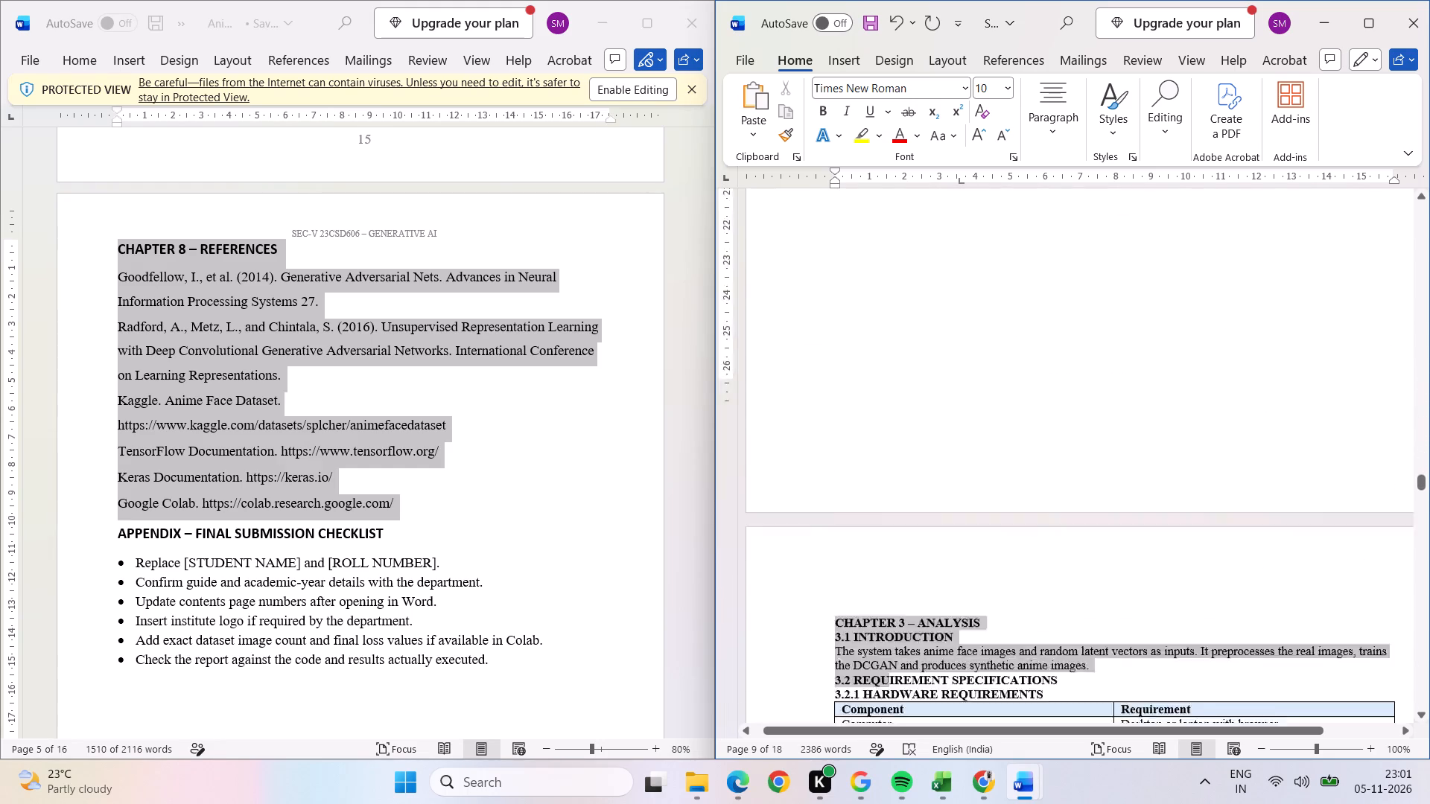
pyautogui.moveTo(889, 803); pyautogui.dragTo(947, 803)
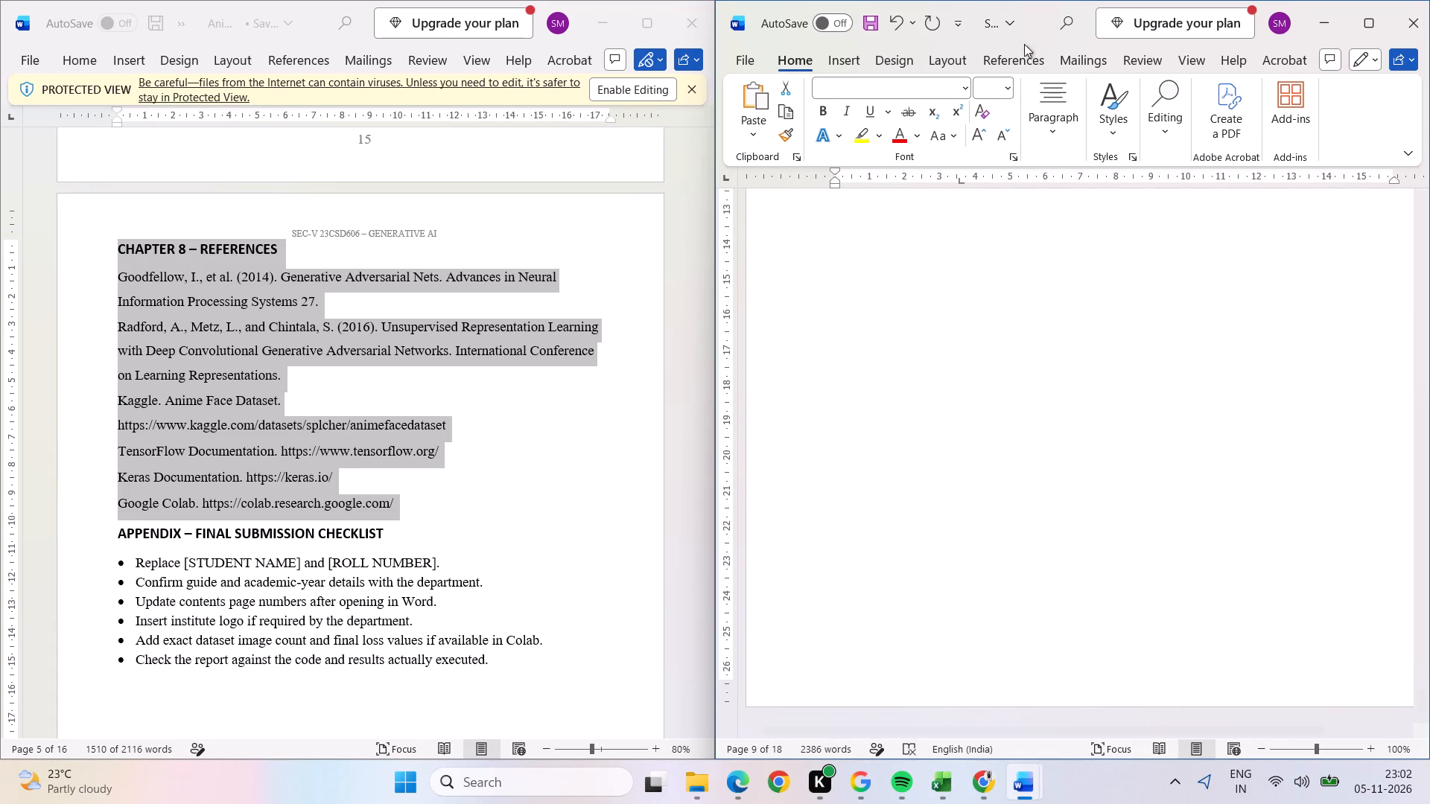
pyautogui.click(1067, 138)
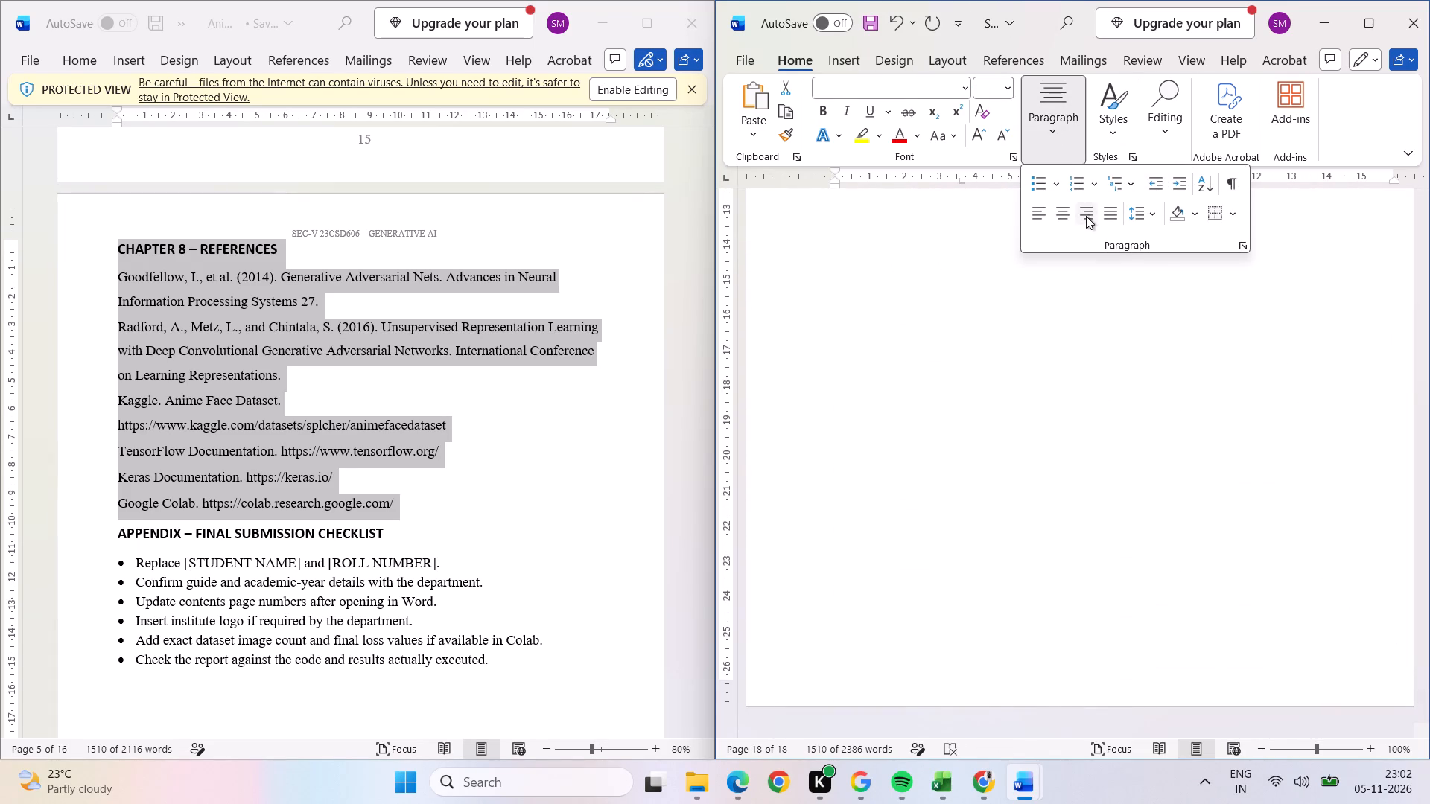
pyautogui.click(1107, 219)
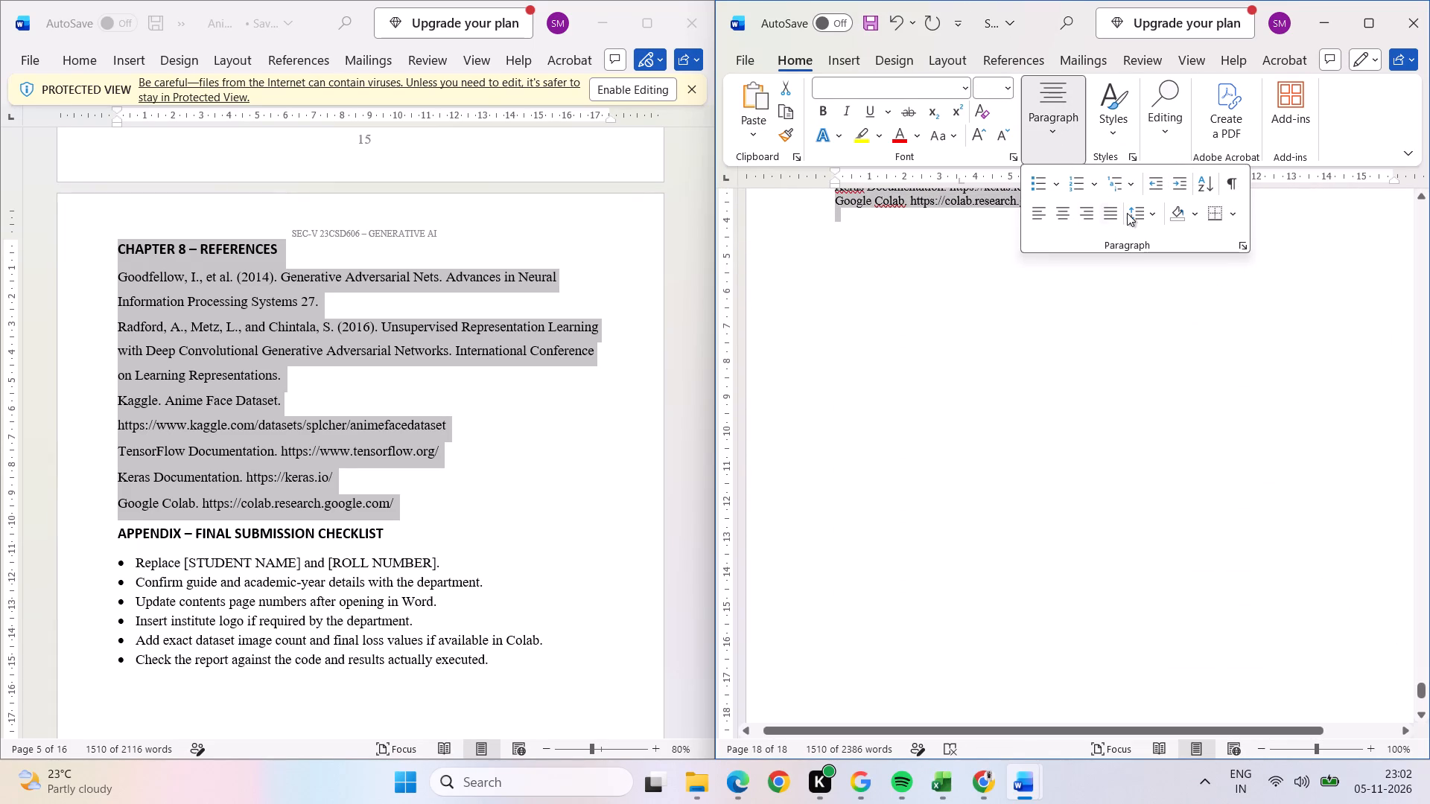
pyautogui.click(1154, 216)
pyautogui.click(1169, 286)
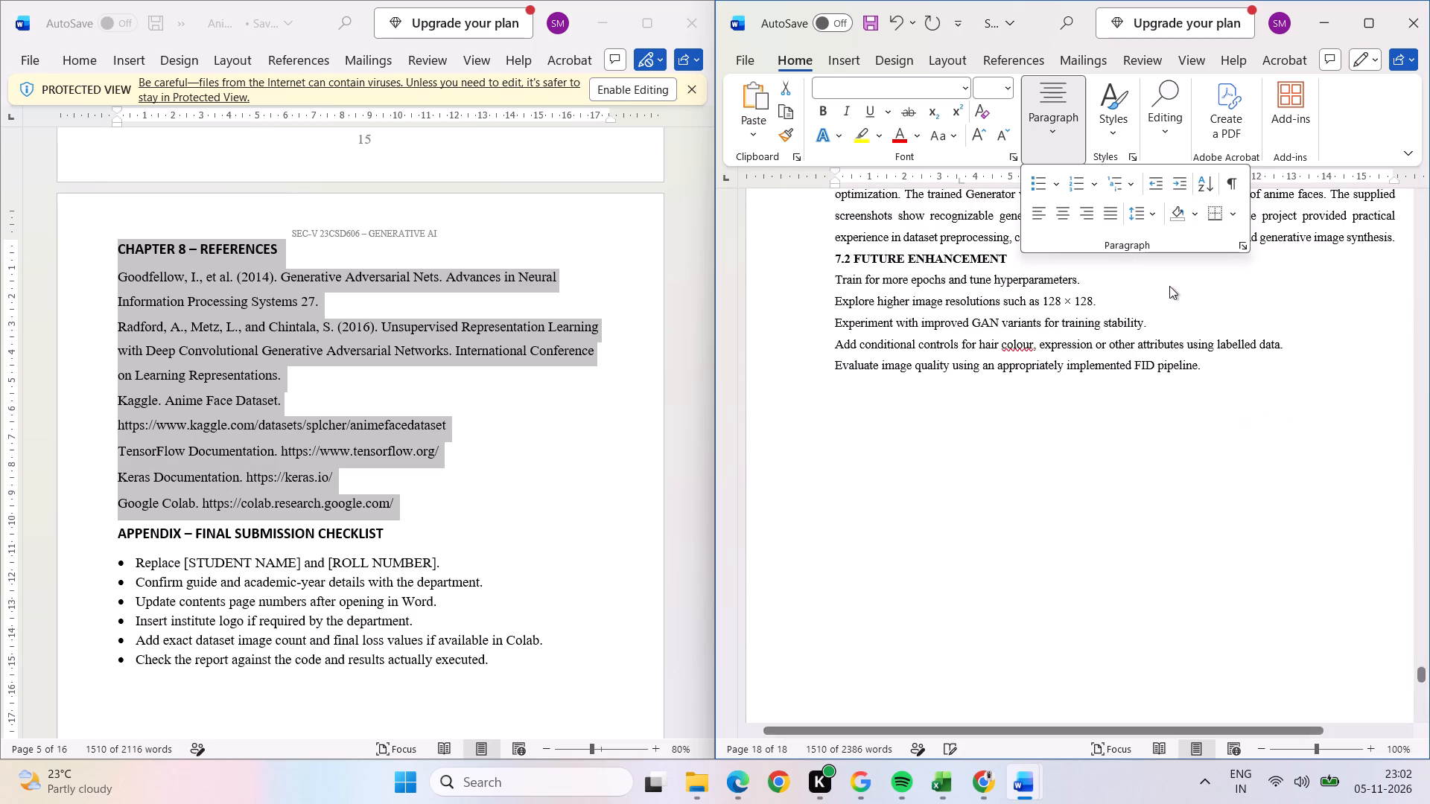
pyautogui.click(1161, 328)
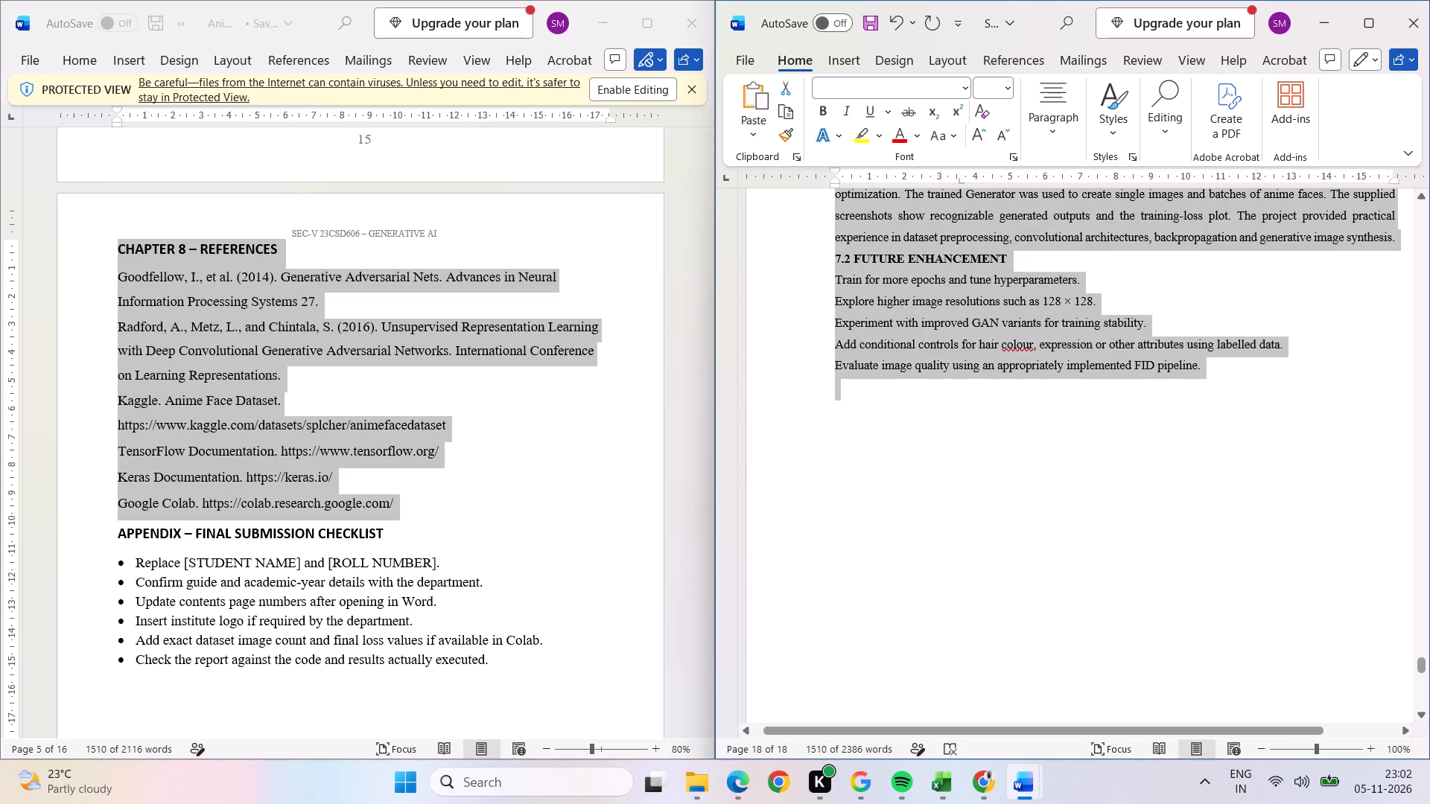
# Examine the page layout of the reformatted chapters, the contents pages and the abstract.
pyautogui.keyDown('ctrl'); pyautogui.scroll(-6, 1166, 426); pyautogui.keyUp('ctrl')
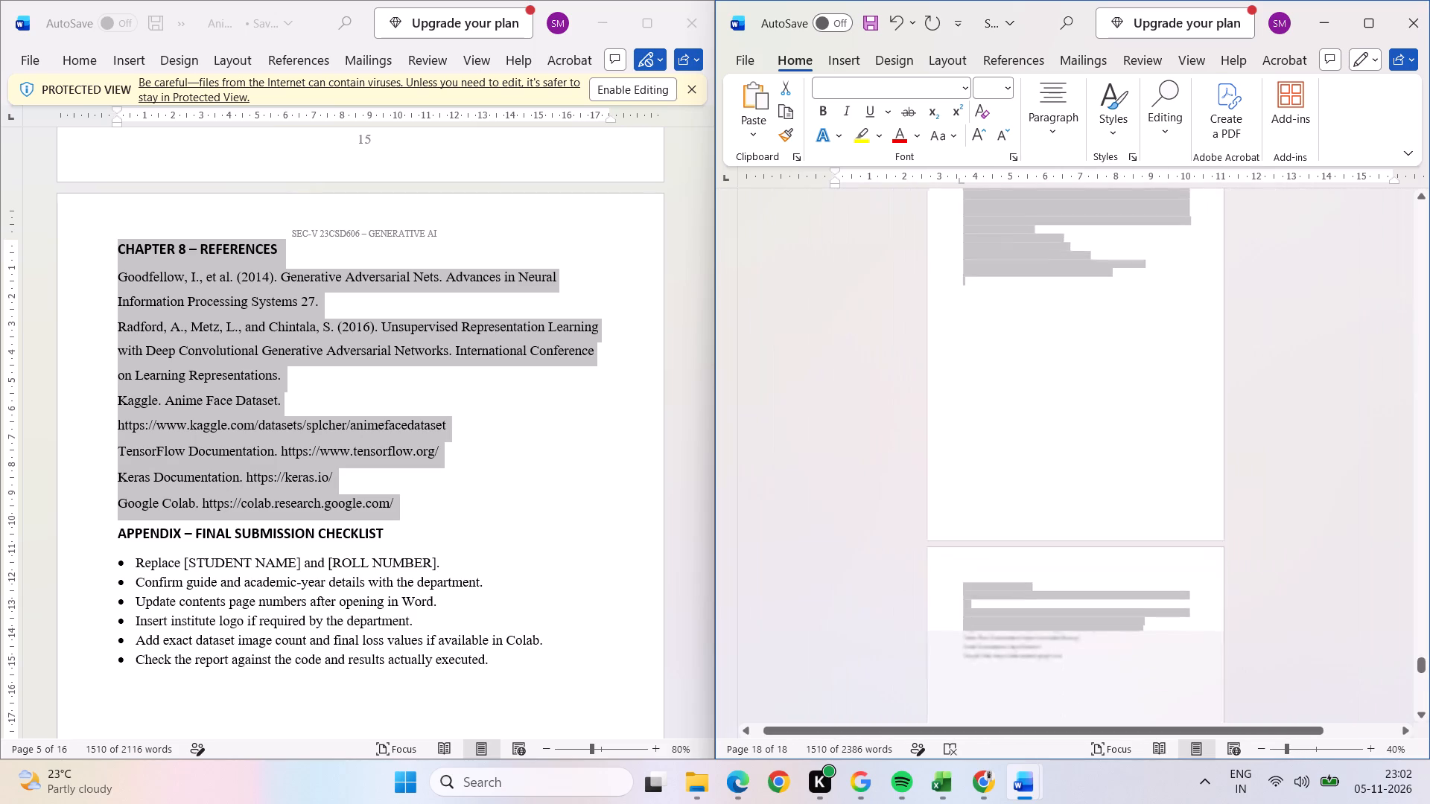
pyautogui.scroll(6, 1019, 462)
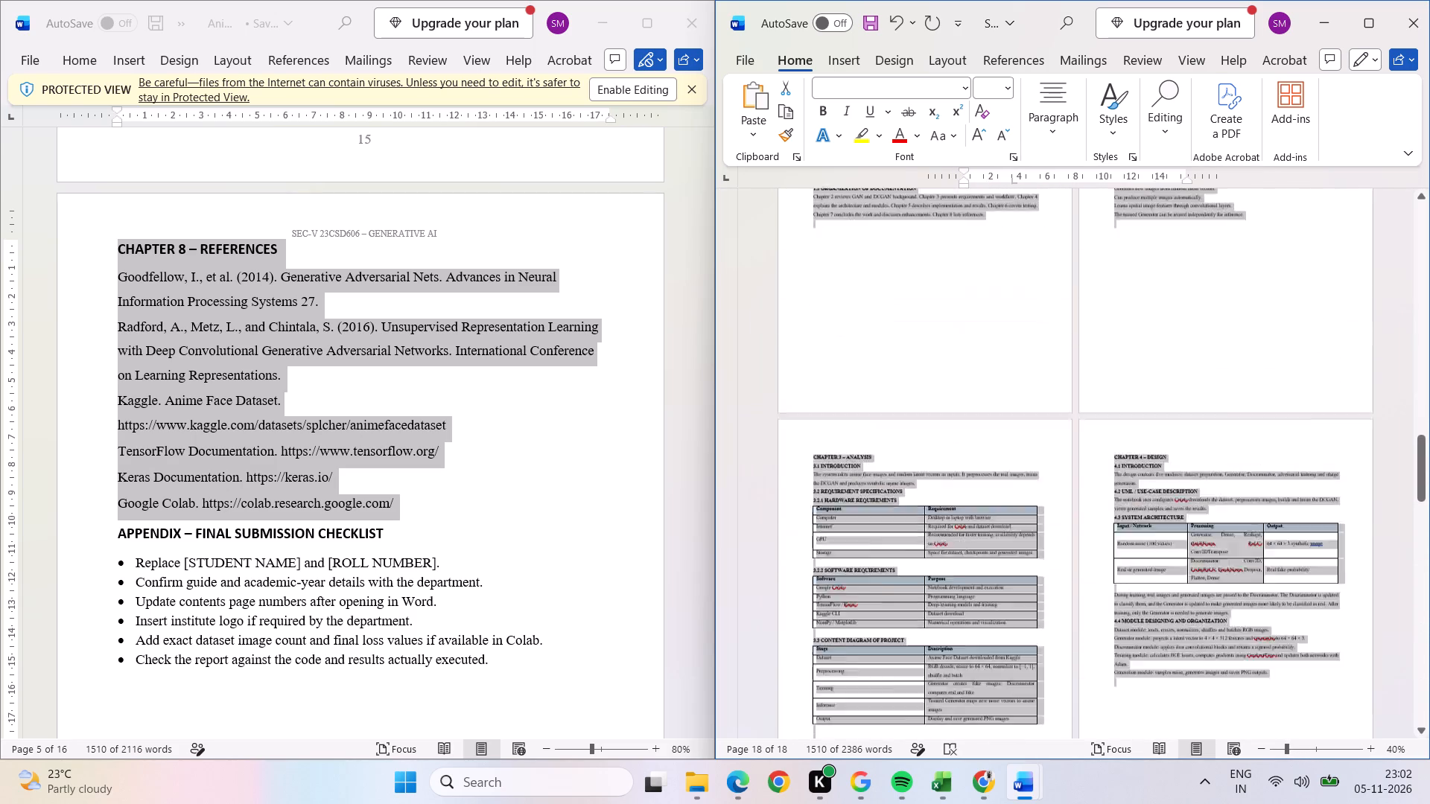
pyautogui.scroll(4, 1020, 456)
pyautogui.scroll(-1, 1032, 480)
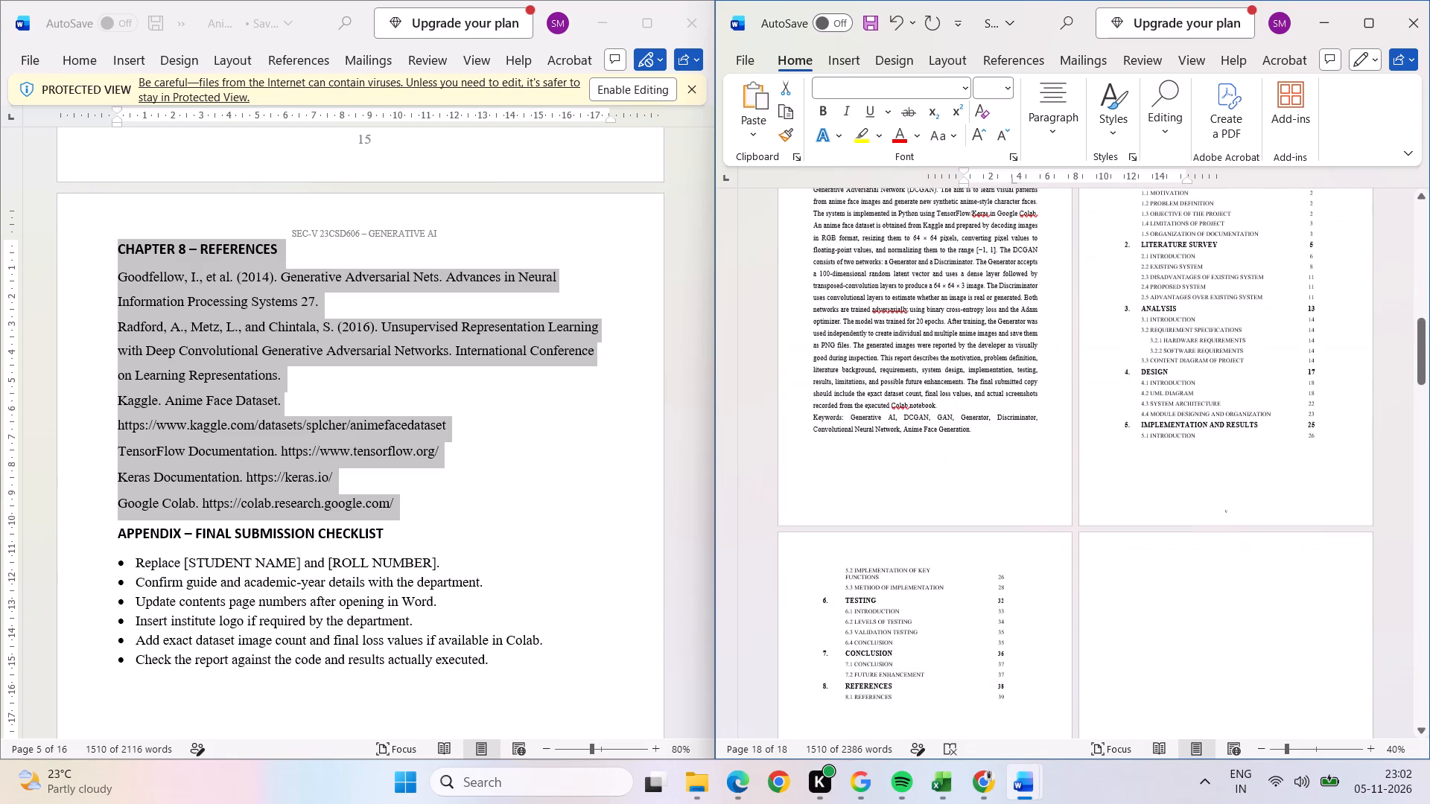
pyautogui.scroll(-1, 1029, 475)
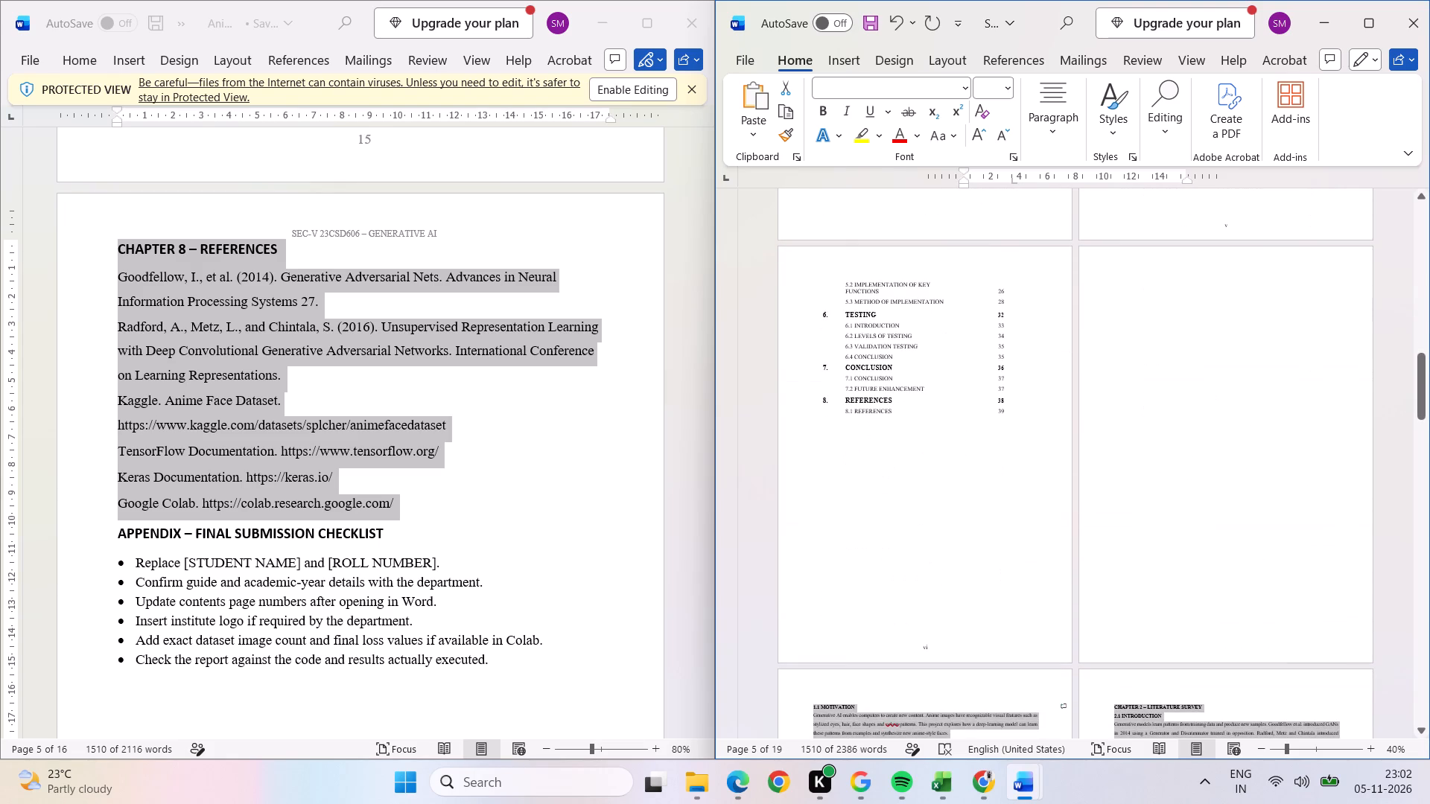
pyautogui.scroll(1, 979, 430)
pyautogui.keyDown('ctrl'); pyautogui.scroll(4, 980, 454); pyautogui.keyUp('ctrl')
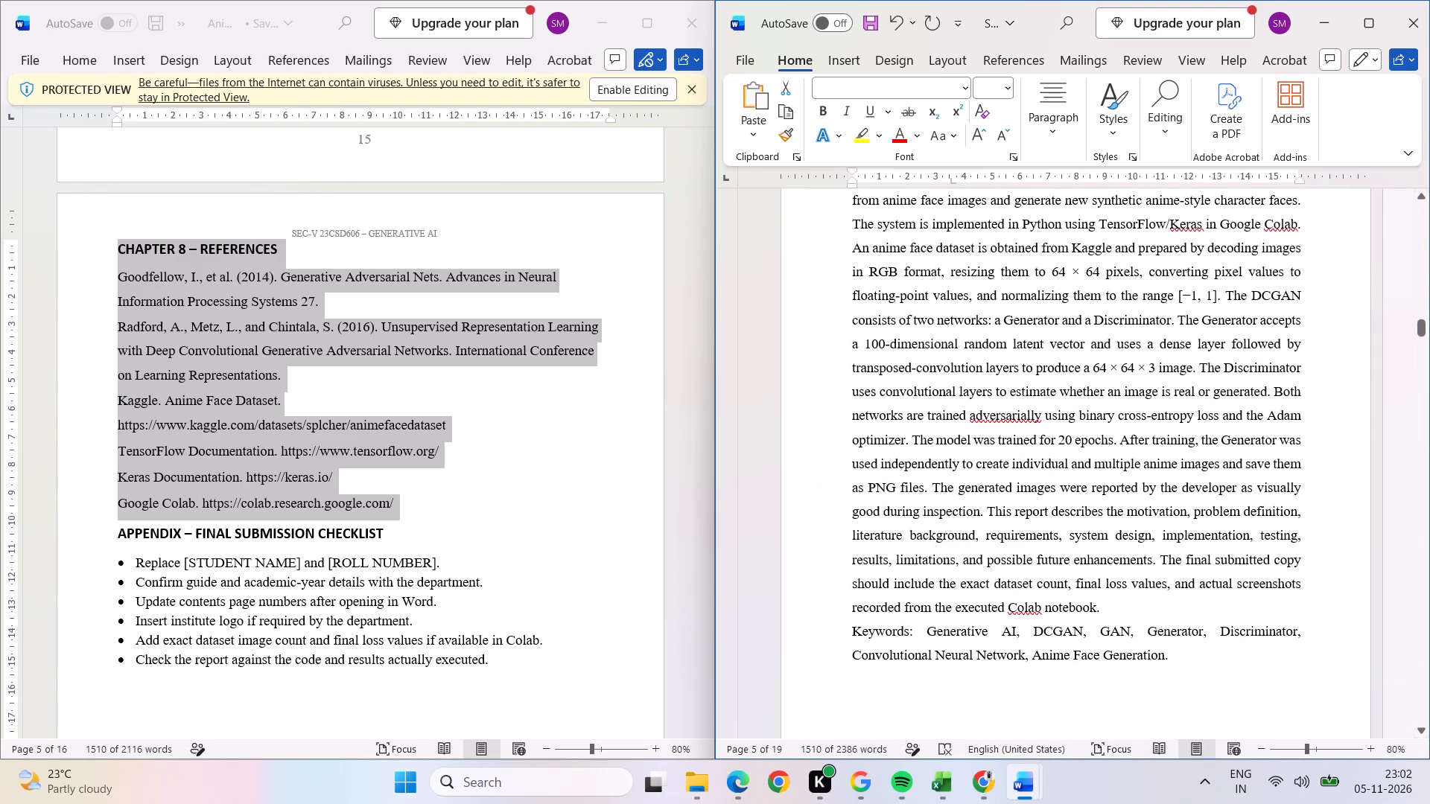
# Compare the font size of the ABSTRACT body text with that of the 1.1 MOTIVATION heading.
pyautogui.click(972, 403)
pyautogui.scroll(1, 1088, 427)
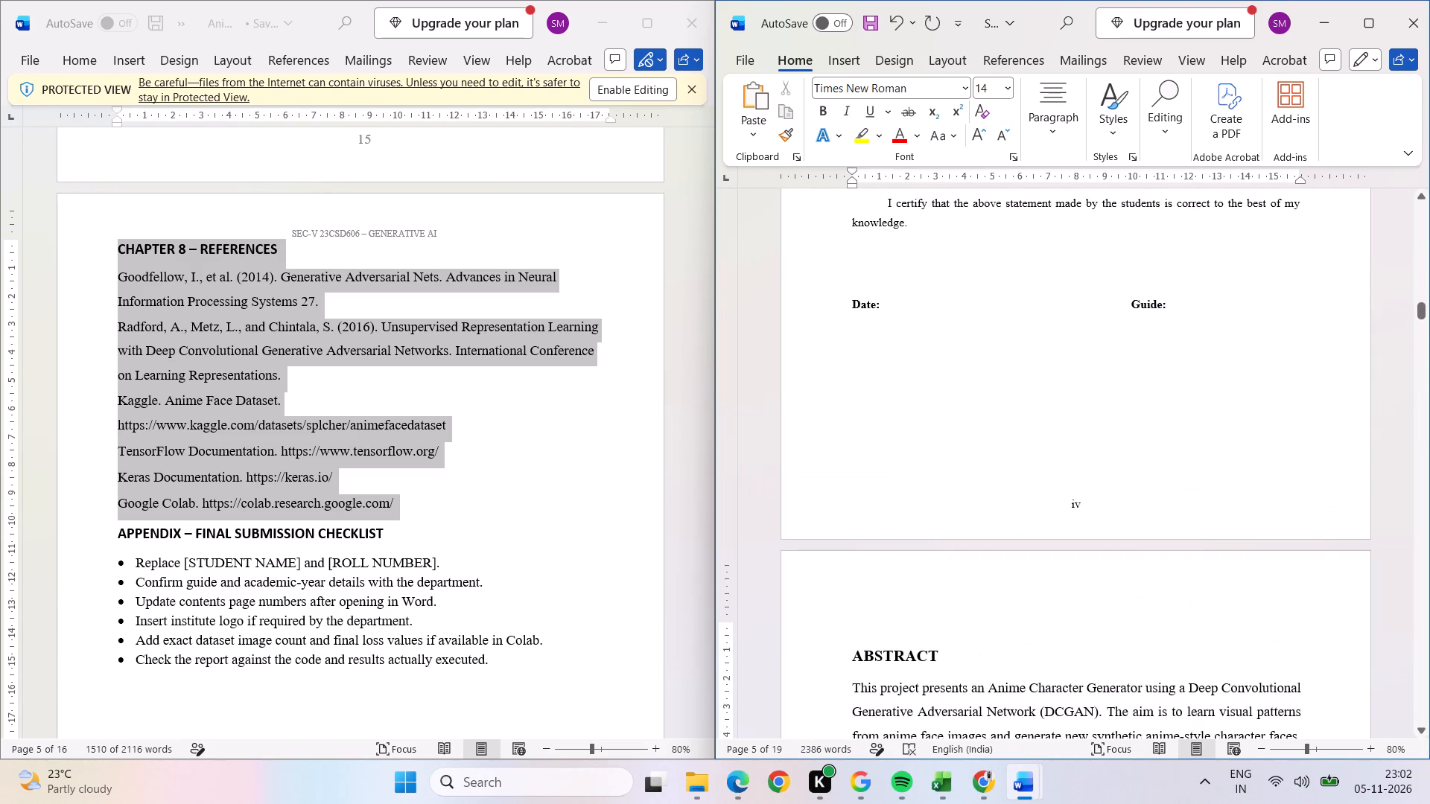
pyautogui.scroll(-7, 1090, 430)
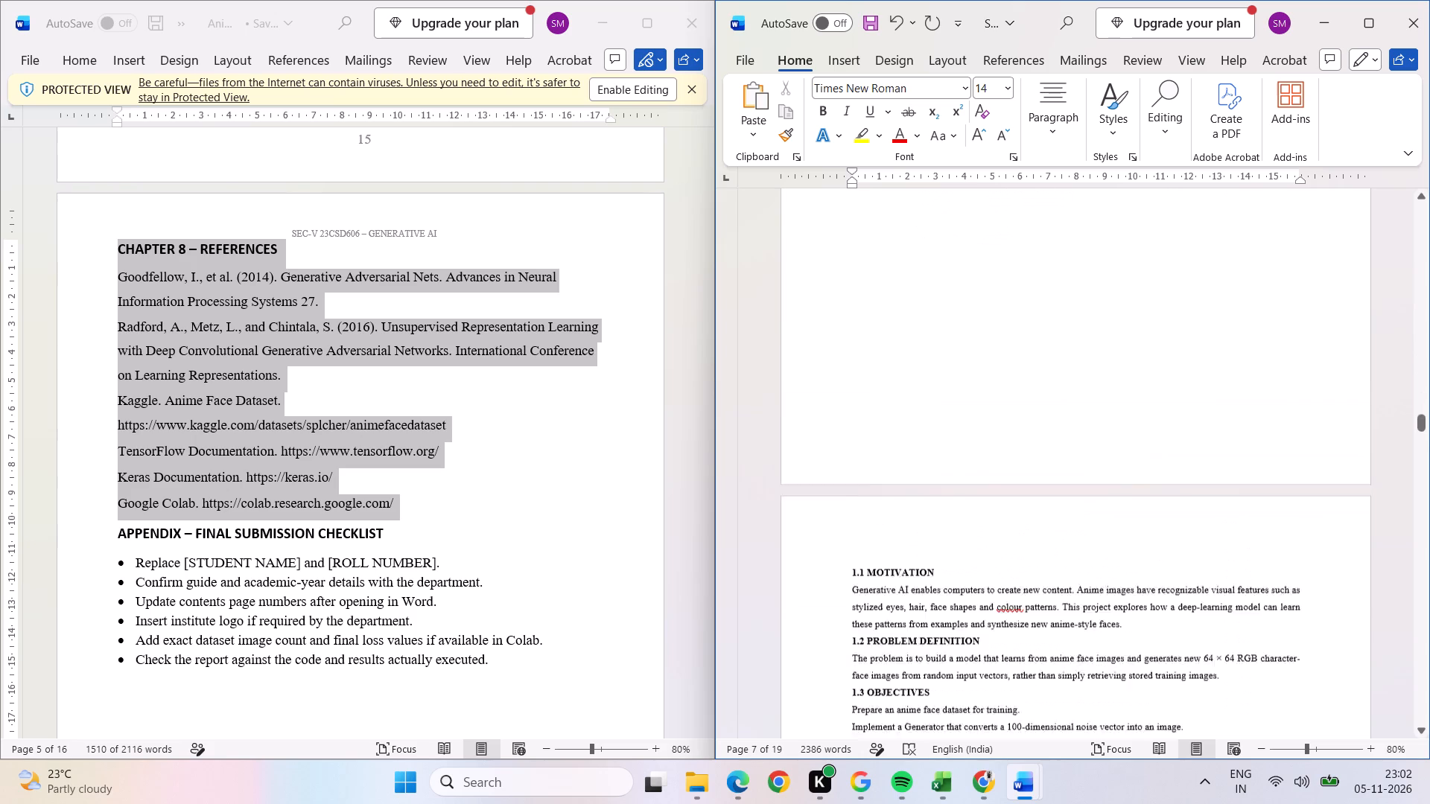
pyautogui.scroll(2, 1087, 437)
pyautogui.scroll(-1, 1083, 444)
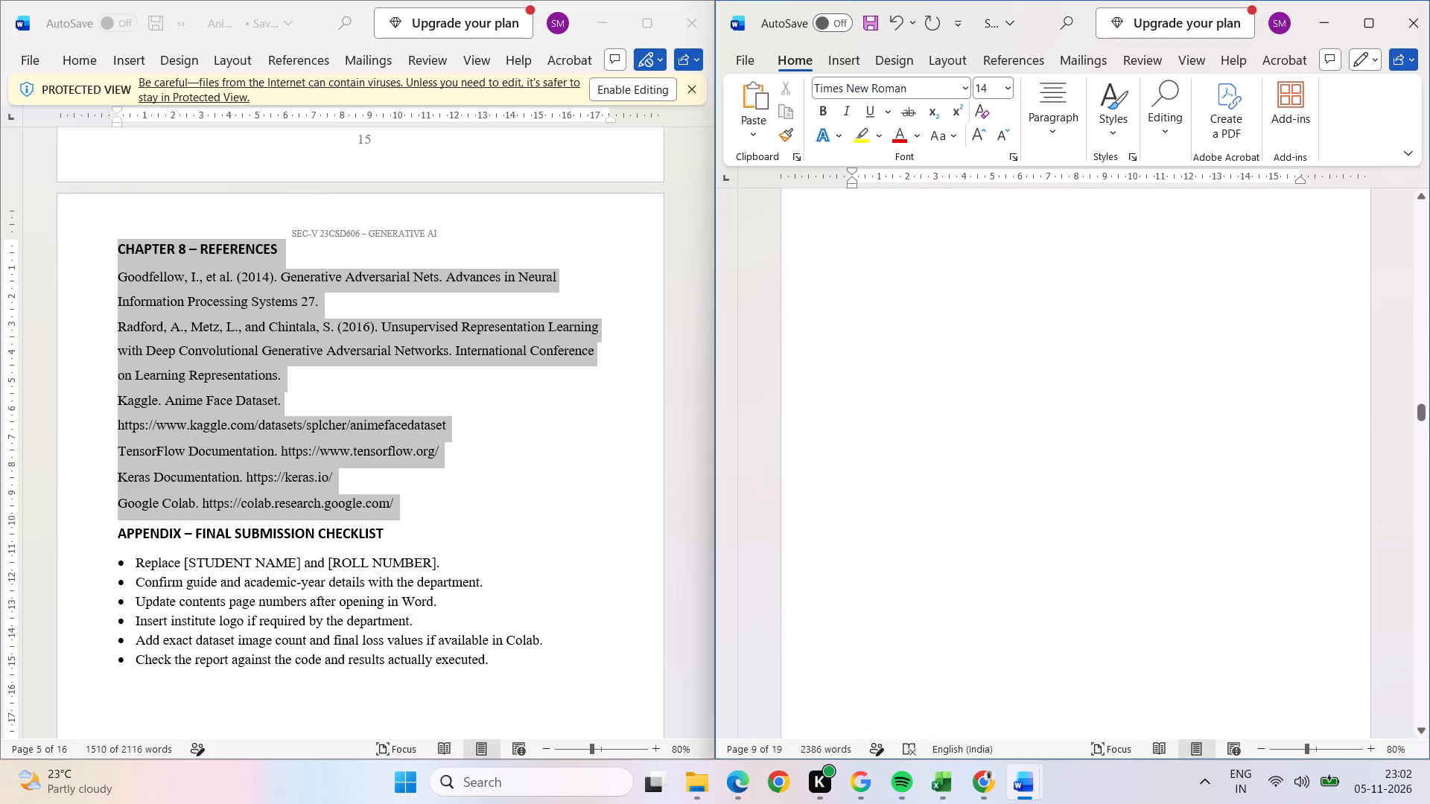
pyautogui.scroll(-1, 1081, 444)
pyautogui.moveTo(960, 257); pyautogui.dragTo(870, 254)
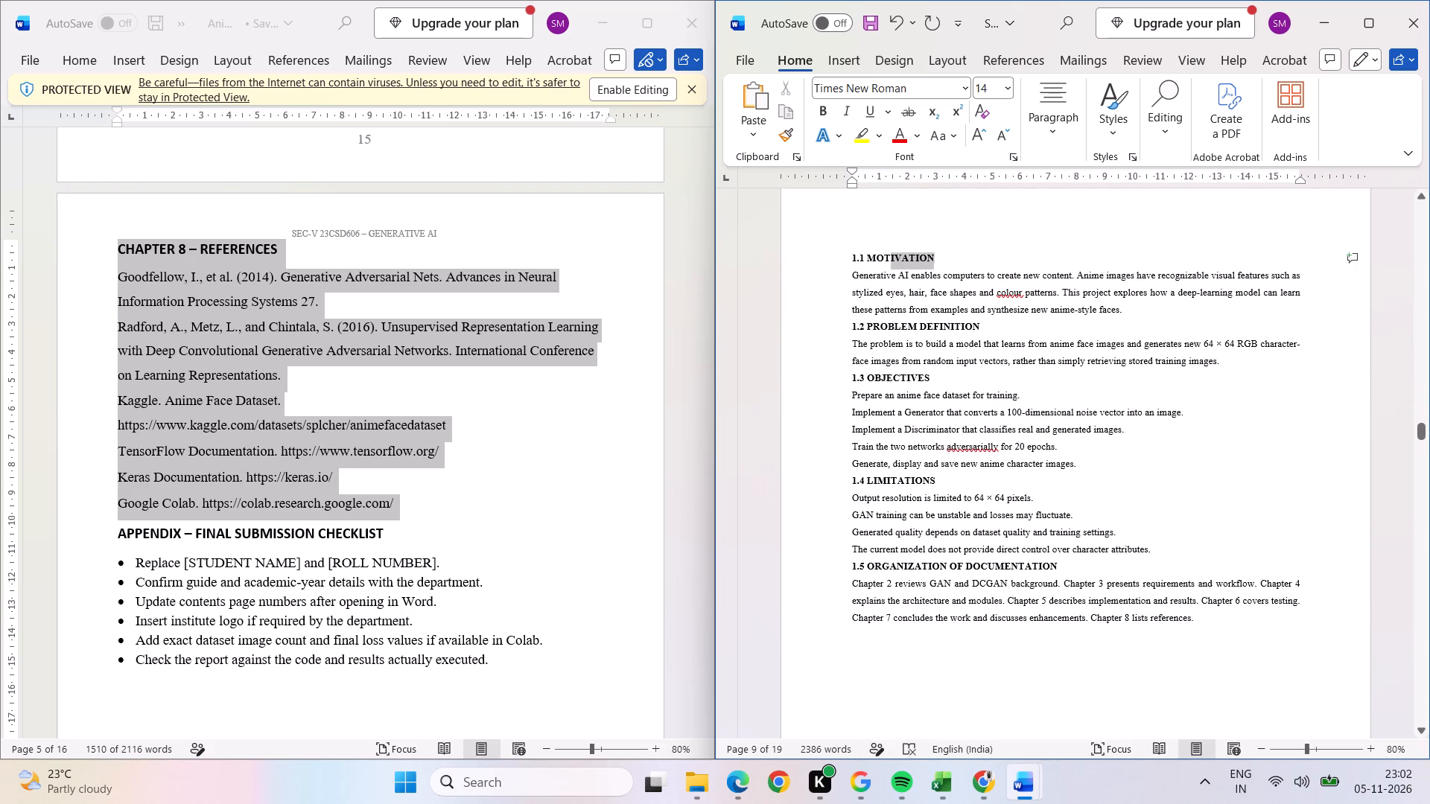
pyautogui.moveTo(870, 254); pyautogui.dragTo(827, 258)
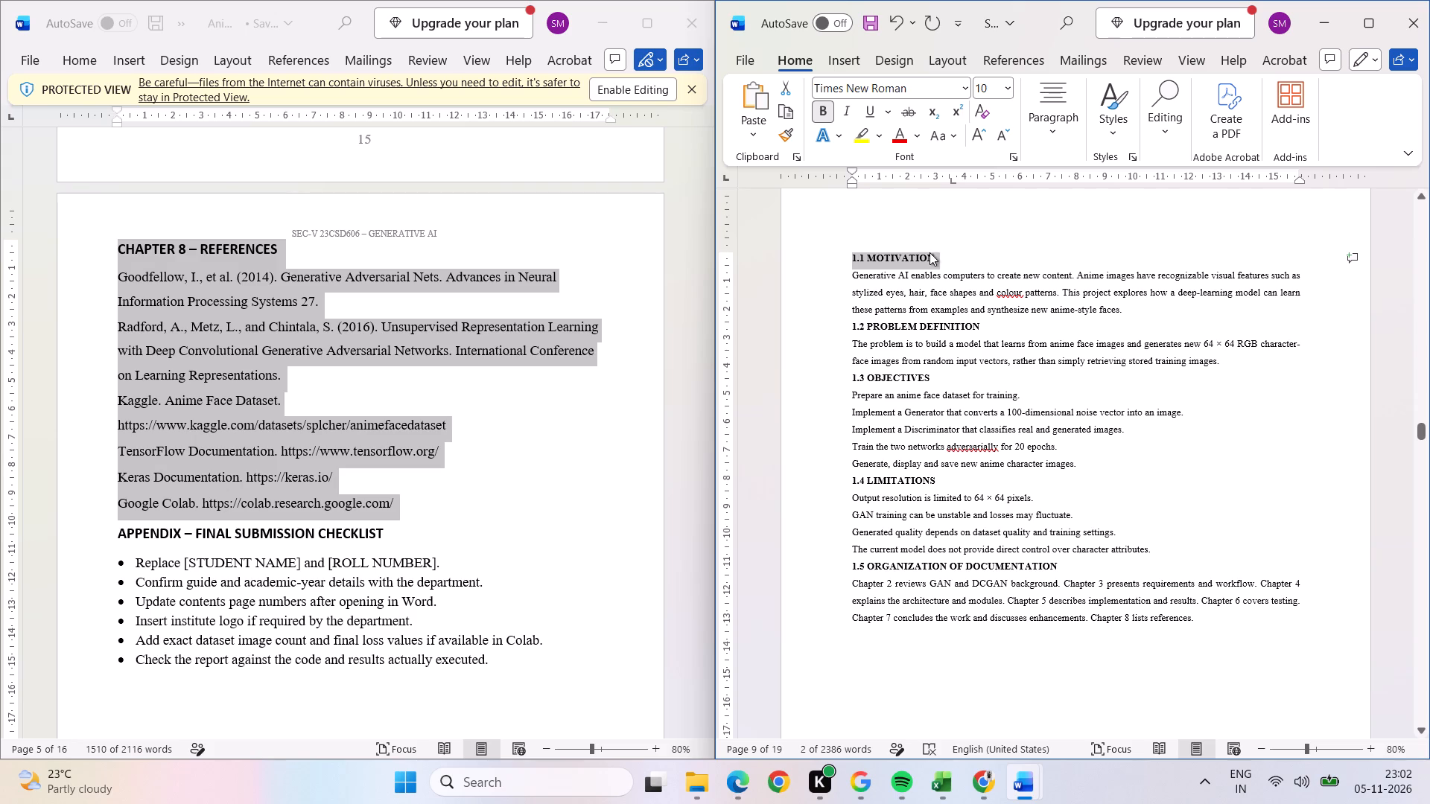
pyautogui.click(950, 252)
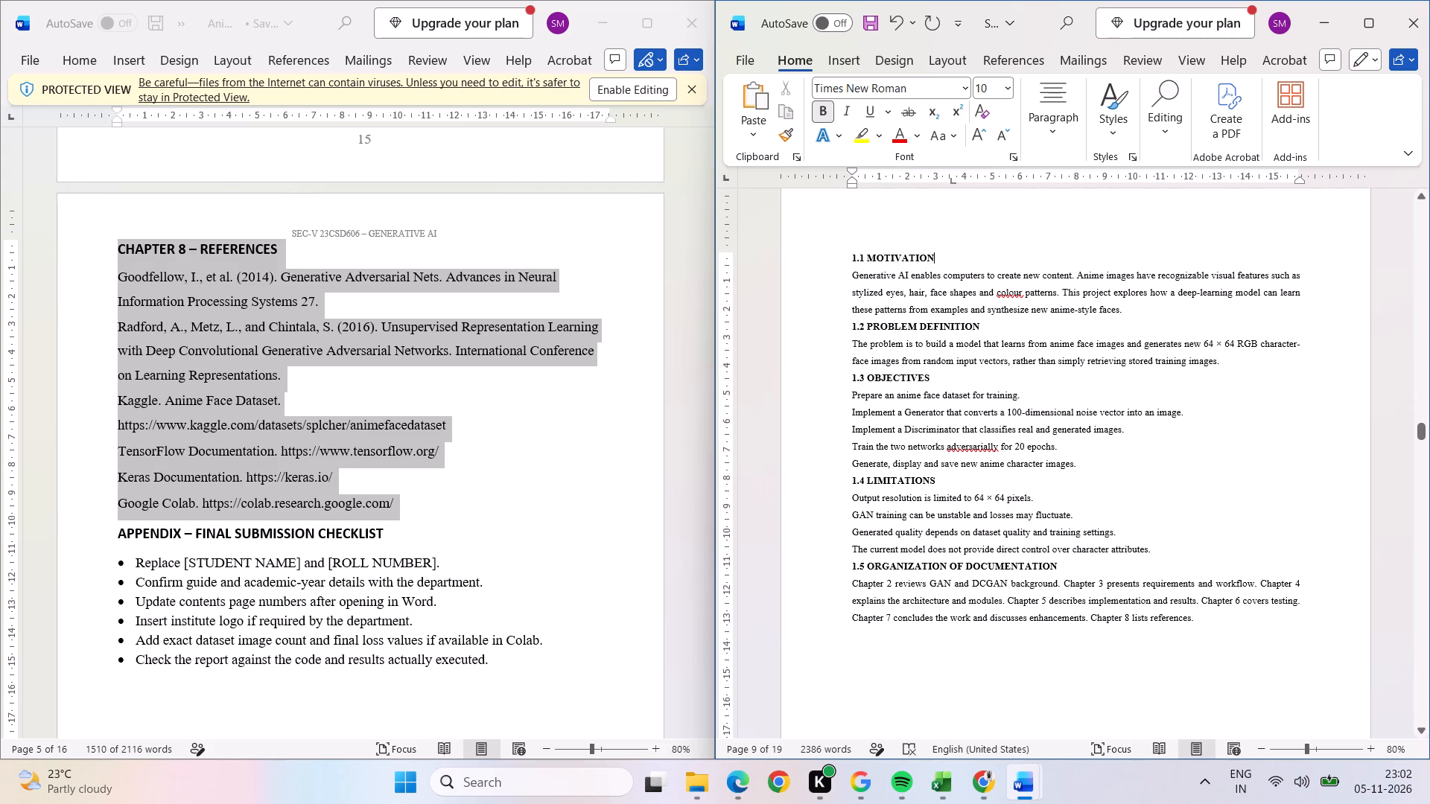
# Set the font size of all text from 1.1 MOTIVATION to the end of the references to 14.
pyautogui.moveTo(848, 255); pyautogui.dragTo(905, 803)
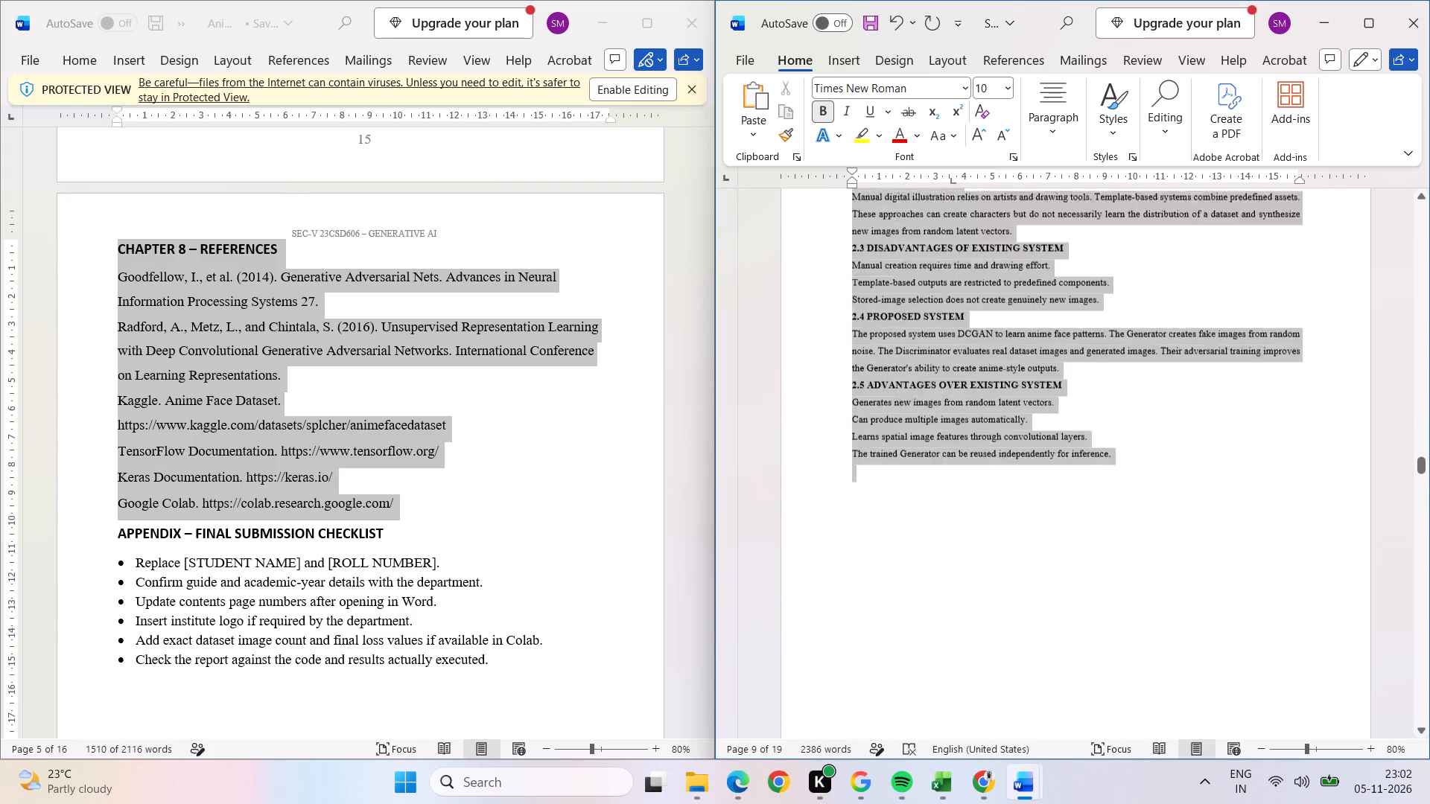
pyautogui.moveTo(905, 803); pyautogui.dragTo(982, 803)
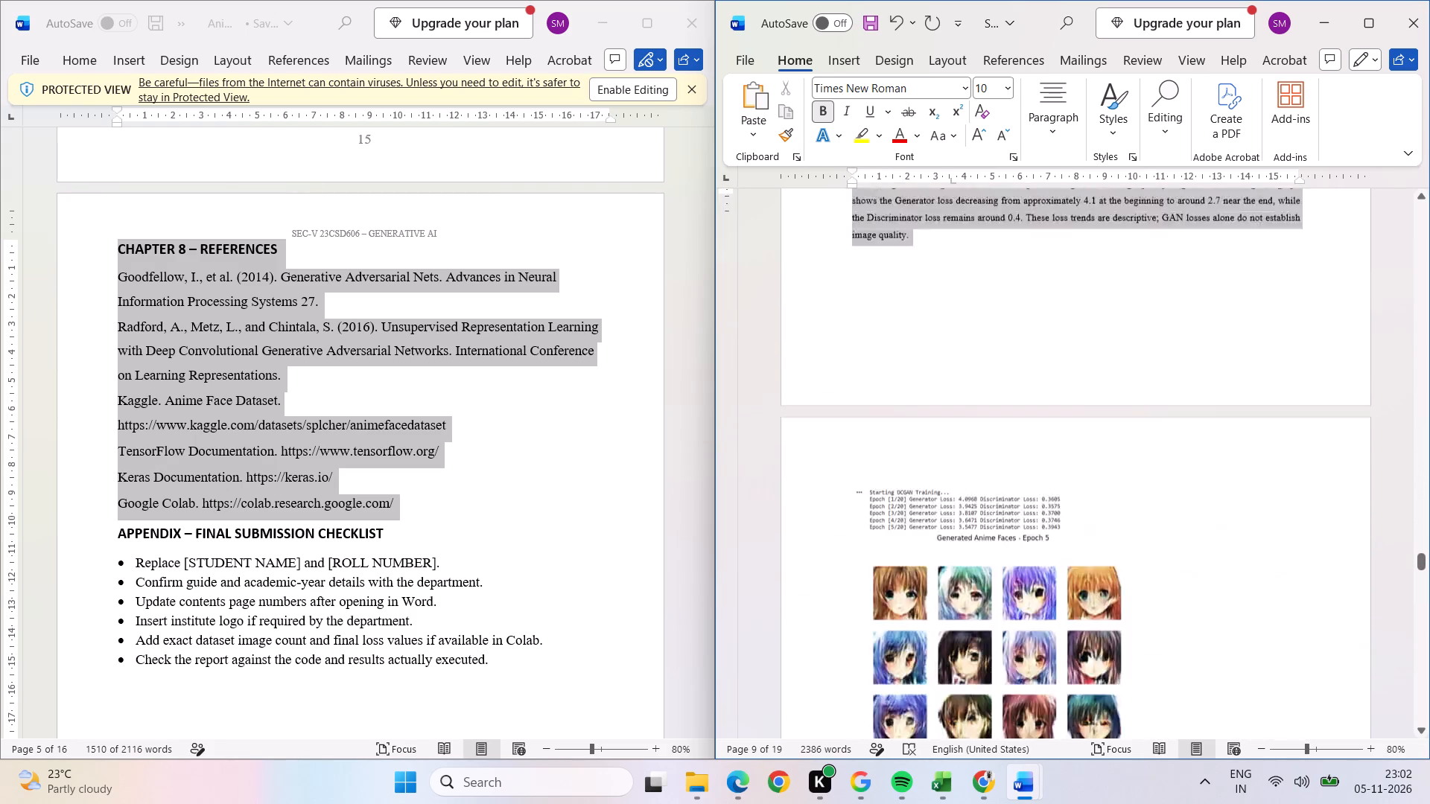
pyautogui.moveTo(982, 803); pyautogui.dragTo(984, 803)
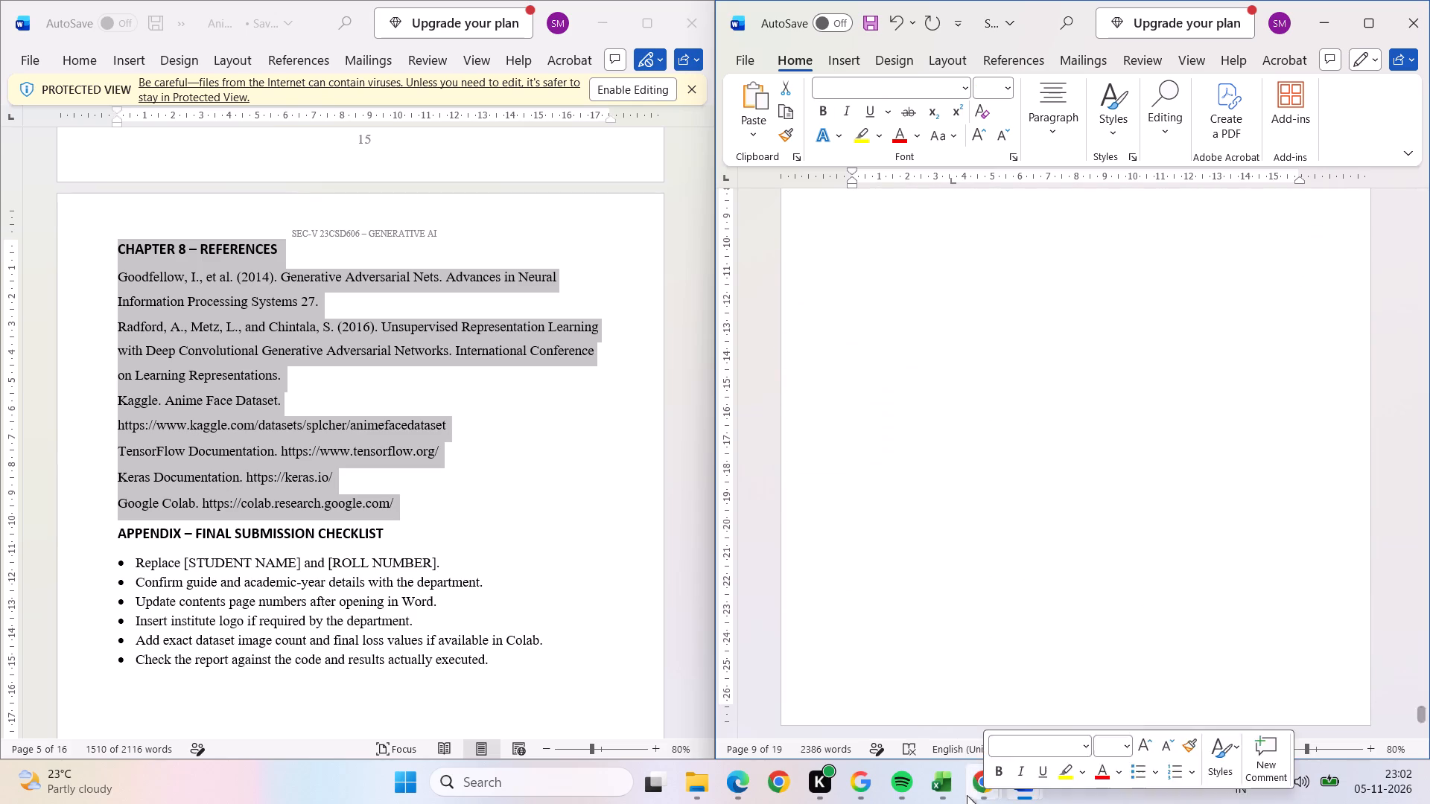
pyautogui.click(994, 86)
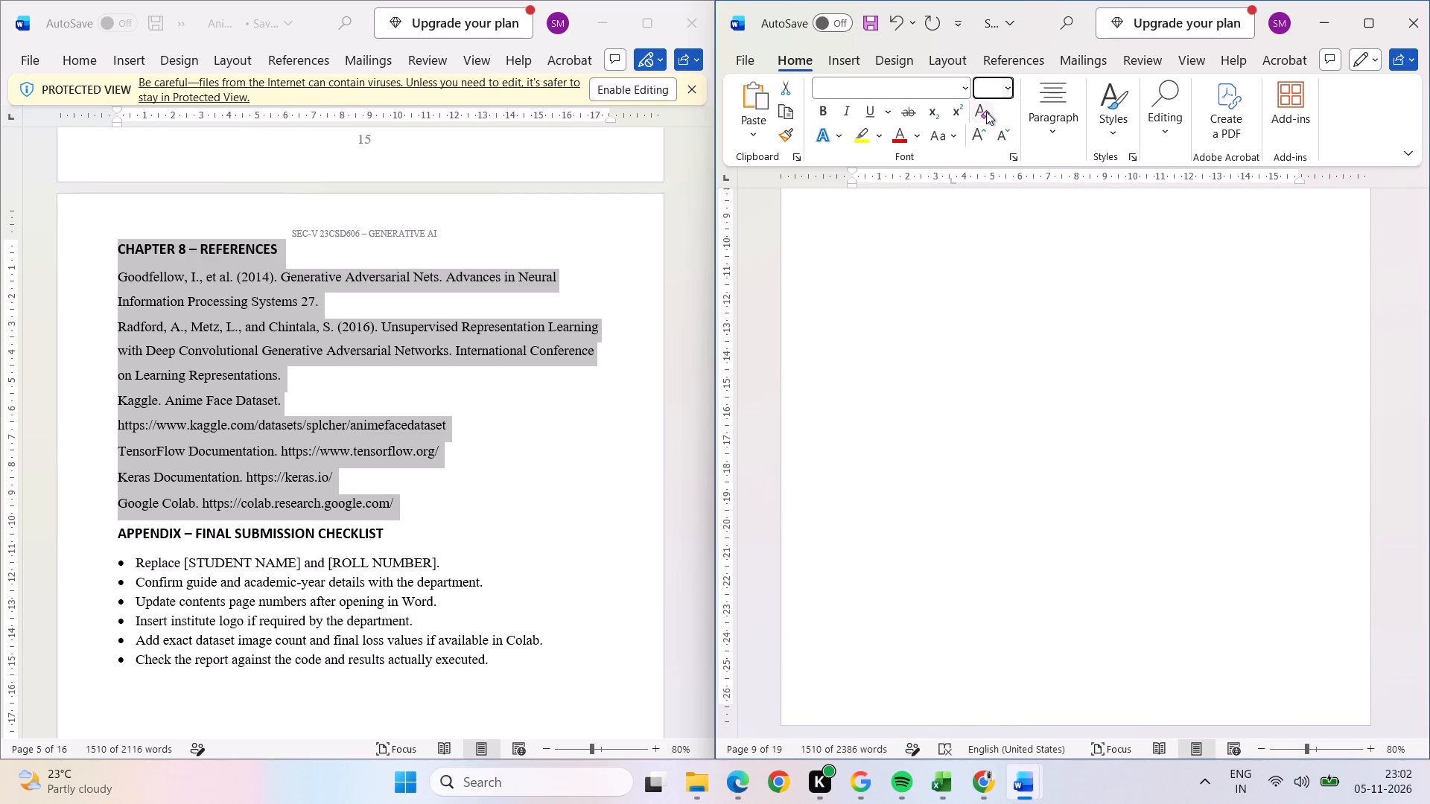
pyautogui.press('1')
pyautogui.press('4')
pyautogui.press('Return')
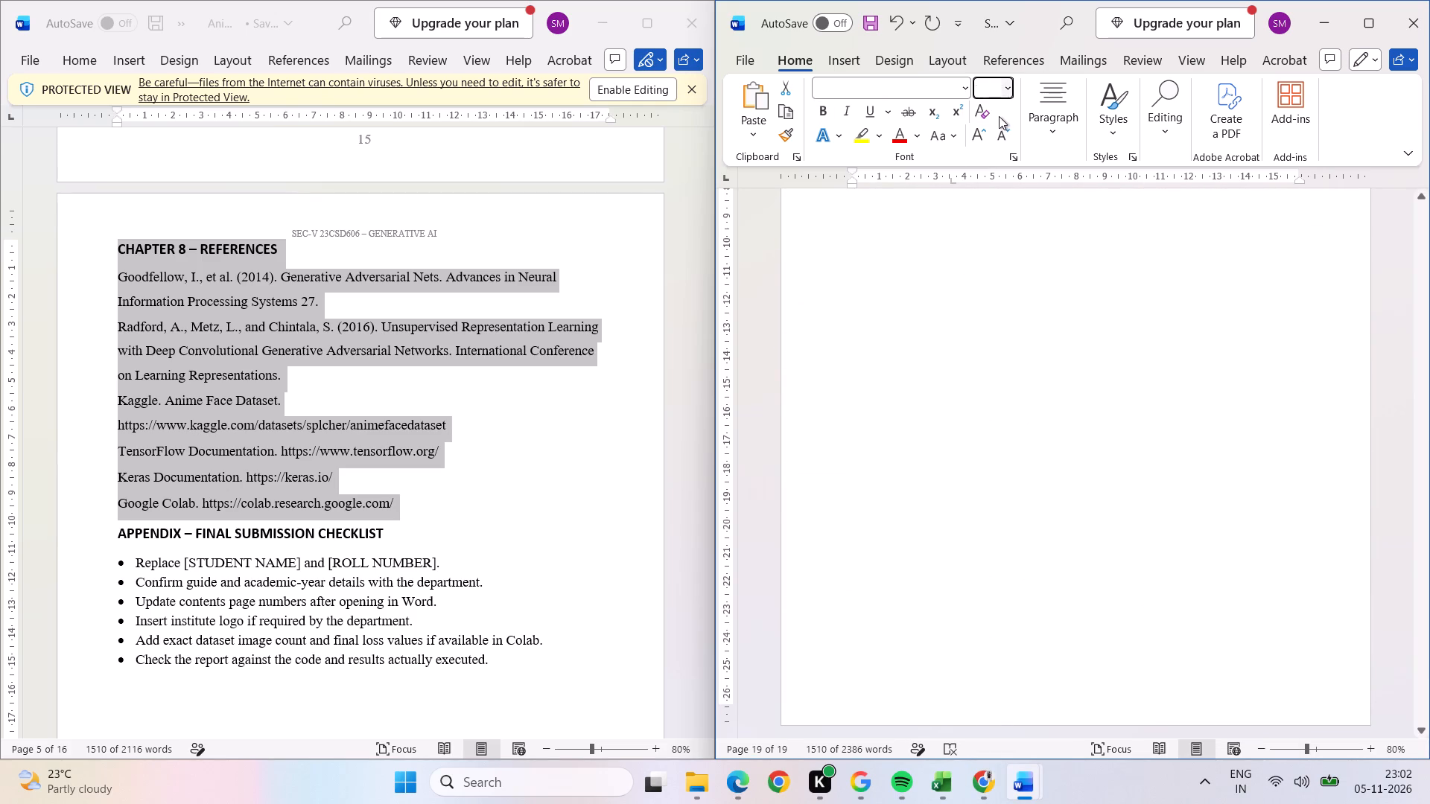
# Apply justified alignment to the selected chapters from 1.1 MOTIVATION through the references.
pyautogui.scroll(6, 1014, 401)
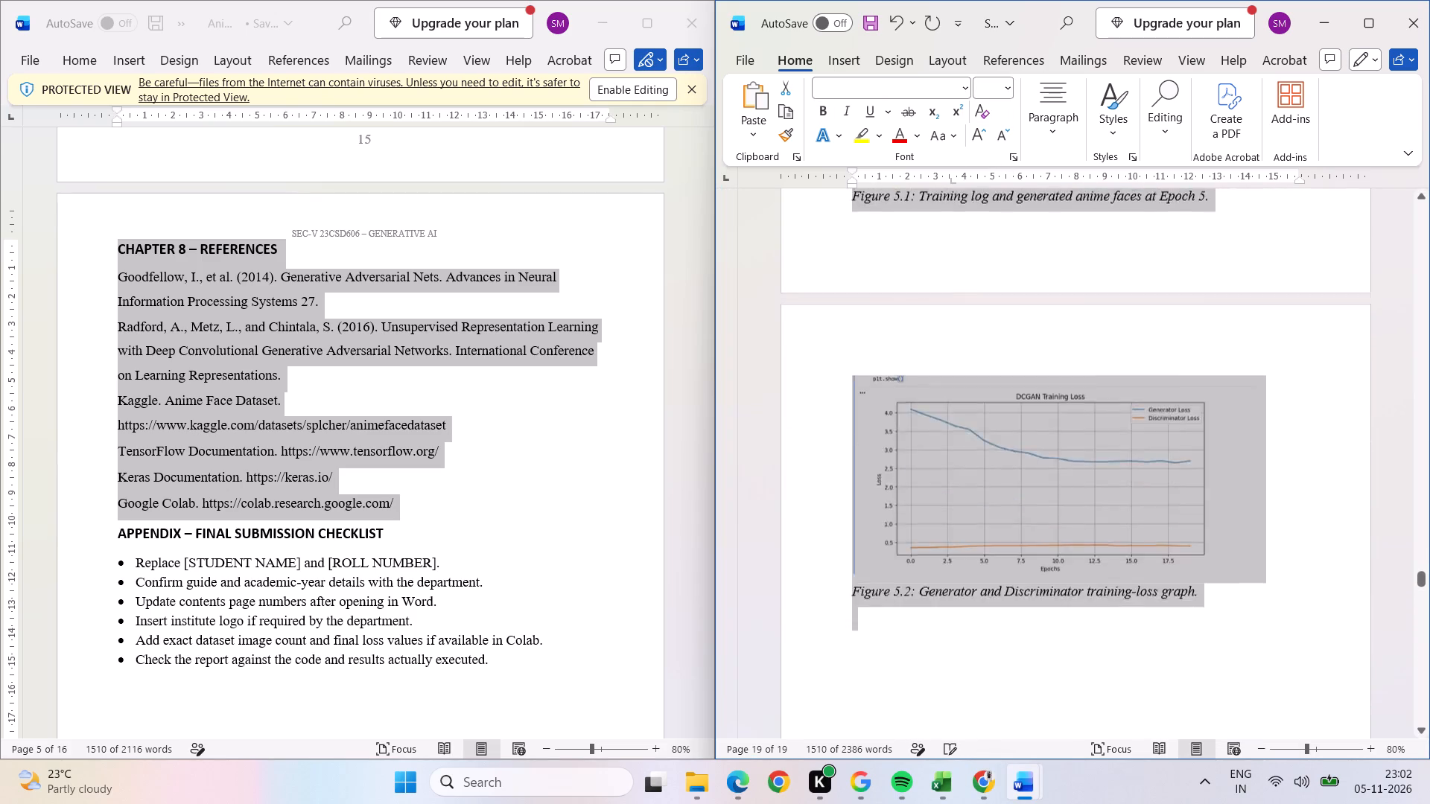
pyautogui.scroll(8, 1014, 404)
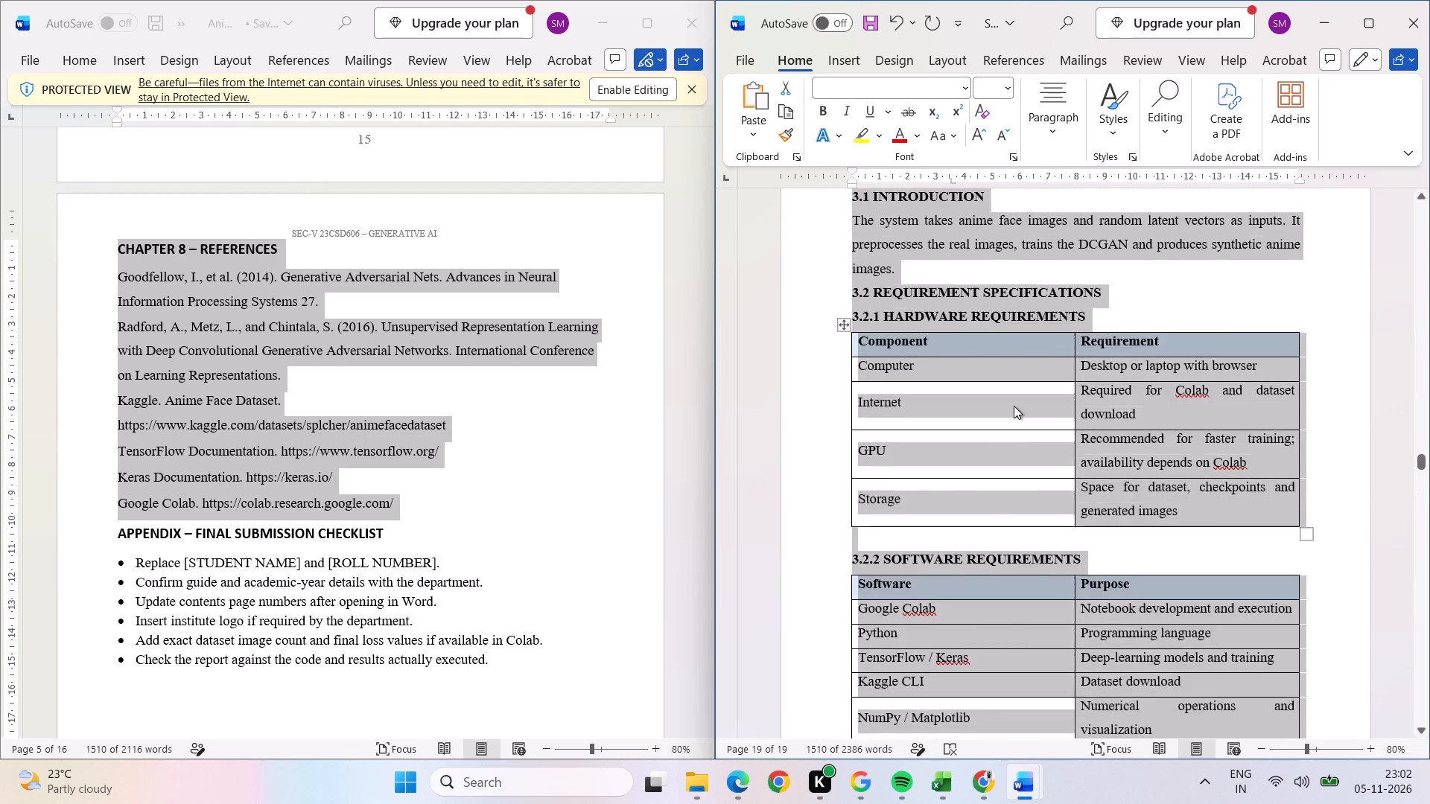
pyautogui.scroll(4, 1014, 406)
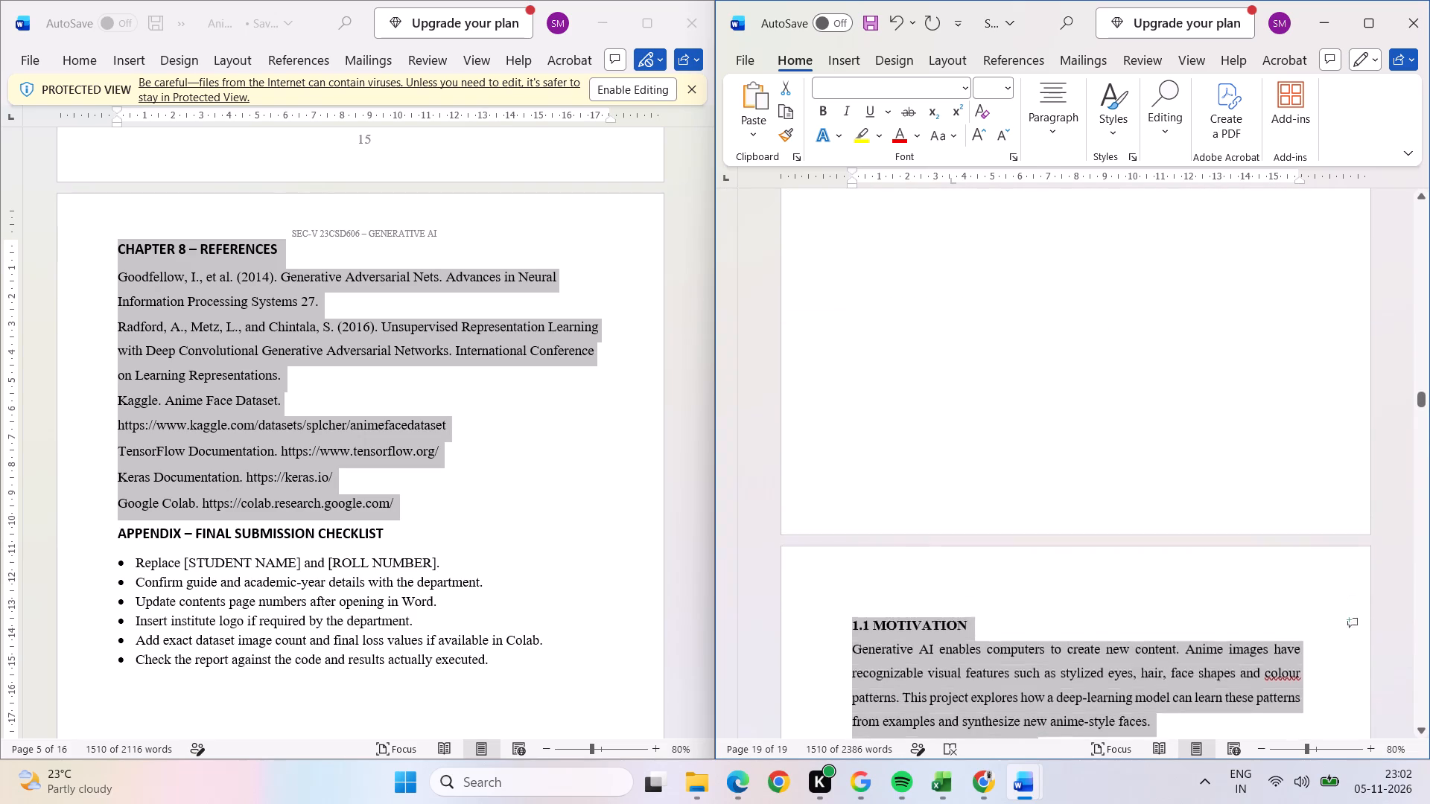
pyautogui.click(1053, 134)
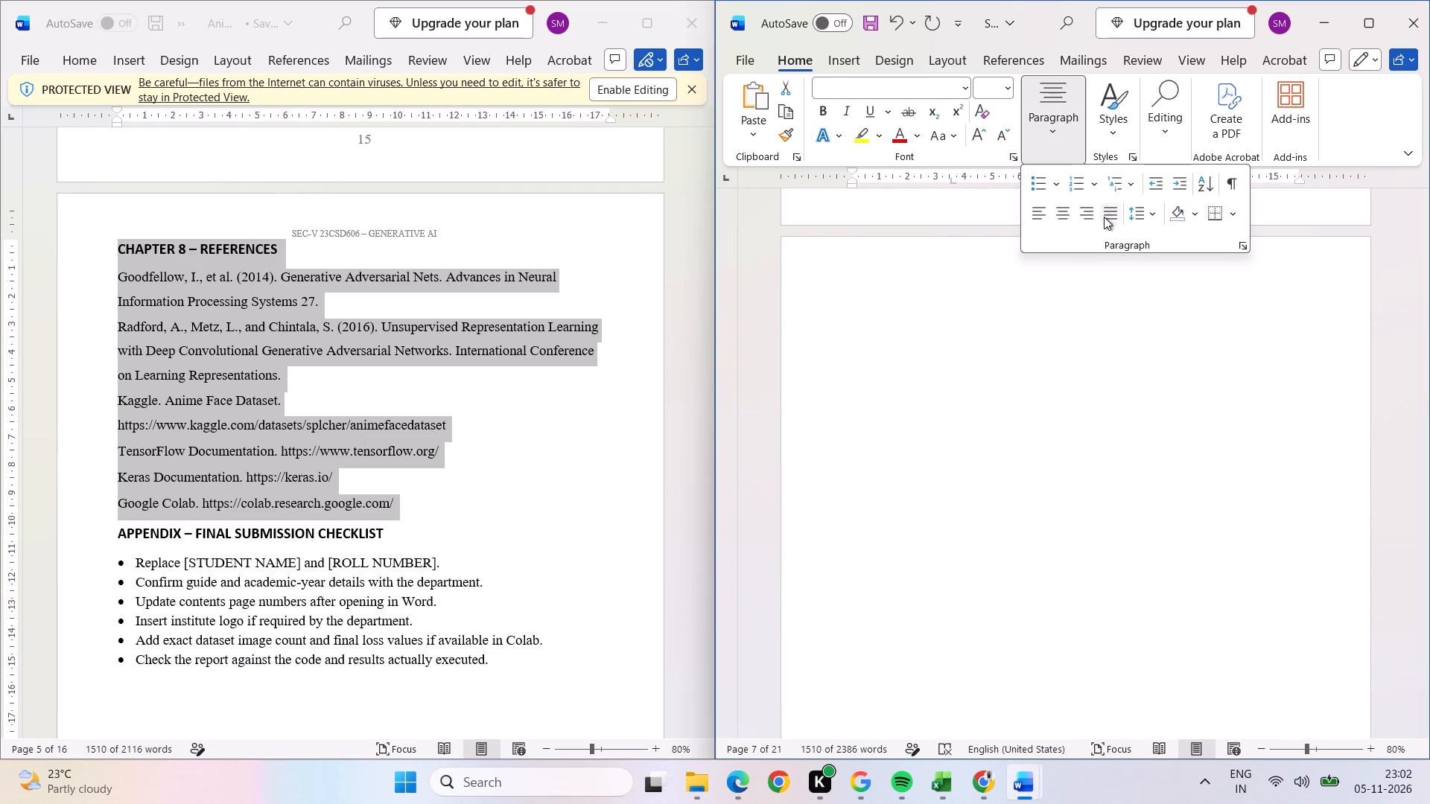
pyautogui.click(1108, 212)
pyautogui.click(1140, 365)
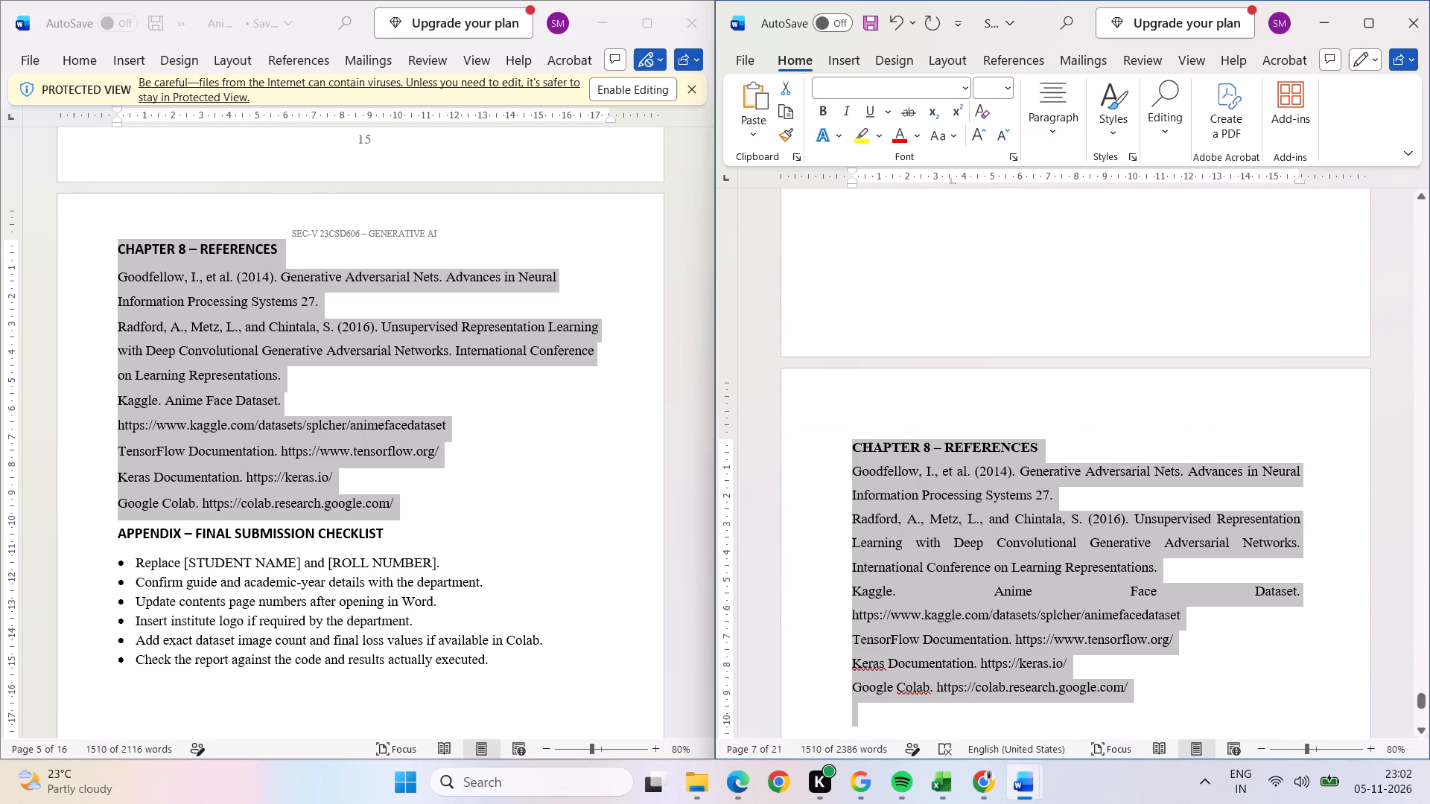
pyautogui.click(1067, 386)
# Examine the page layout of the enlarged text from CHAPTER 8 – REFERENCES back to the Chapter 5 results pages.
pyautogui.scroll(4, 1108, 399)
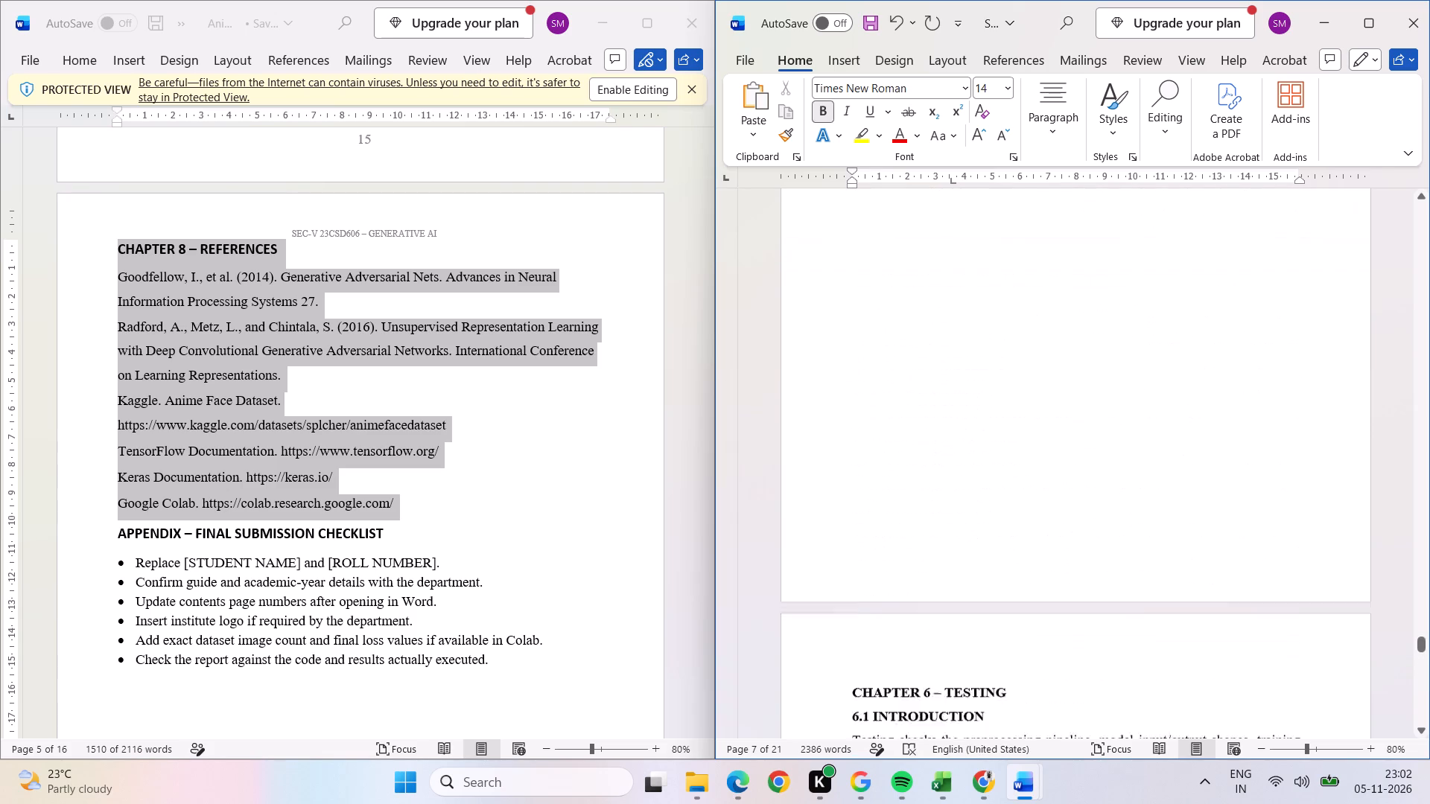
pyautogui.scroll(1, 1107, 402)
pyautogui.keyDown('ctrl'); pyautogui.scroll(3, 1103, 403); pyautogui.keyUp('ctrl')
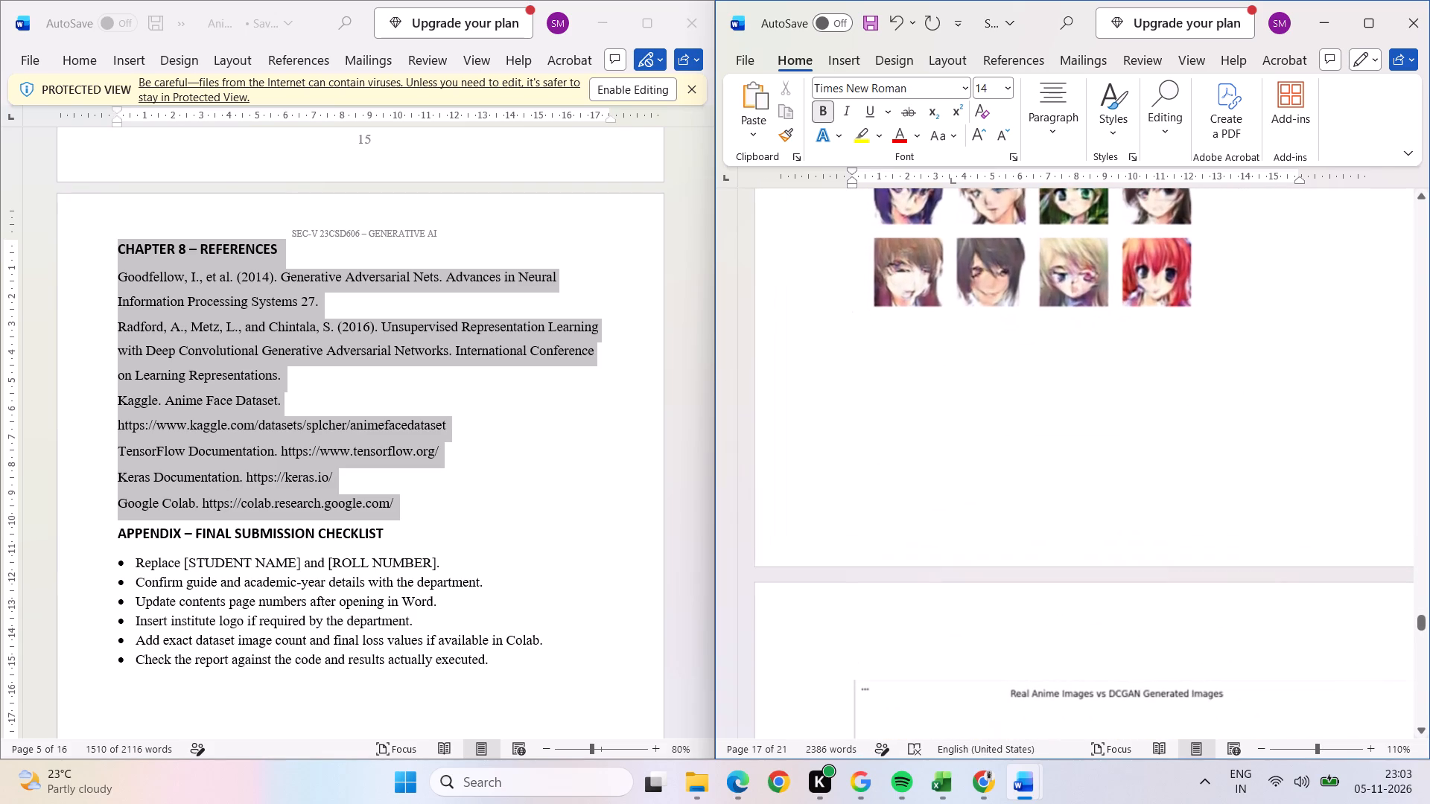
pyautogui.scroll(2, 977, 431)
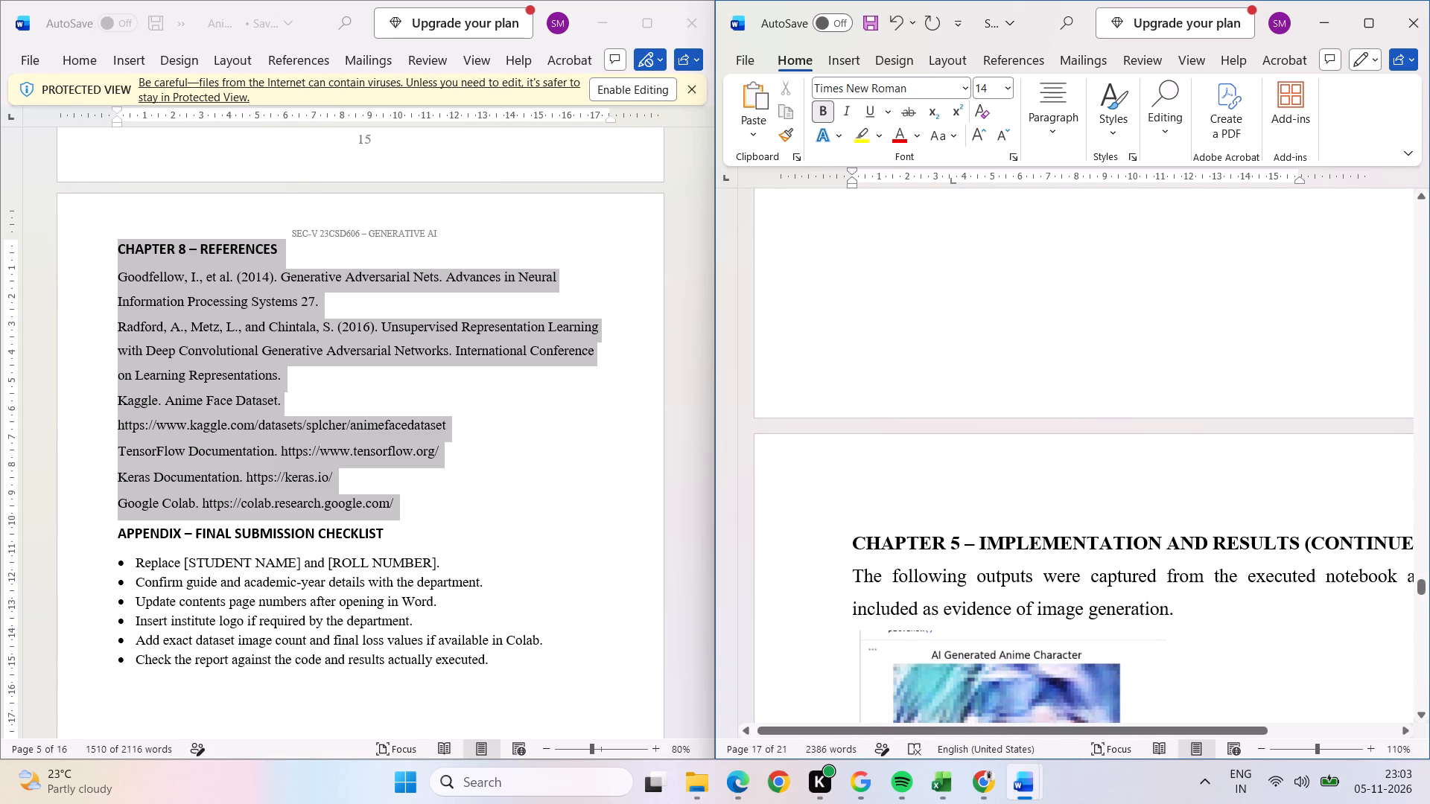
# Widen the SEC-V 23CSD606 report's window beside the compact report and dismiss the compact report's Protected View notice.
pyautogui.moveTo(713, 530); pyautogui.dragTo(457, 574)
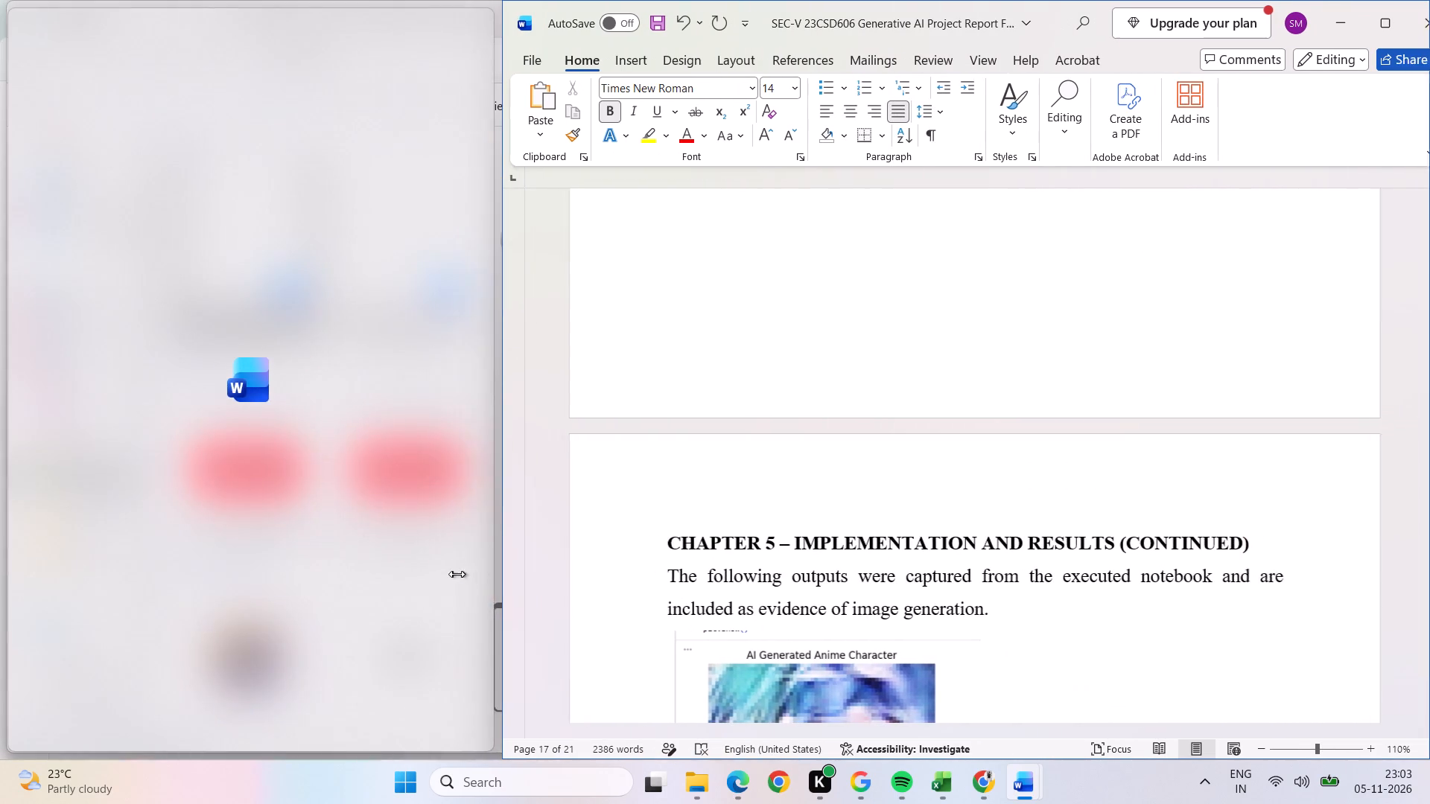
pyautogui.moveTo(457, 574); pyautogui.dragTo(325, 583)
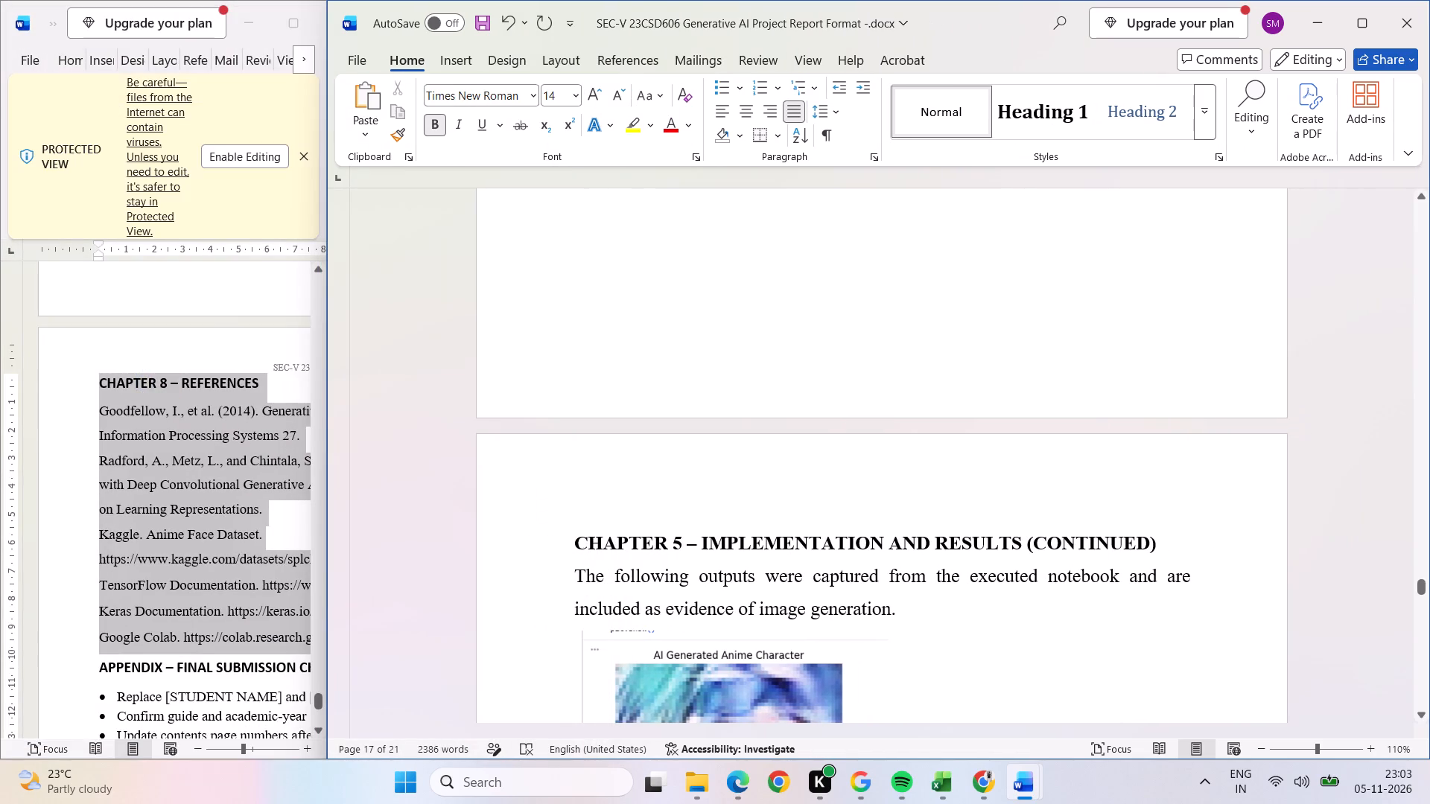
pyautogui.click(305, 155)
# Examine the layout of the chapters before Chapter 5's results and the contents pages, including the 6.2 LEVELS OF TESTING entry's font size.
pyautogui.scroll(4, 795, 404)
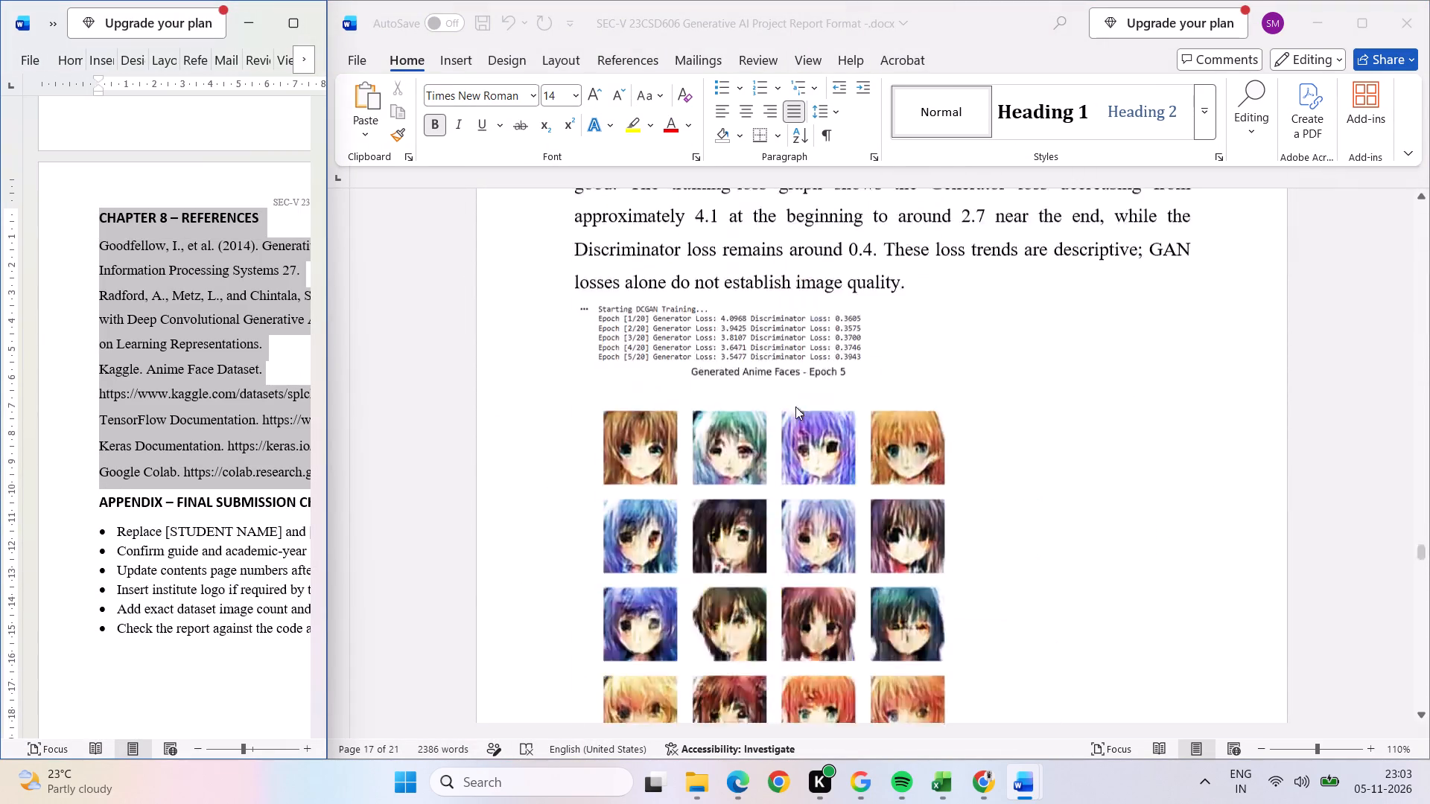
pyautogui.scroll(4, 795, 406)
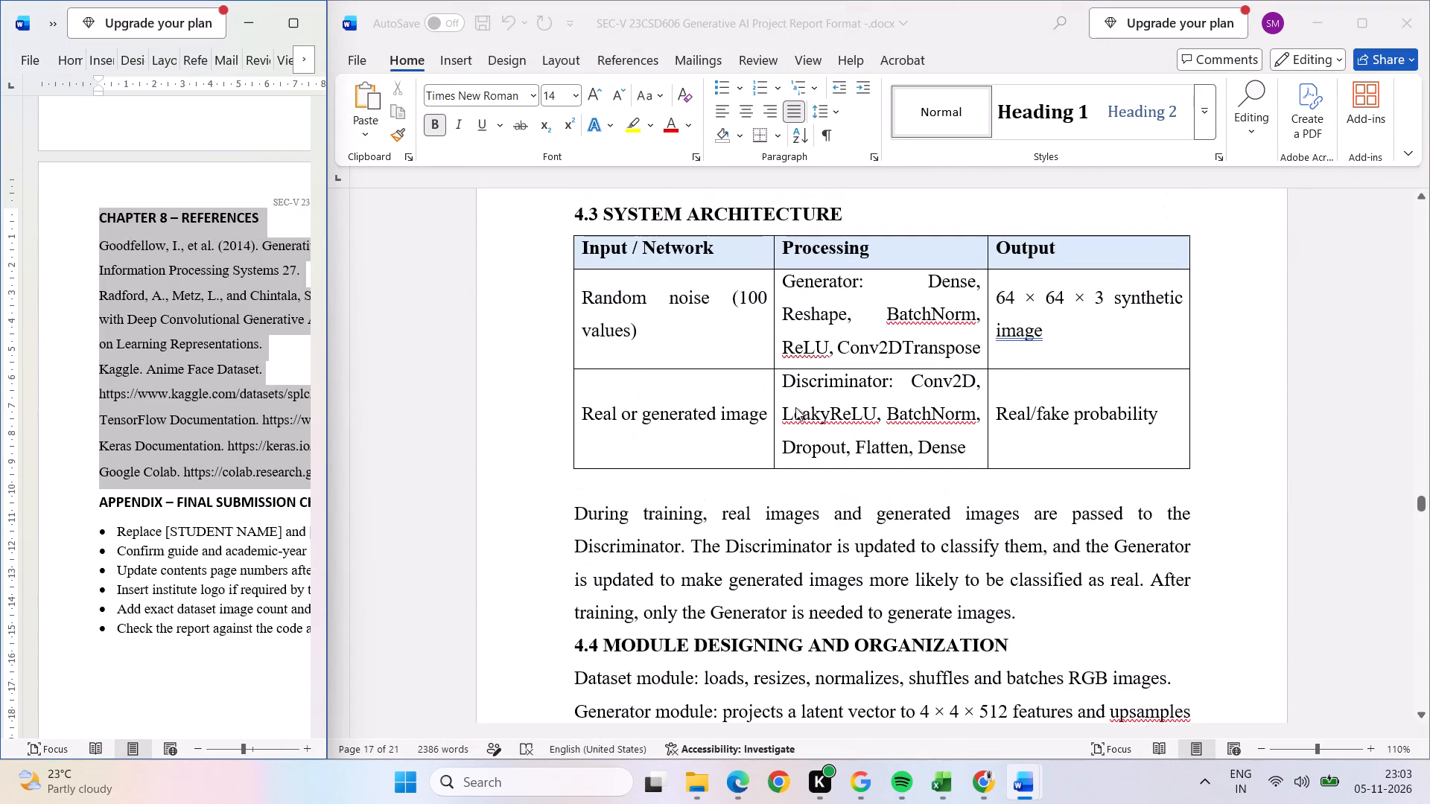
pyautogui.scroll(2, 795, 407)
pyautogui.keyDown('ctrl'); pyautogui.scroll(-3, 795, 409); pyautogui.keyUp('ctrl')
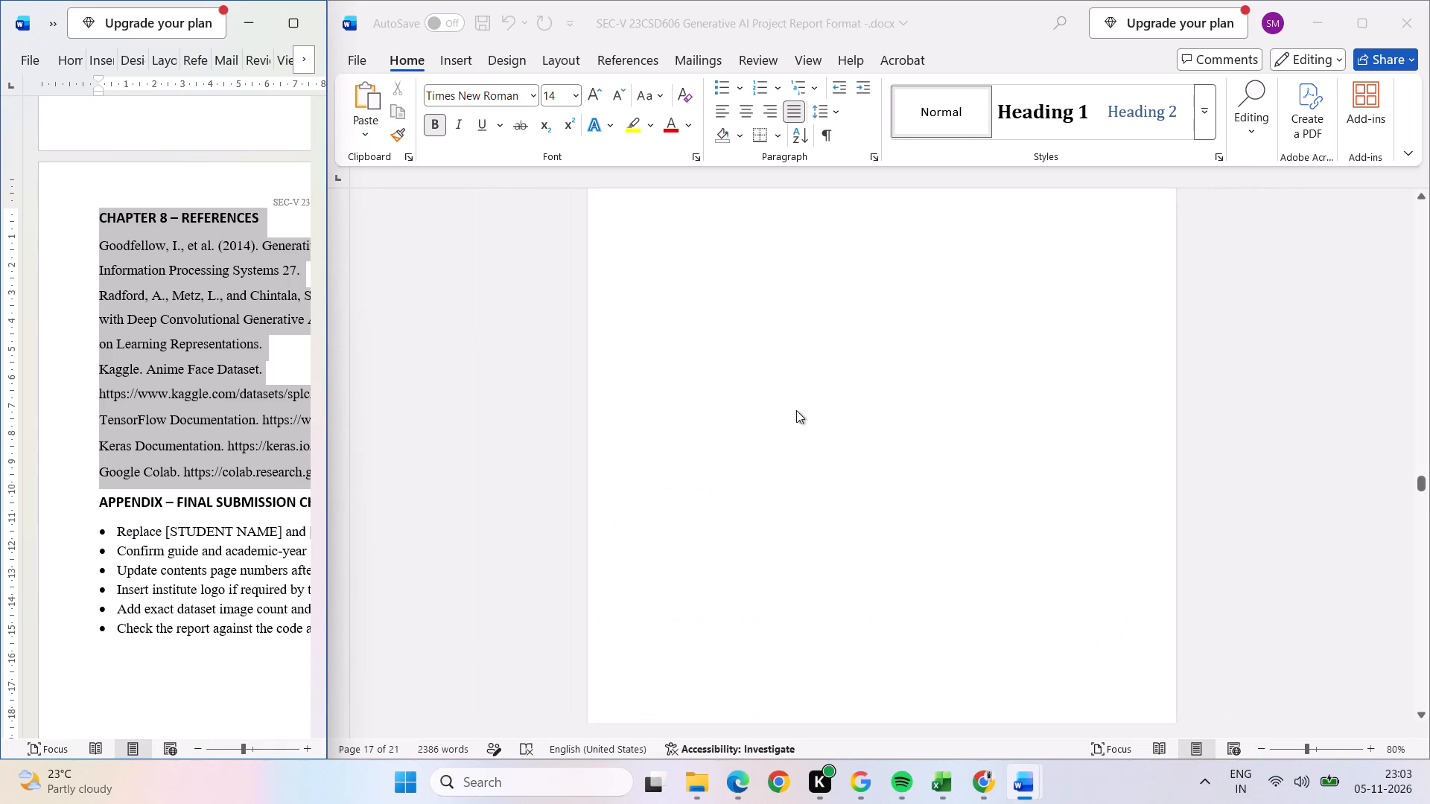
pyautogui.scroll(6, 800, 407)
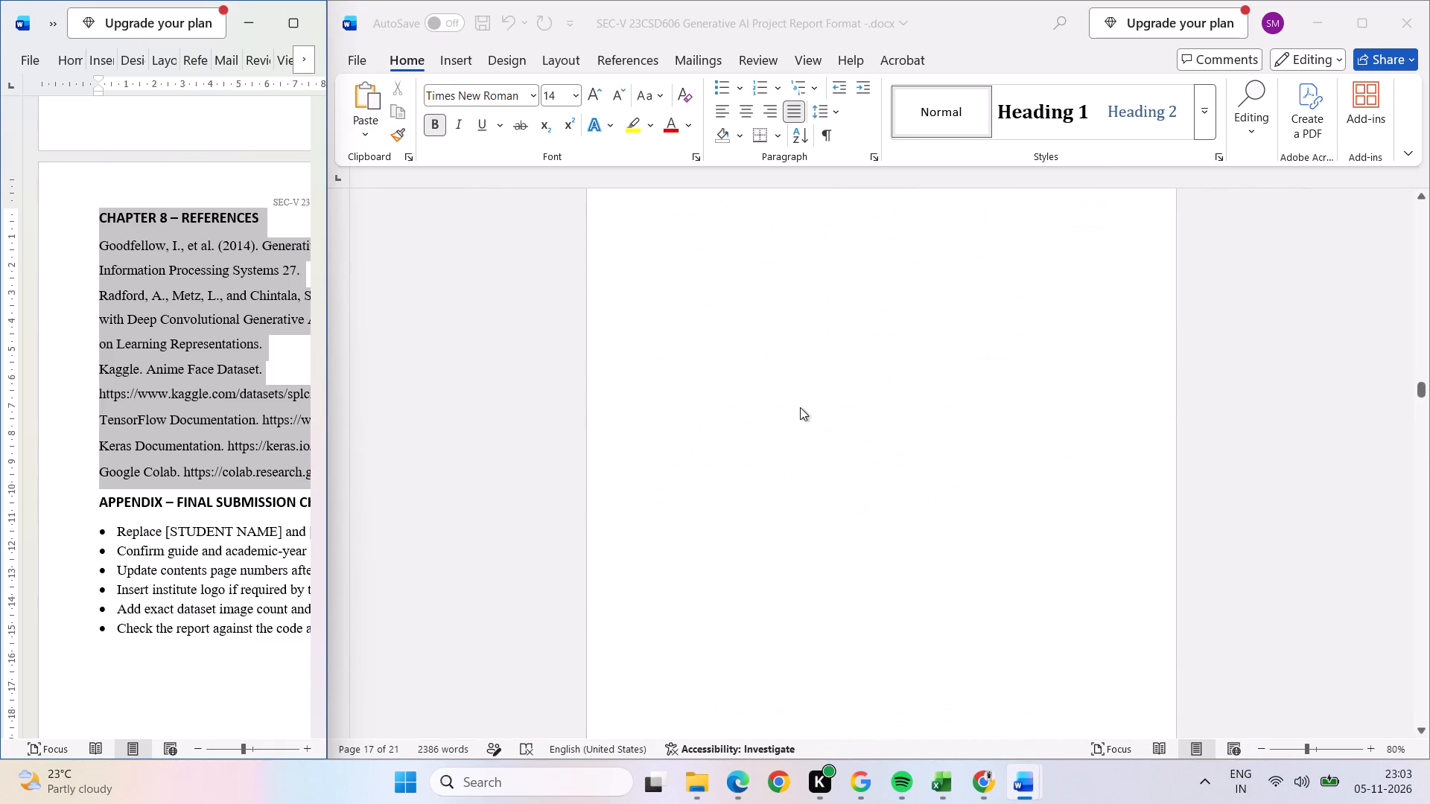
pyautogui.scroll(3, 800, 407)
pyautogui.scroll(-1, 800, 407)
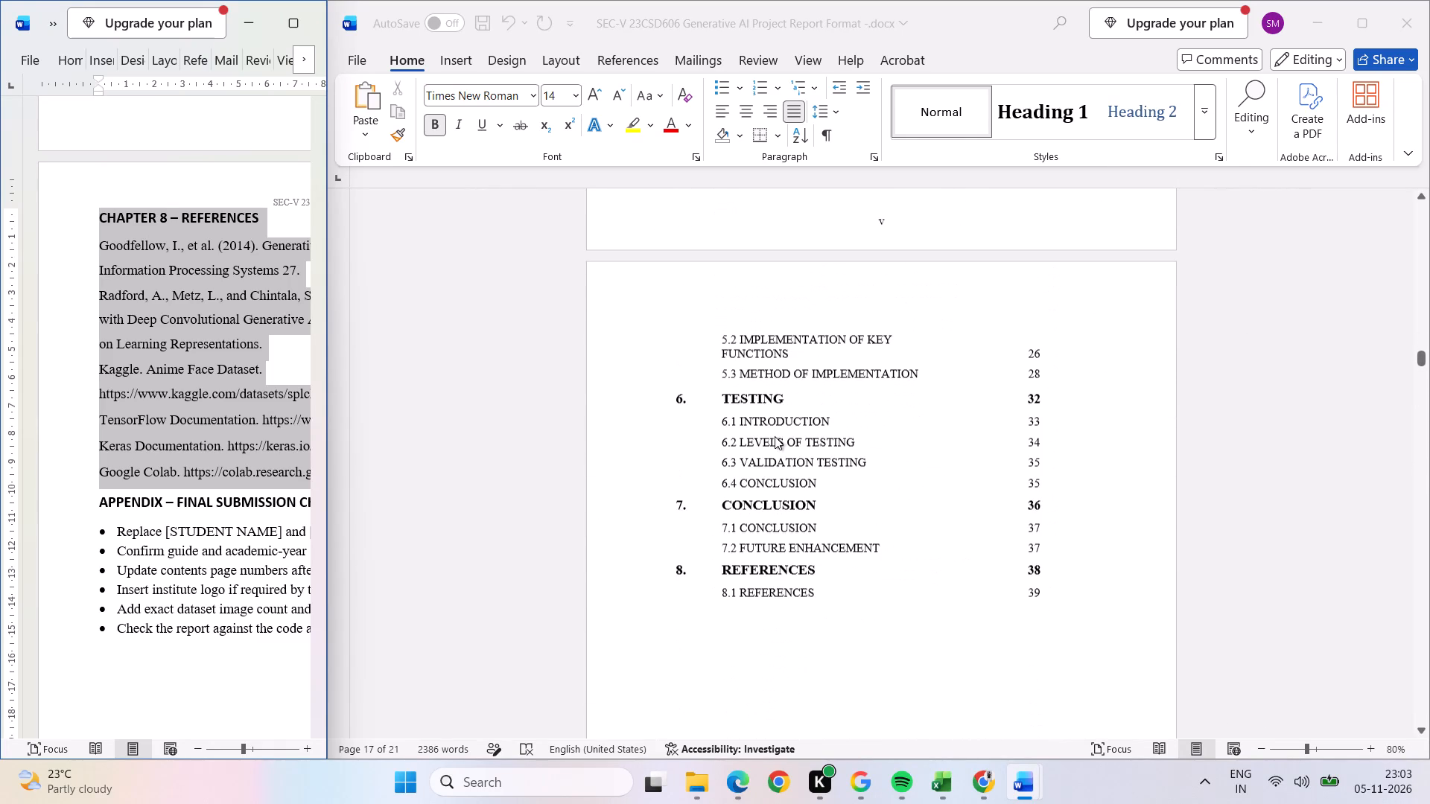
pyautogui.click(775, 436)
pyautogui.click(787, 448)
pyautogui.click(792, 441)
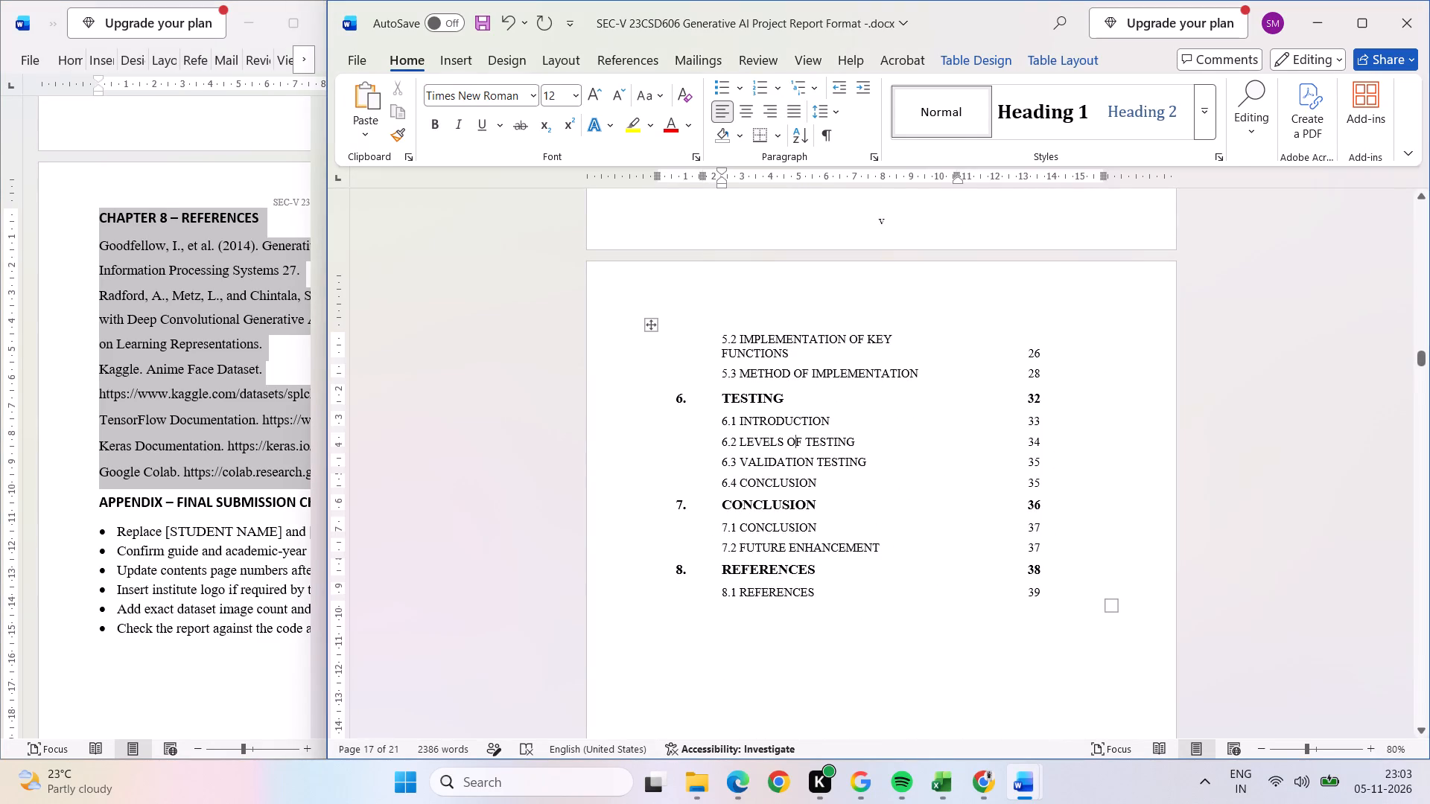
pyautogui.scroll(-2, 859, 429)
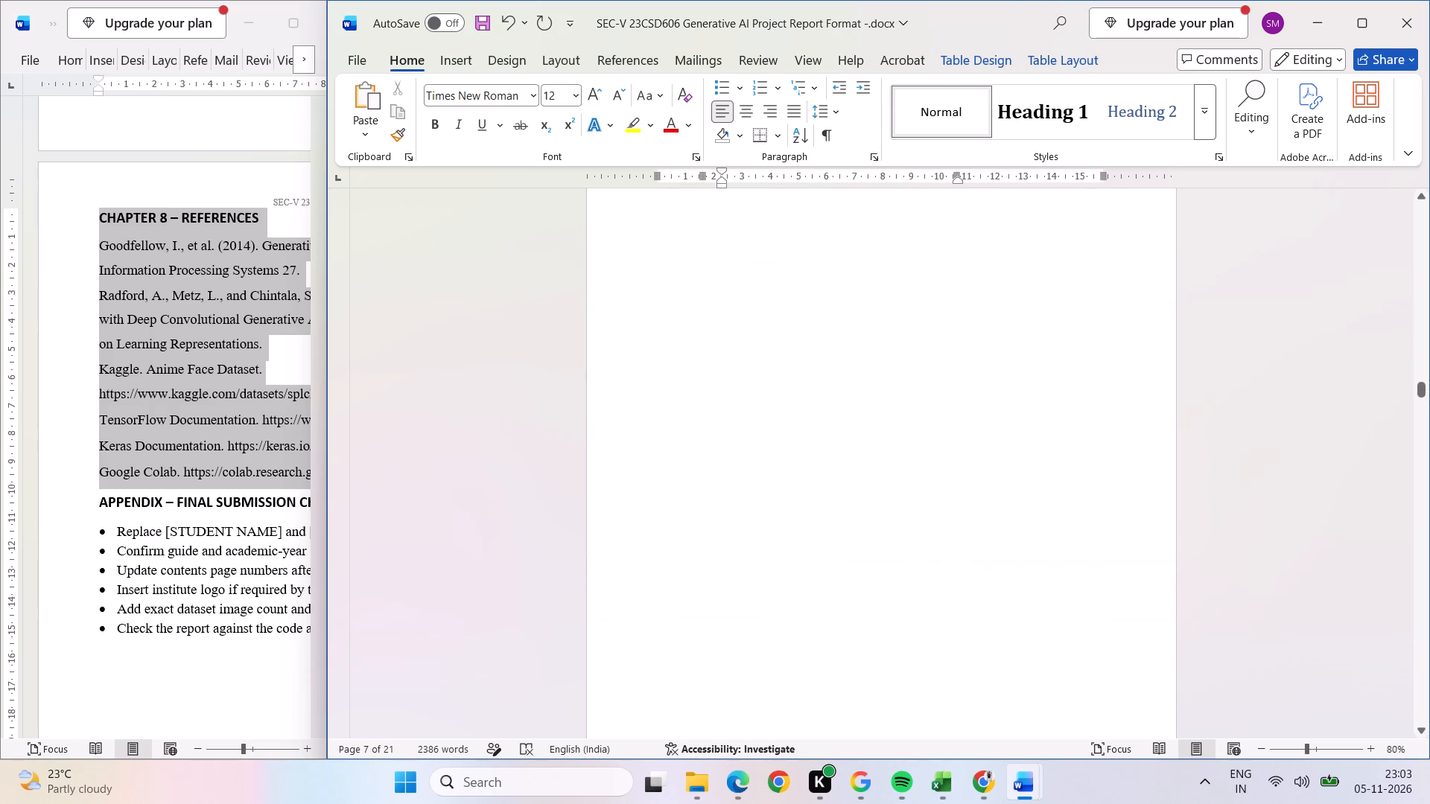
pyautogui.scroll(-1, 859, 430)
# Increase the font size of the 1.1 MOTIVATION heading to 16.
pyautogui.click(848, 445)
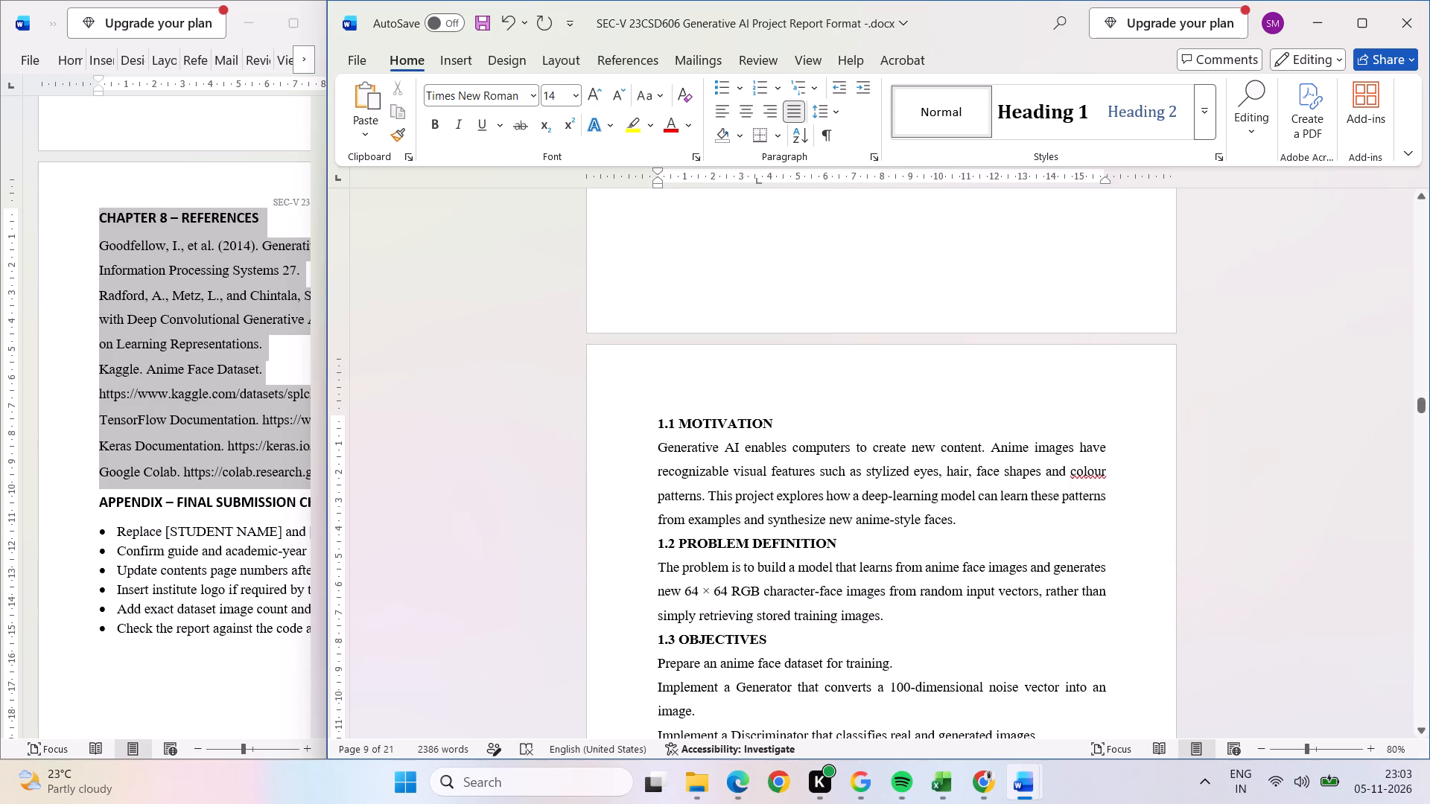
pyautogui.moveTo(783, 419); pyautogui.dragTo(649, 432)
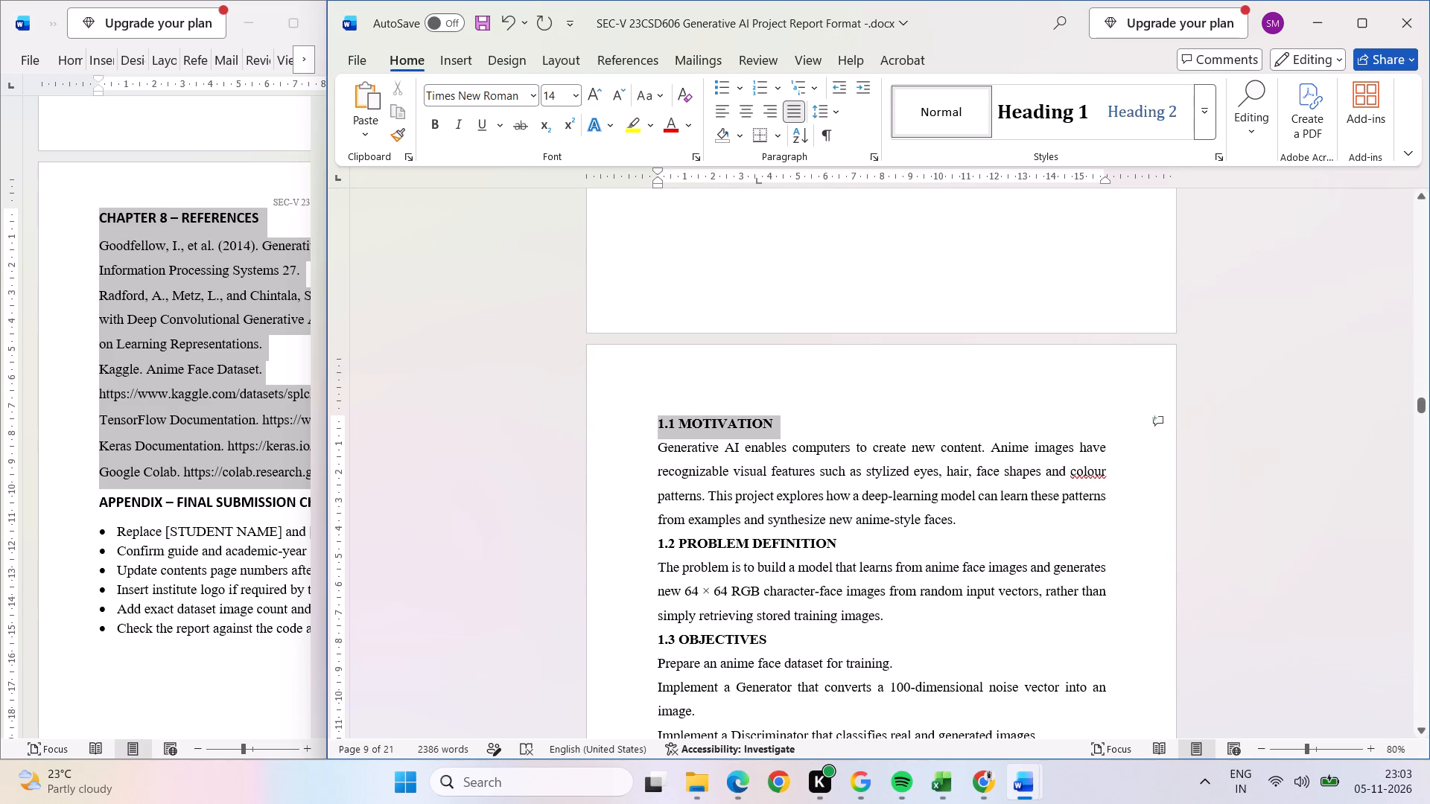
pyautogui.moveTo(649, 432); pyautogui.dragTo(648, 433)
pyautogui.doubleClick(811, 380)
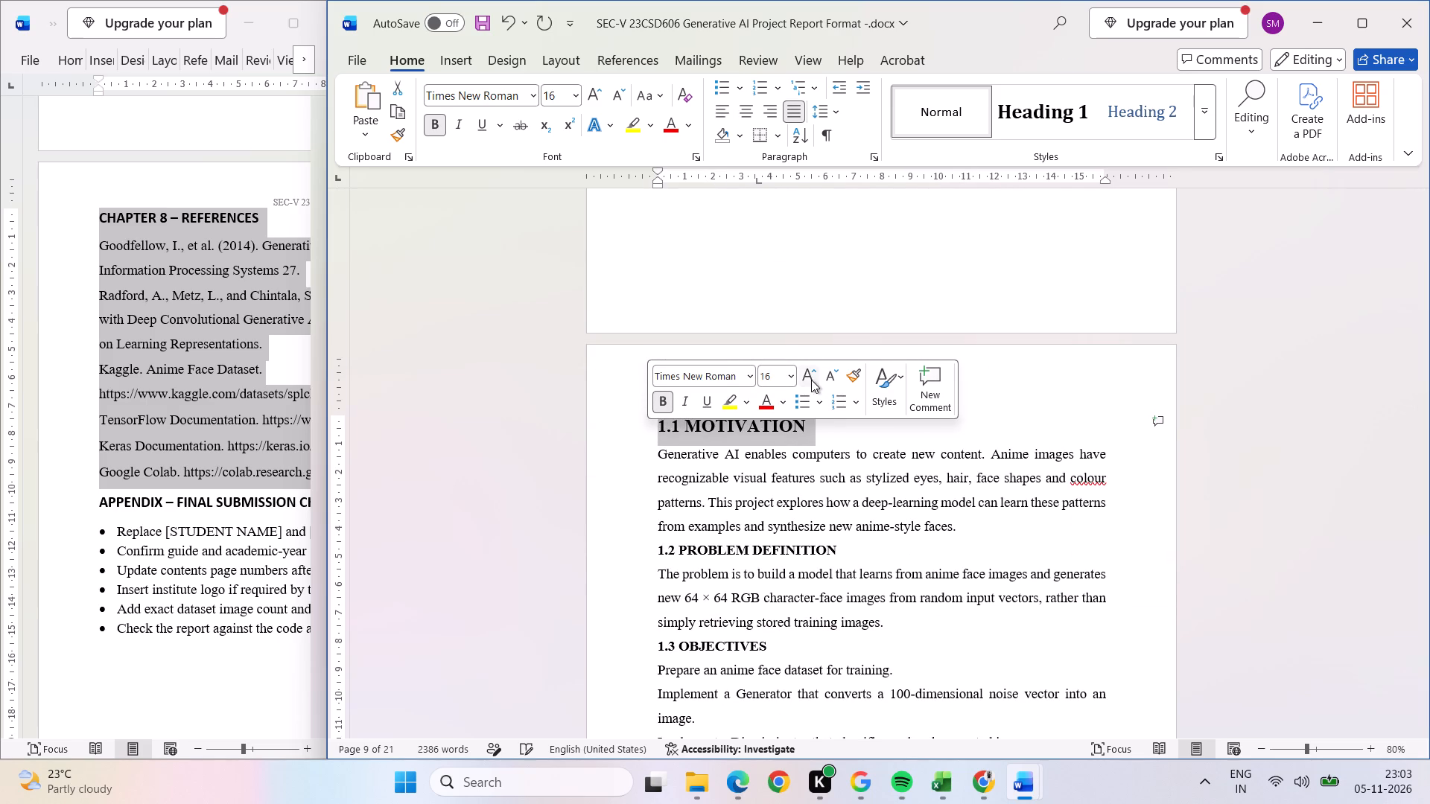
pyautogui.click(827, 380)
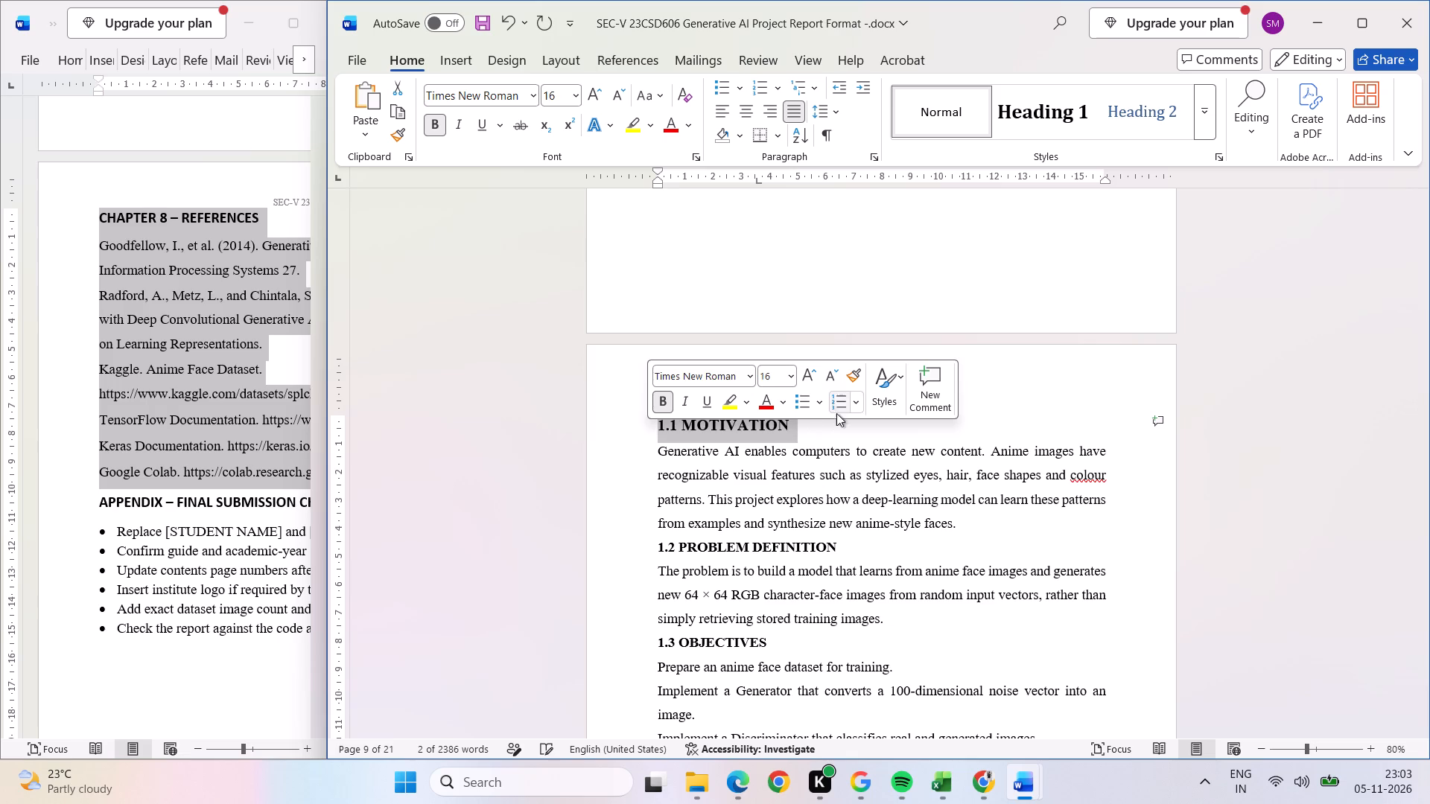
pyautogui.click(1049, 447)
# Increase the font size of the 1.2 PROBLEM DEFINITION heading to 16.
pyautogui.moveTo(868, 546); pyautogui.dragTo(769, 544)
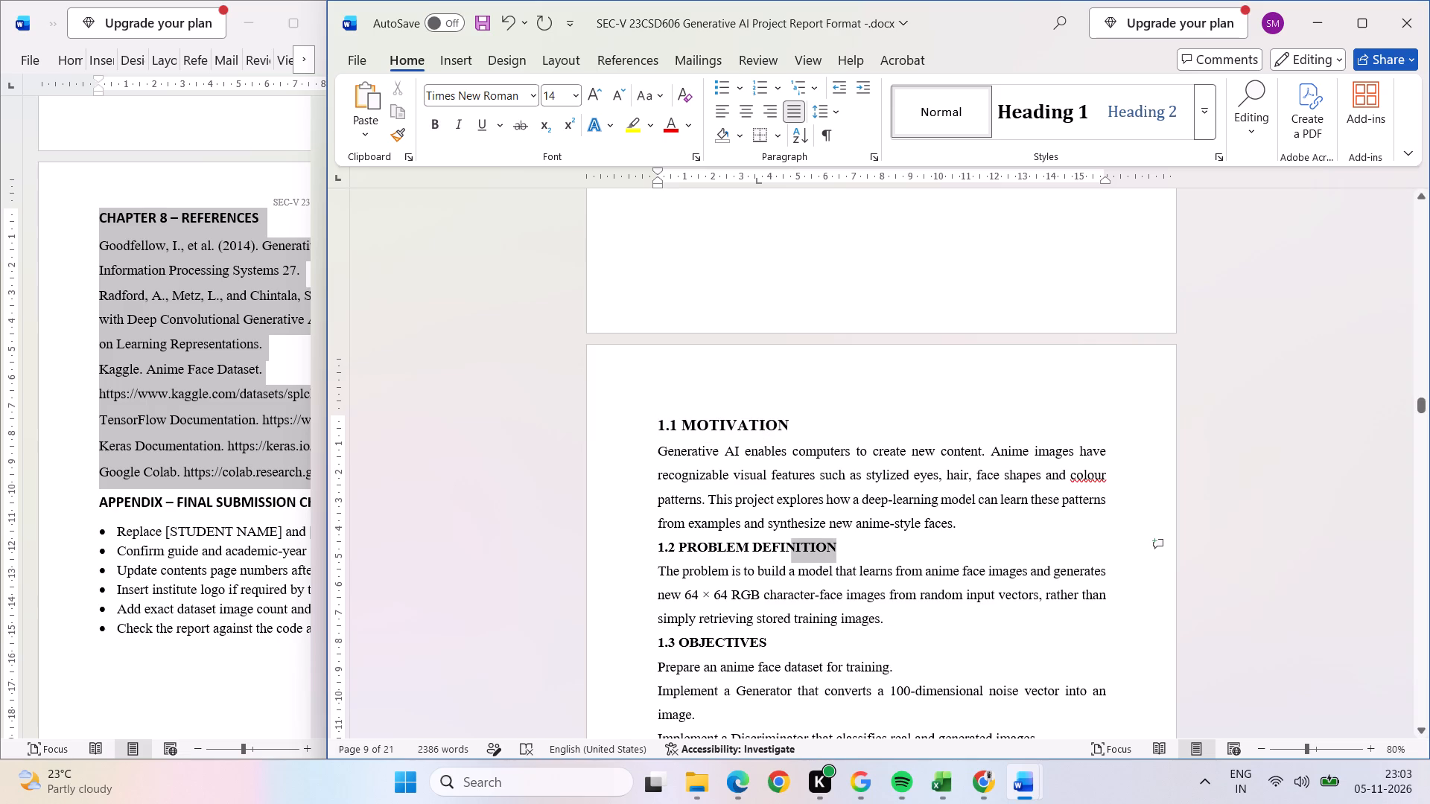
pyautogui.moveTo(769, 544); pyautogui.dragTo(636, 546)
pyautogui.click(802, 486)
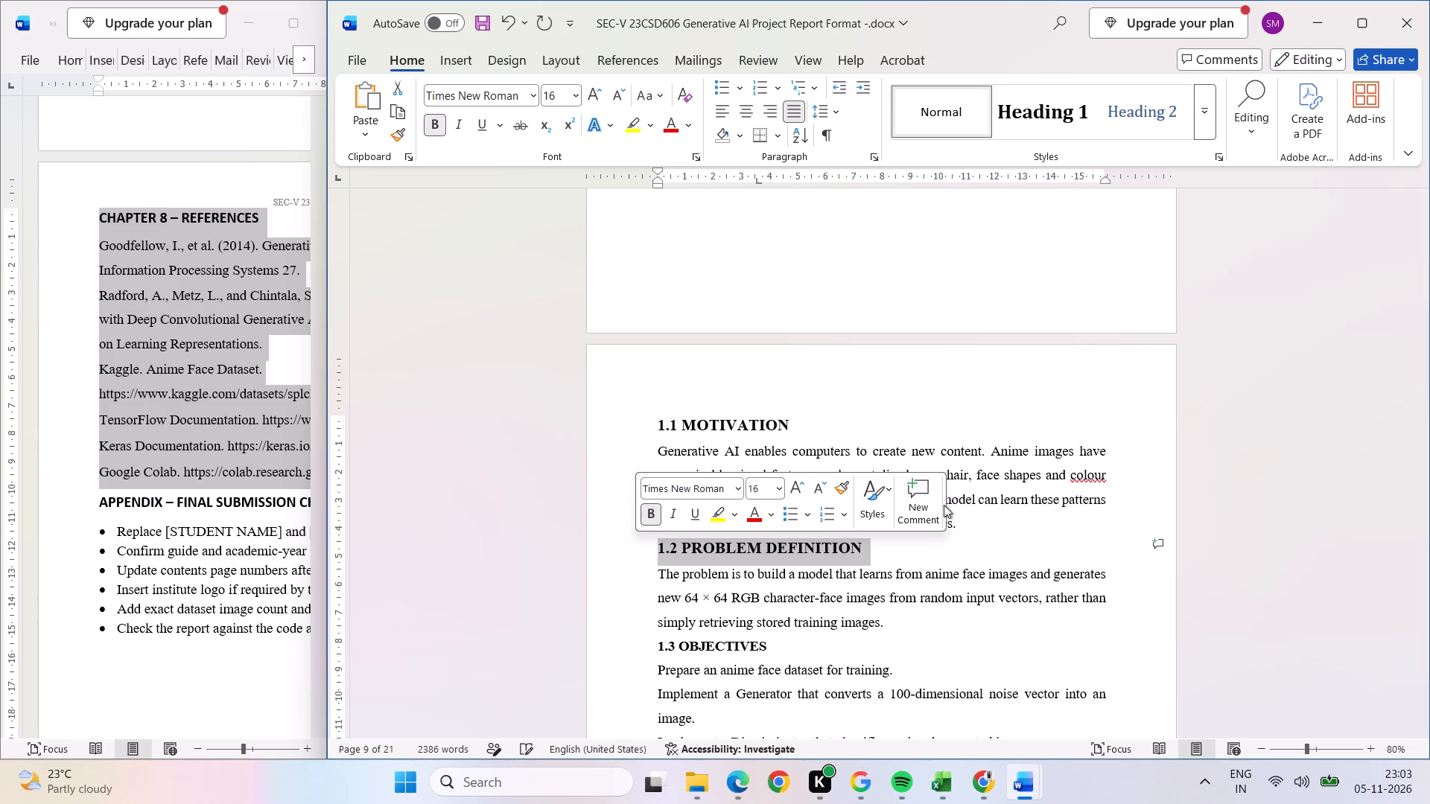
pyautogui.click(1058, 474)
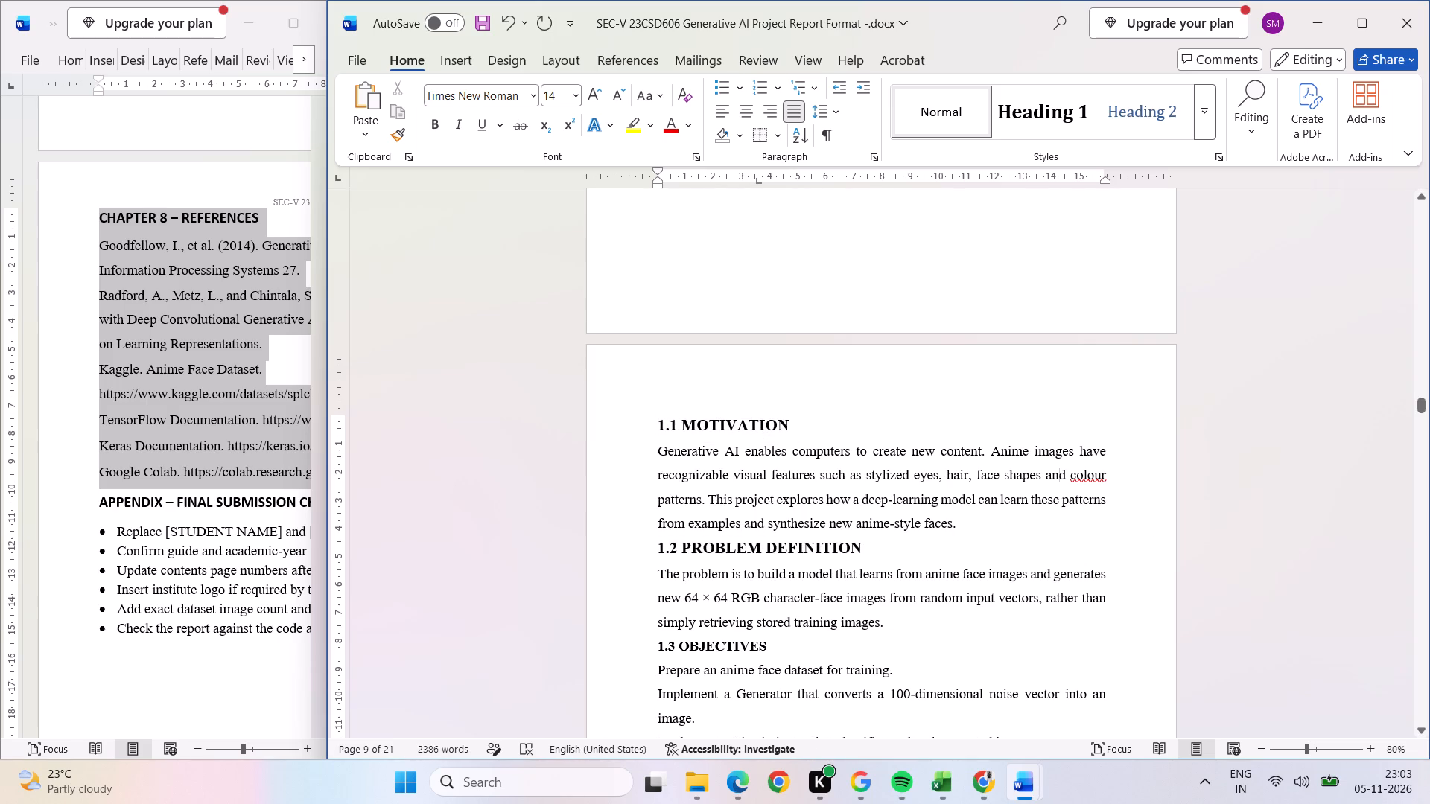
# Switch to Edge and examine the chapter title page and Chapter 1 section formatting in the IDP- REPORT-FINAL(1).pdf reference report.
pyautogui.keyDown('ctrl'); pyautogui.scroll(-2, 997, 478); pyautogui.keyUp('ctrl')
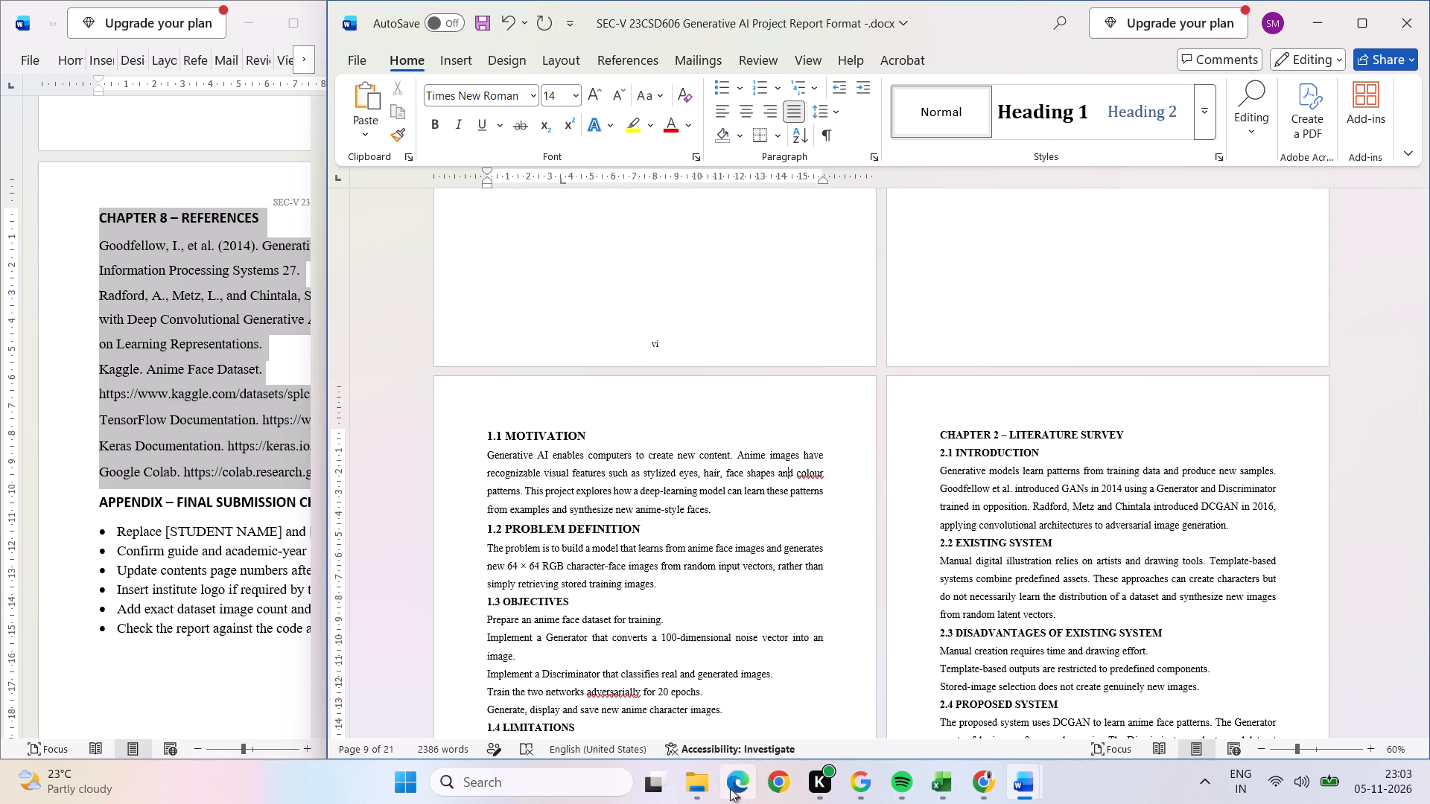
pyautogui.click(730, 788)
pyautogui.scroll(3, 911, 595)
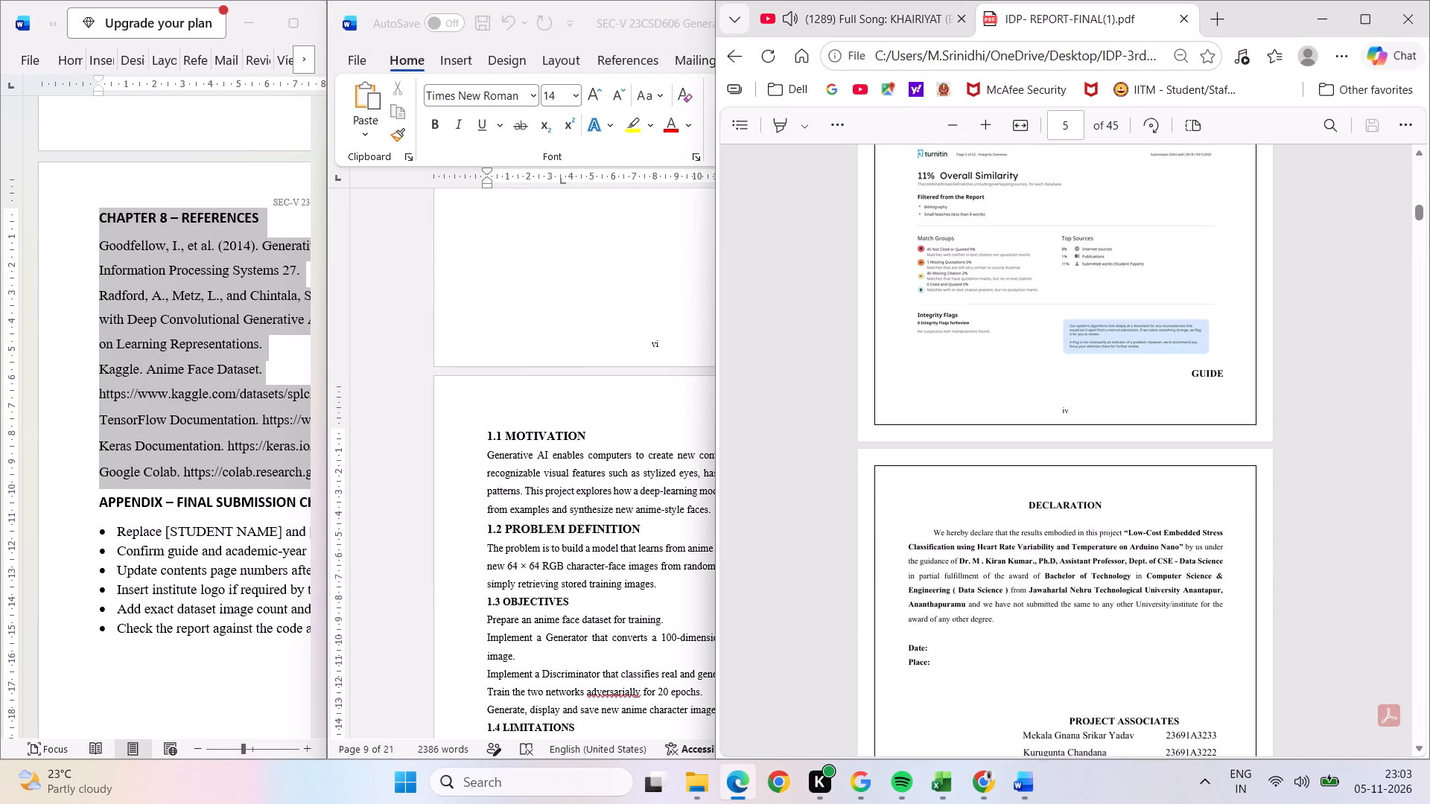
pyautogui.scroll(-6, 929, 593)
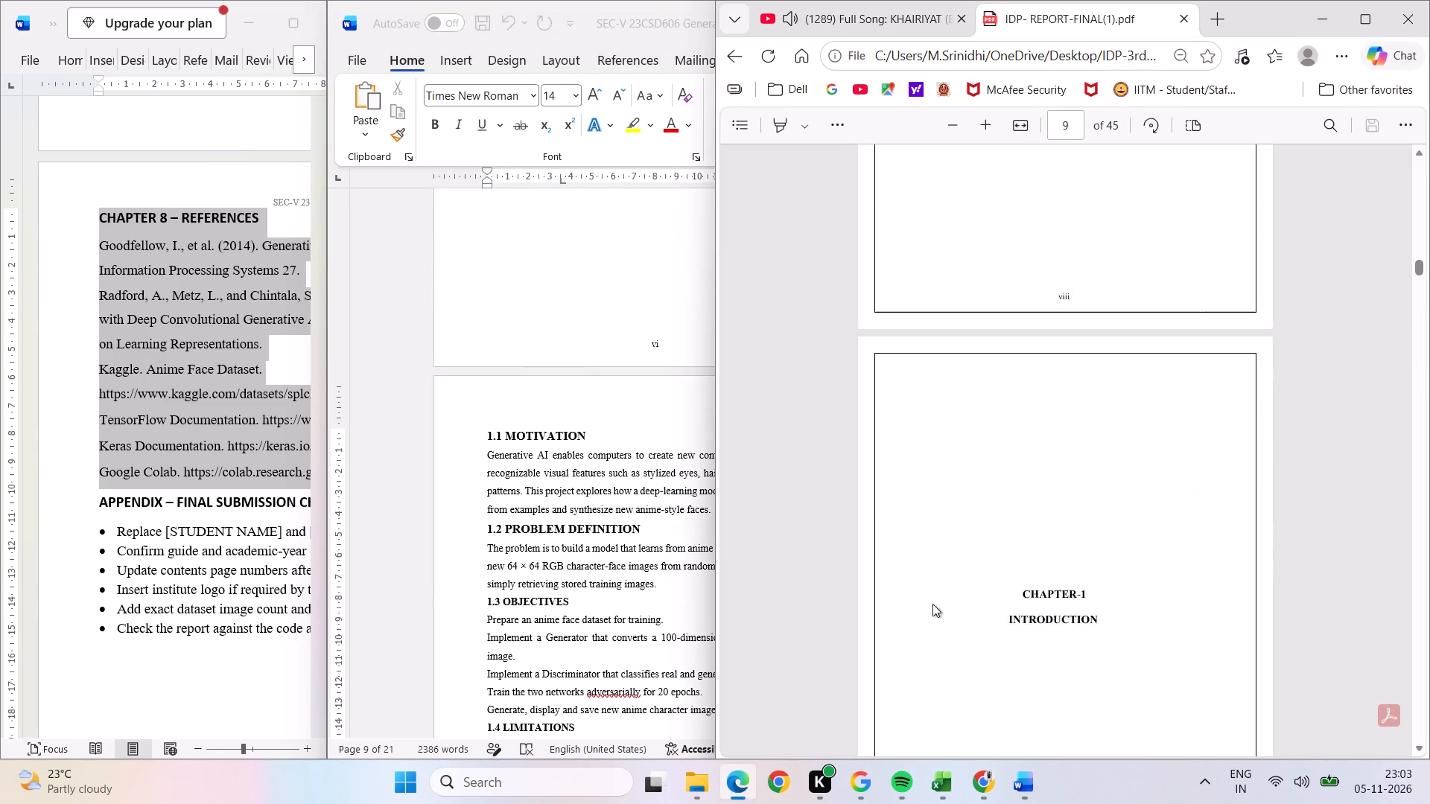
pyautogui.scroll(-1, 932, 604)
pyautogui.click(1097, 395)
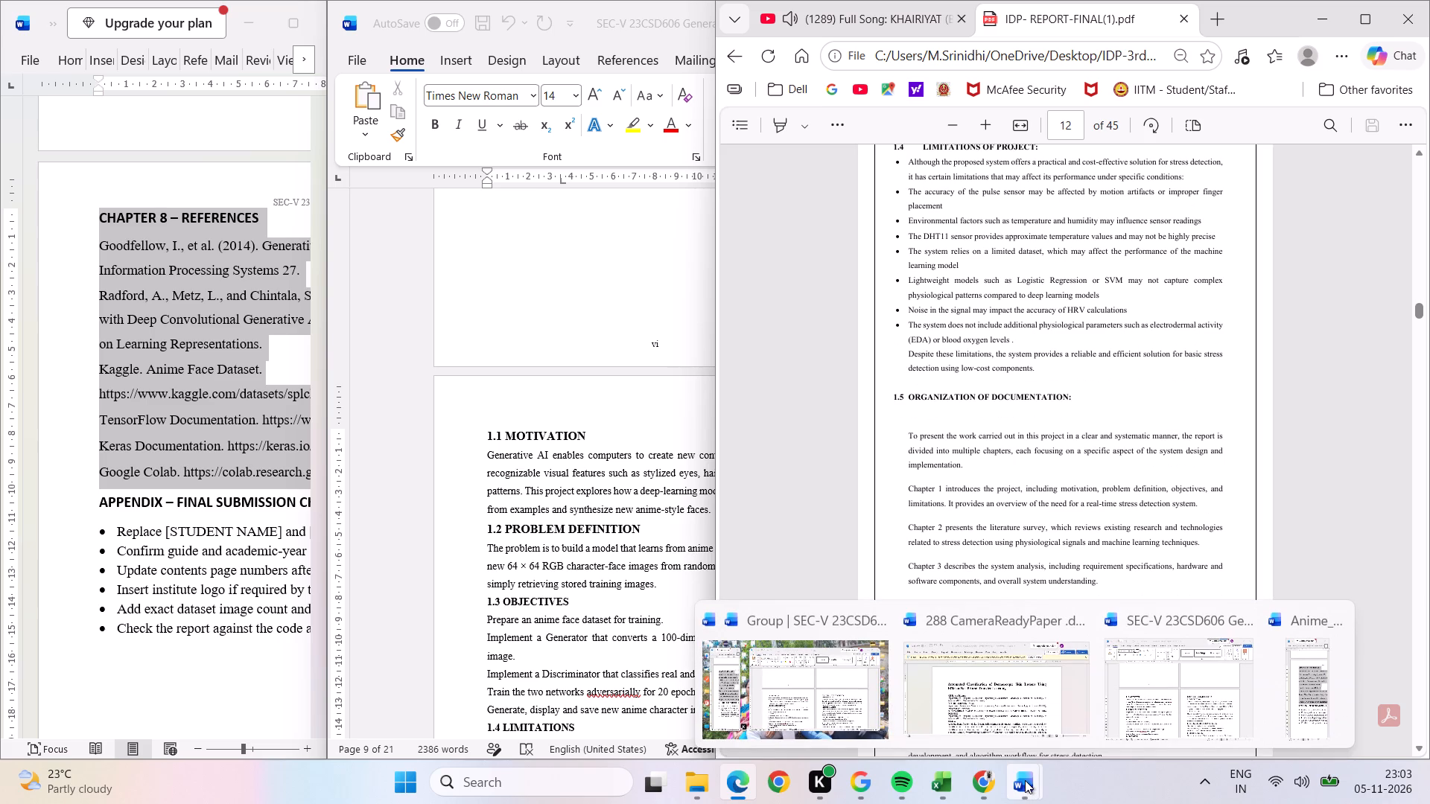
# Switch to File Explorer and open deepikaIDP-report.docx from the IDP-3rd yr folder.
pyautogui.click(698, 790)
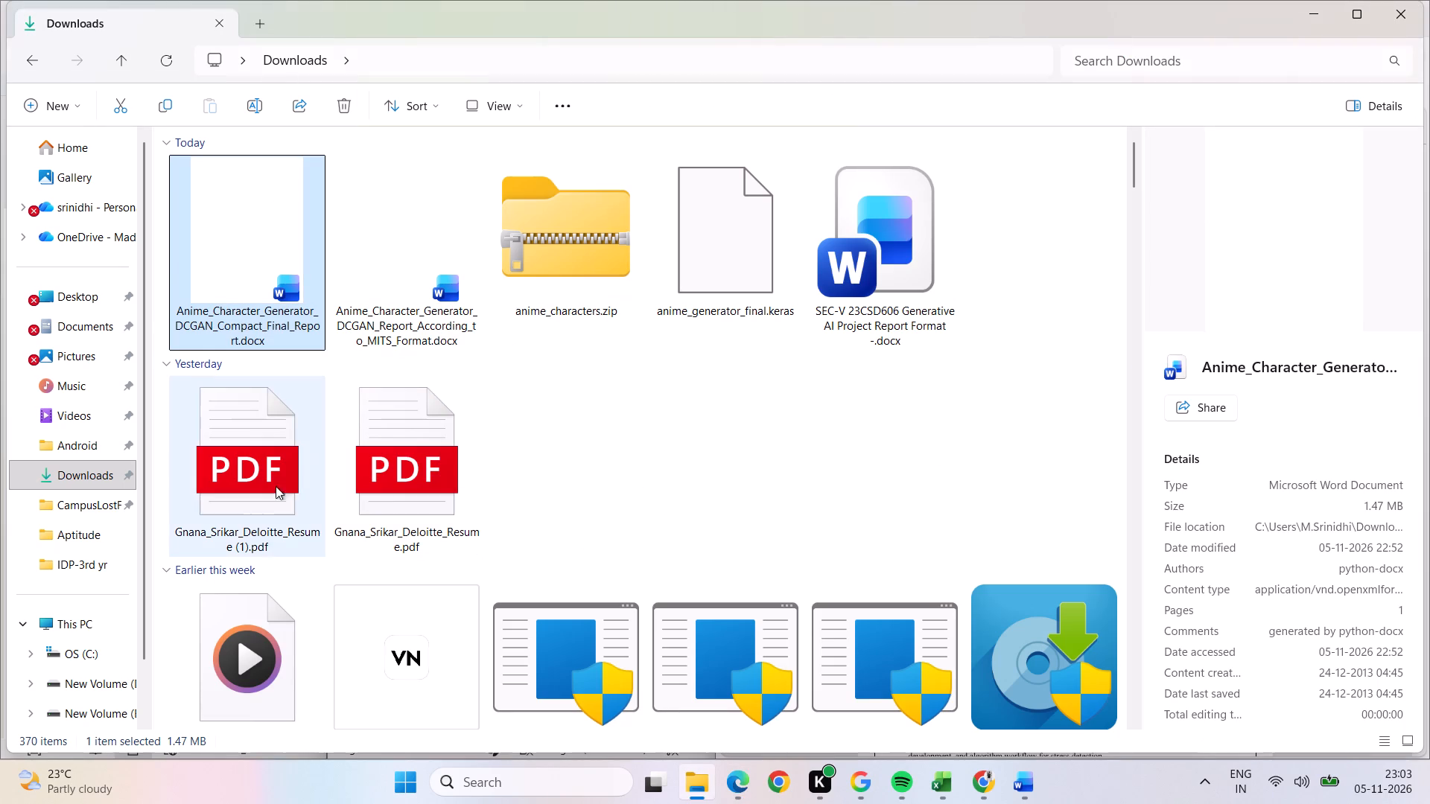
pyautogui.click(86, 554)
pyautogui.doubleClick(332, 206)
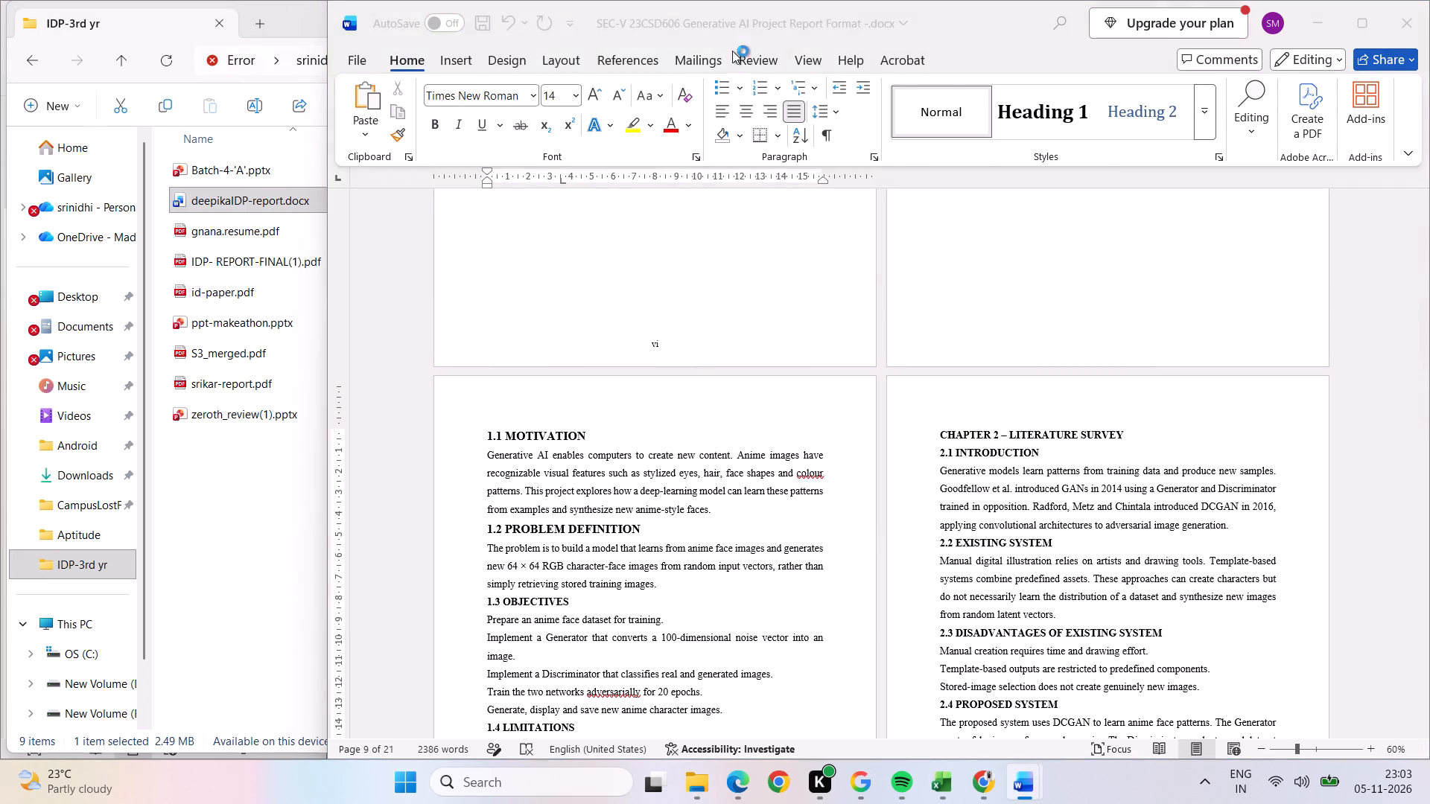
# Examine the font sizes and styles of the Abstract, Declaration, Index and Chapter 1 text in deepikaIDP-report.docx.
pyautogui.scroll(-2, 494, 374)
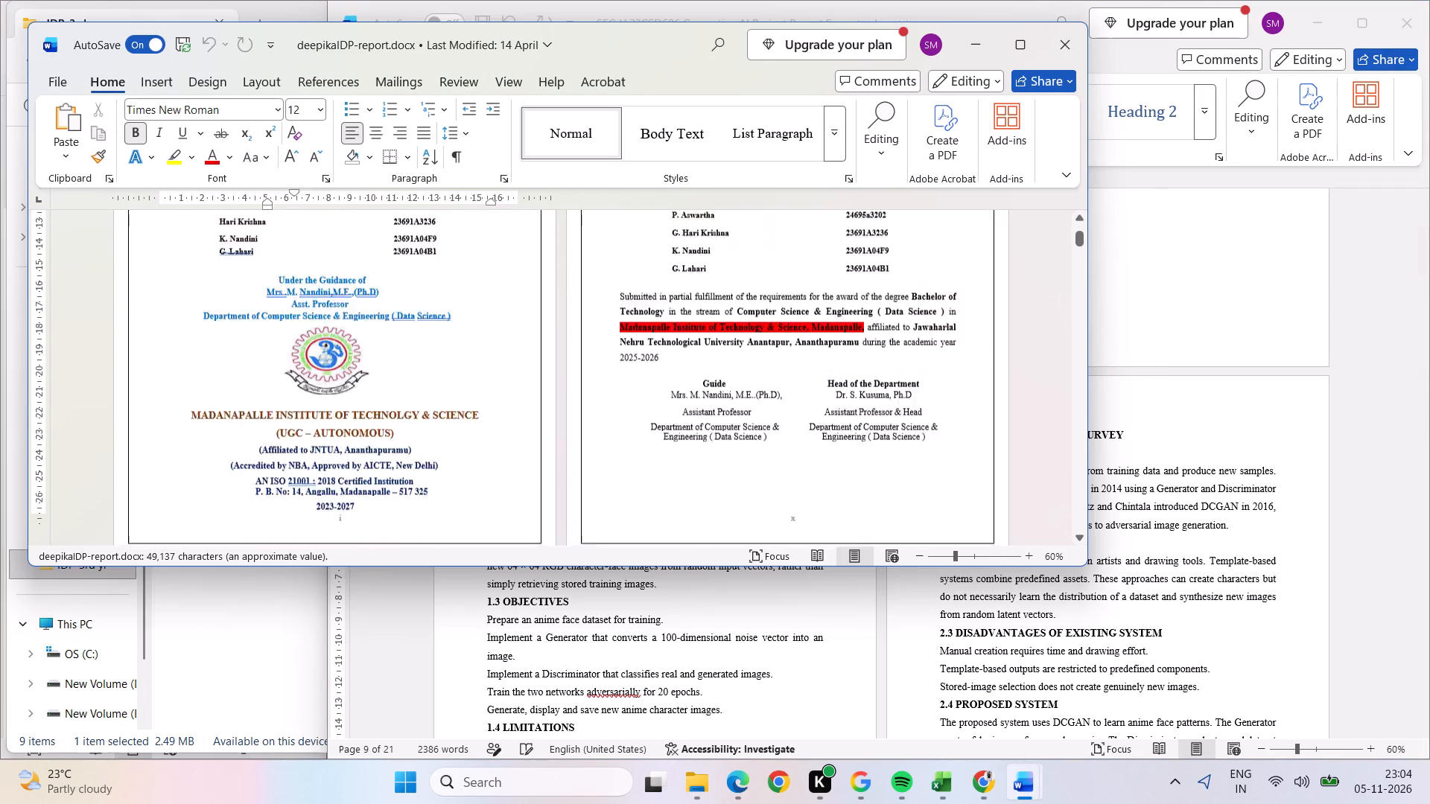
pyautogui.scroll(-3, 662, 304)
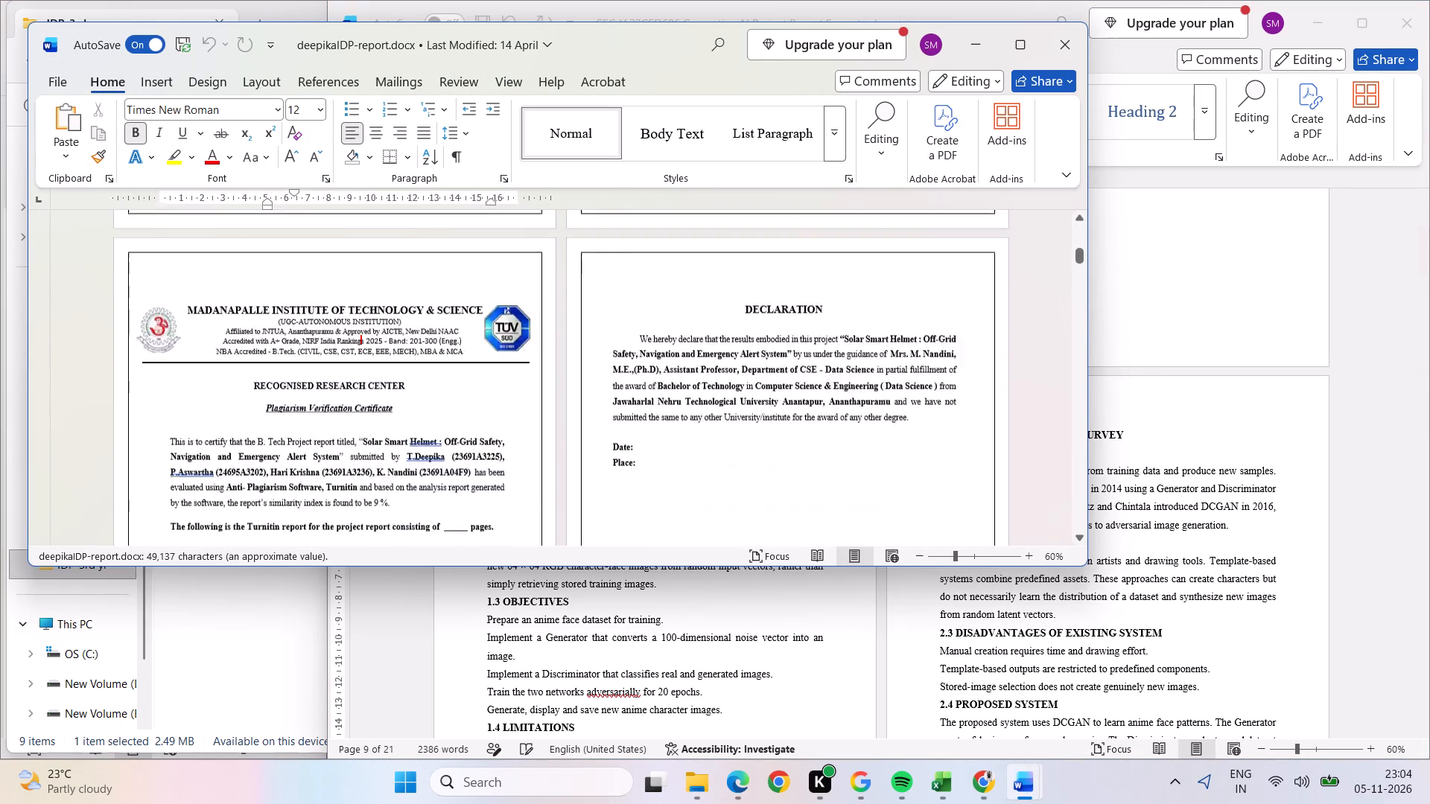
pyautogui.scroll(3, 643, 334)
pyautogui.click(814, 327)
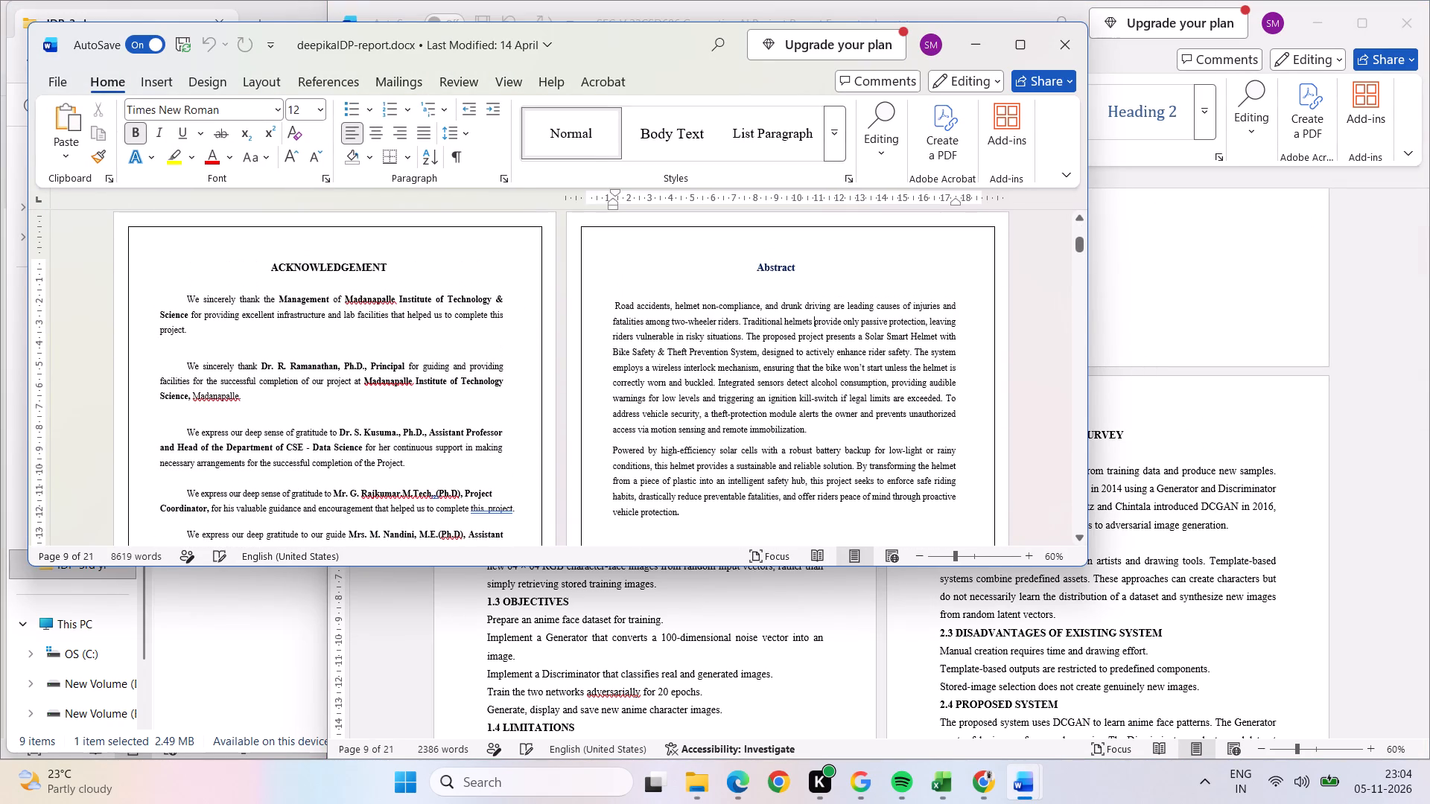
pyautogui.moveTo(798, 396); pyautogui.dragTo(684, 315)
pyautogui.click(684, 319)
pyautogui.click(813, 270)
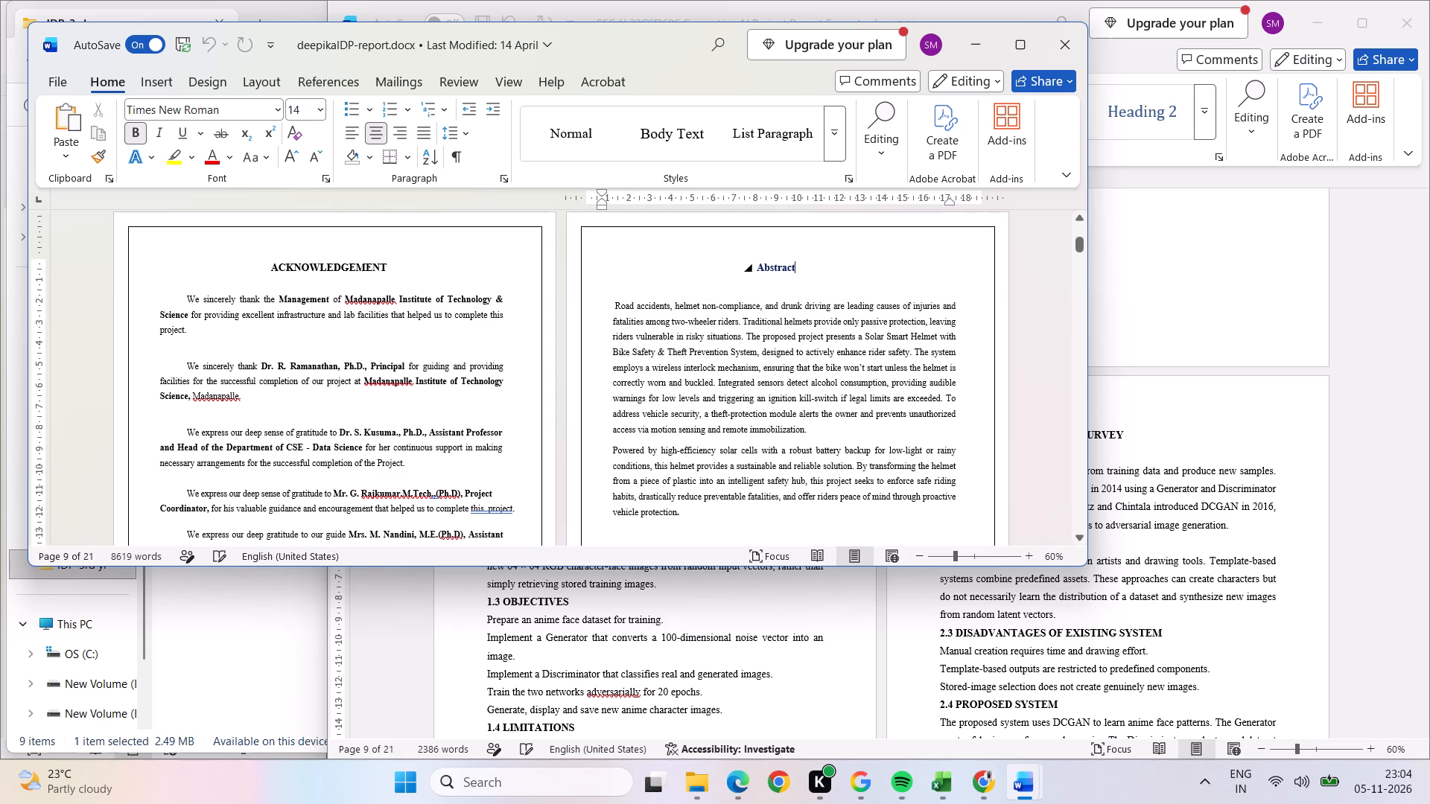
pyautogui.scroll(-2, 792, 348)
pyautogui.click(794, 349)
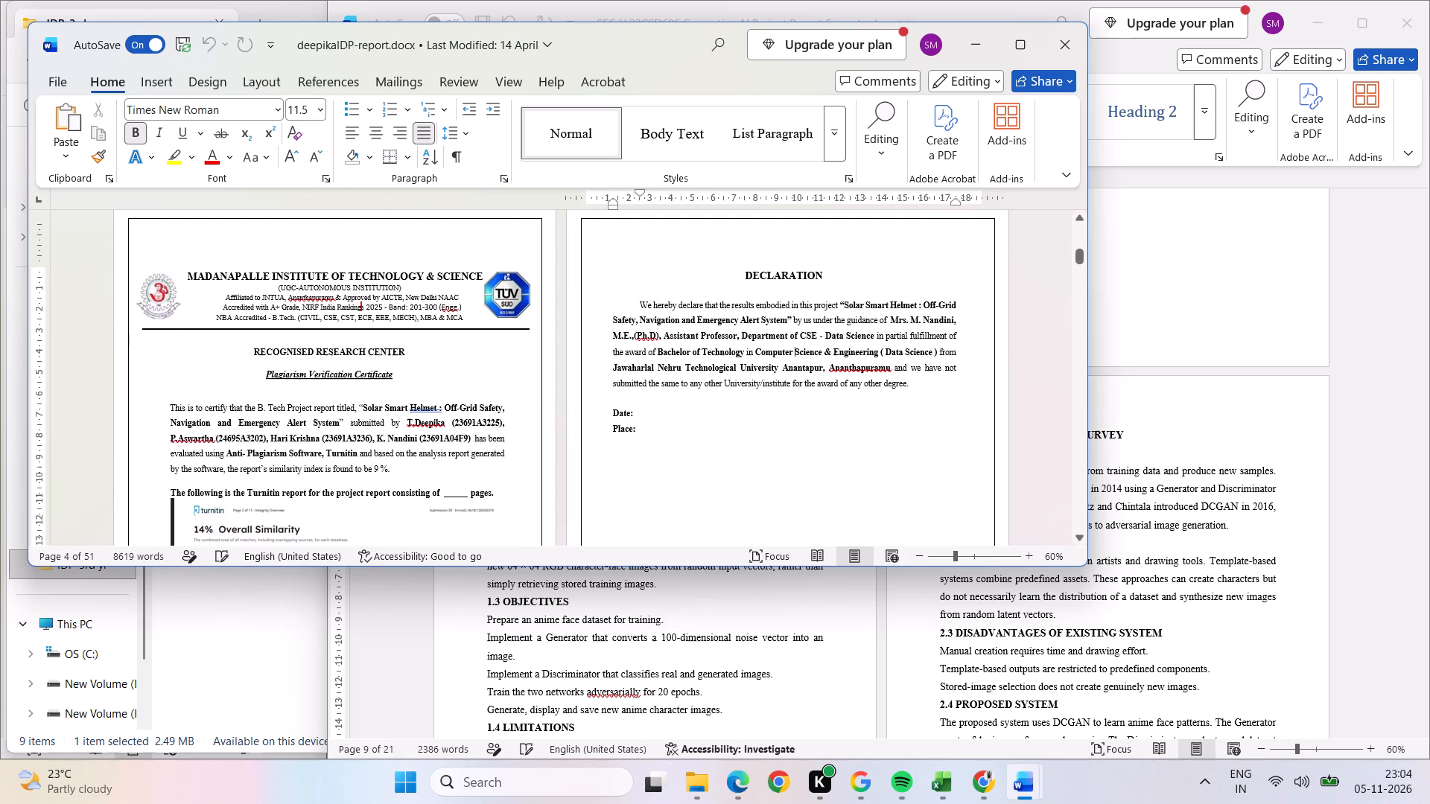
pyautogui.click(819, 303)
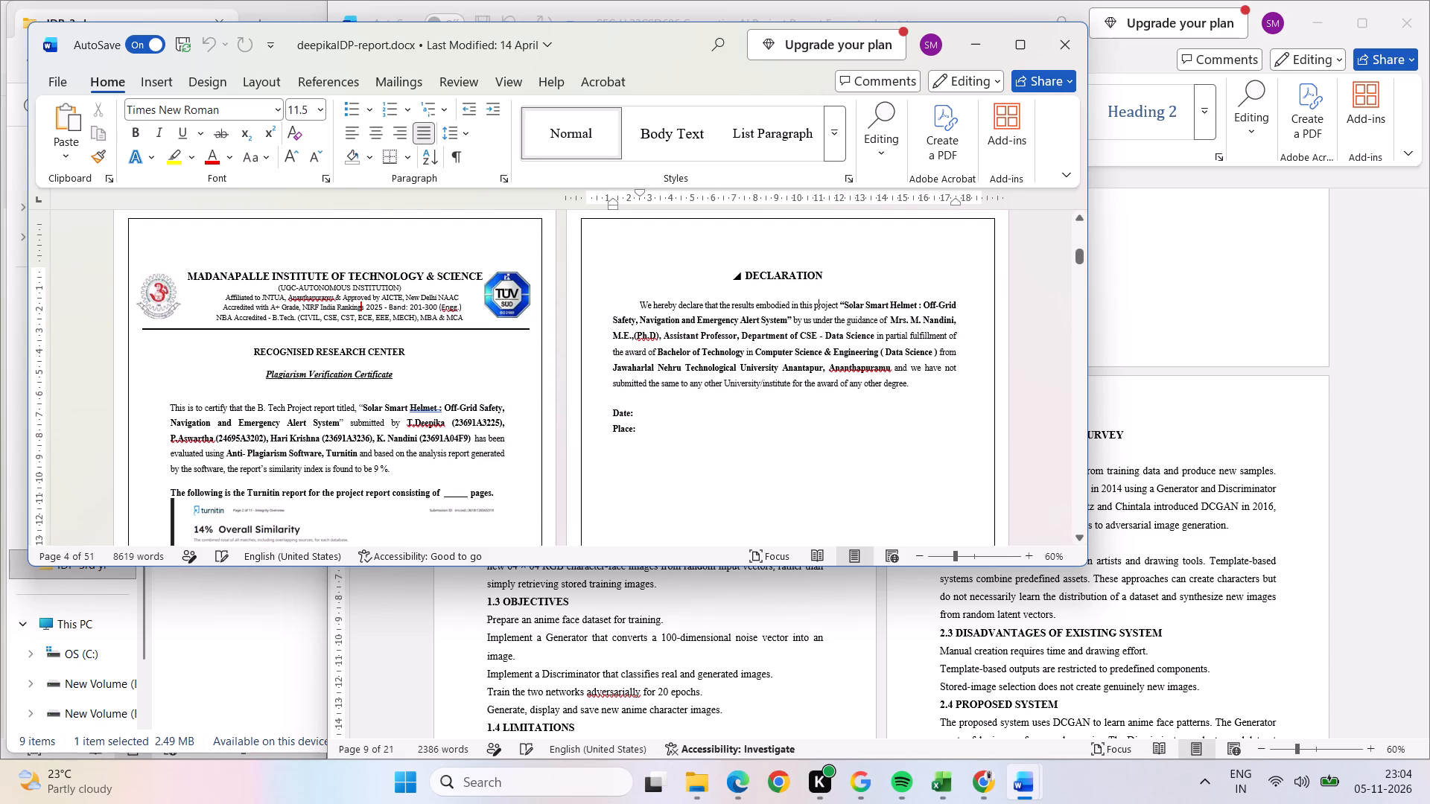
pyautogui.click(829, 274)
pyautogui.scroll(-2, 819, 355)
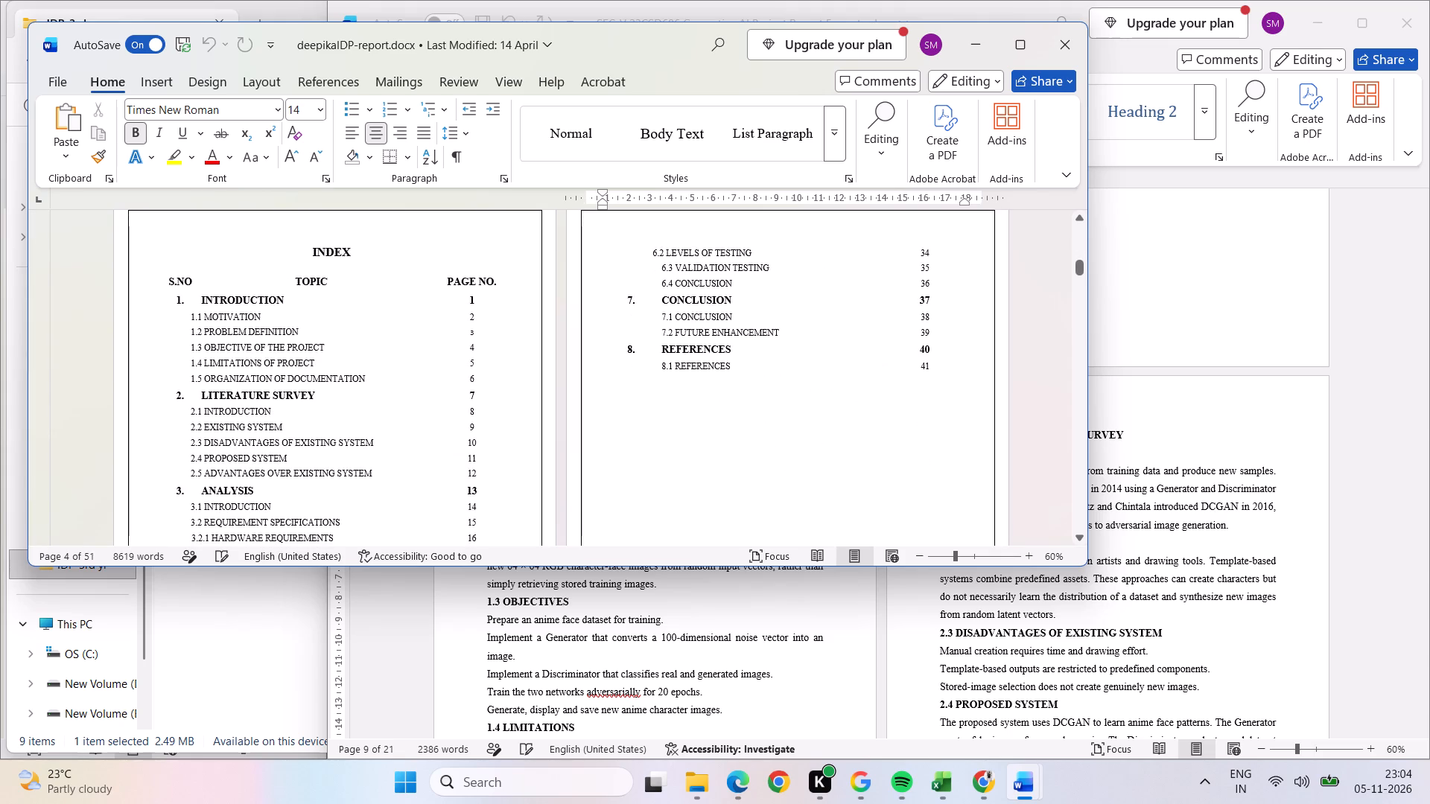
pyautogui.click(372, 370)
pyautogui.scroll(-2, 829, 379)
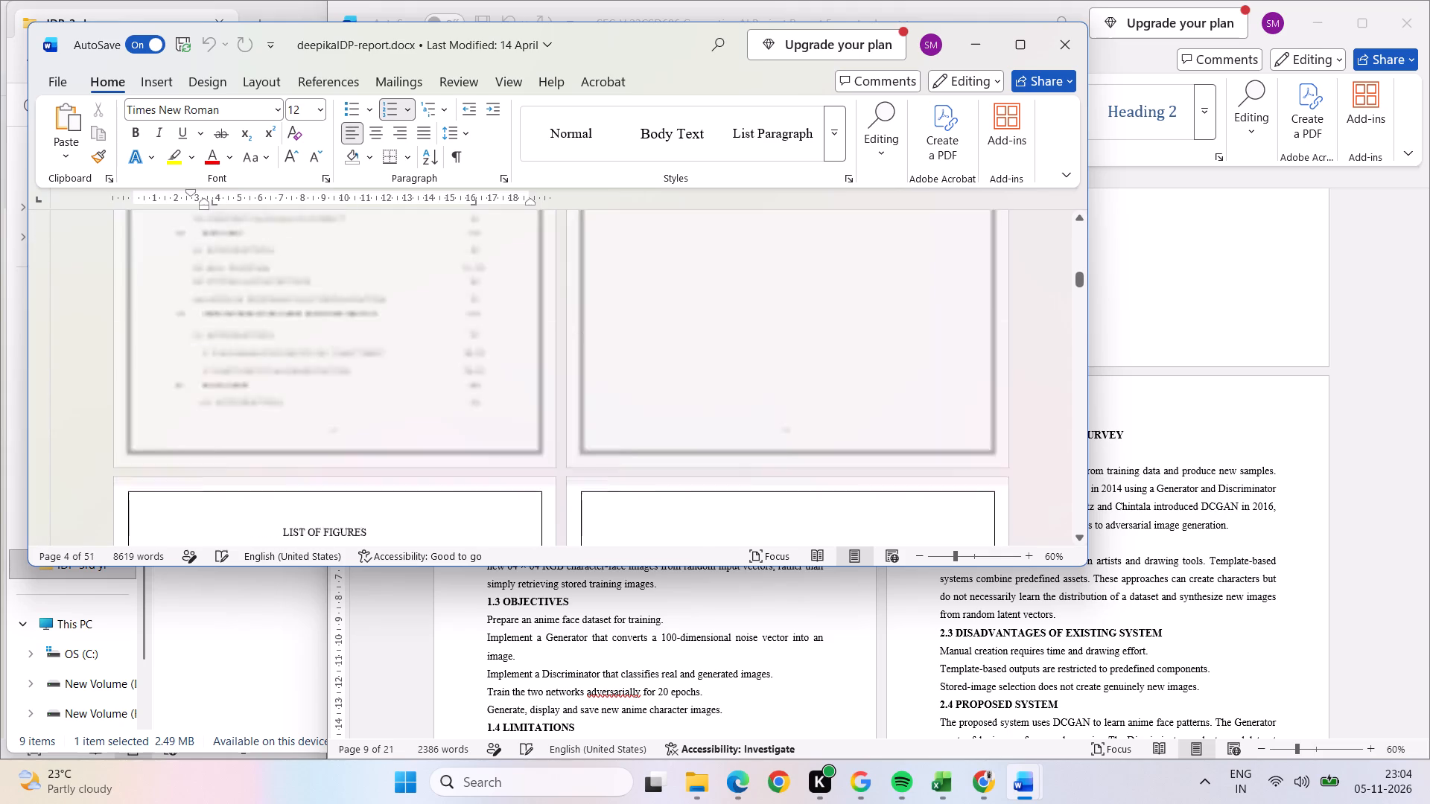
pyautogui.scroll(-2, 831, 386)
pyautogui.click(778, 398)
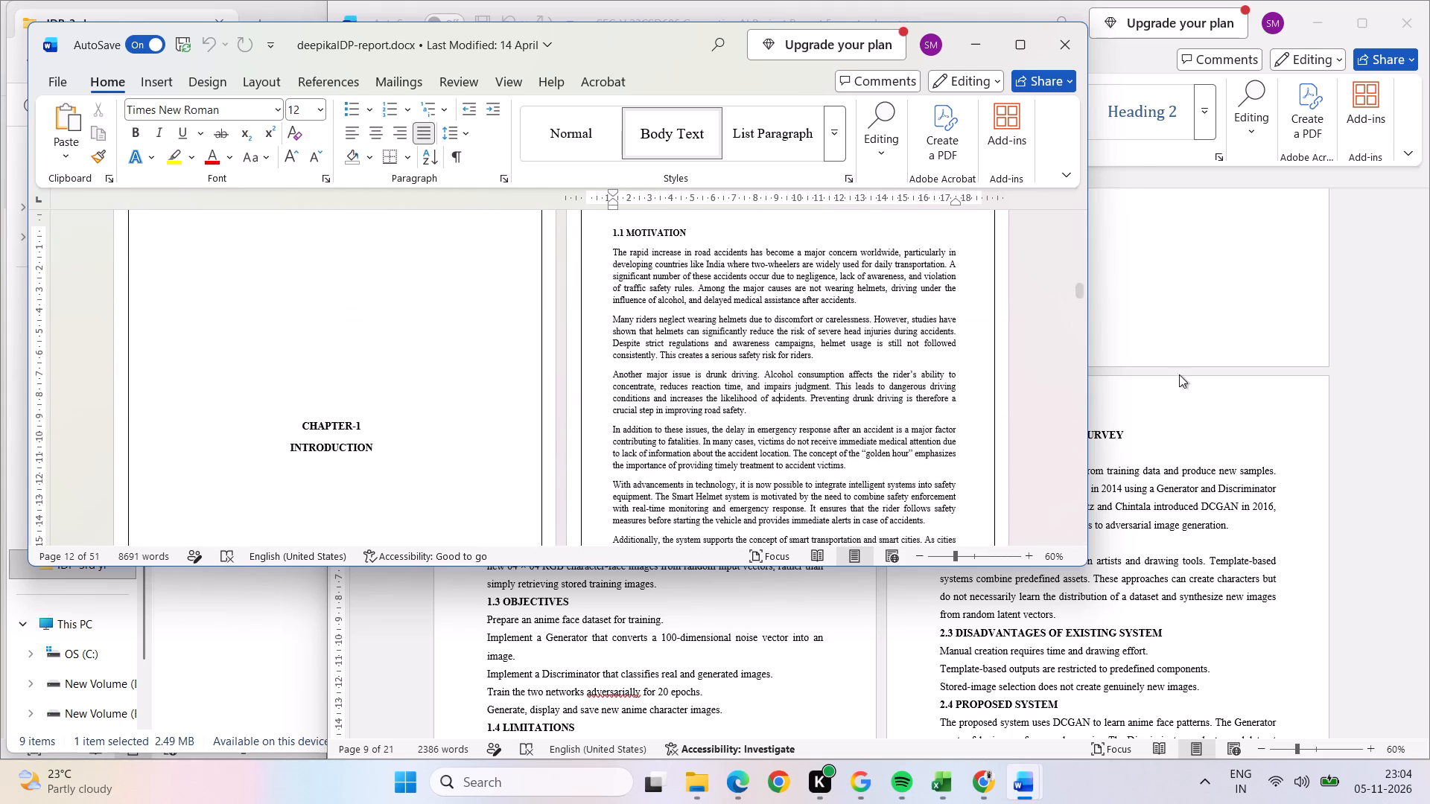
# Return to the SEC-V 23CSD606 report and check the font sizes of its ABSTRACT heading and index entries.
pyautogui.click(1197, 366)
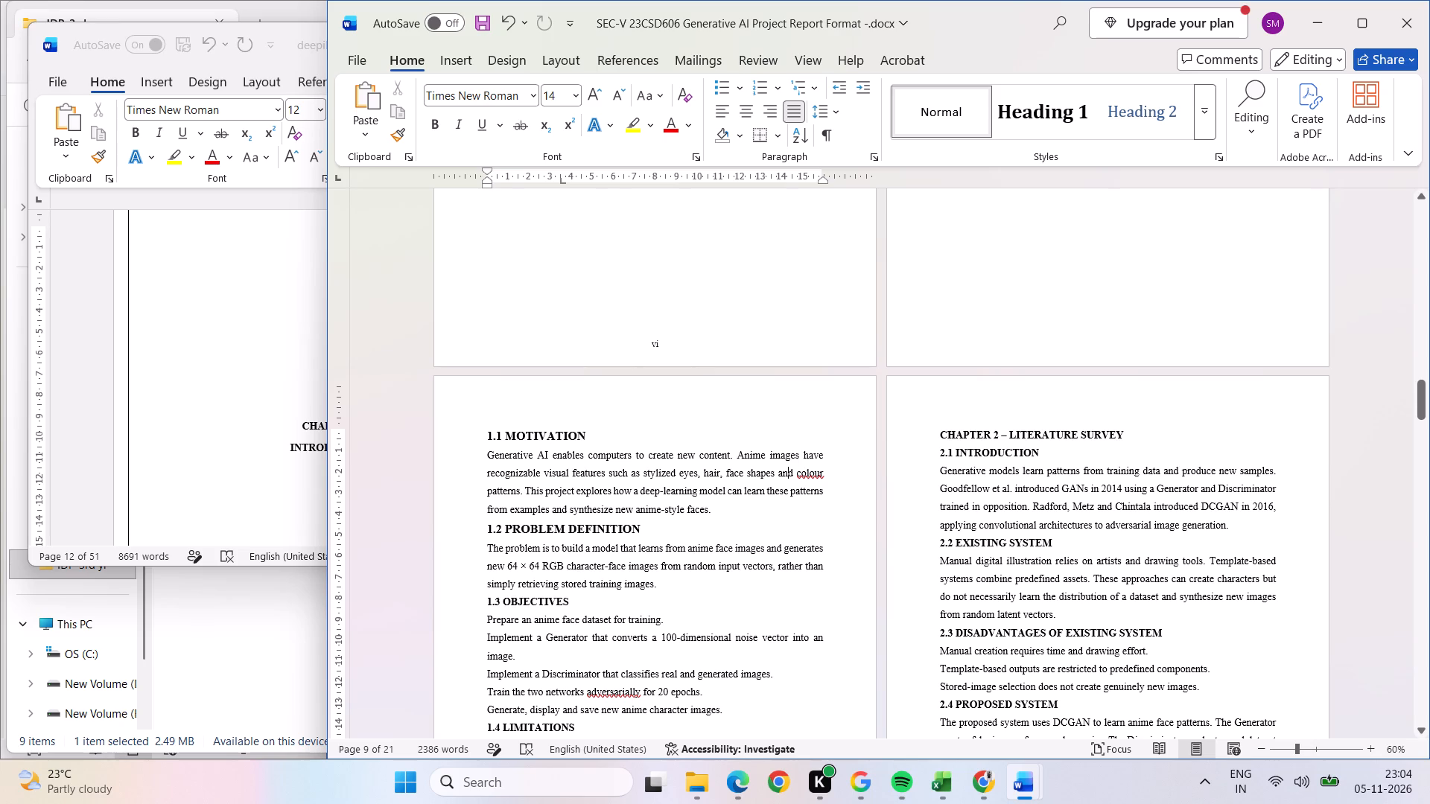
pyautogui.scroll(4, 852, 456)
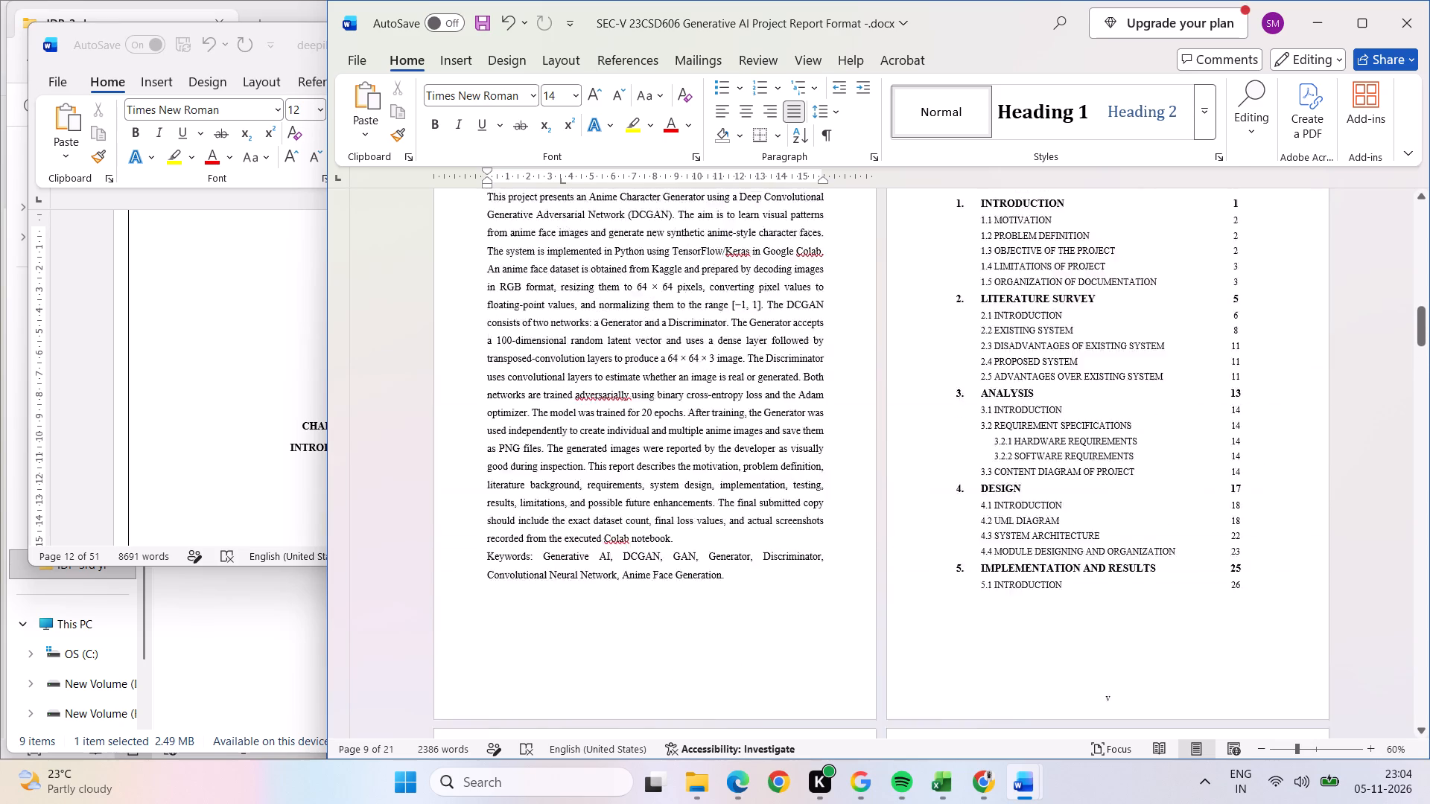
pyautogui.scroll(3, 849, 456)
pyautogui.scroll(-1, 849, 456)
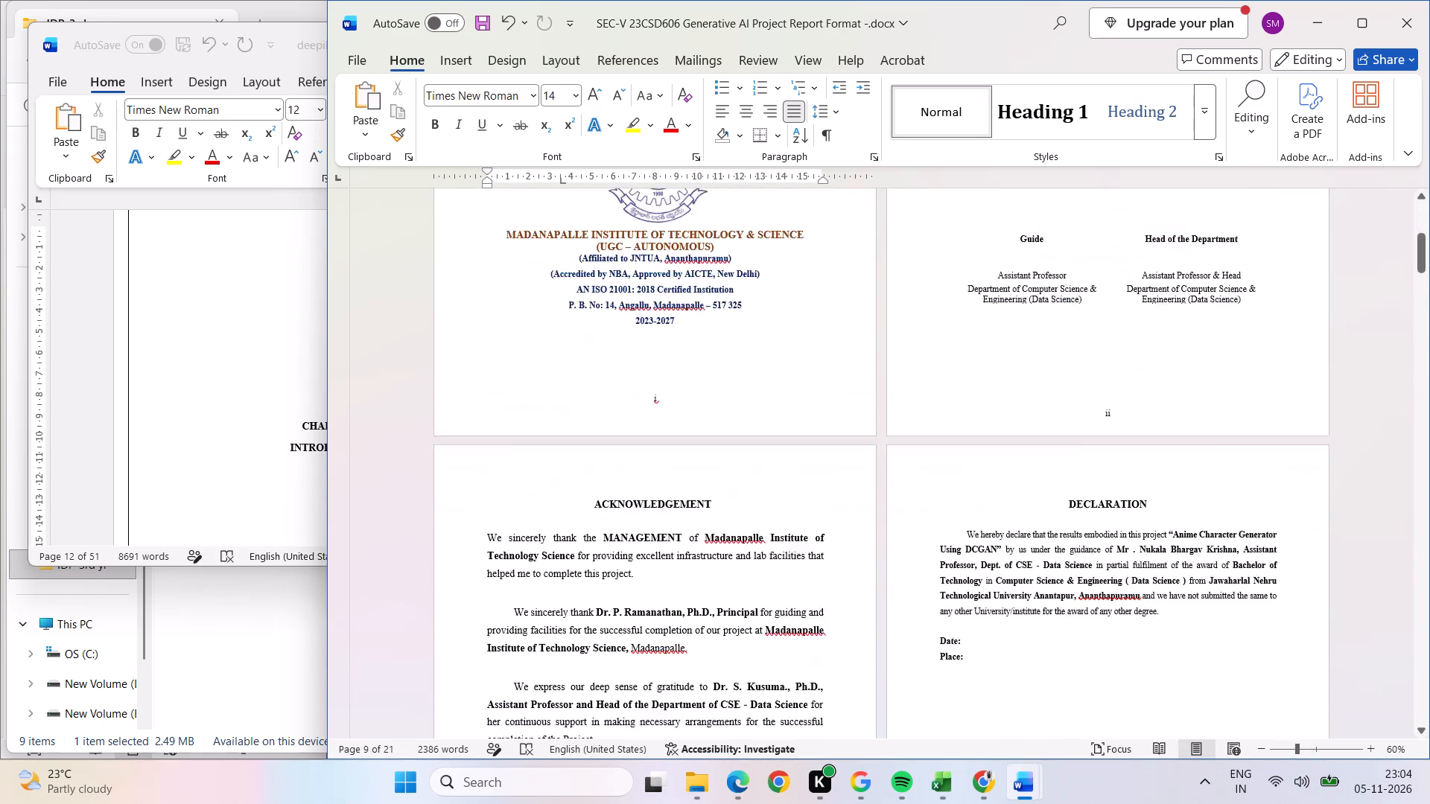
pyautogui.scroll(-2, 849, 459)
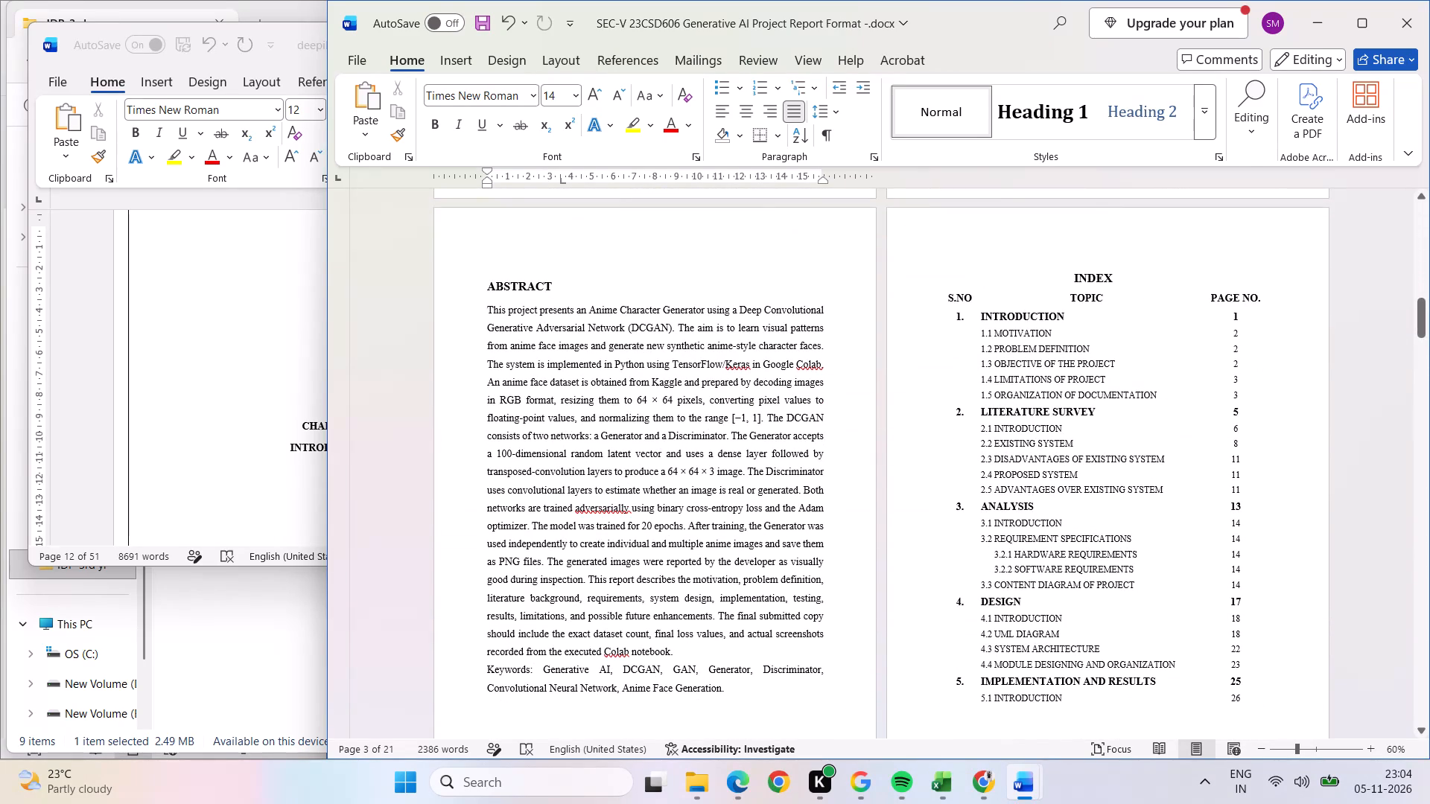
pyautogui.click(716, 432)
pyautogui.click(561, 287)
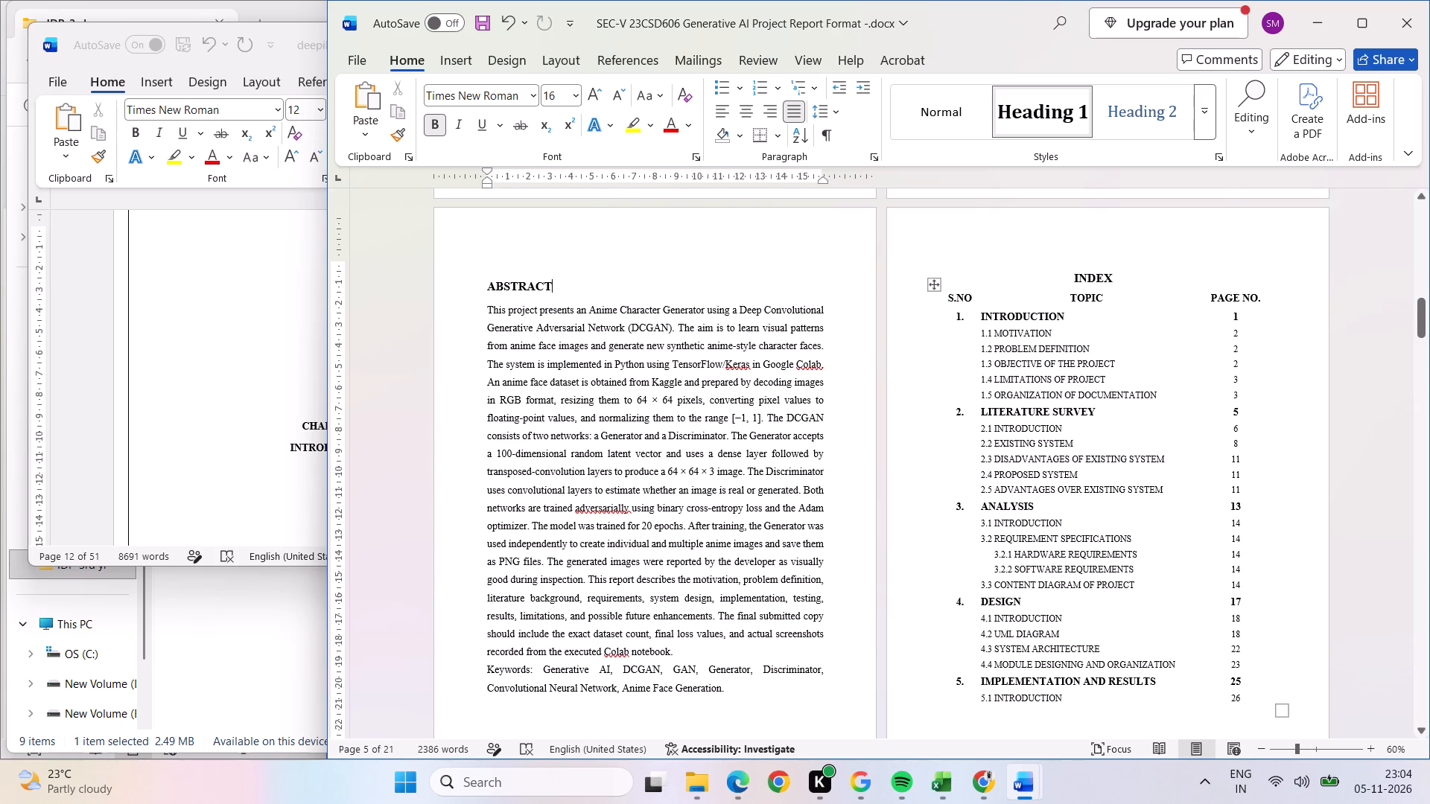
pyautogui.scroll(-3, 953, 384)
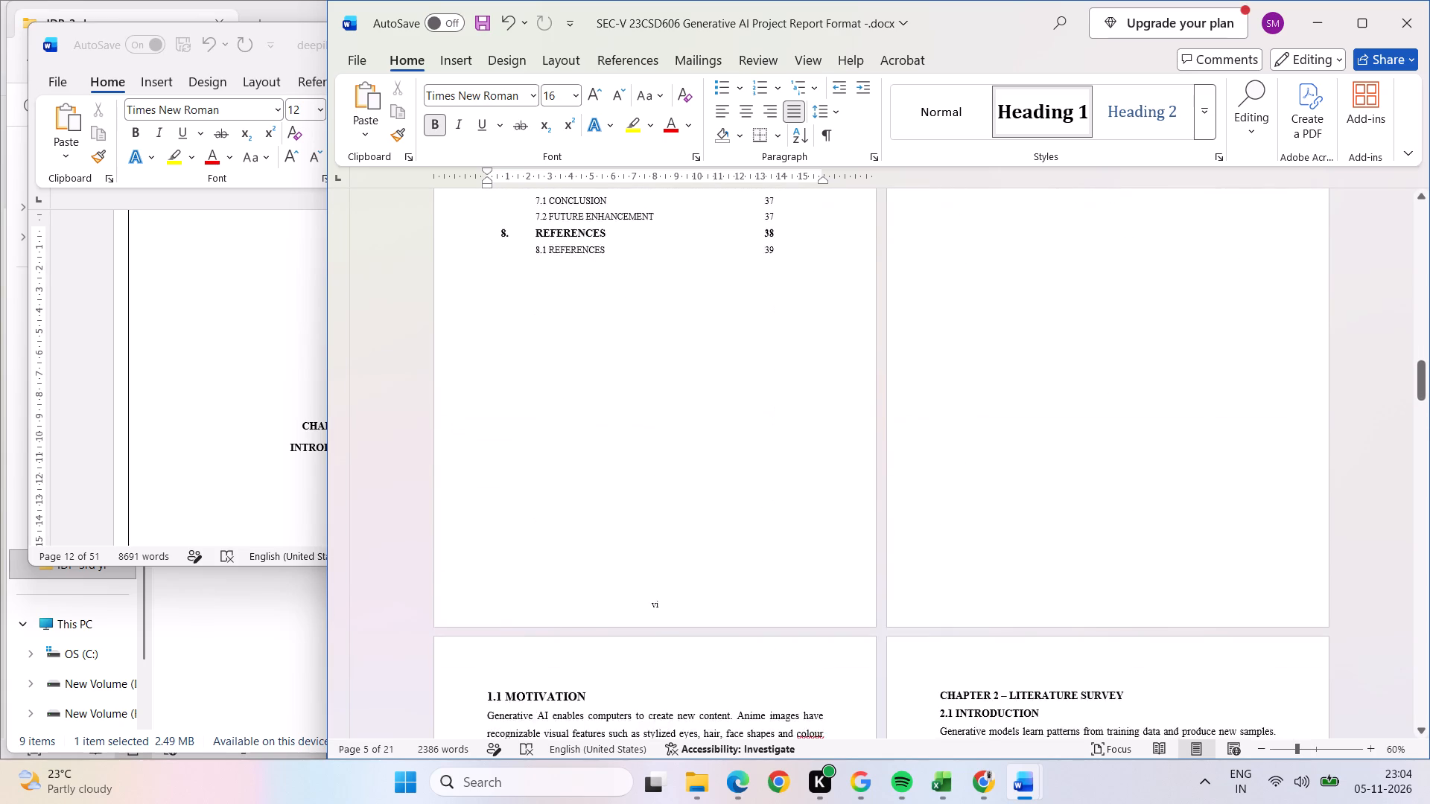
pyautogui.scroll(2, 910, 359)
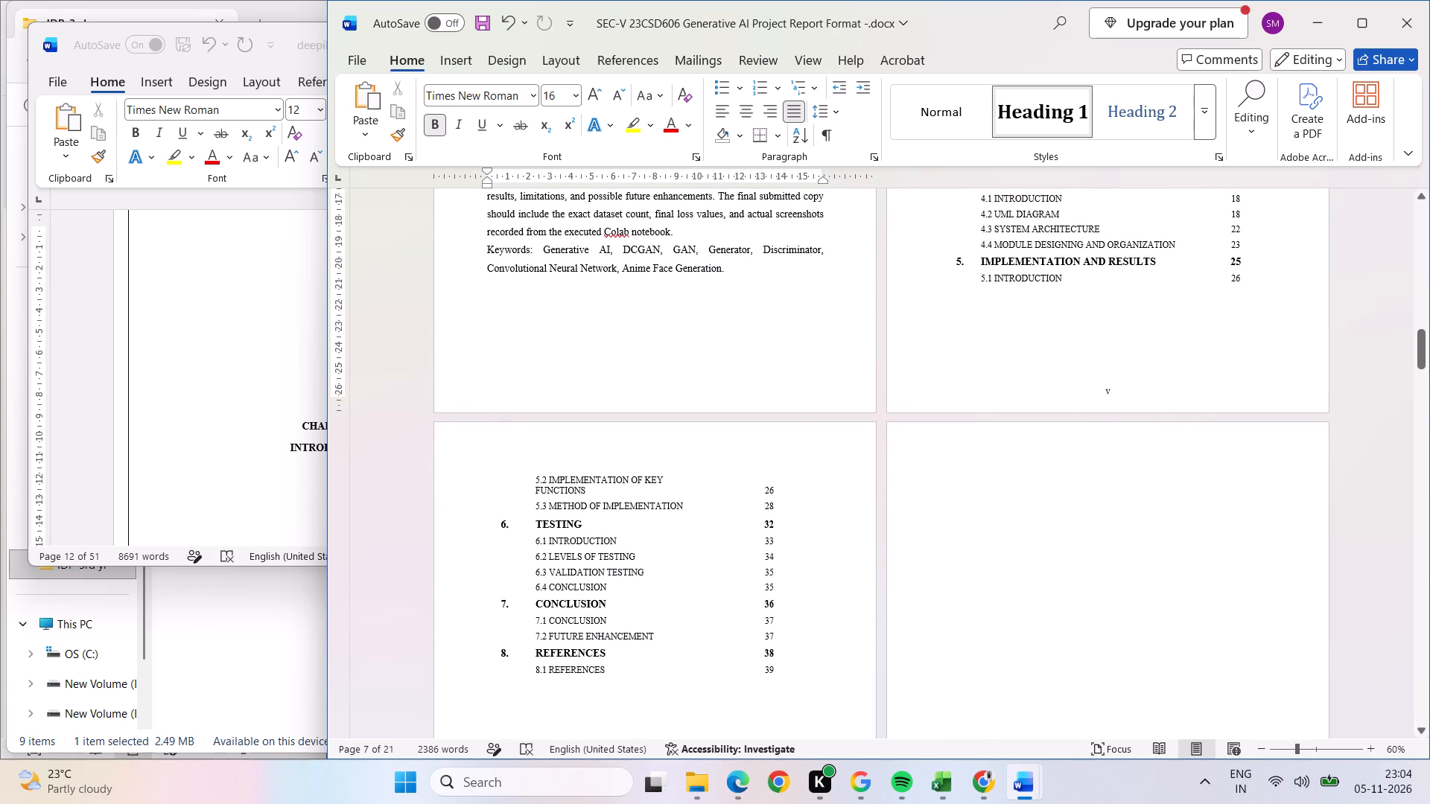
pyautogui.click(597, 552)
pyautogui.click(588, 519)
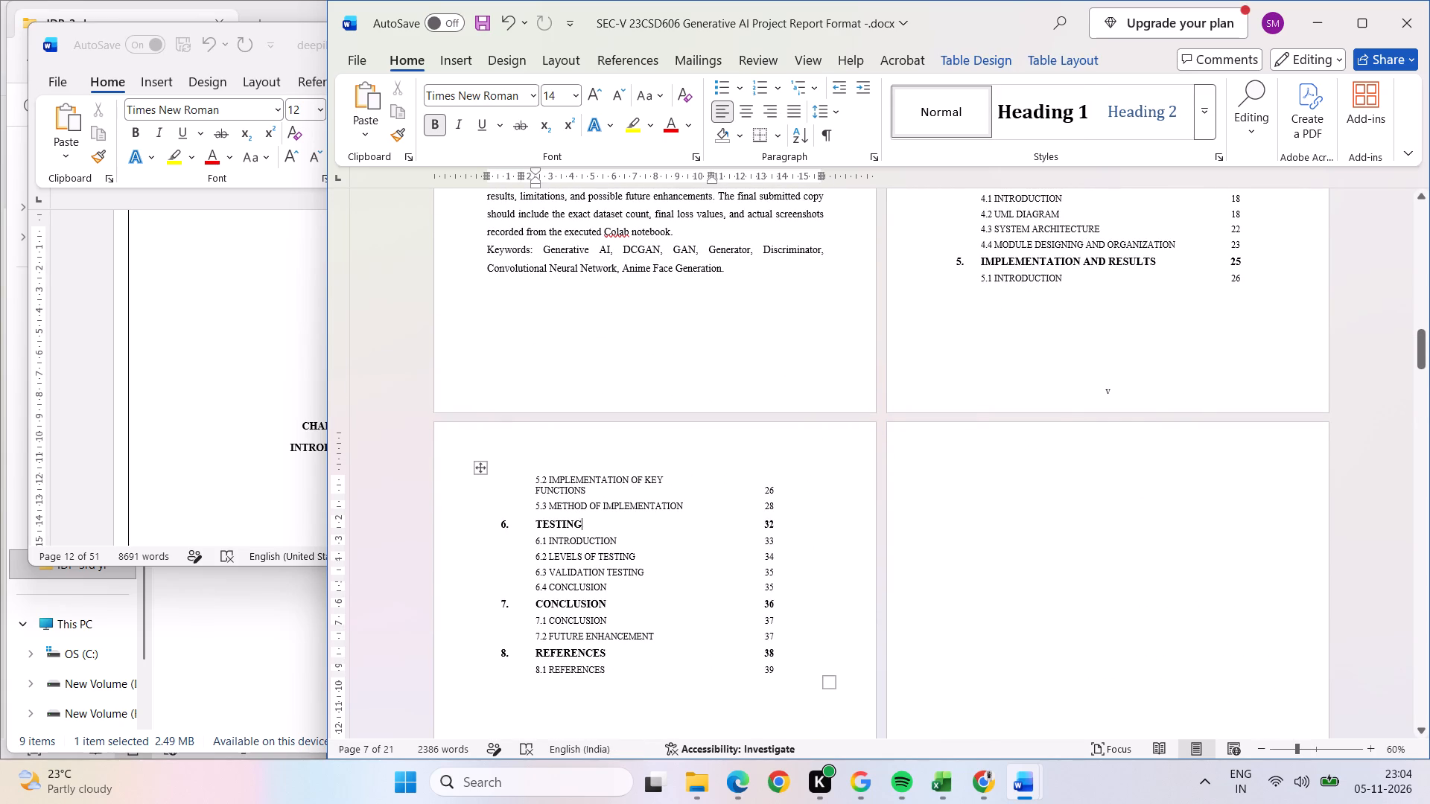
# Reduce the font size of the ABSTRACT heading by one size step.
pyautogui.scroll(7, 824, 435)
pyautogui.scroll(-1, 813, 437)
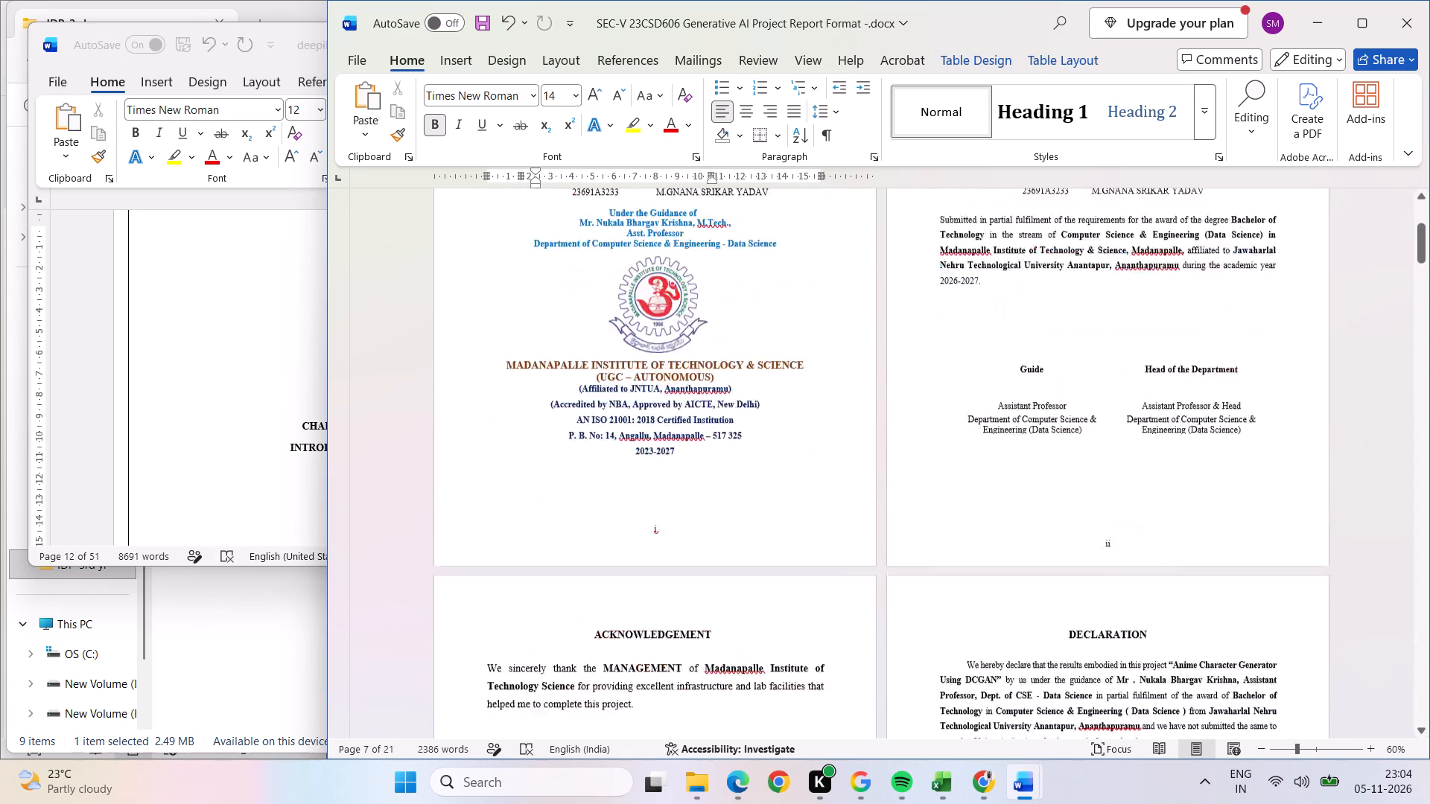
pyautogui.scroll(-2, 810, 439)
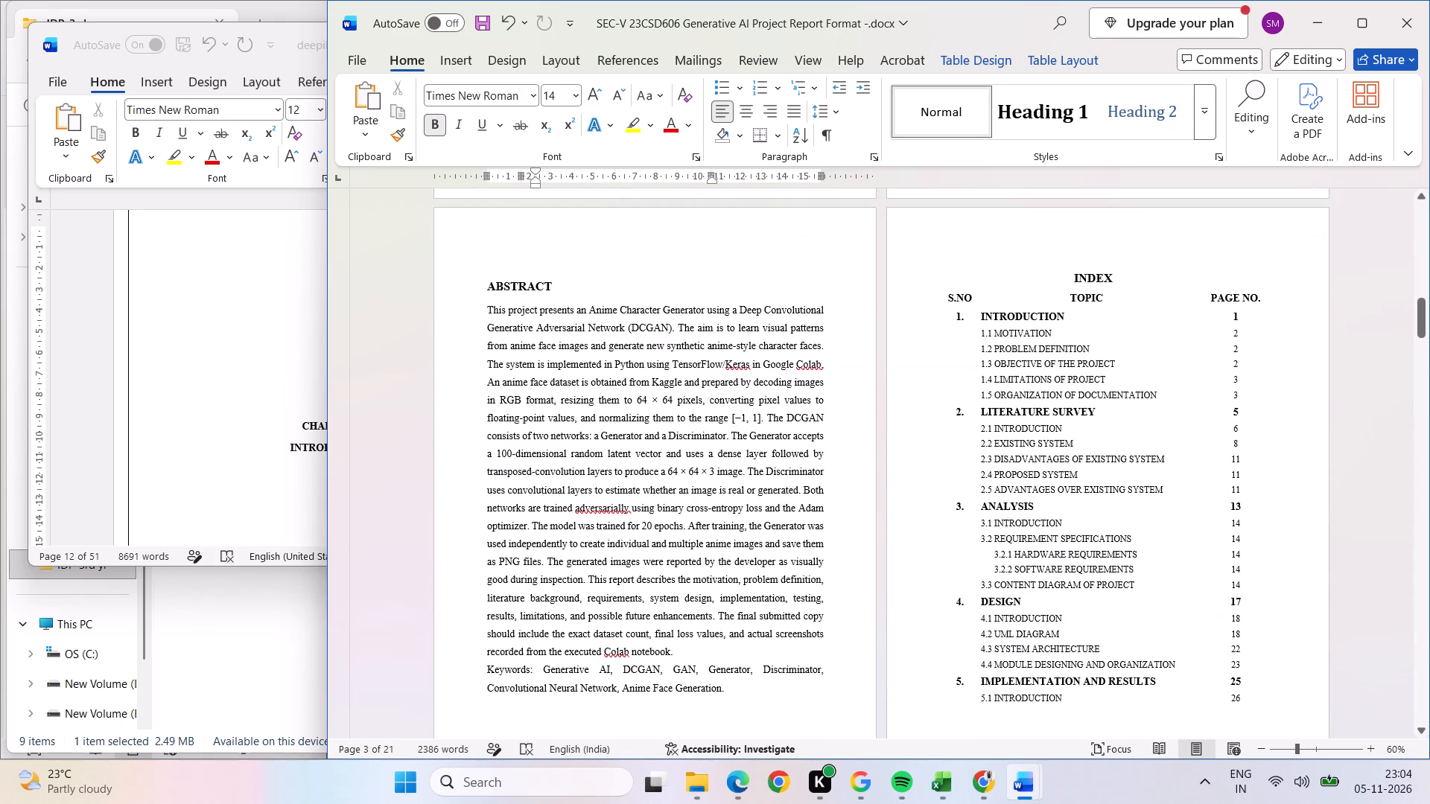
pyautogui.moveTo(575, 281); pyautogui.dragTo(496, 287)
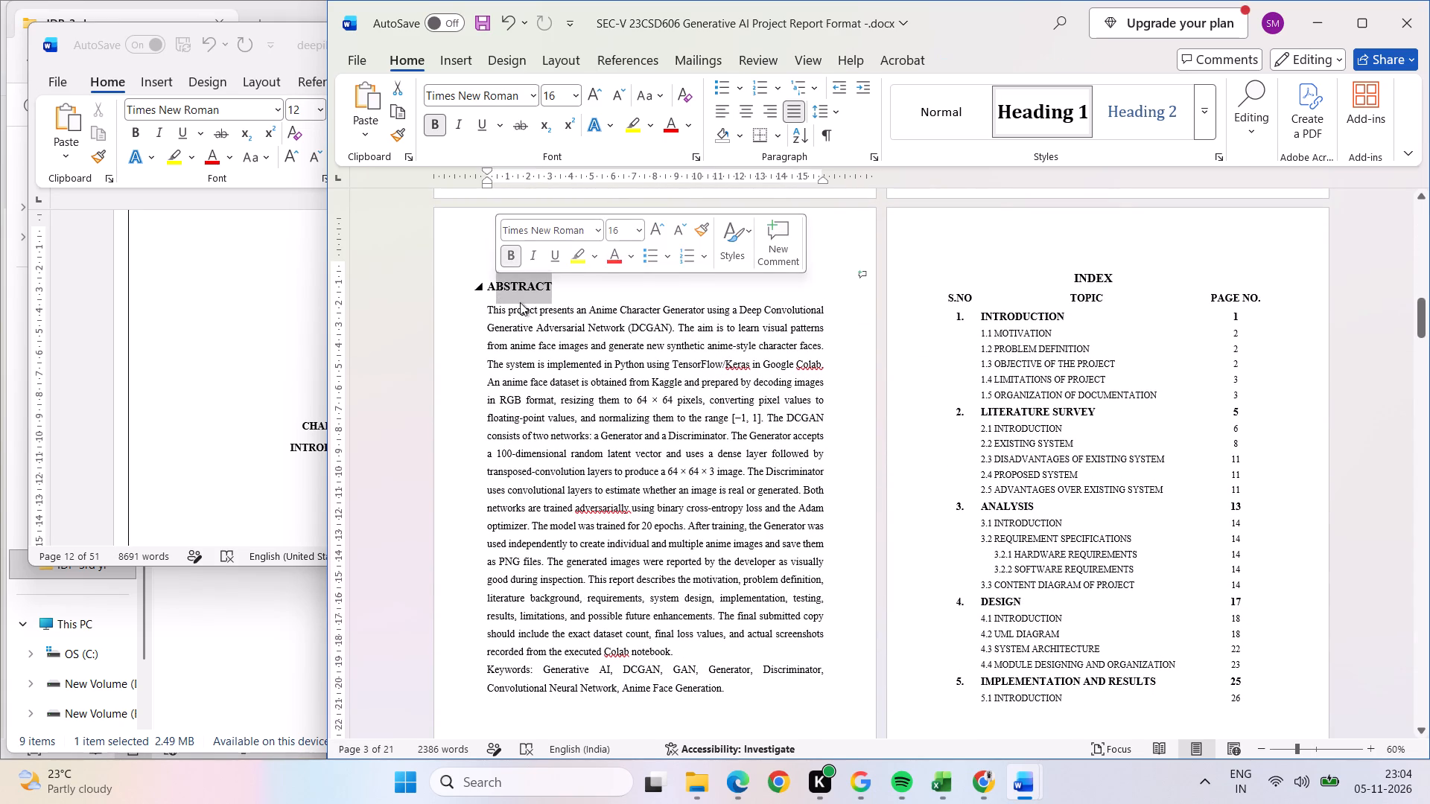
pyautogui.click(569, 288)
pyautogui.moveTo(568, 288); pyautogui.dragTo(500, 299)
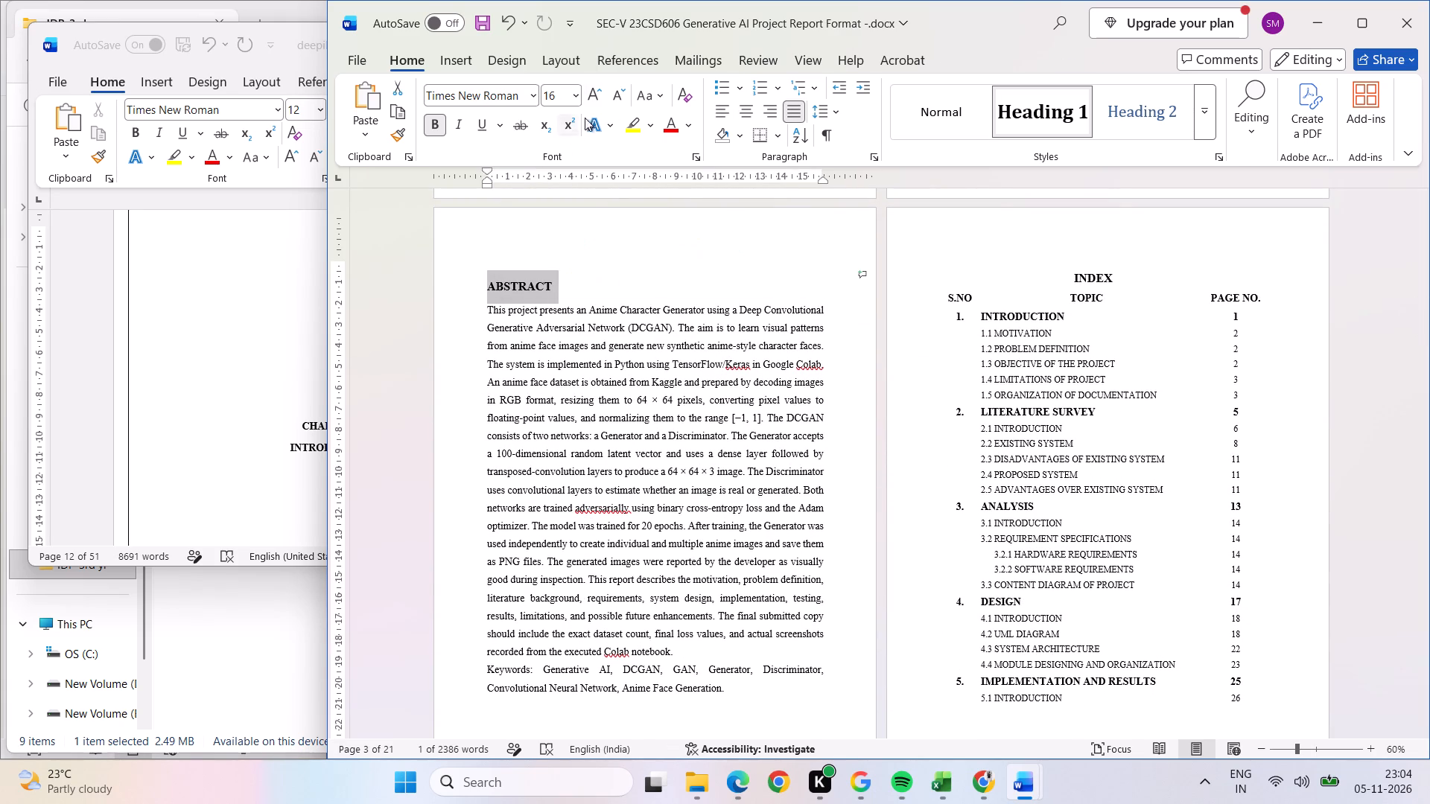
pyautogui.click(614, 97)
pyautogui.click(562, 336)
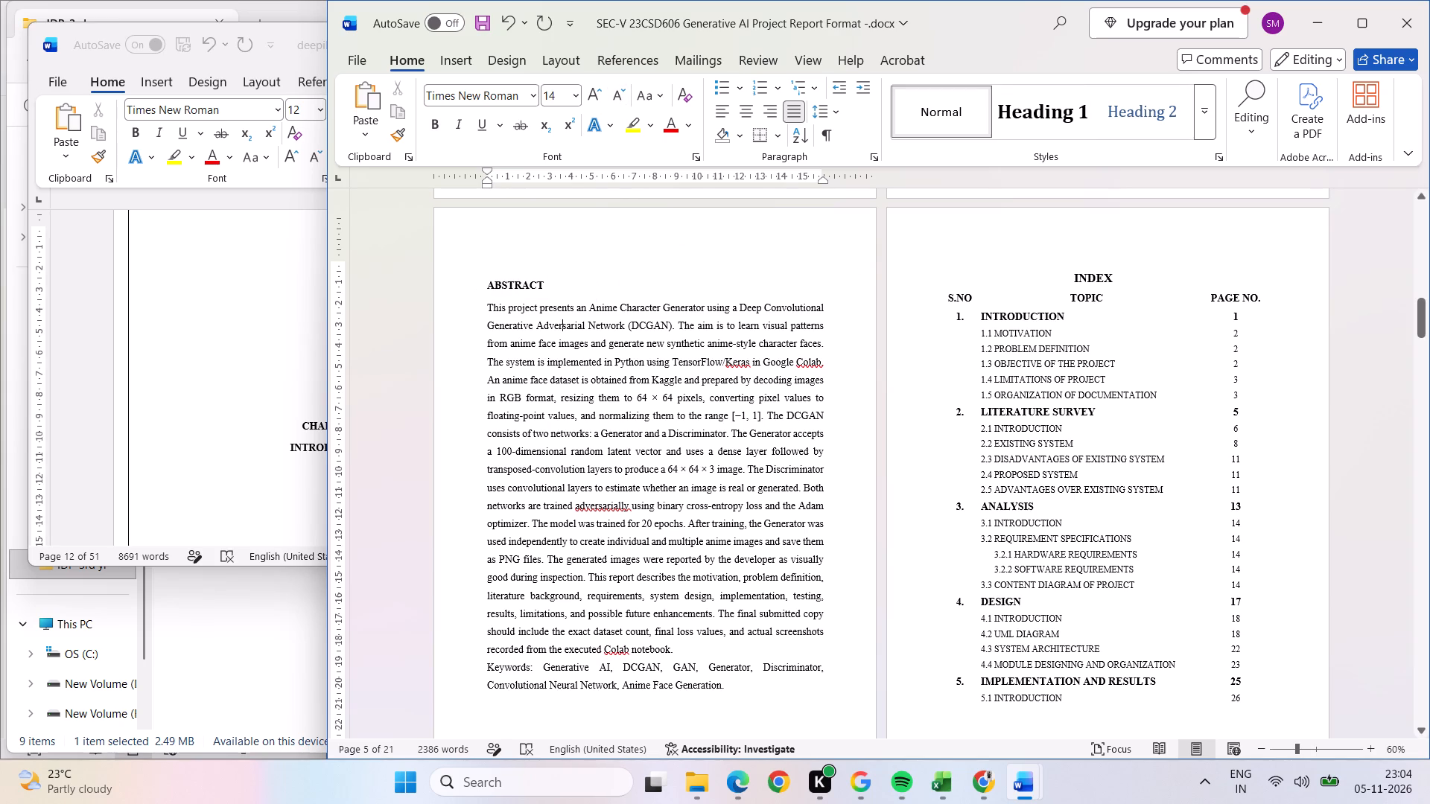
# Reduce the font size of the abstract's body text, including the Keywords paragraph, by one size step.
pyautogui.moveTo(487, 304); pyautogui.dragTo(721, 739)
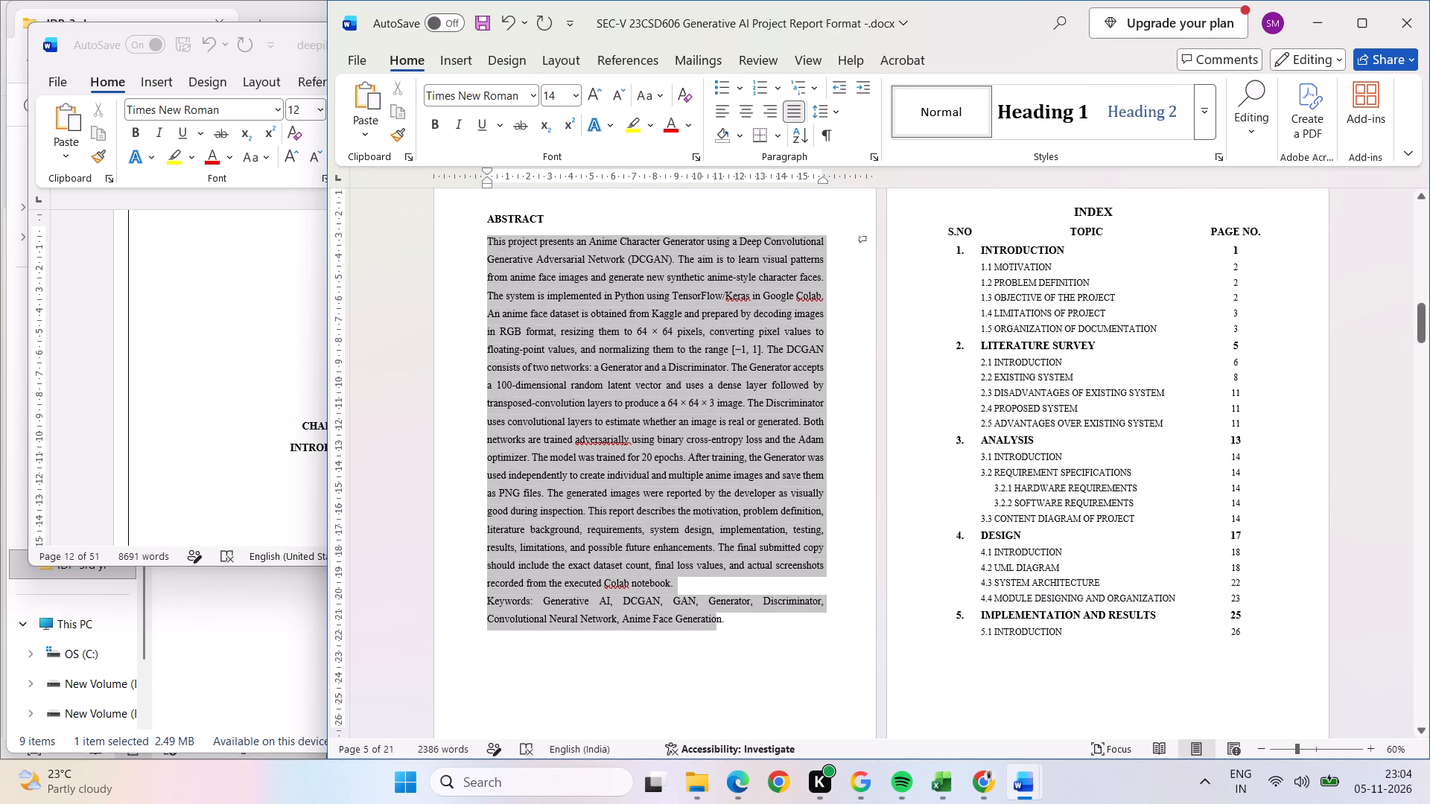
pyautogui.moveTo(721, 739); pyautogui.dragTo(793, 182)
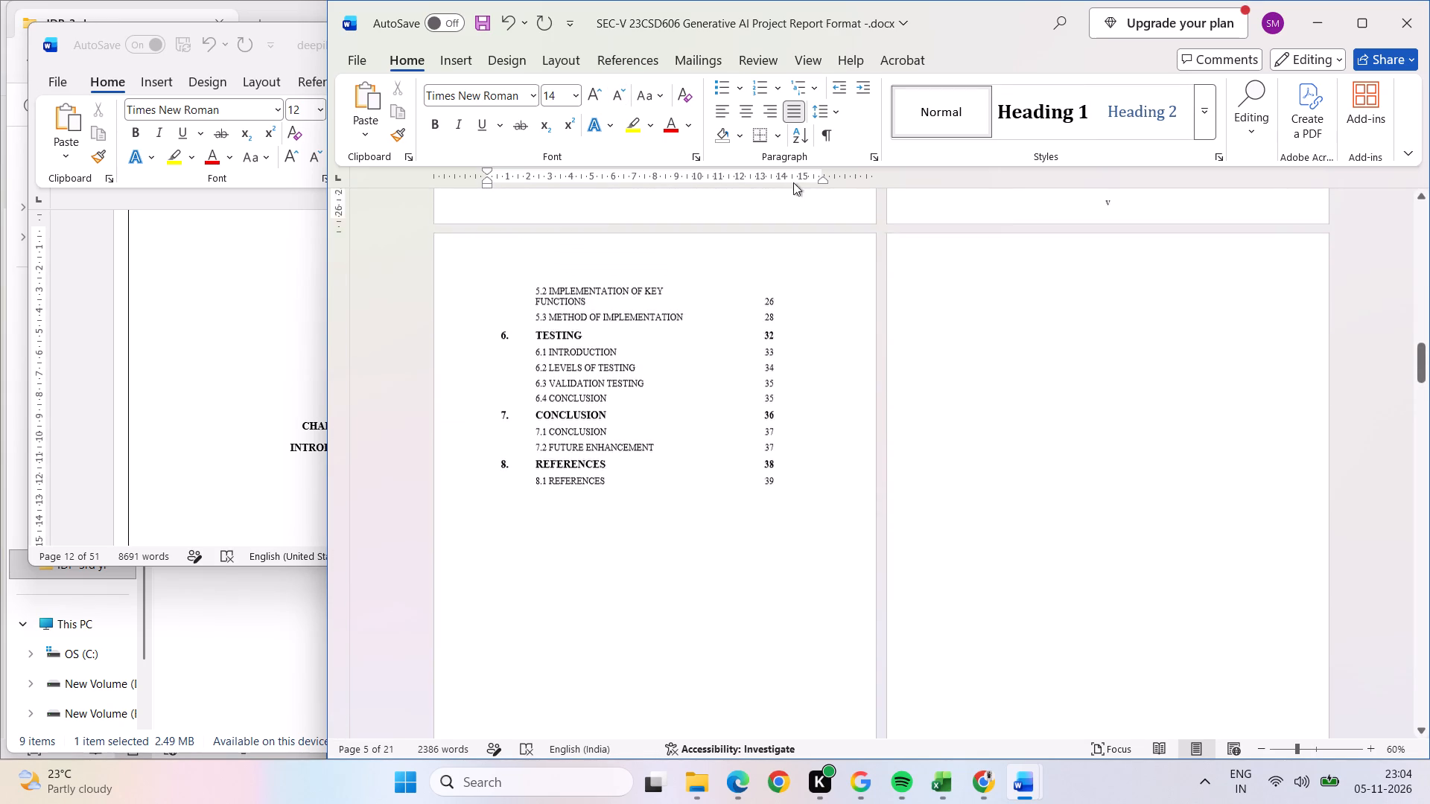
pyautogui.moveTo(793, 182); pyautogui.dragTo(734, 575)
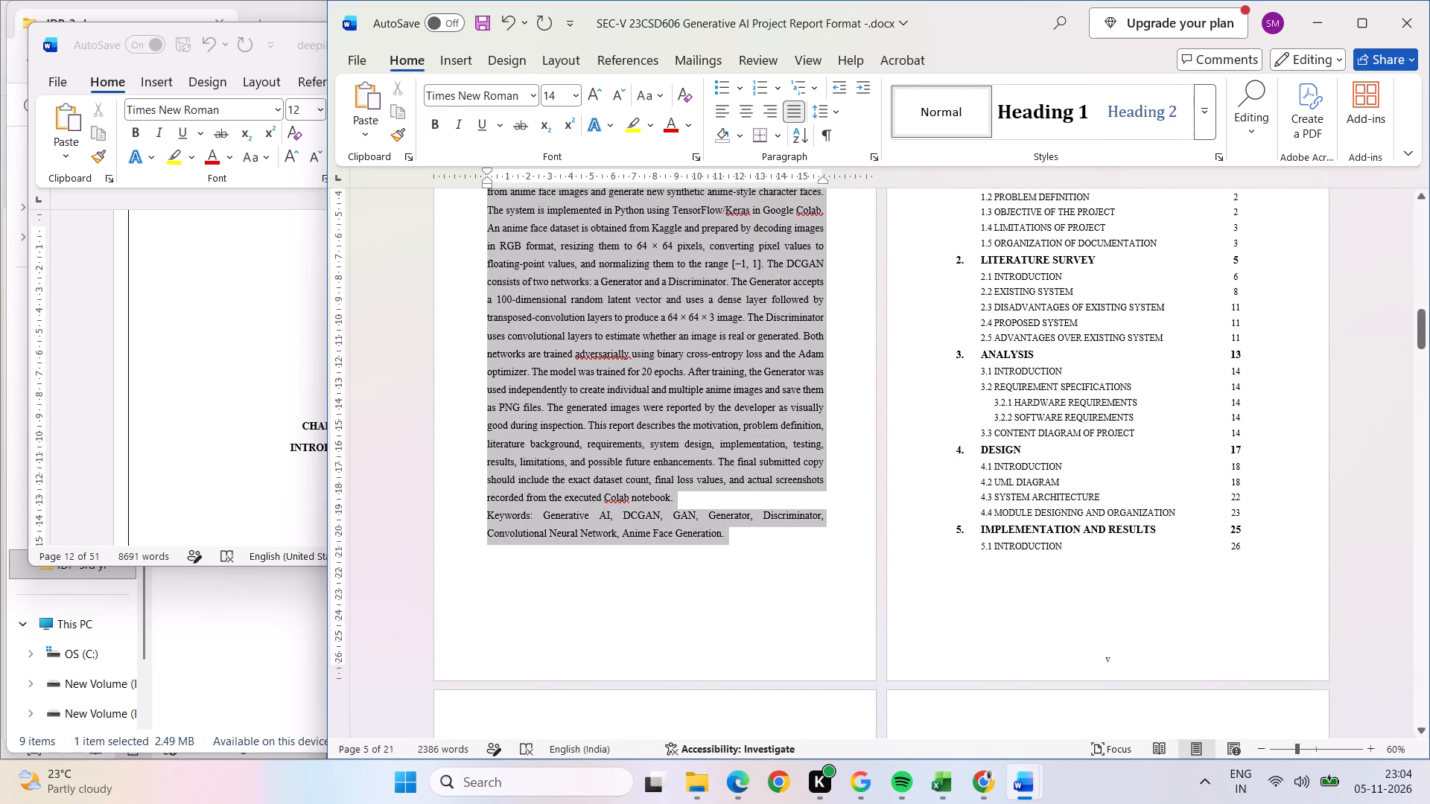
pyautogui.moveTo(734, 575); pyautogui.dragTo(737, 557)
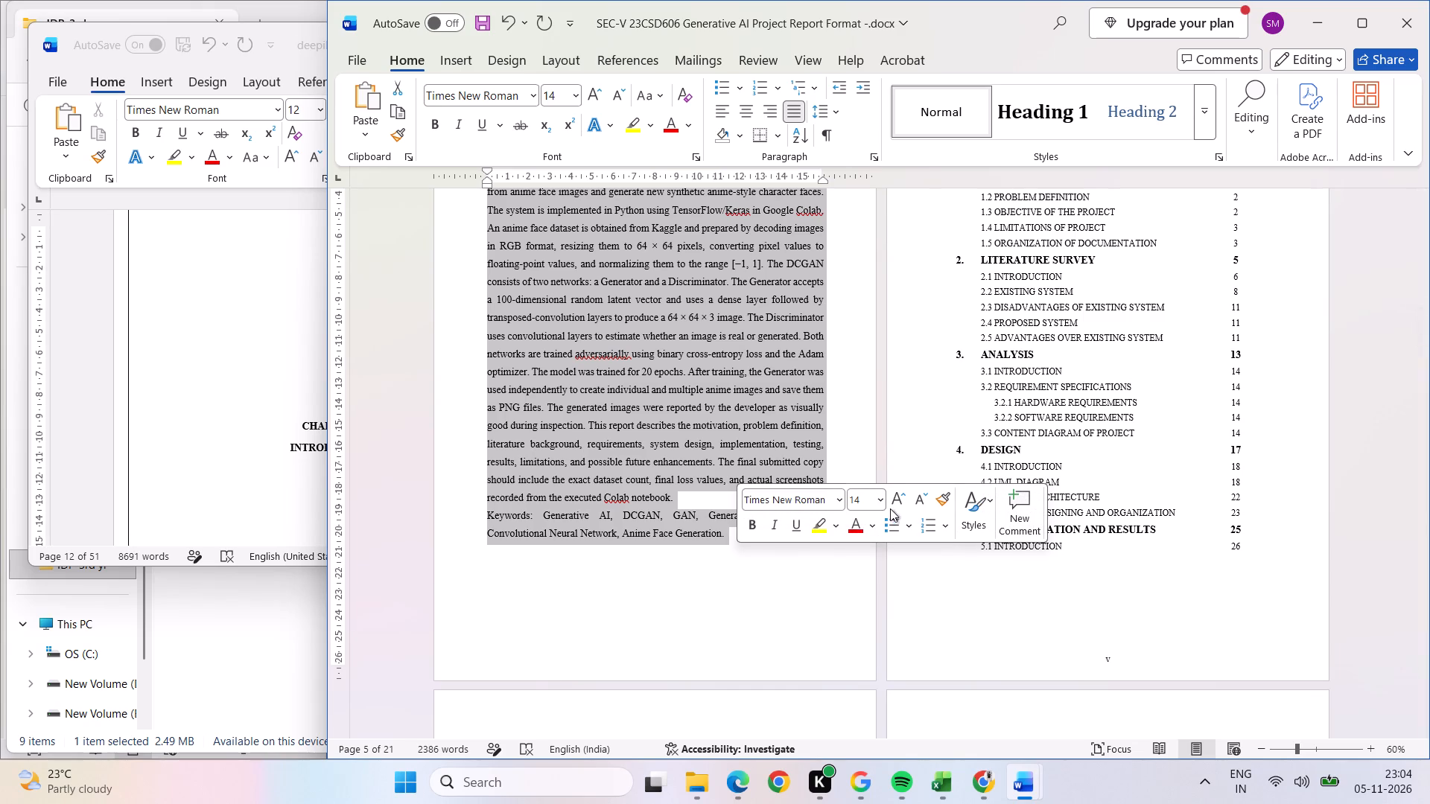
pyautogui.click(919, 501)
pyautogui.click(613, 554)
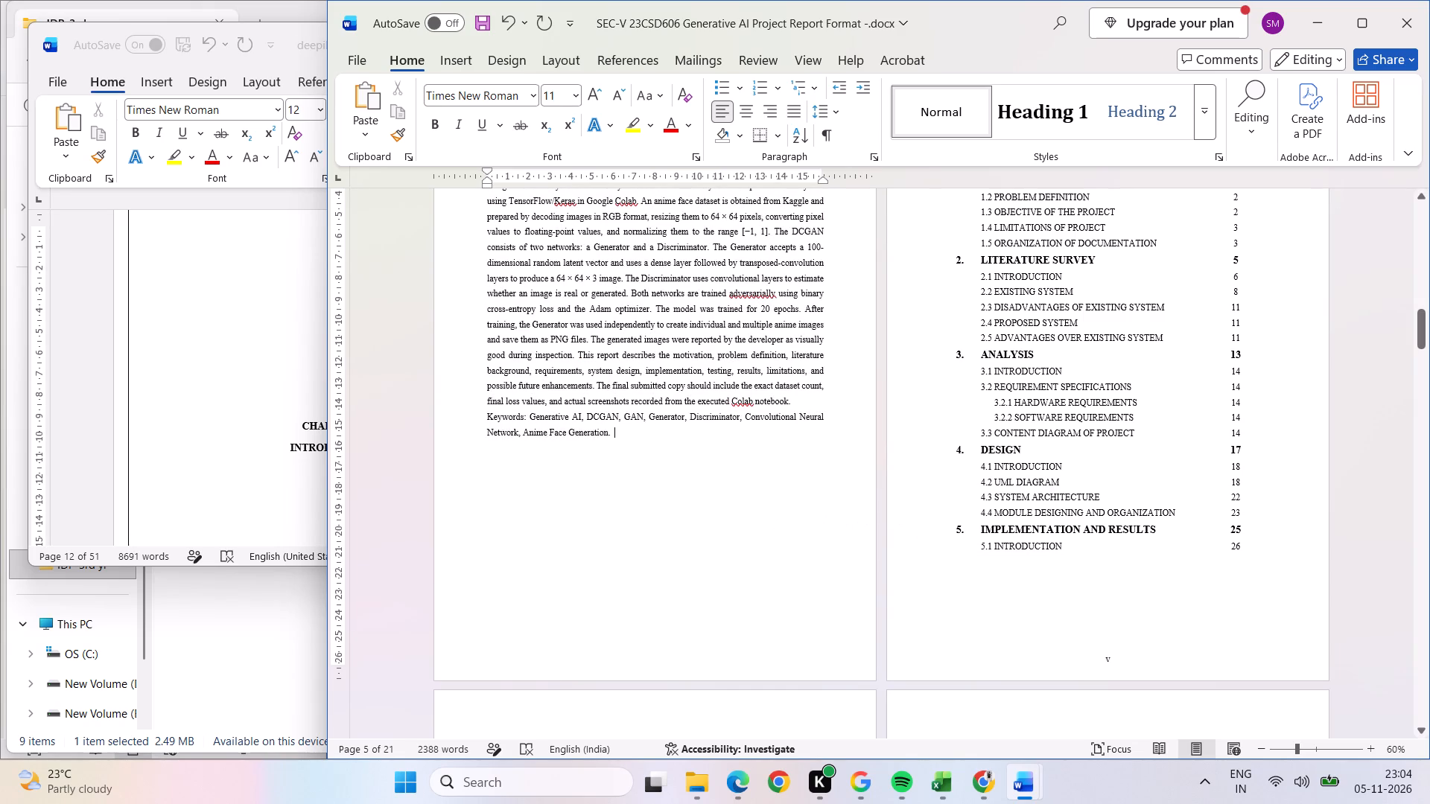
# Review the resized abstract, then check the font sizes of the index entries and the title page text.
pyautogui.scroll(1, 720, 500)
pyautogui.scroll(-1, 719, 503)
pyautogui.keyDown('ctrl'); pyautogui.scroll(2, 784, 485); pyautogui.keyUp('ctrl')
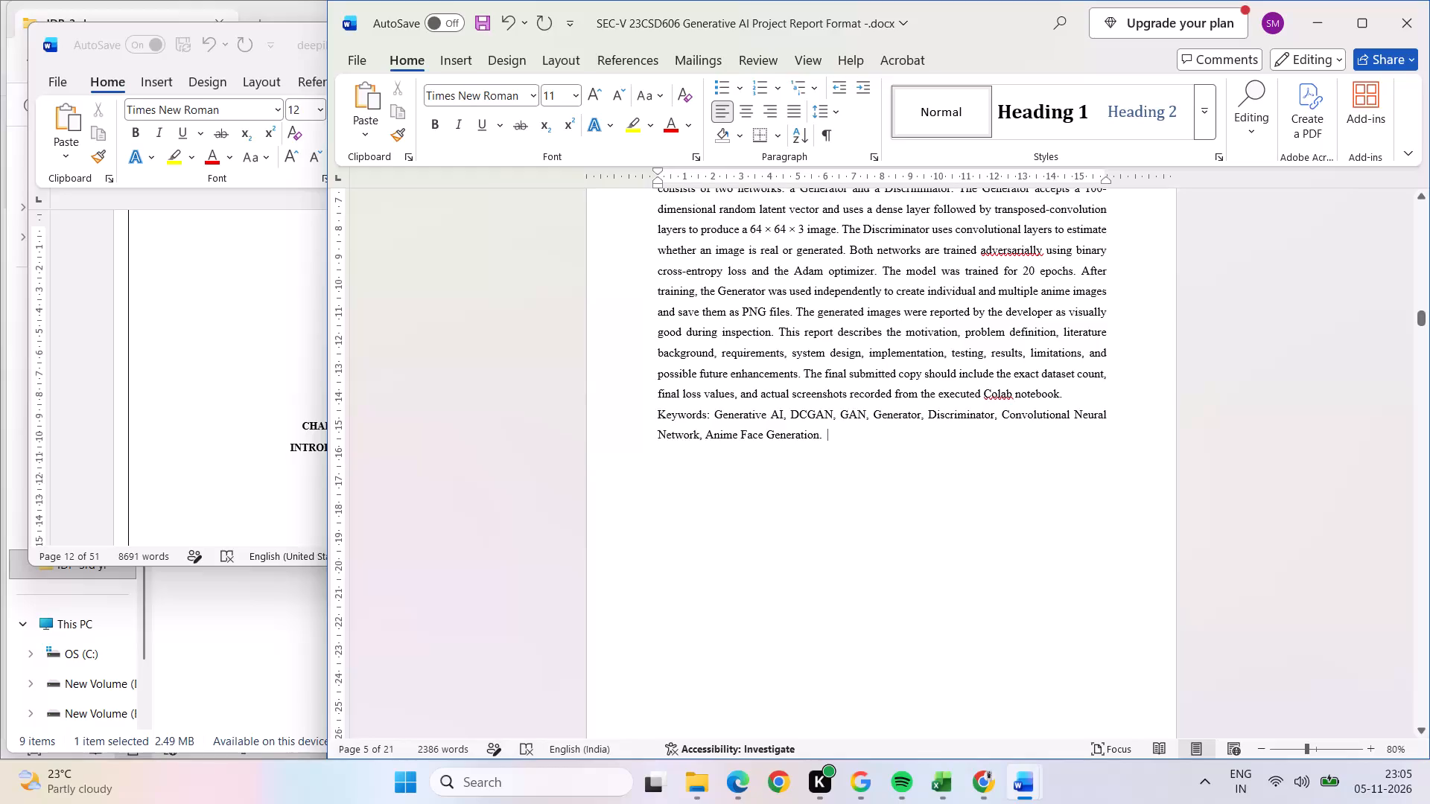
pyautogui.scroll(-2, 973, 454)
pyautogui.click(842, 318)
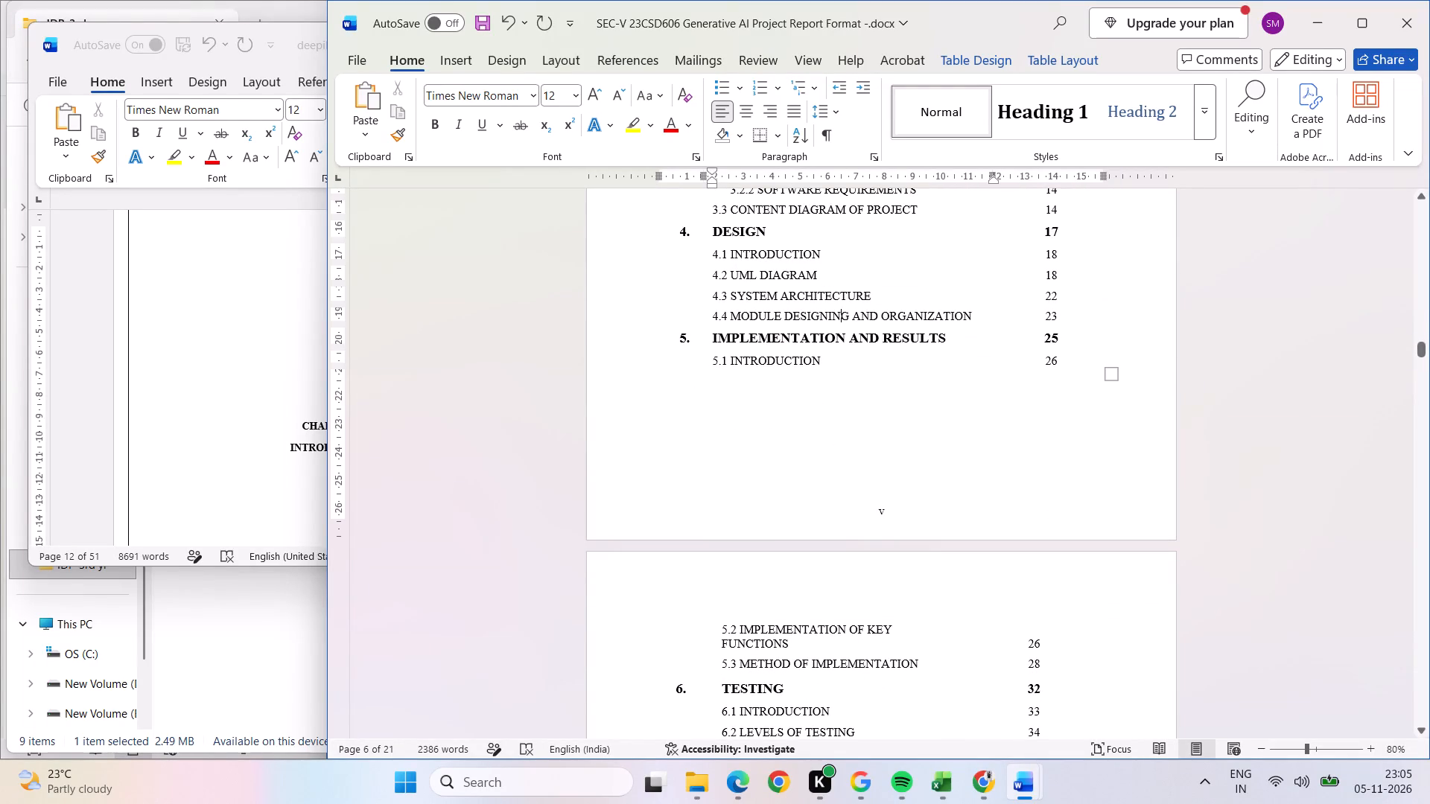
pyautogui.click(821, 360)
pyautogui.scroll(12, 786, 453)
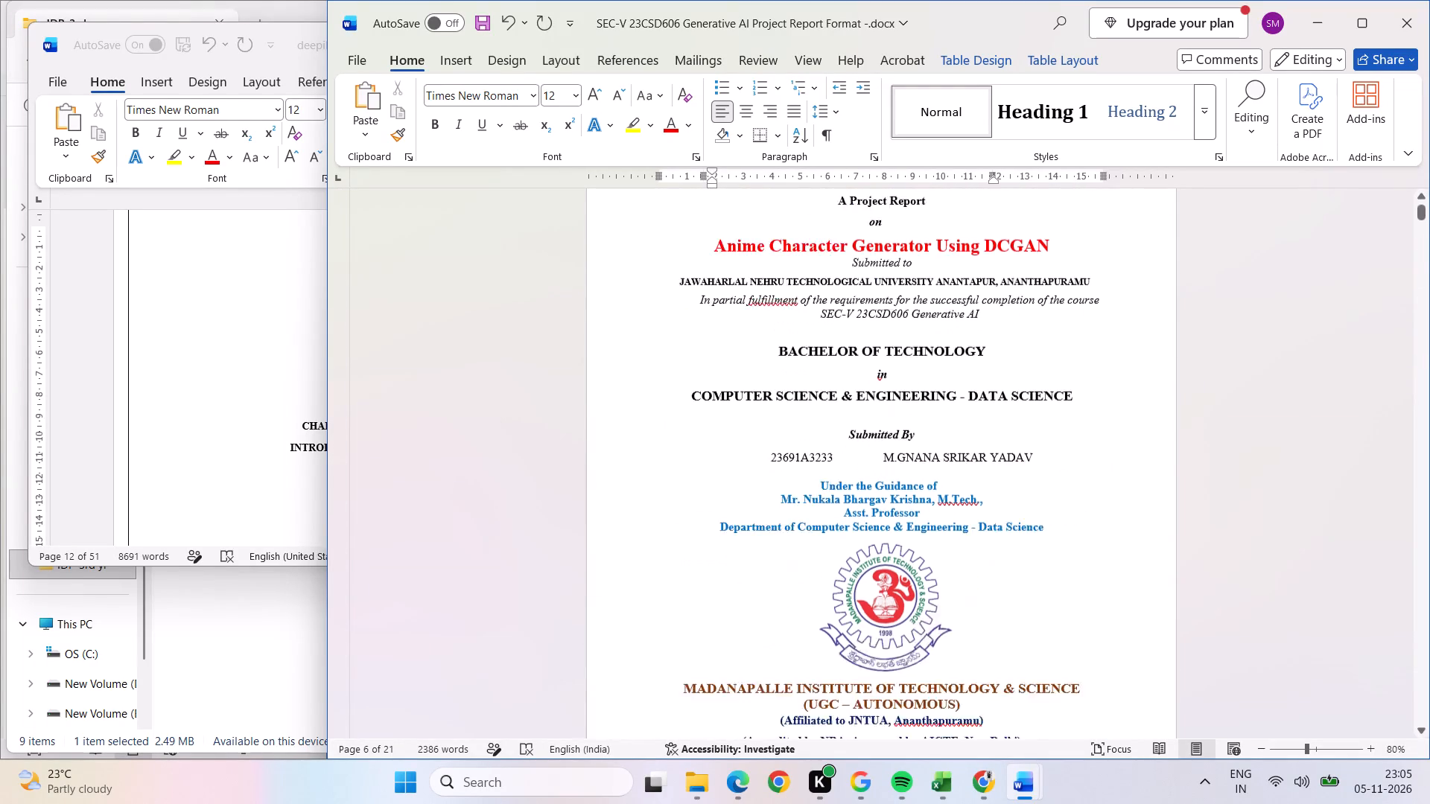
pyautogui.scroll(2, 791, 438)
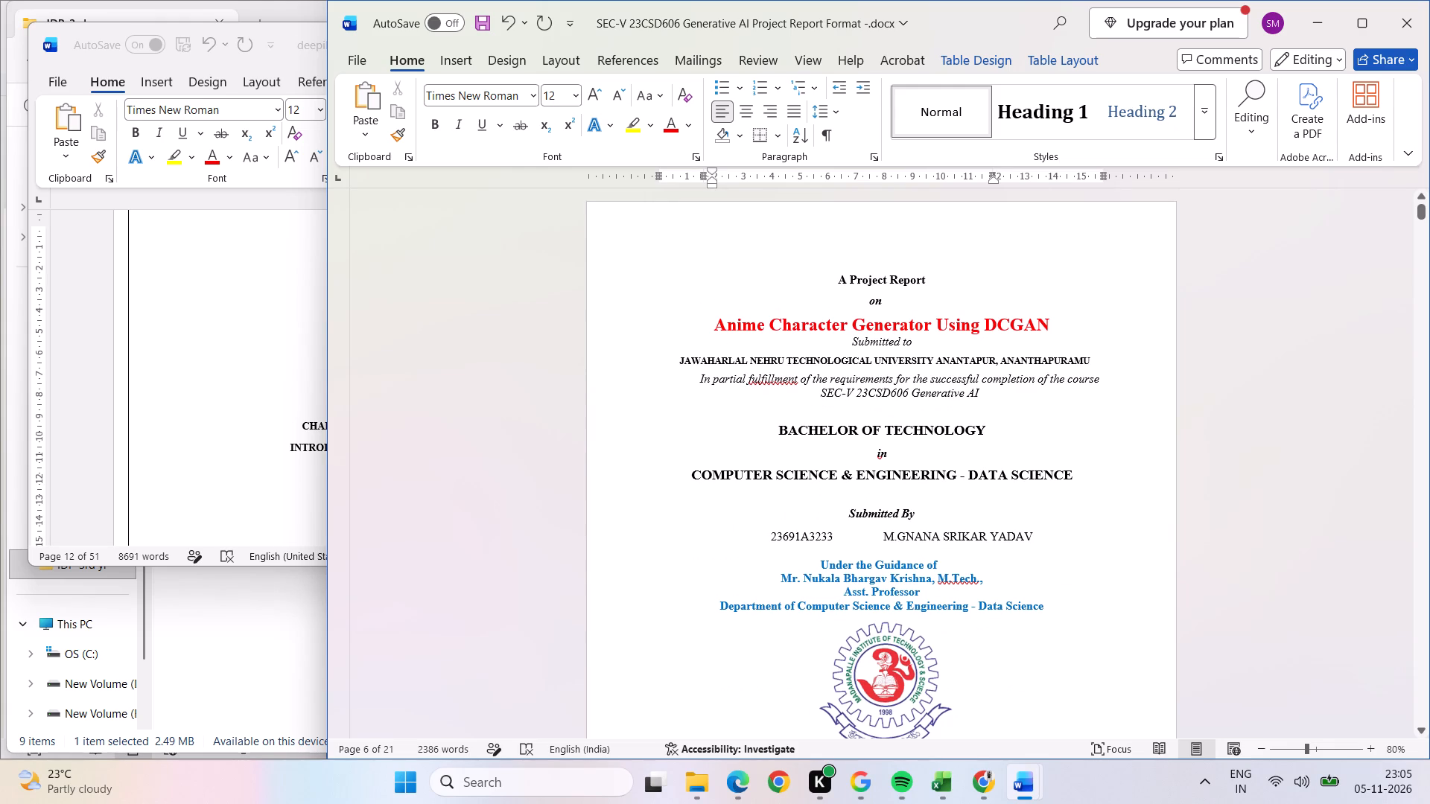
pyautogui.click(859, 477)
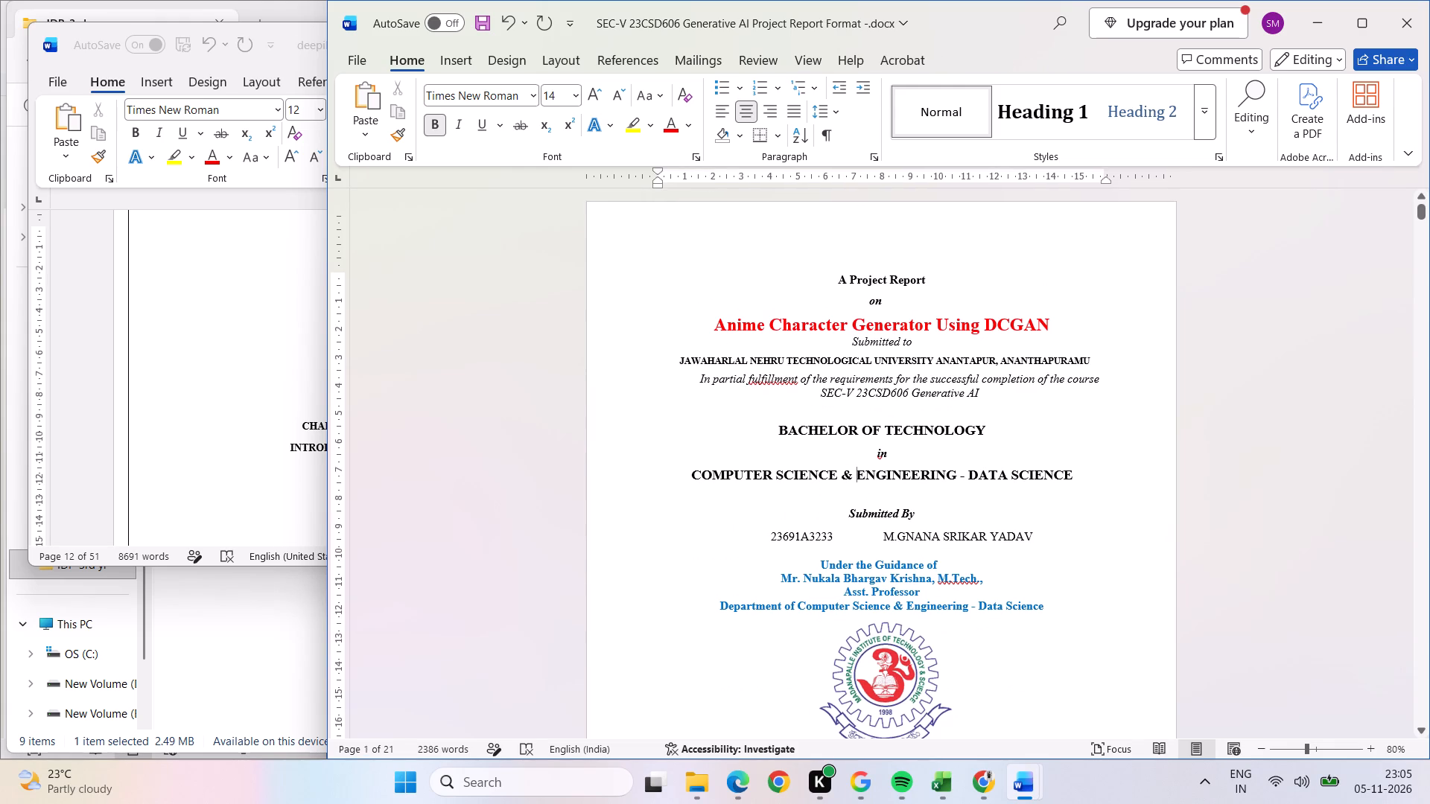
pyautogui.click(976, 537)
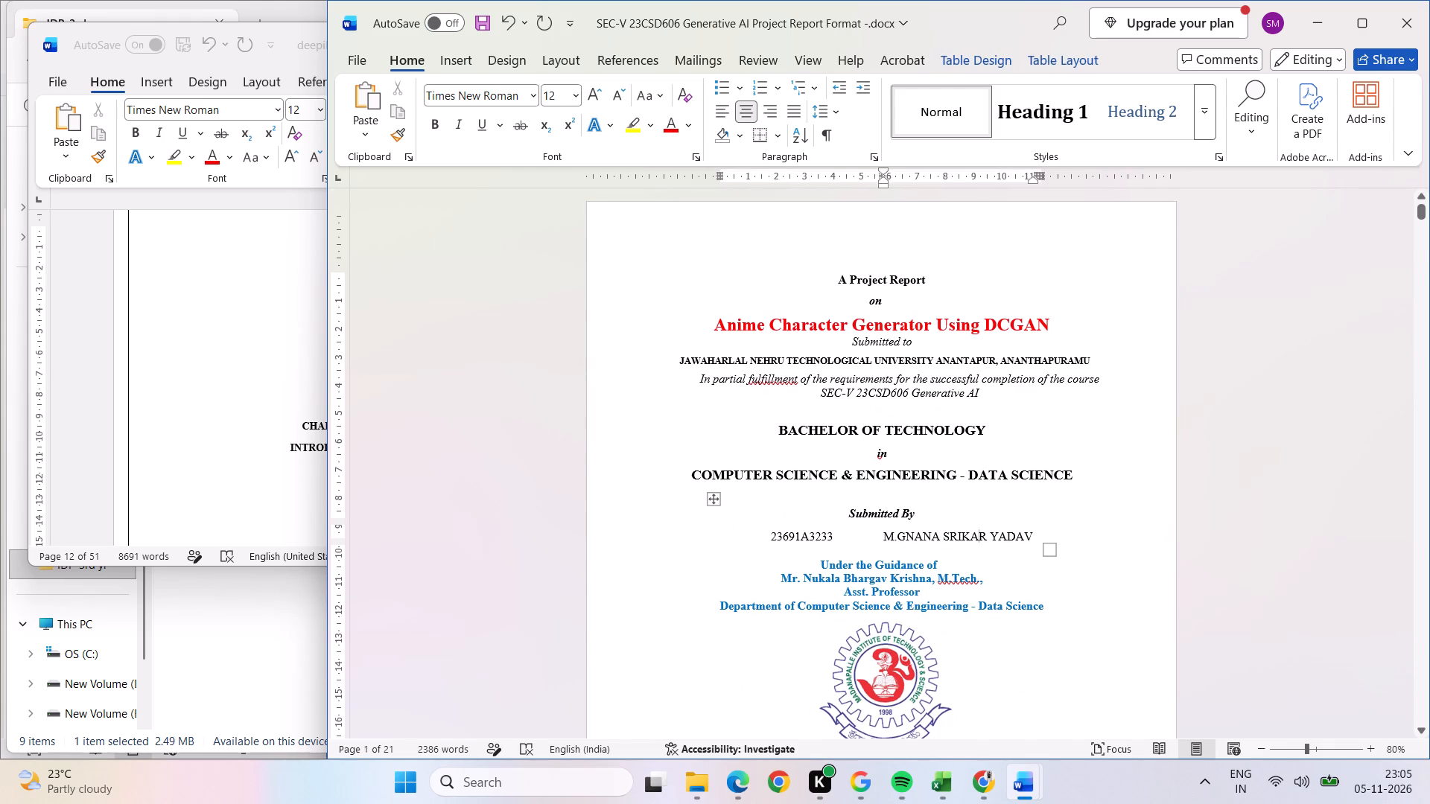
# Check the font sizes of the bonafide certificate and declaration text, and look through the abstract and index pages.
pyautogui.scroll(-2, 1011, 559)
pyautogui.click(929, 383)
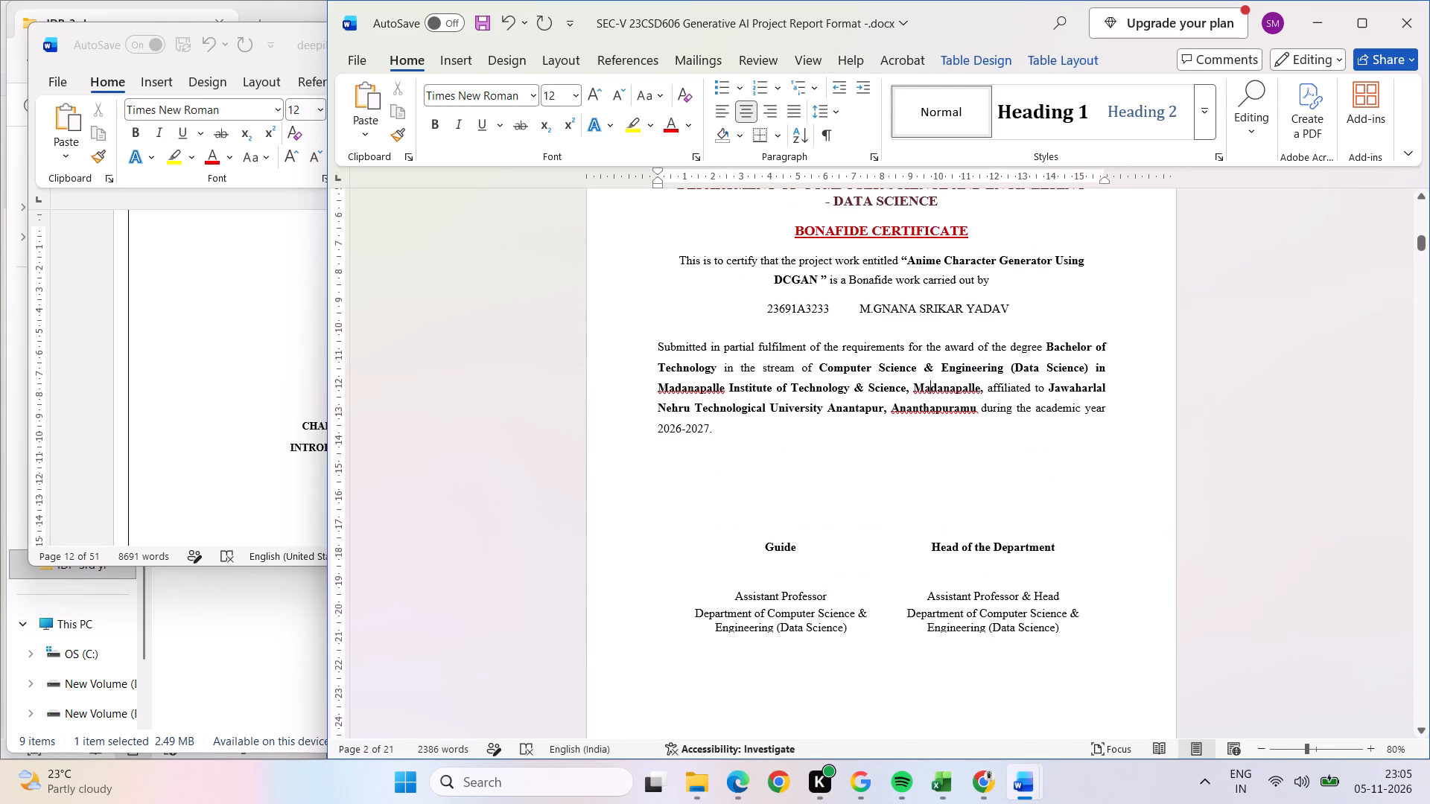
pyautogui.scroll(-3, 1020, 494)
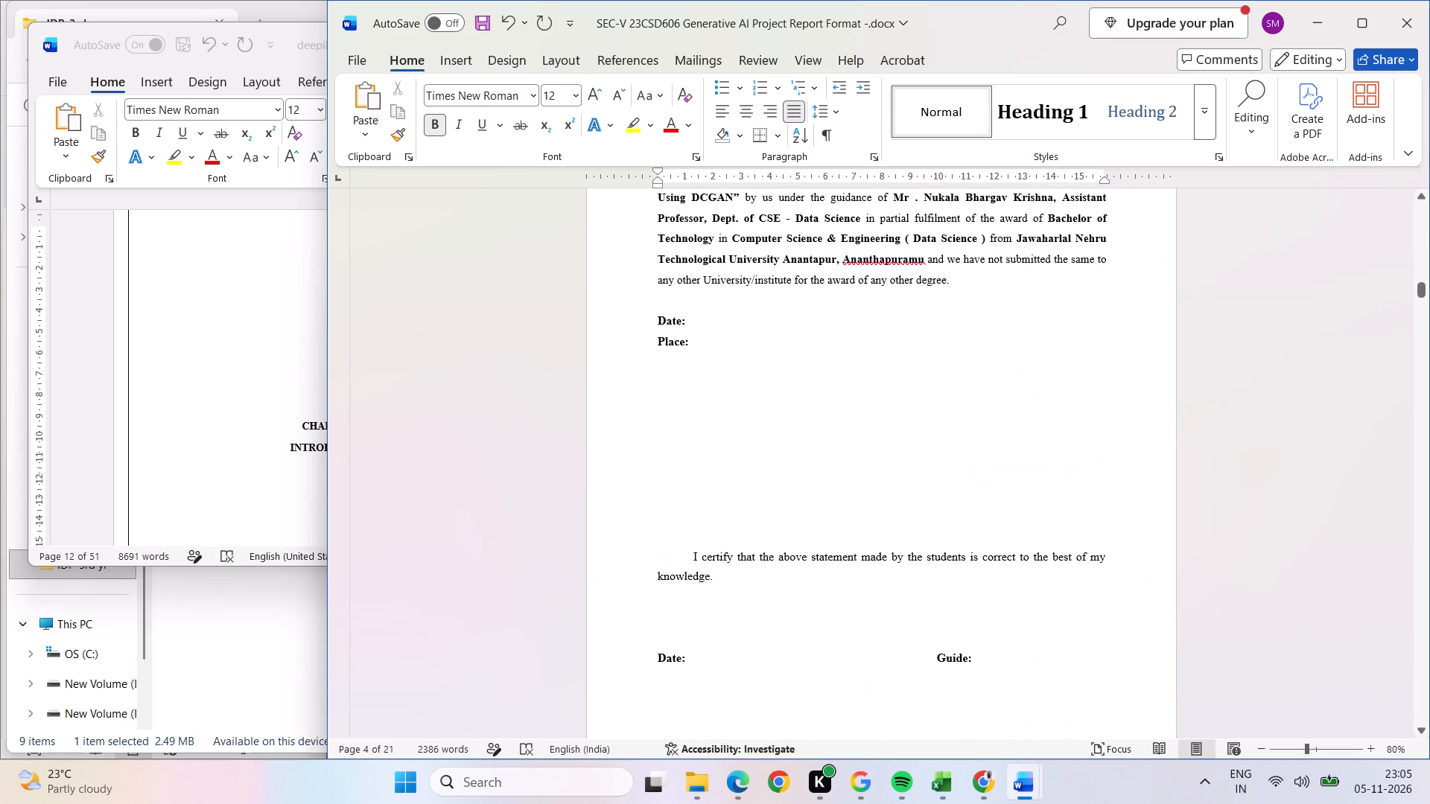
pyautogui.click(1010, 268)
pyautogui.scroll(-1, 1019, 361)
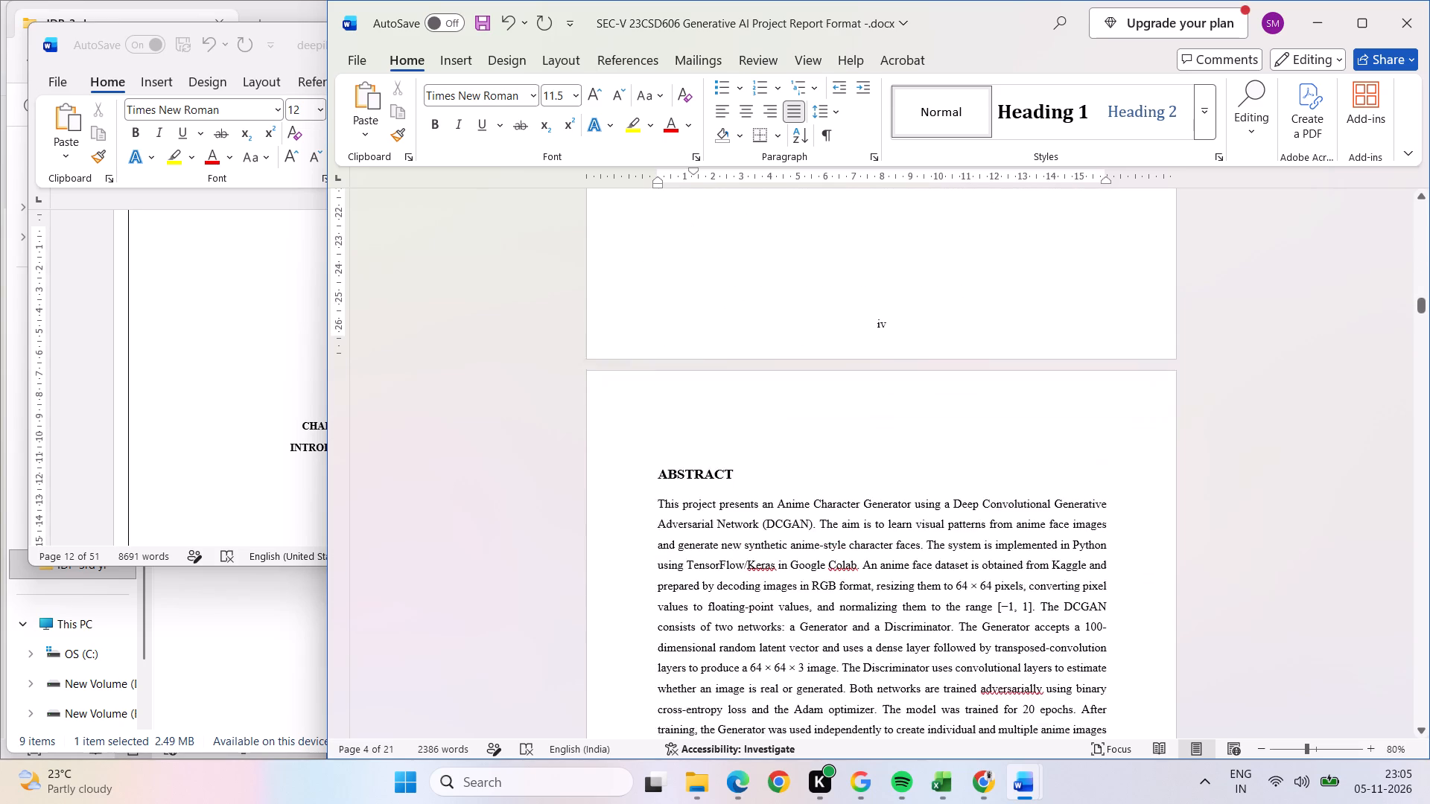
pyautogui.scroll(-4, 1014, 375)
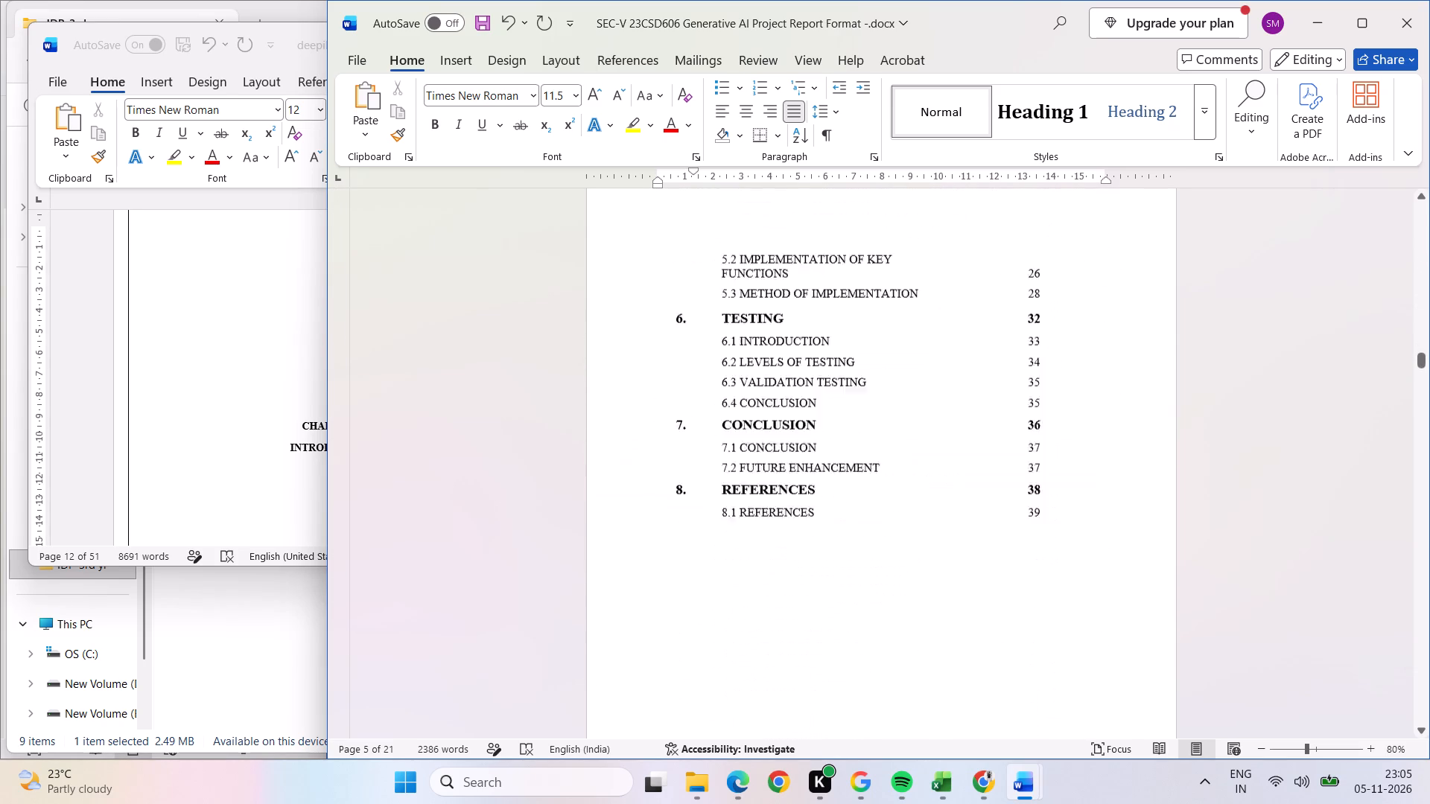
pyautogui.scroll(-2, 997, 395)
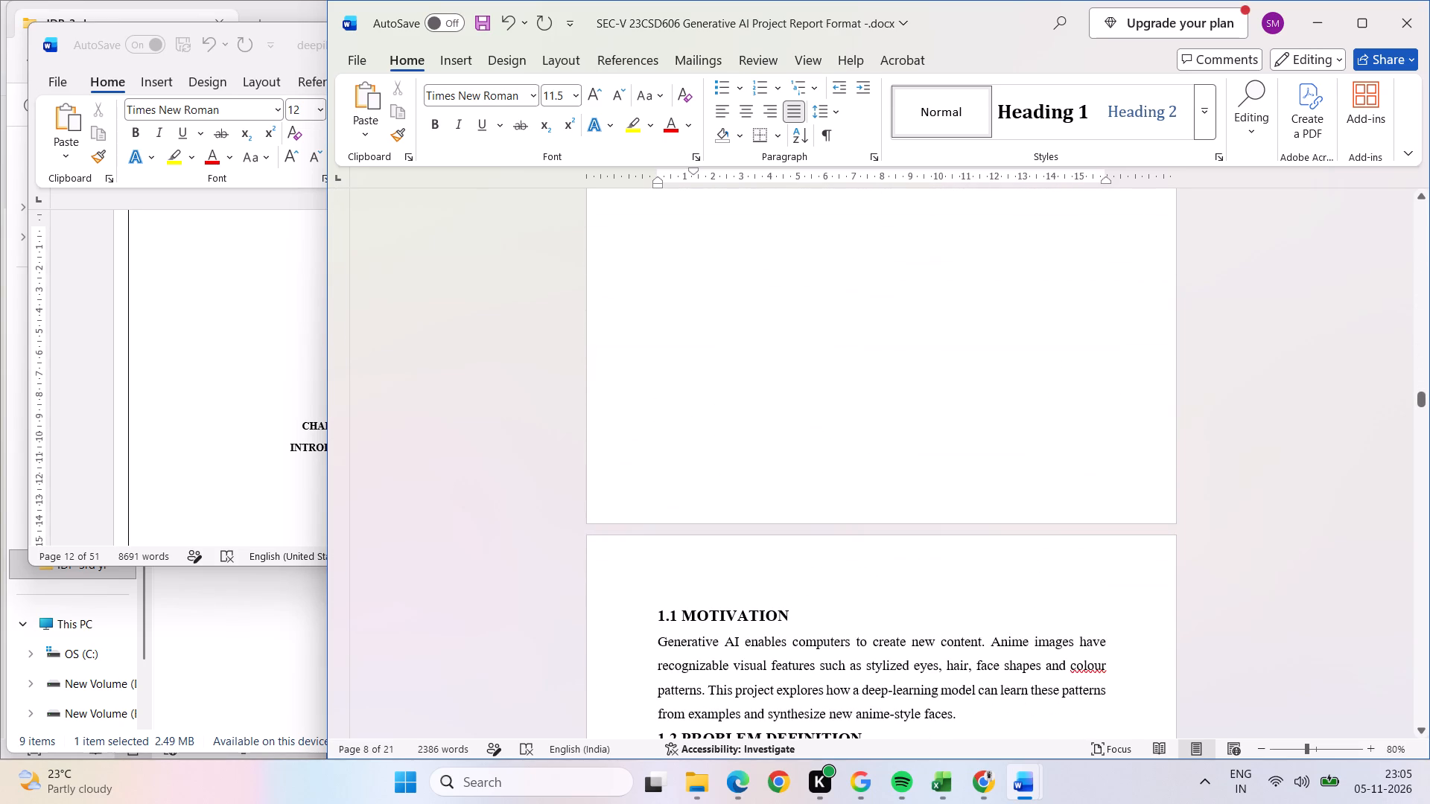
# Set the font size to 12 for all content from the "1.1 MOTIVATION" heading to the end of the references.
pyautogui.scroll(-1, 906, 465)
pyautogui.scroll(1, 872, 427)
pyautogui.moveTo(641, 608); pyautogui.dragTo(646, 608)
pyautogui.moveTo(646, 608); pyautogui.dragTo(859, 803)
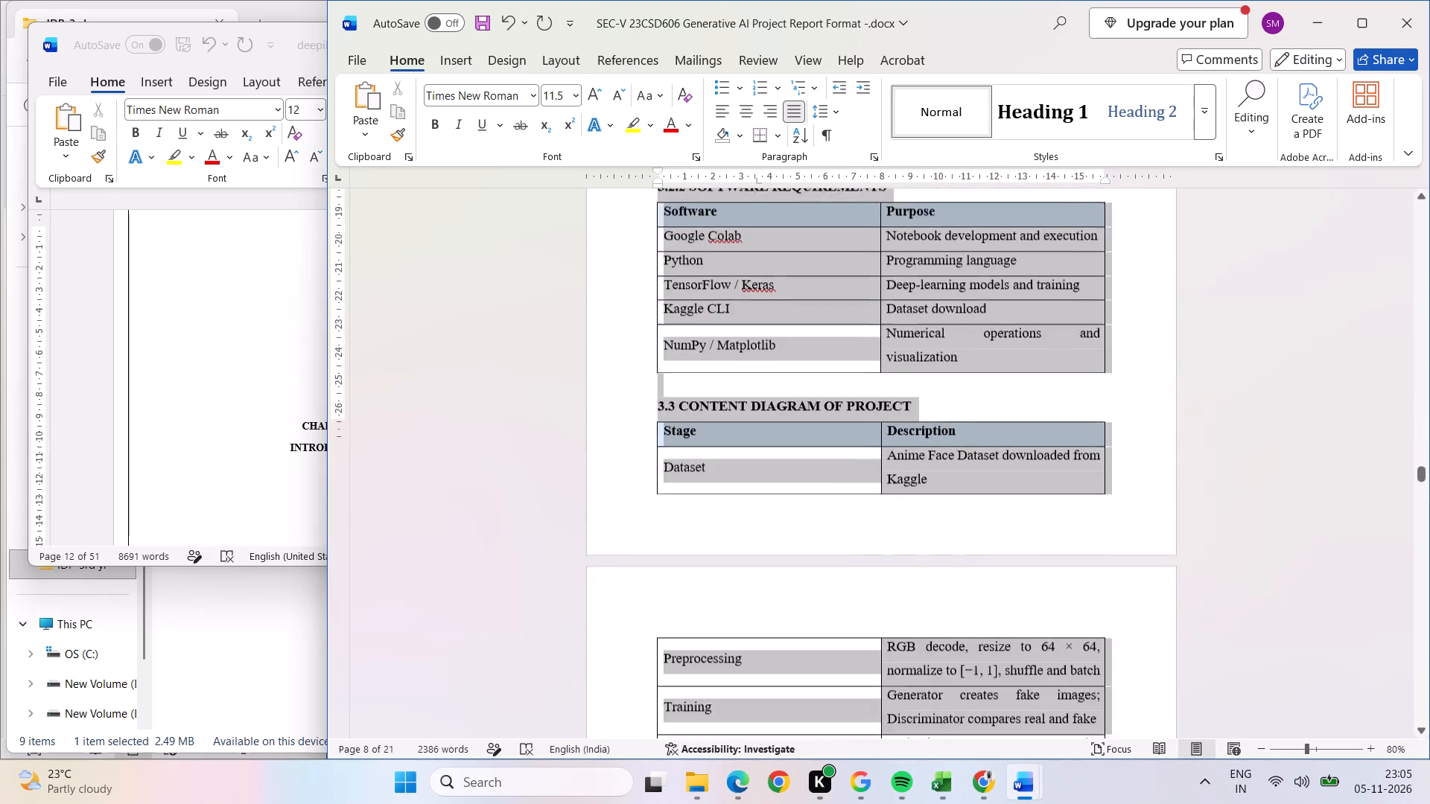
pyautogui.moveTo(859, 803); pyautogui.dragTo(874, 803)
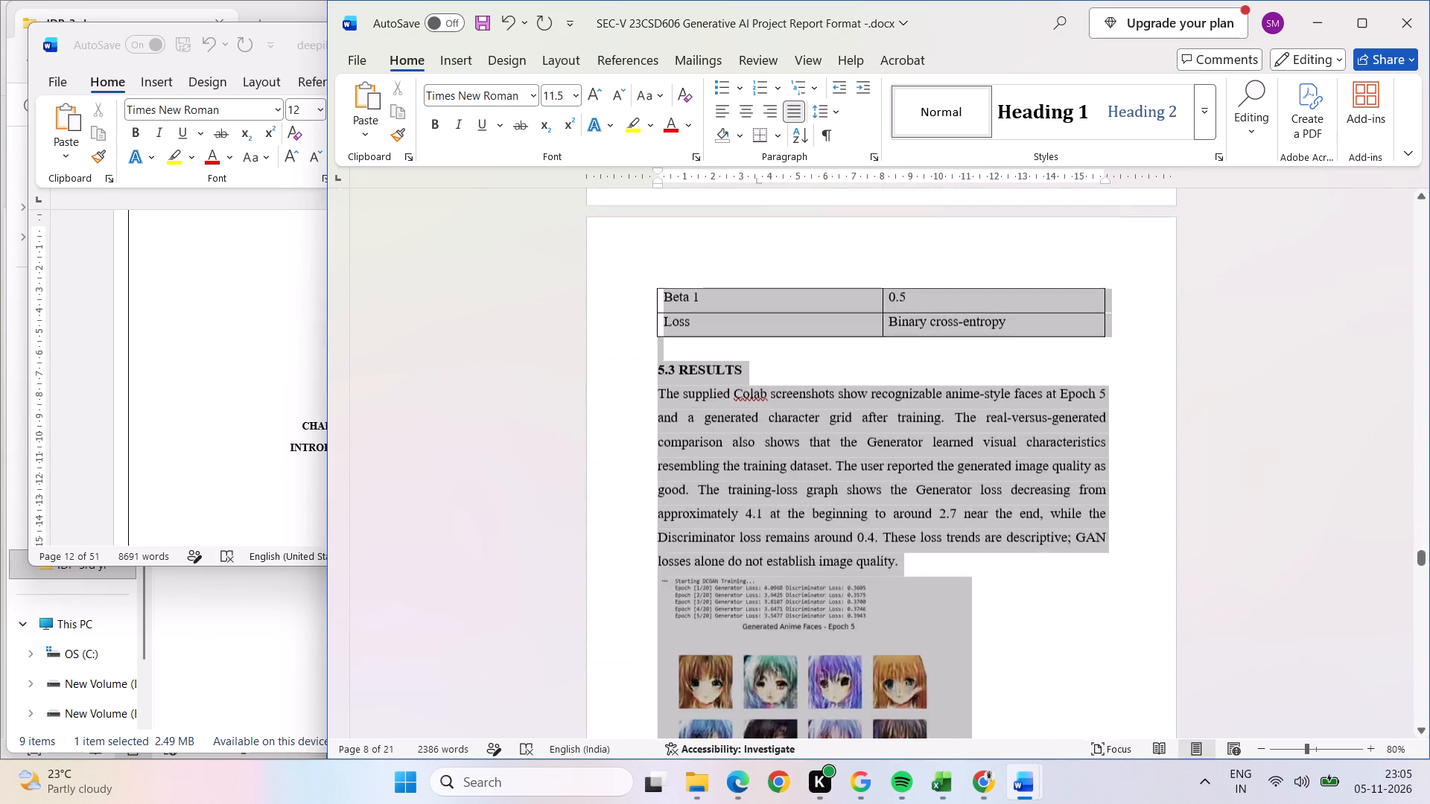
pyautogui.moveTo(874, 803); pyautogui.dragTo(875, 803)
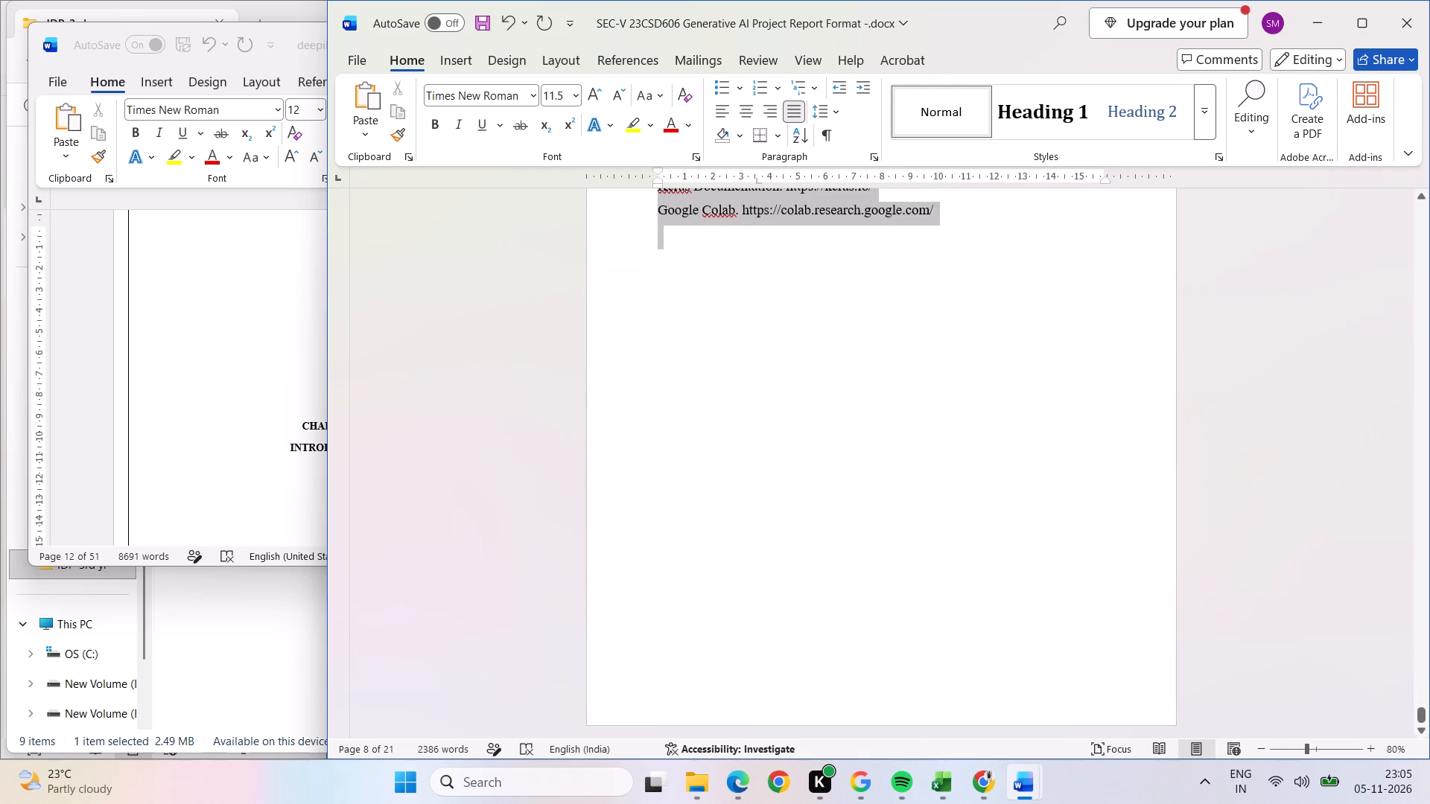
pyautogui.moveTo(875, 803); pyautogui.dragTo(875, 802)
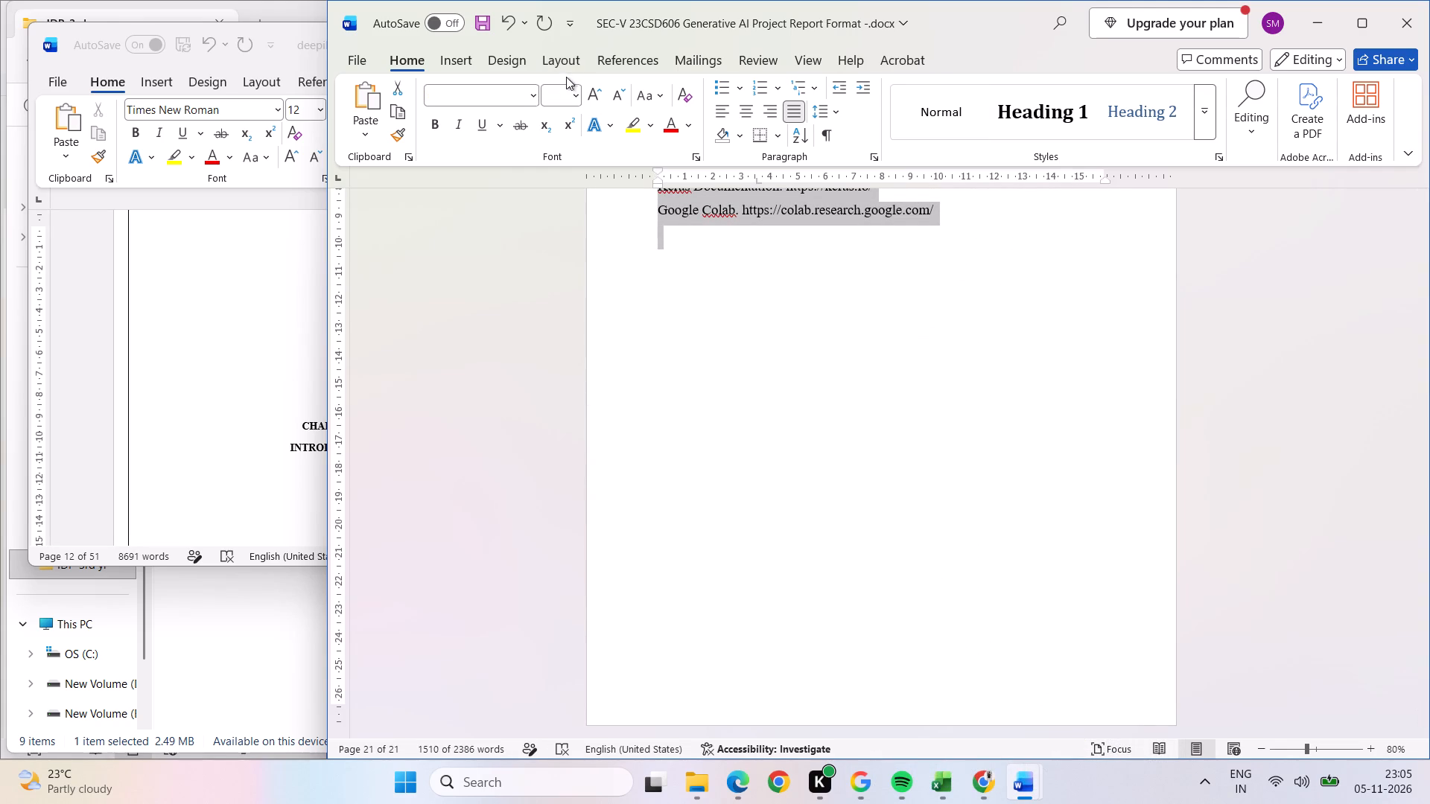
pyautogui.click(557, 95)
pyautogui.press('1')
pyautogui.press('2')
pyautogui.press('Return')
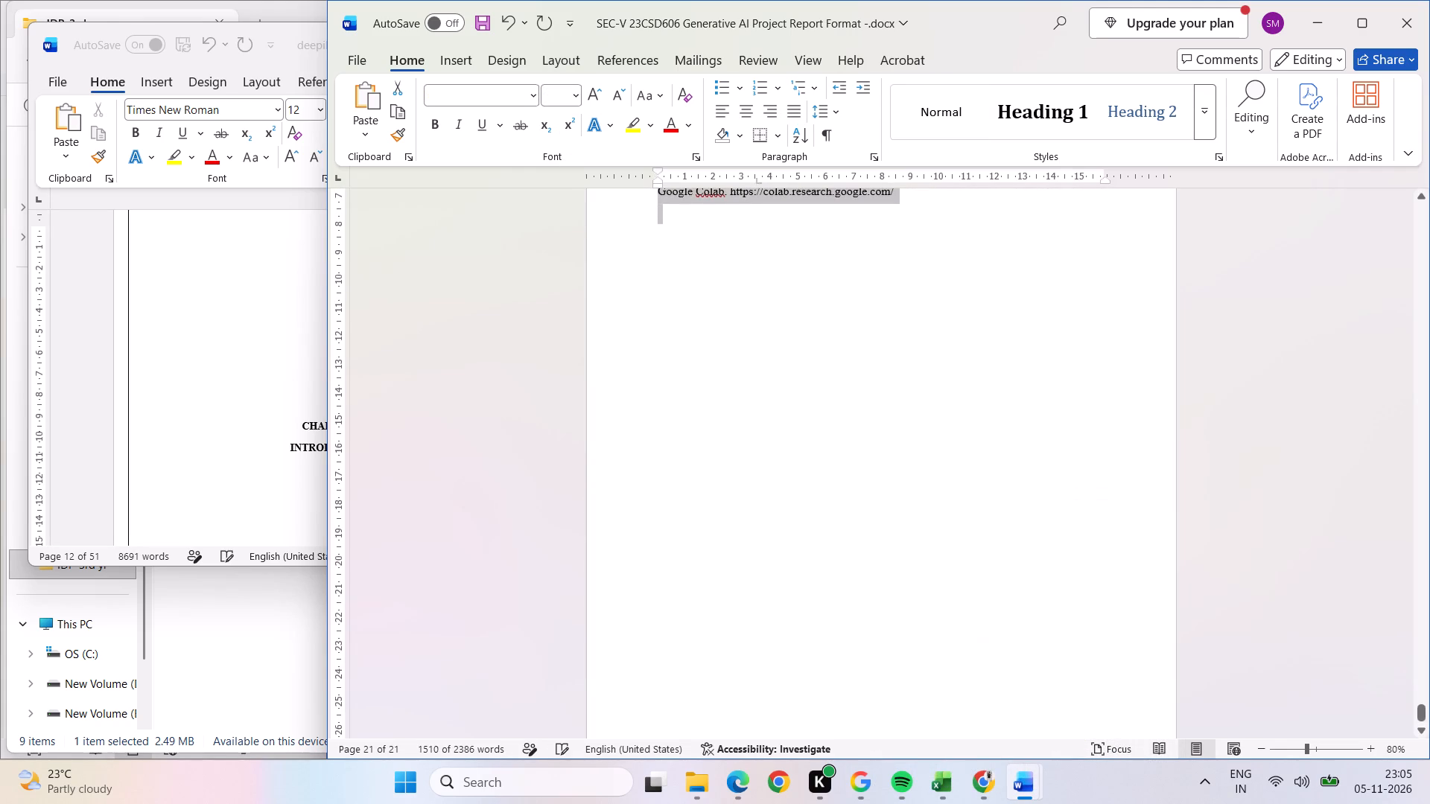
# Review the resized chapters back to section 1.1, and check the font size of the objectives text.
pyautogui.scroll(10, 765, 354)
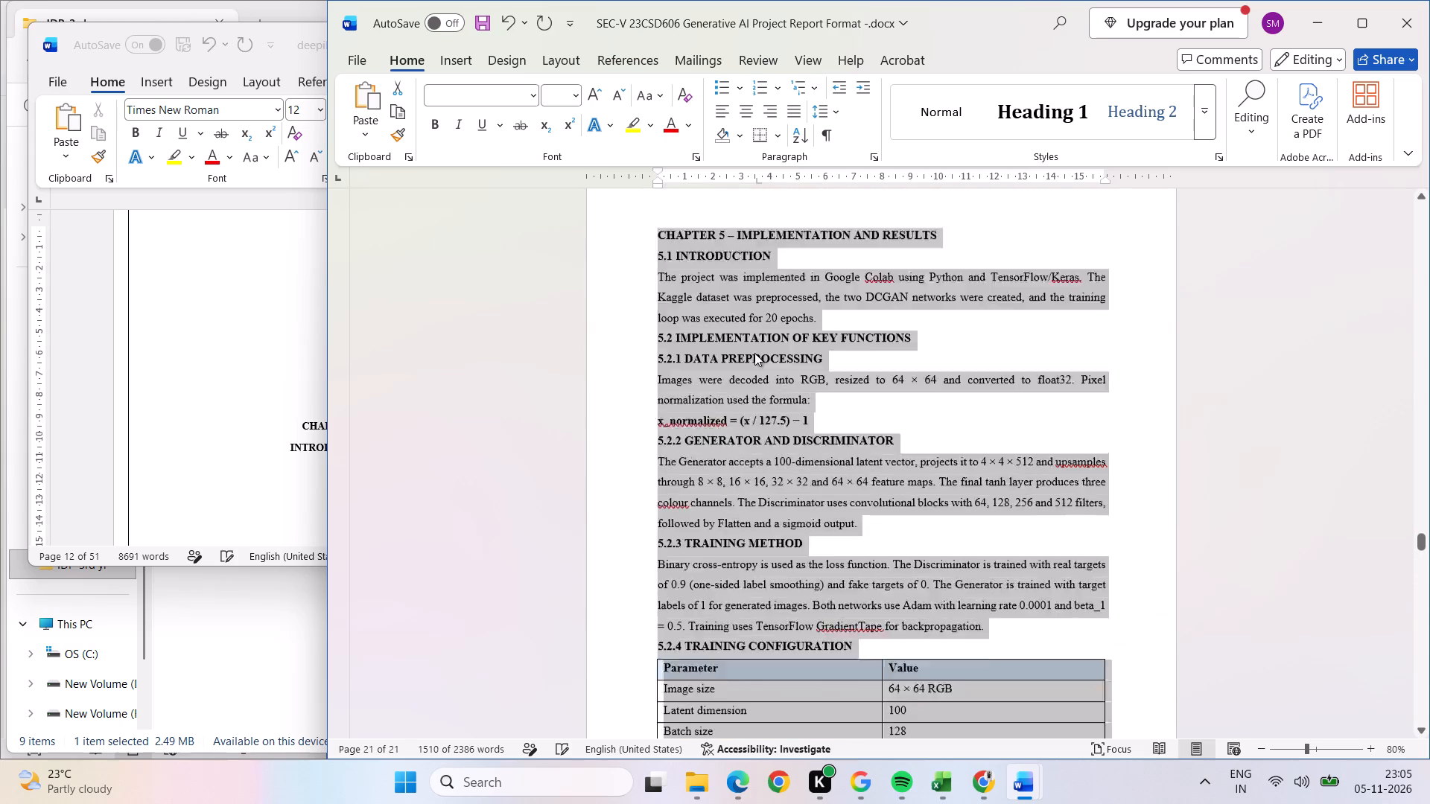
pyautogui.scroll(6, 751, 357)
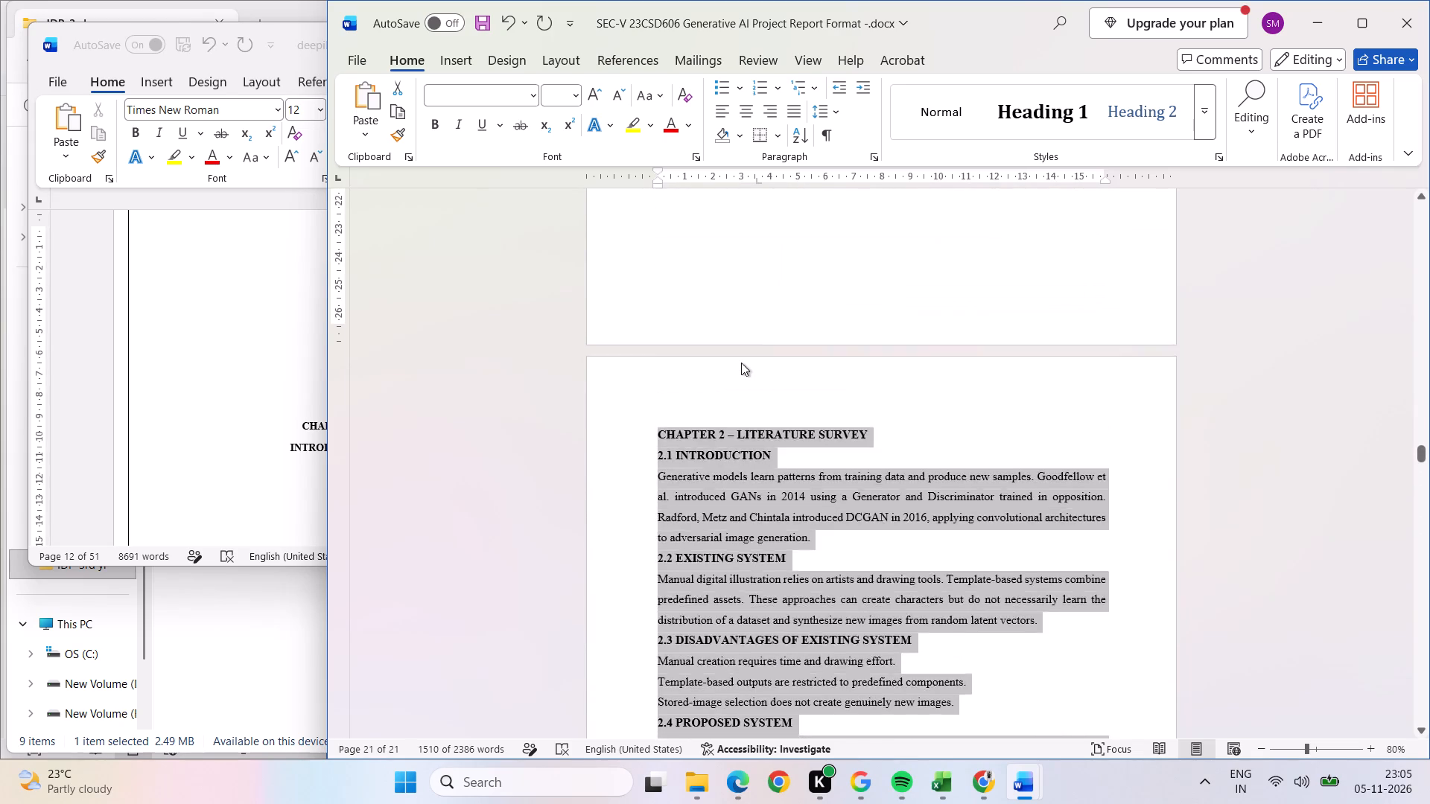
pyautogui.scroll(1, 786, 403)
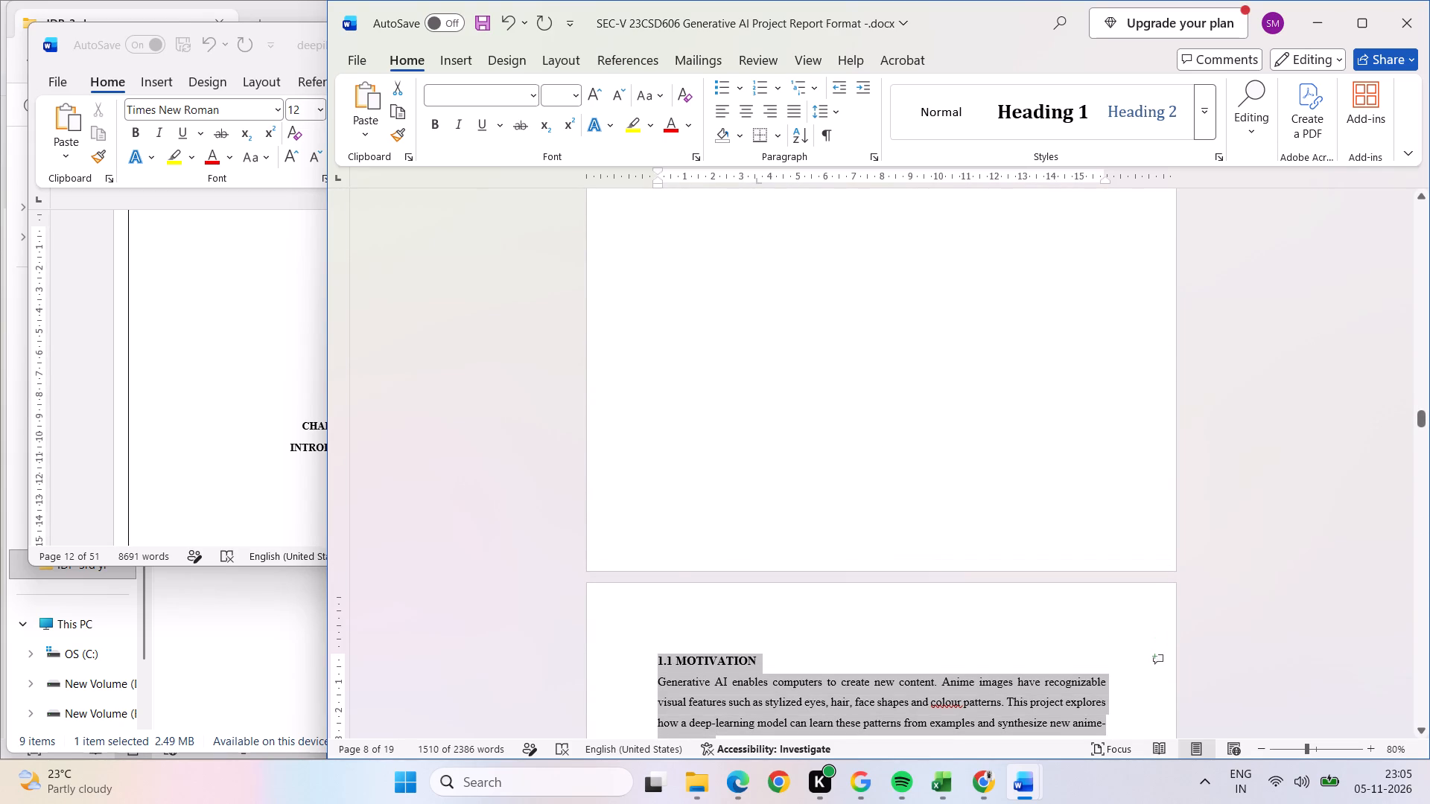
pyautogui.scroll(-1, 787, 413)
pyautogui.scroll(1, 788, 415)
pyautogui.scroll(-1, 828, 462)
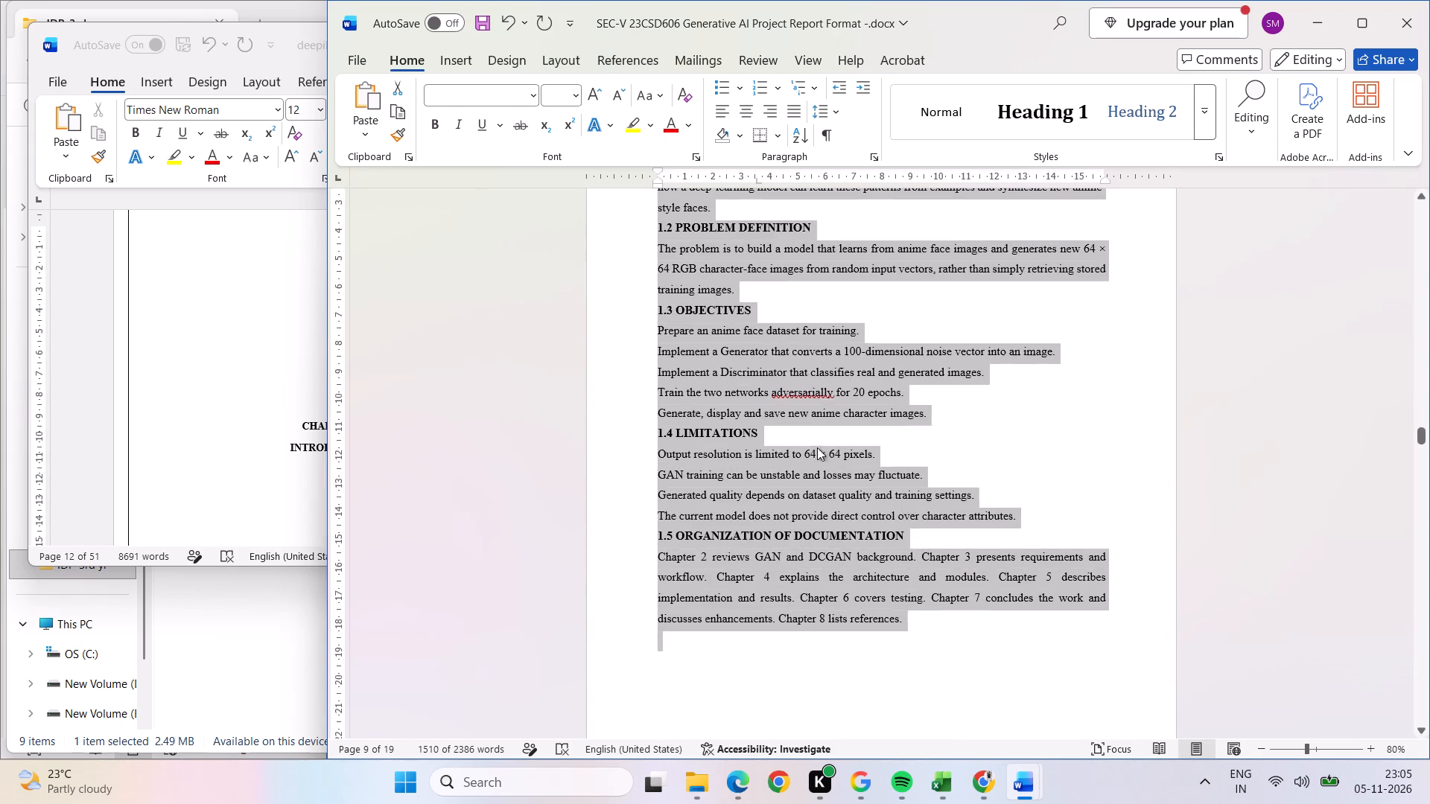
pyautogui.click(798, 383)
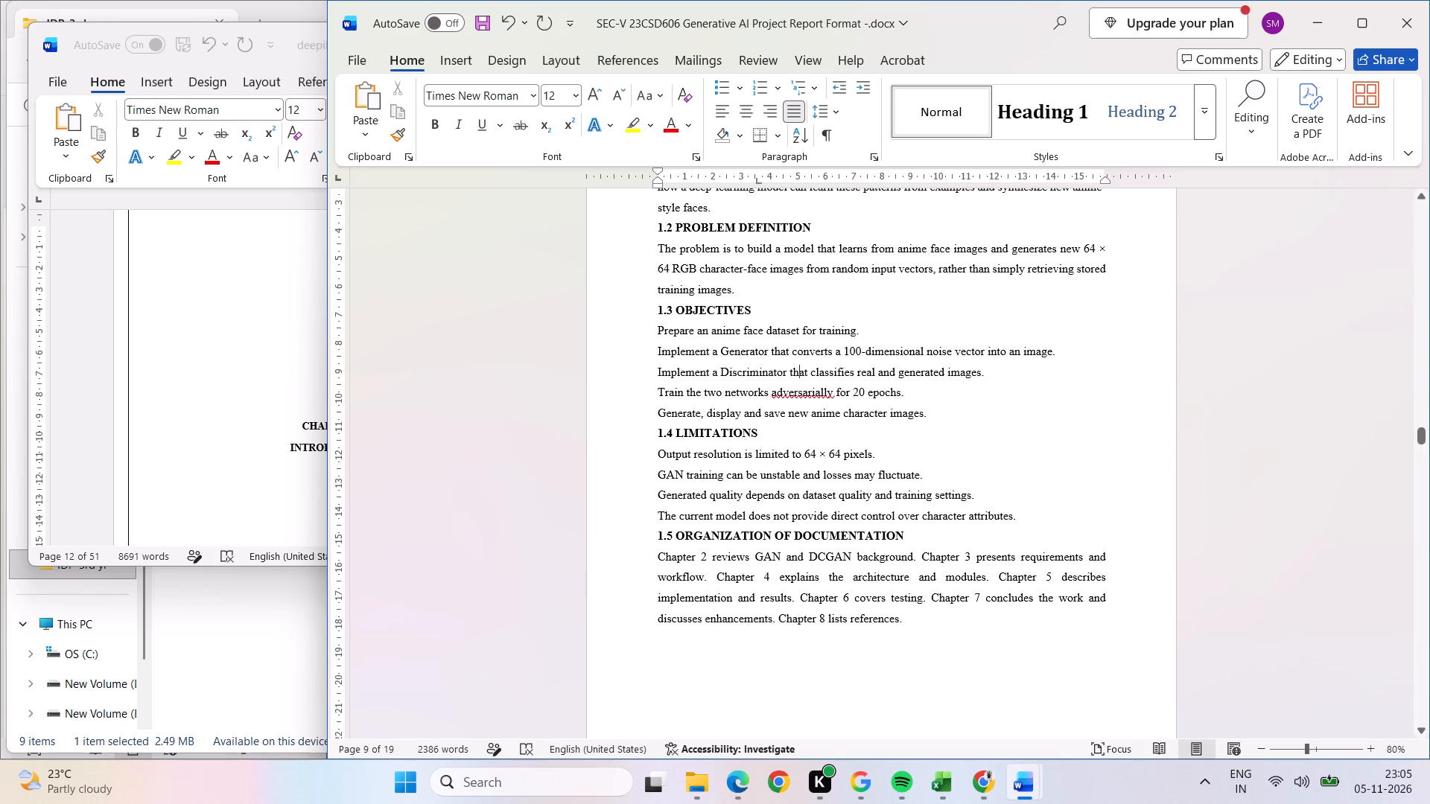
# Increase the font size of the "1.1 MOTIVATION" heading to 14.
pyautogui.click(1425, 438)
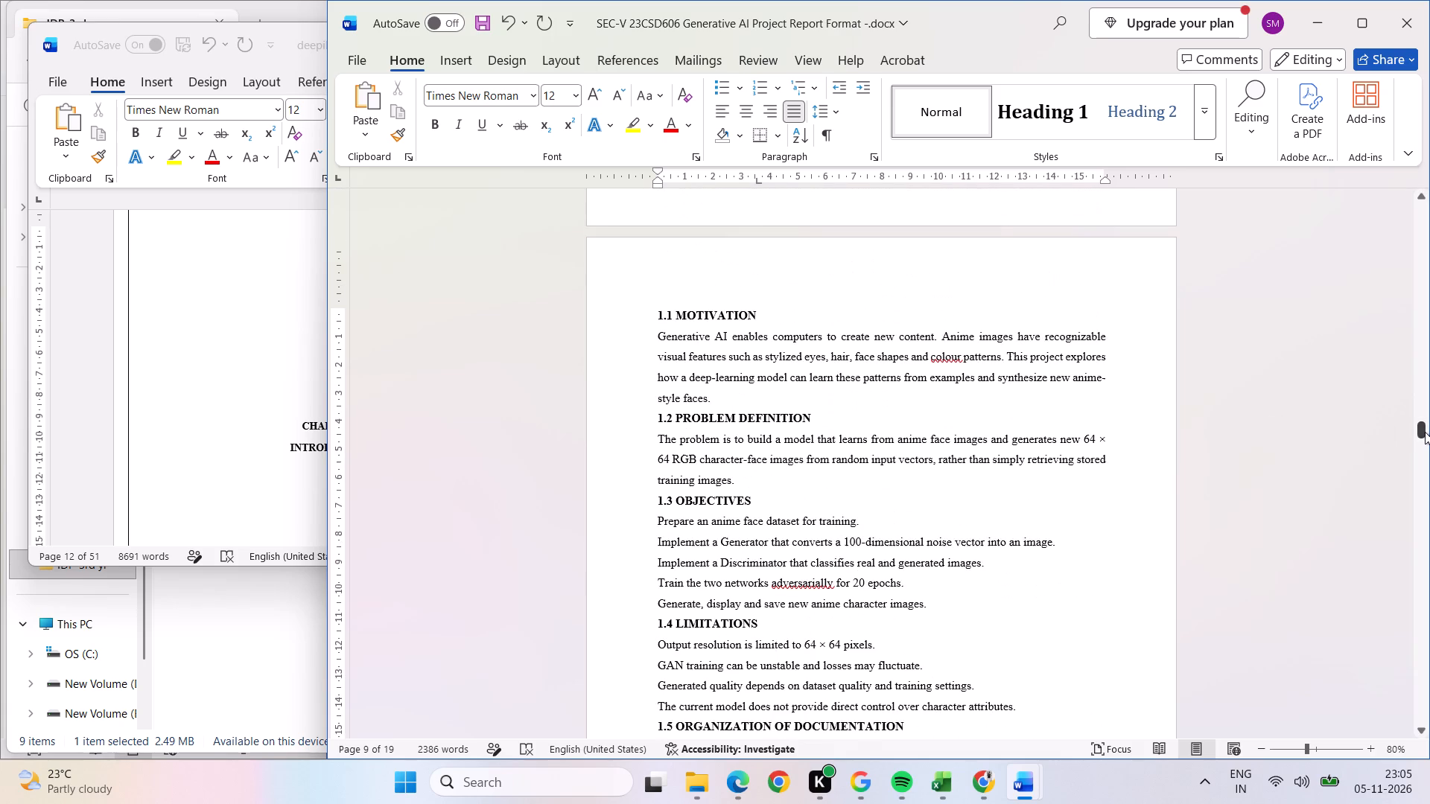
pyautogui.moveTo(778, 314); pyautogui.dragTo(629, 313)
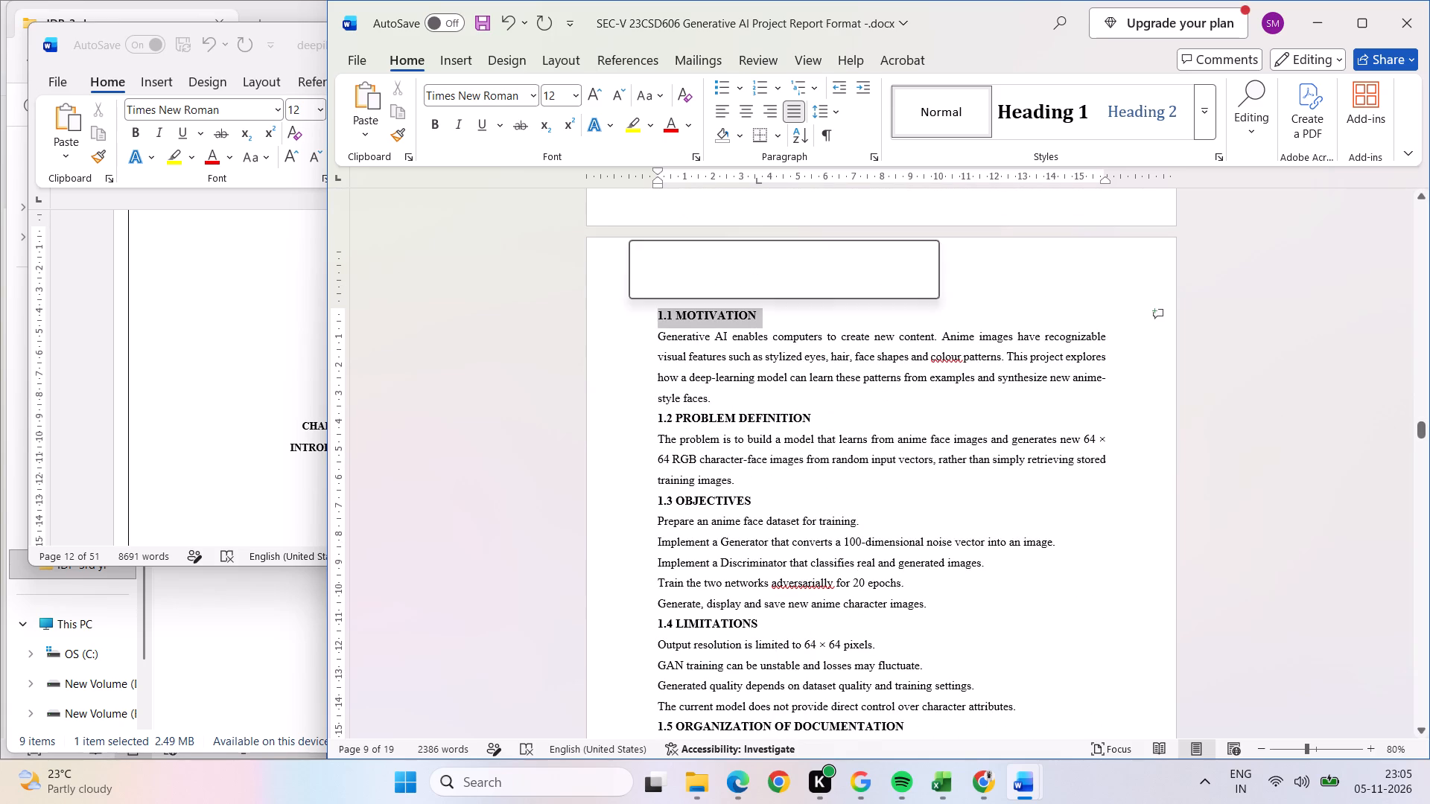
pyautogui.click(790, 261)
pyautogui.click(830, 398)
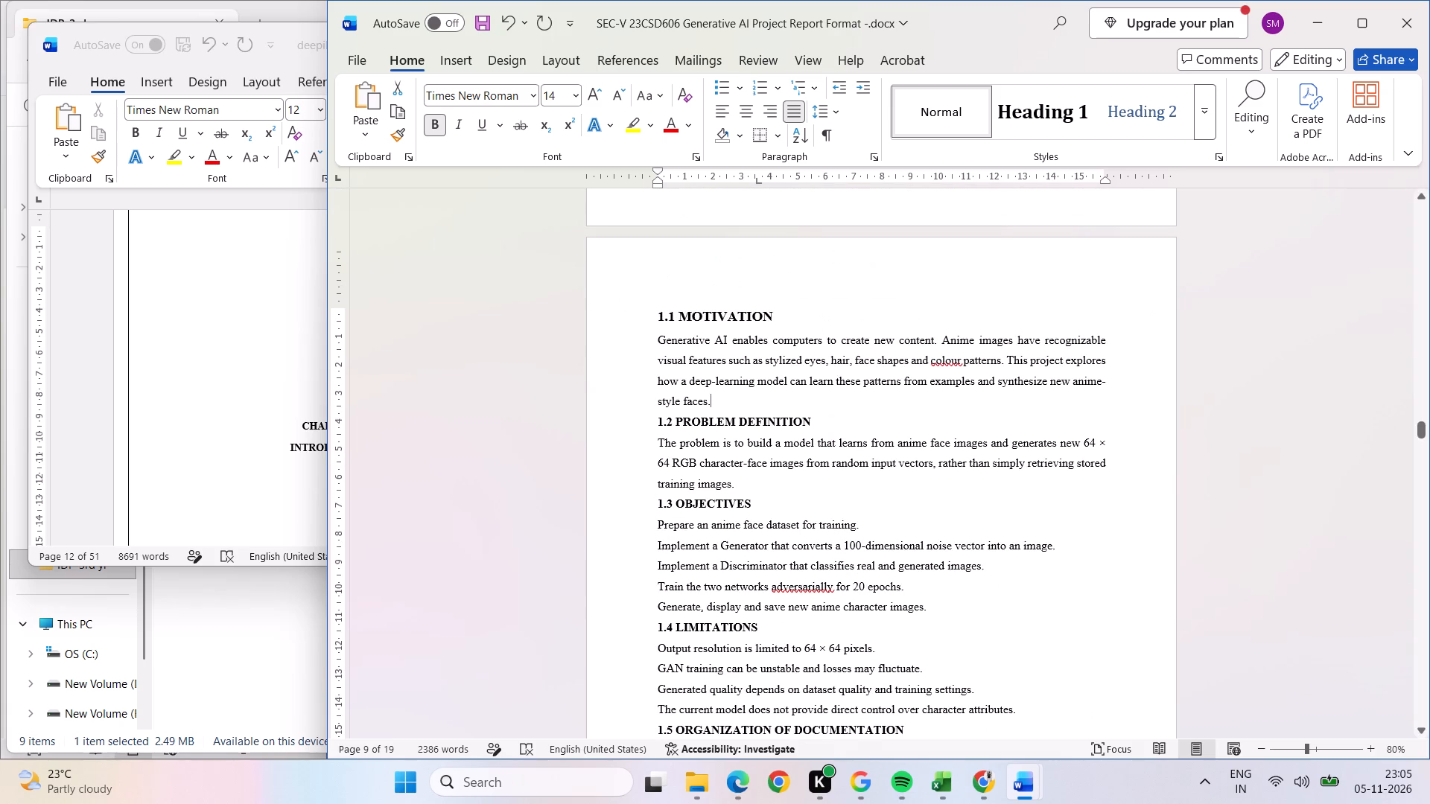
# Enlarge the "1.2 PROBLEM DEFINITION" heading by one size step and insert a blank line above it.
pyautogui.moveTo(822, 421); pyautogui.dragTo(645, 427)
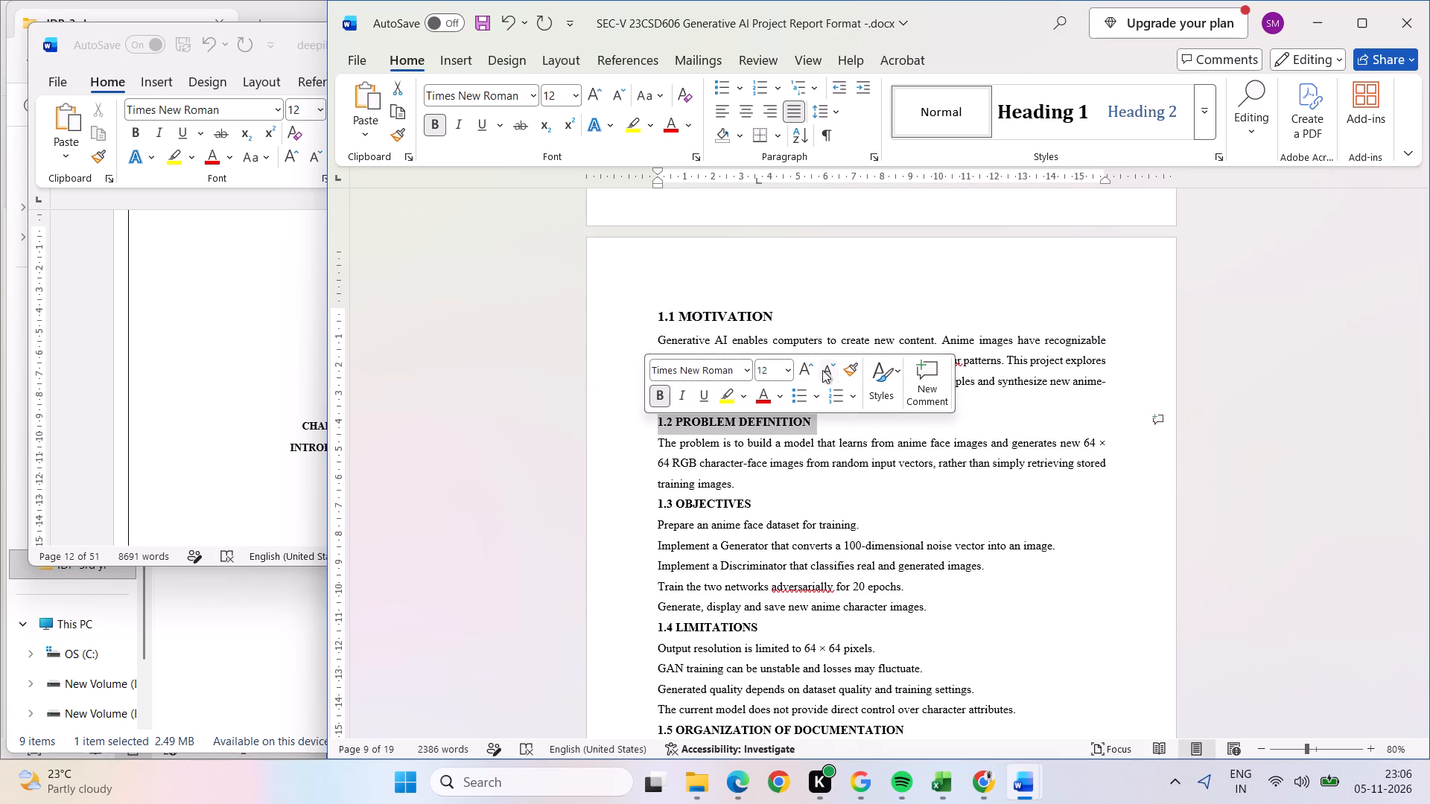
pyautogui.click(796, 373)
pyautogui.click(1043, 409)
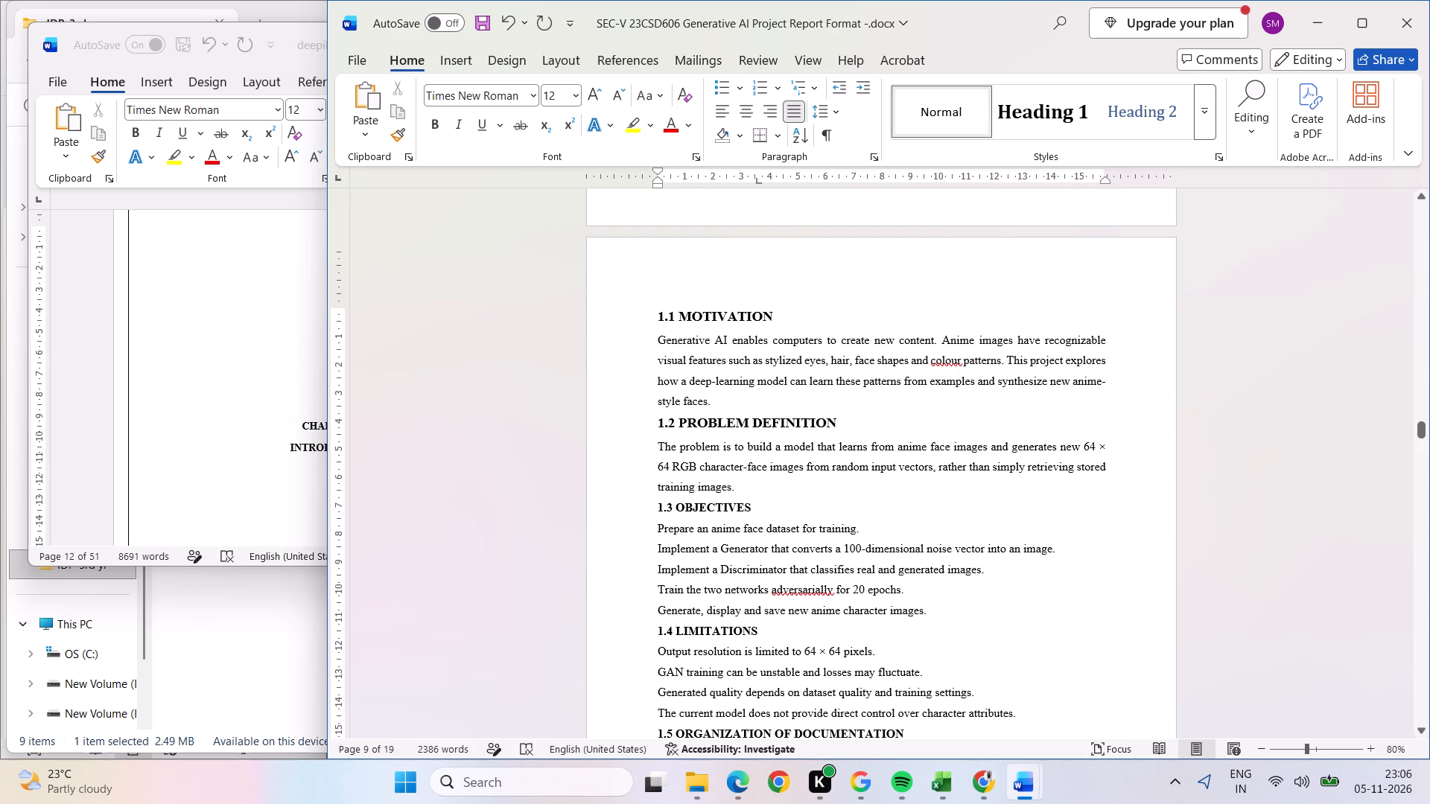
pyautogui.press('Return')
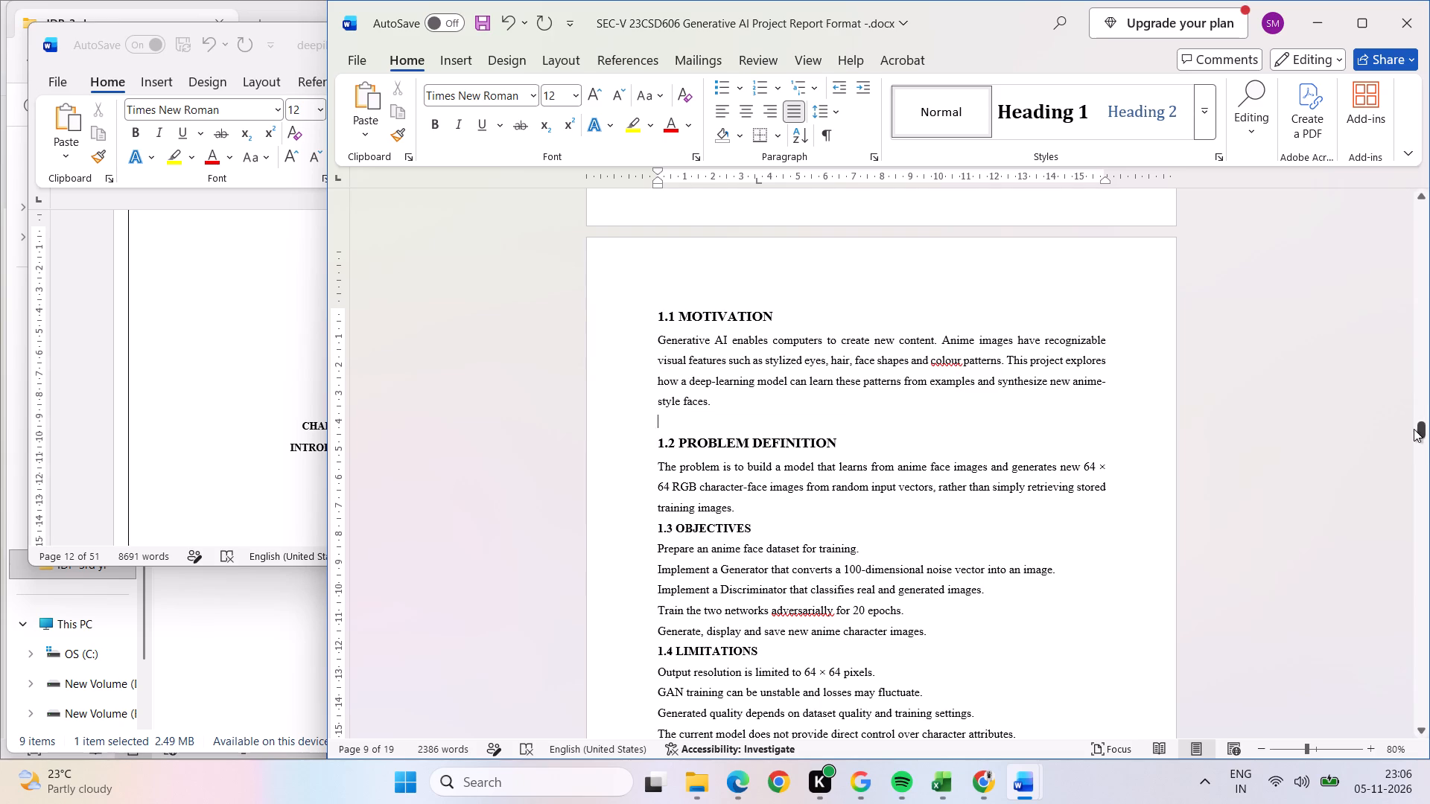
# Enlarge the "1.3 OBJECTIVES" heading by one size step and insert a blank line above it.
pyautogui.moveTo(1421, 429); pyautogui.dragTo(1423, 436)
pyautogui.moveTo(777, 297); pyautogui.dragTo(600, 306)
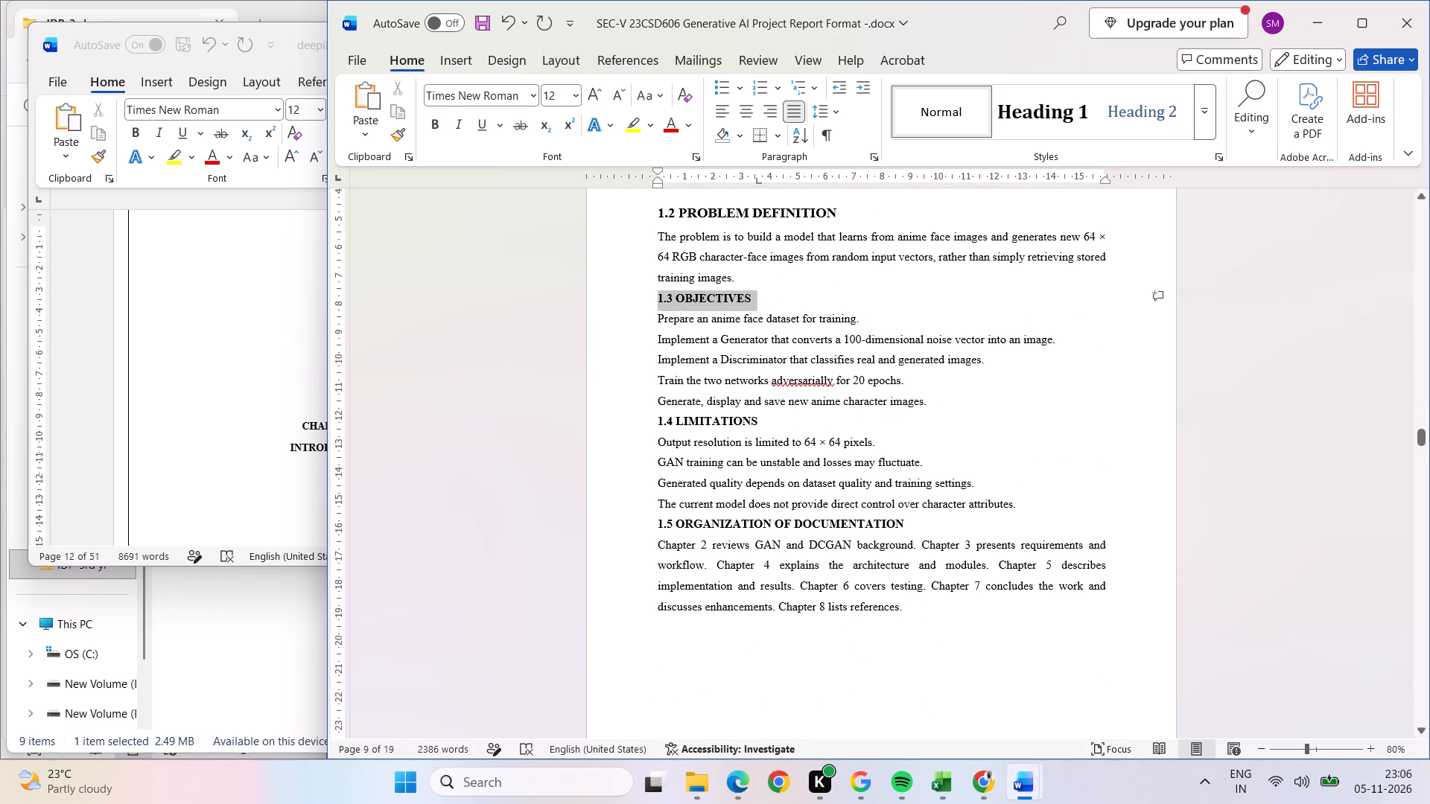
pyautogui.moveTo(600, 306); pyautogui.dragTo(588, 309)
pyautogui.click(751, 260)
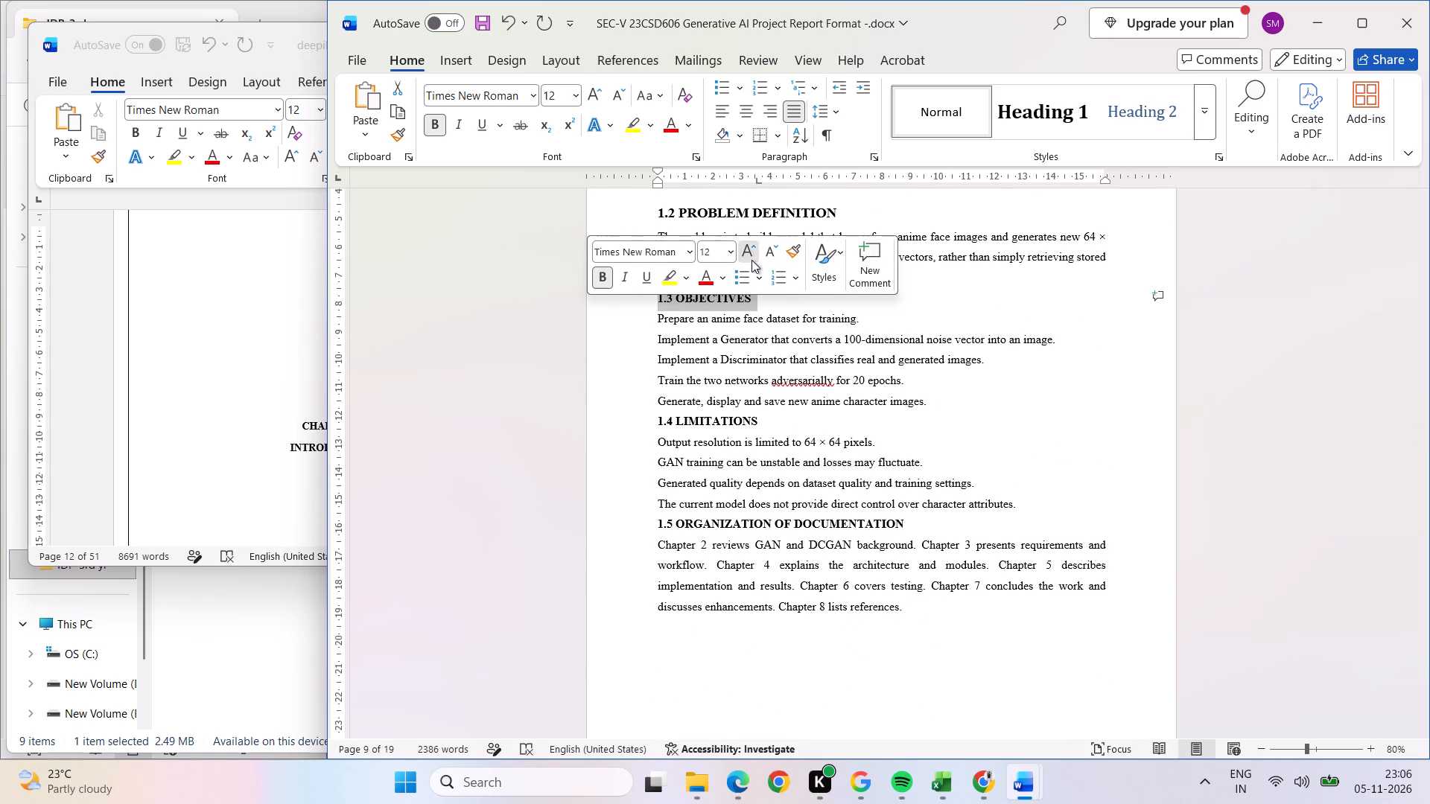
pyautogui.click(906, 280)
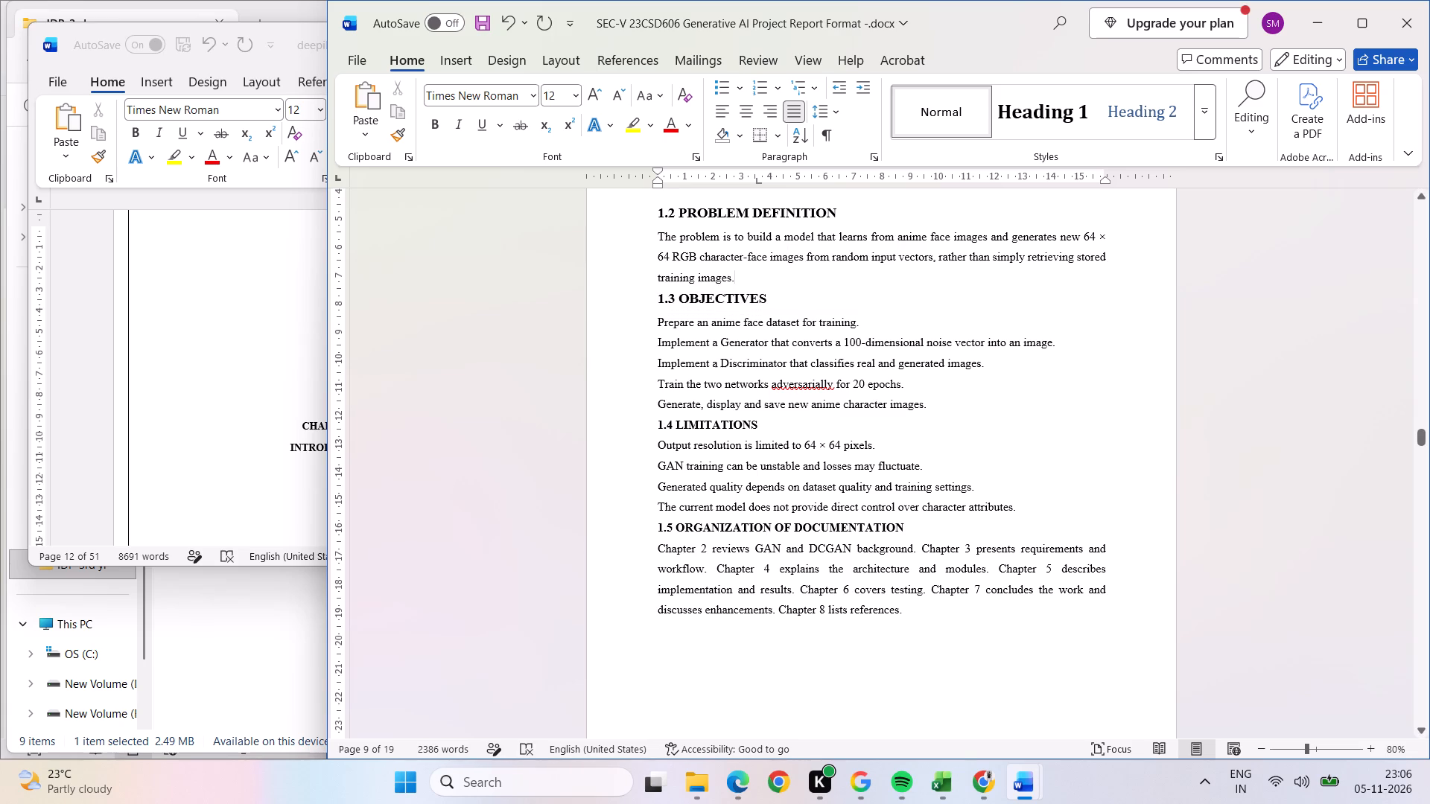
pyautogui.press('Return')
# Insert a blank line above the section 1.4 heading and shorten its title to "LIMITATION".
pyautogui.click(970, 428)
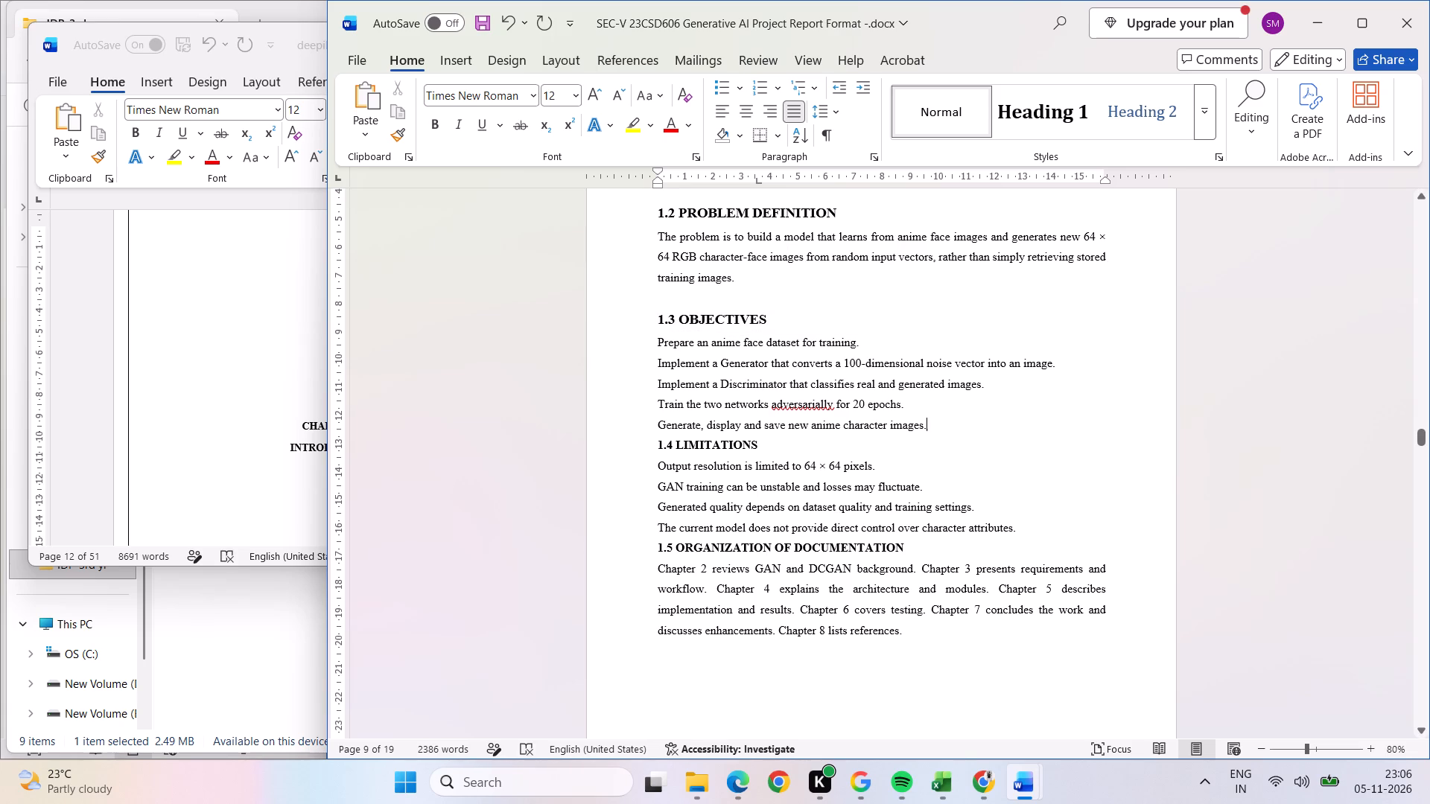
pyautogui.press('Return')
pyautogui.moveTo(858, 456); pyautogui.dragTo(572, 463)
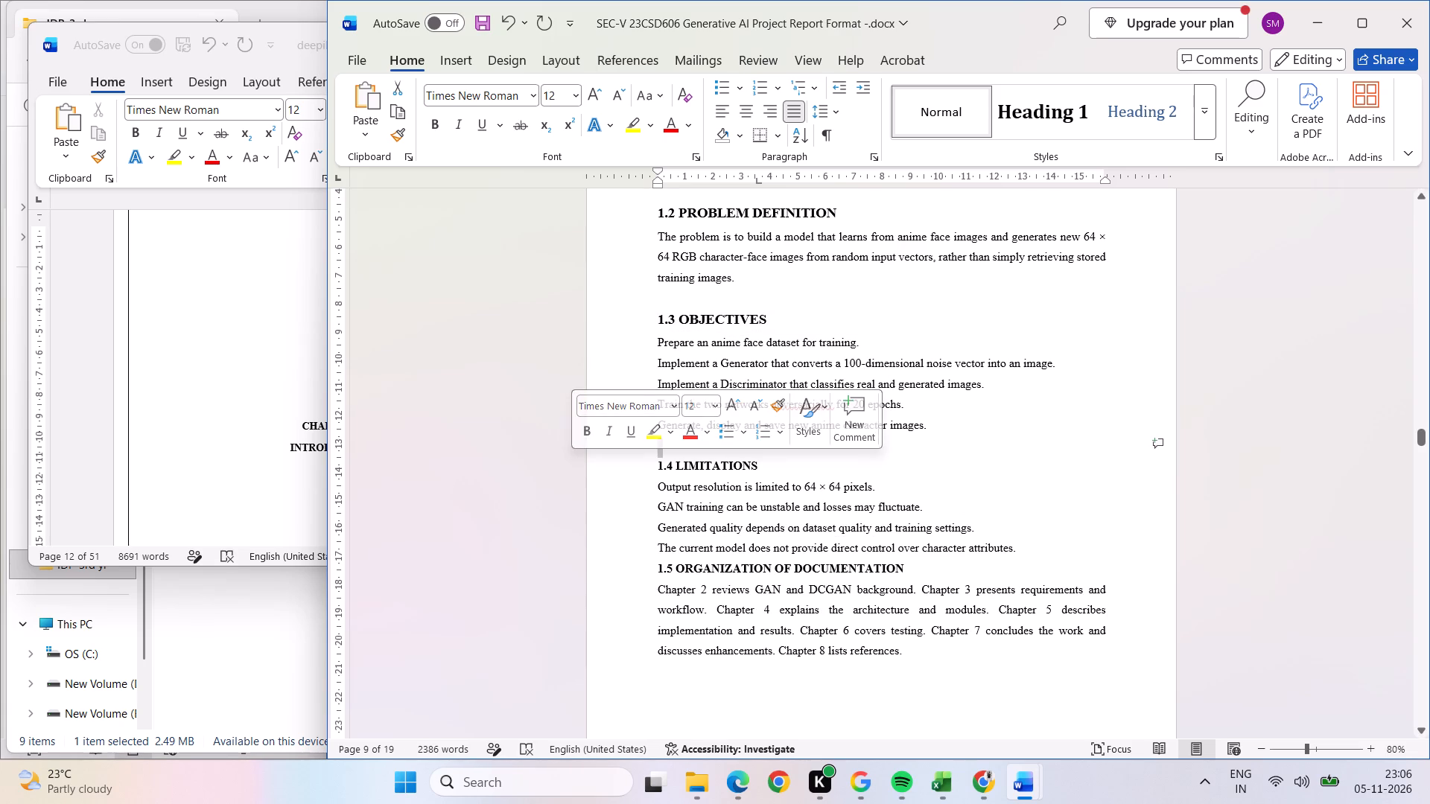
pyautogui.click(936, 475)
pyautogui.press('BackSpace')
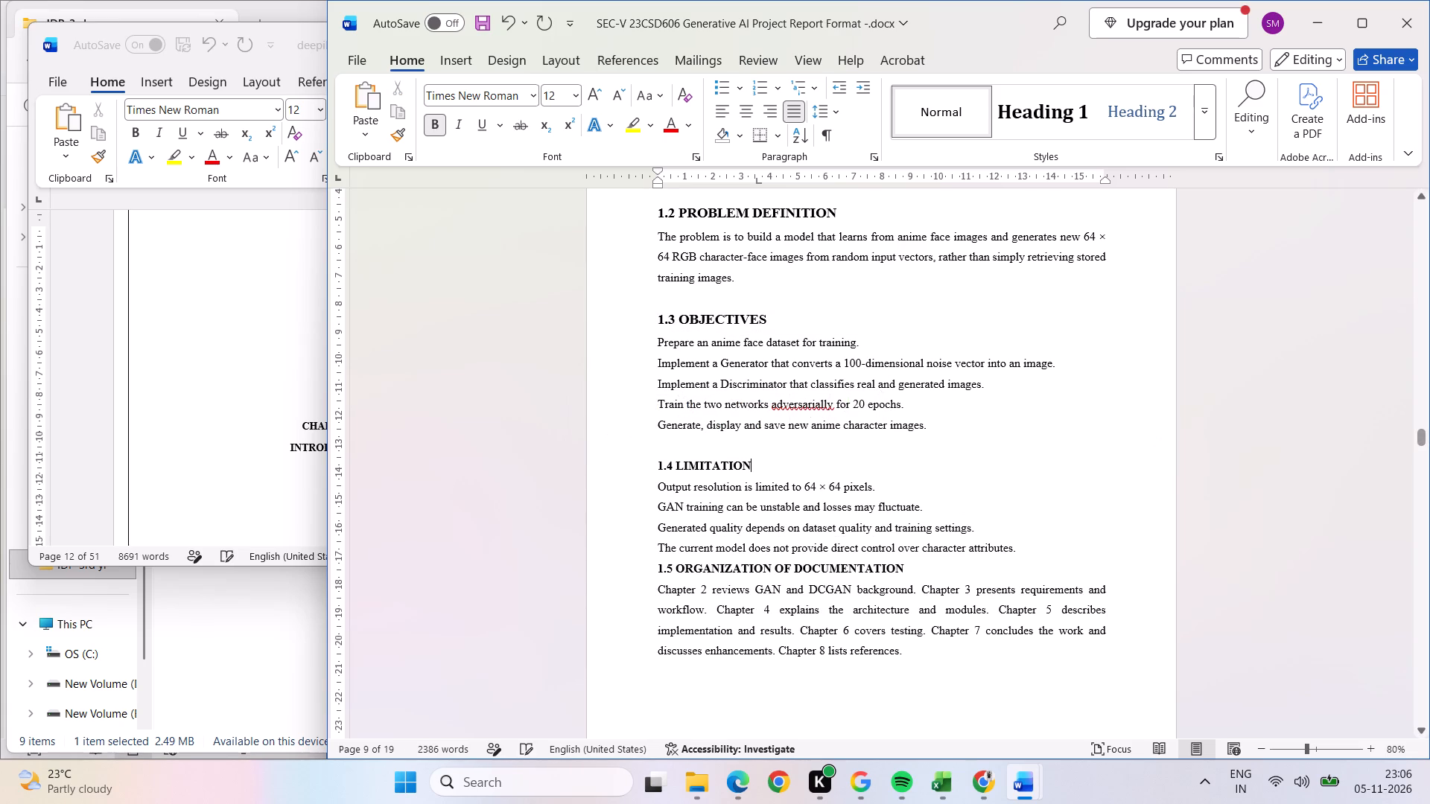
# Increase the font size of the "1.4 LIMITATION" heading to 14.
pyautogui.click(827, 440)
pyautogui.moveTo(822, 466); pyautogui.dragTo(662, 478)
pyautogui.click(810, 496)
pyautogui.moveTo(778, 461); pyautogui.dragTo(610, 473)
pyautogui.click(773, 421)
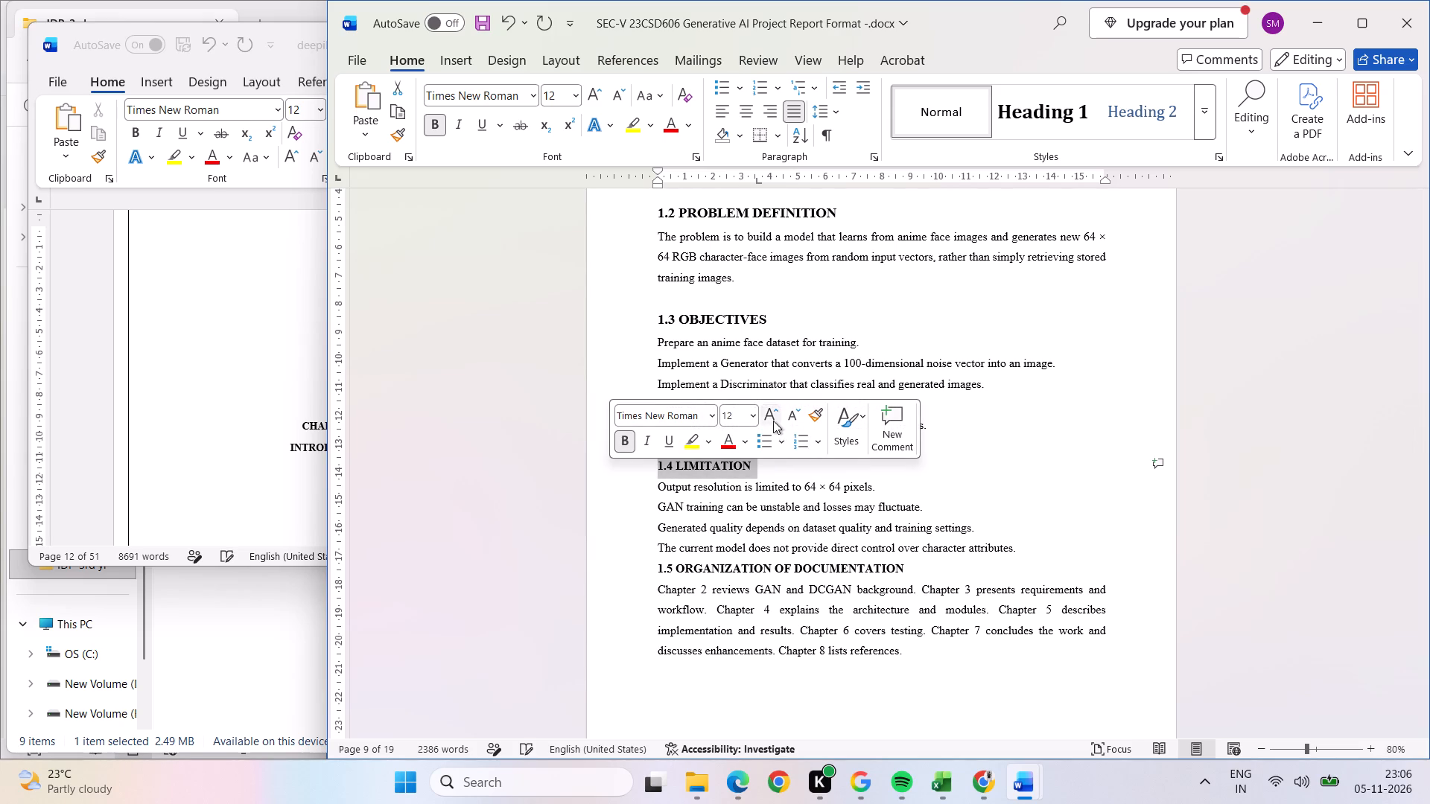
pyautogui.click(836, 473)
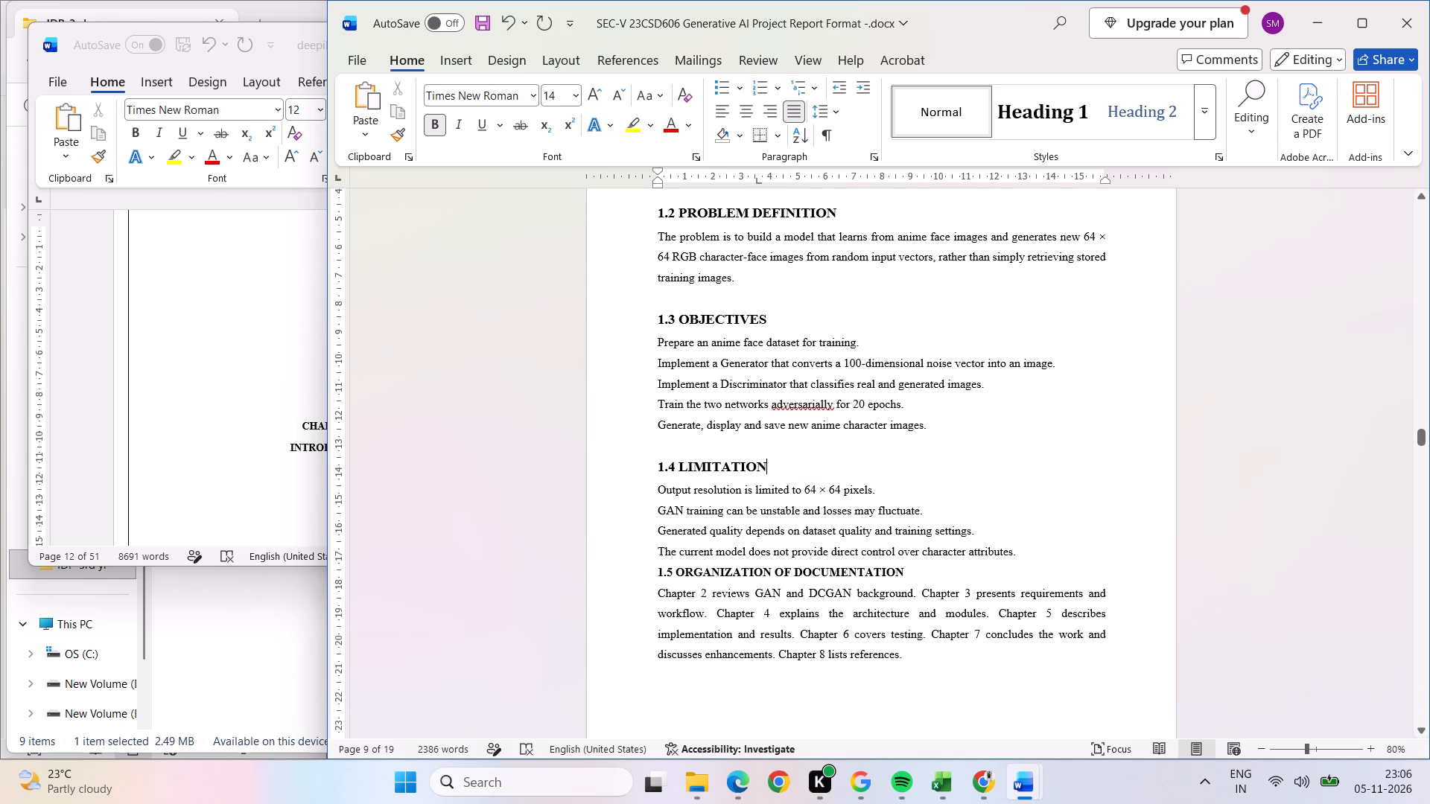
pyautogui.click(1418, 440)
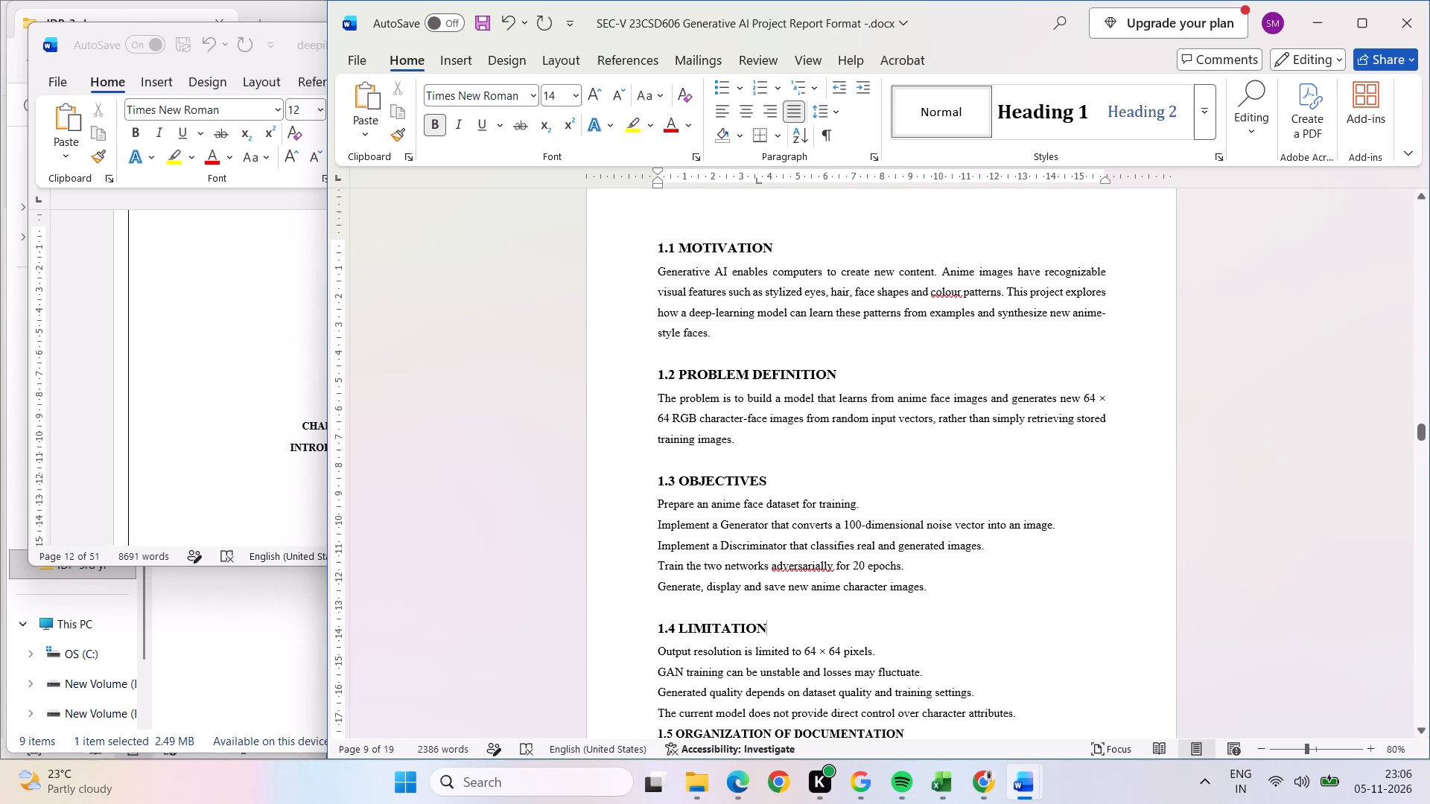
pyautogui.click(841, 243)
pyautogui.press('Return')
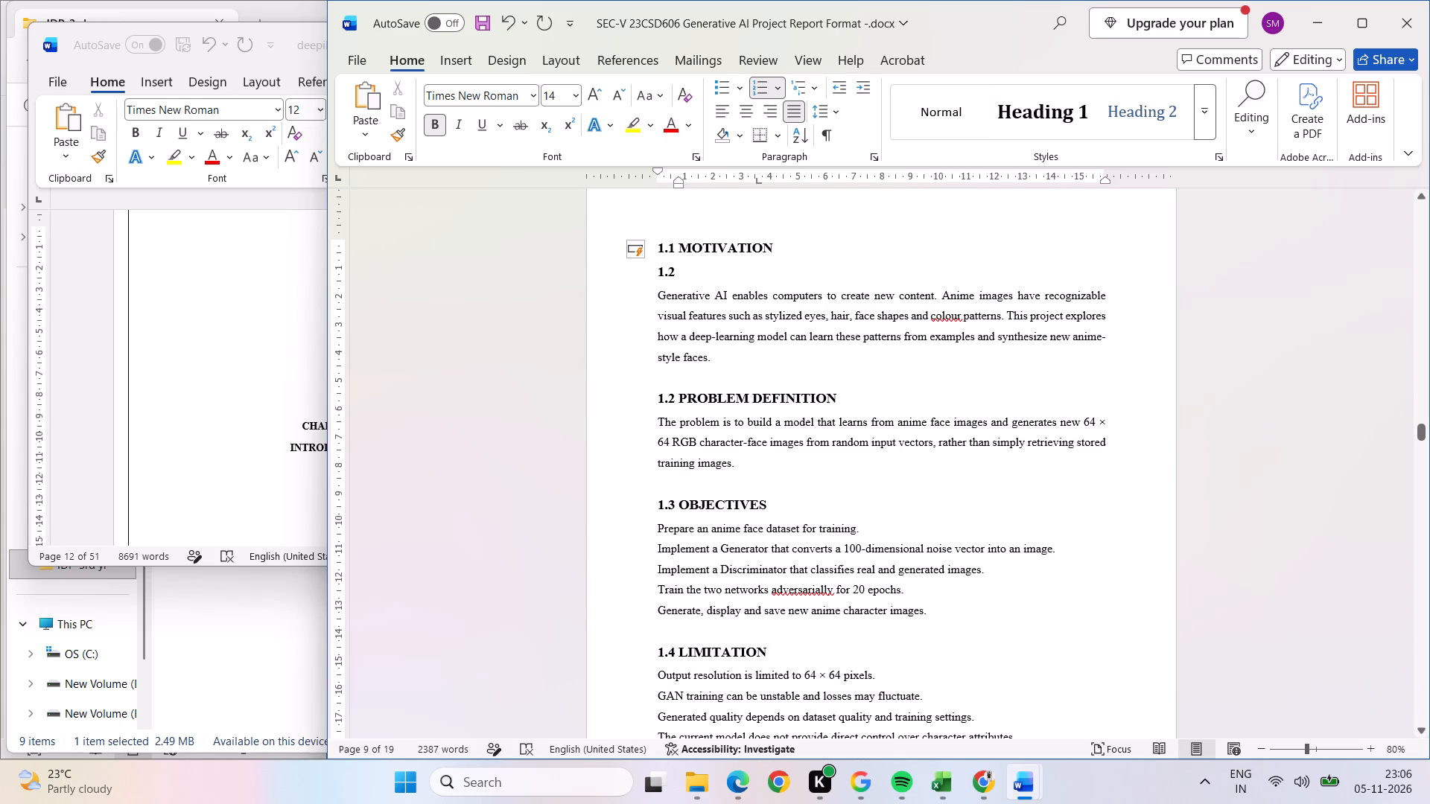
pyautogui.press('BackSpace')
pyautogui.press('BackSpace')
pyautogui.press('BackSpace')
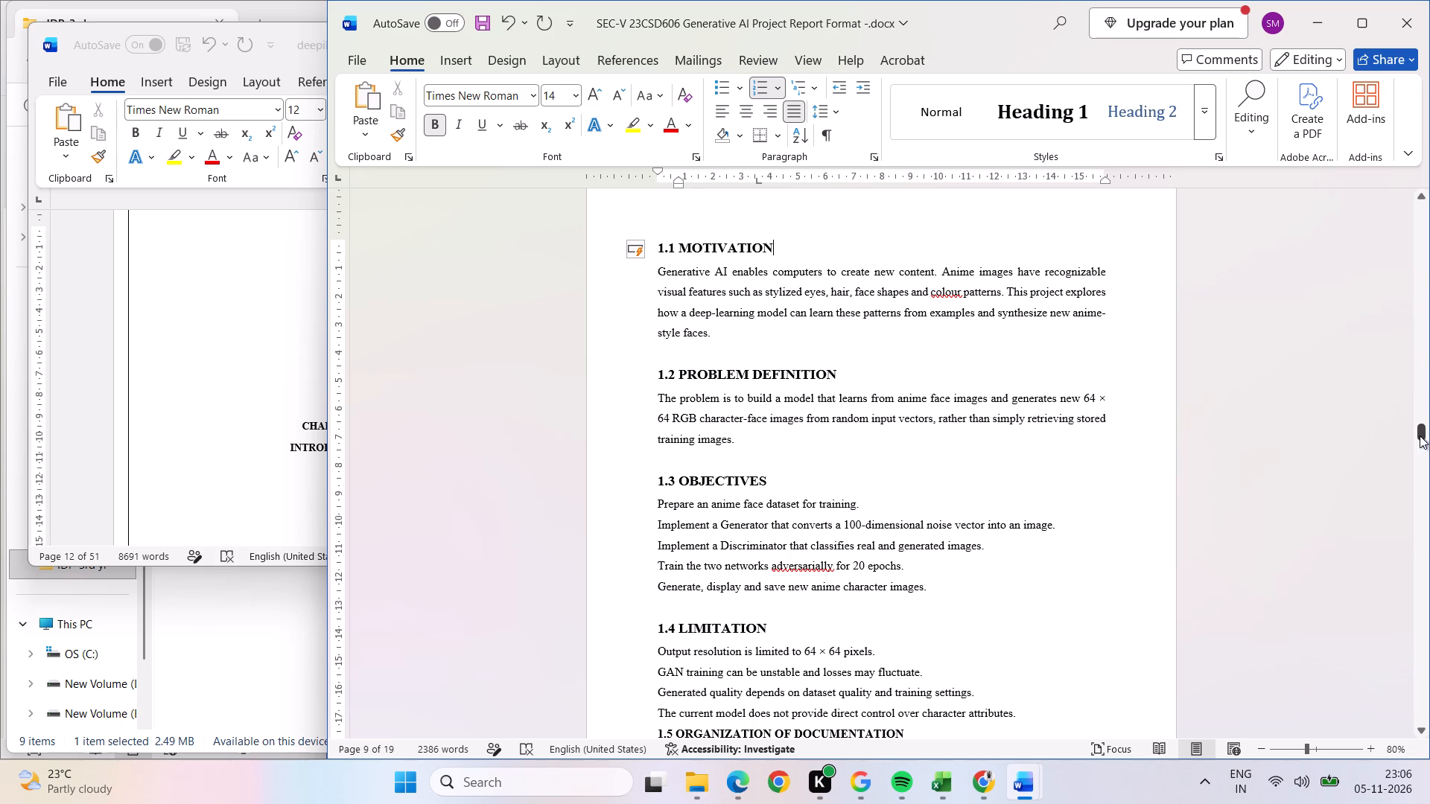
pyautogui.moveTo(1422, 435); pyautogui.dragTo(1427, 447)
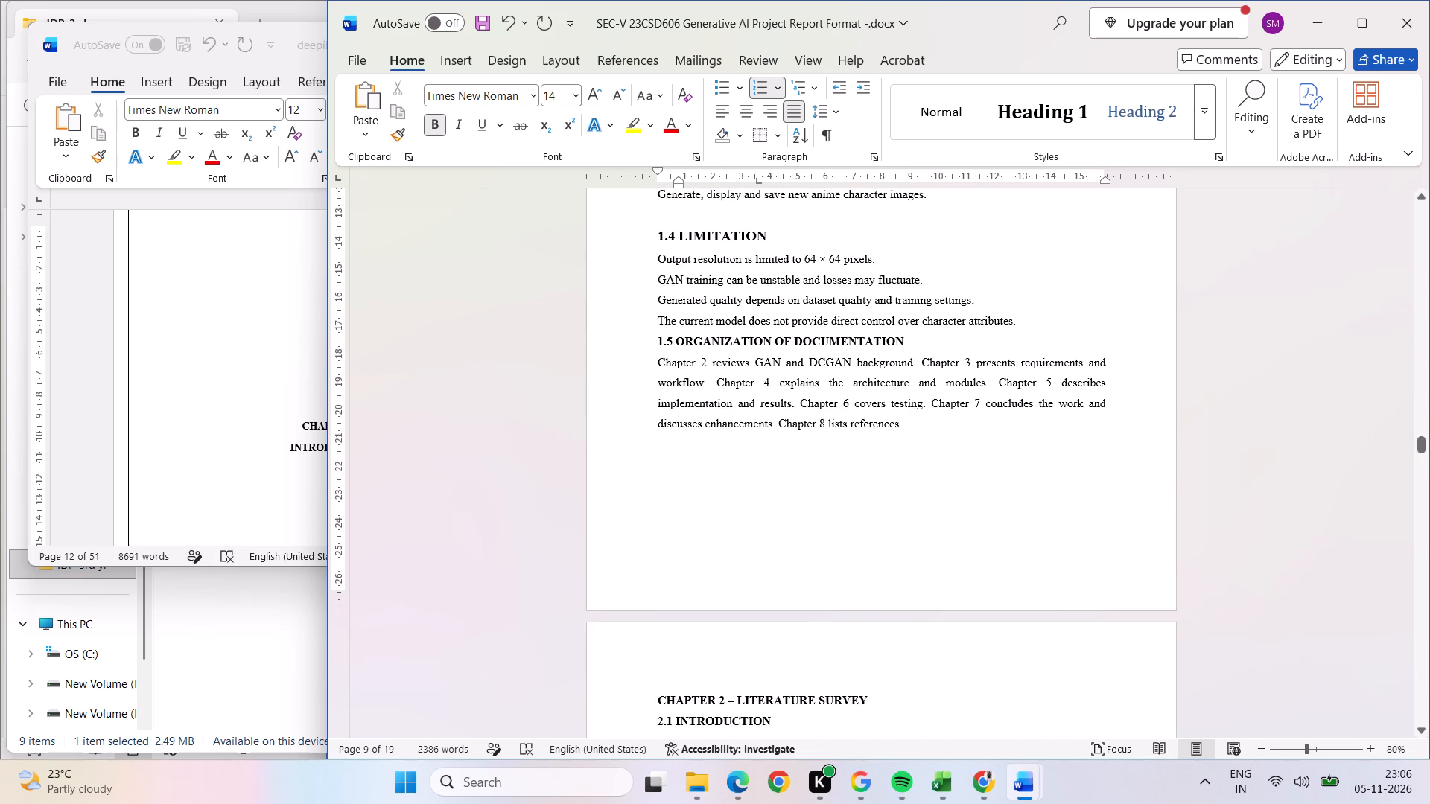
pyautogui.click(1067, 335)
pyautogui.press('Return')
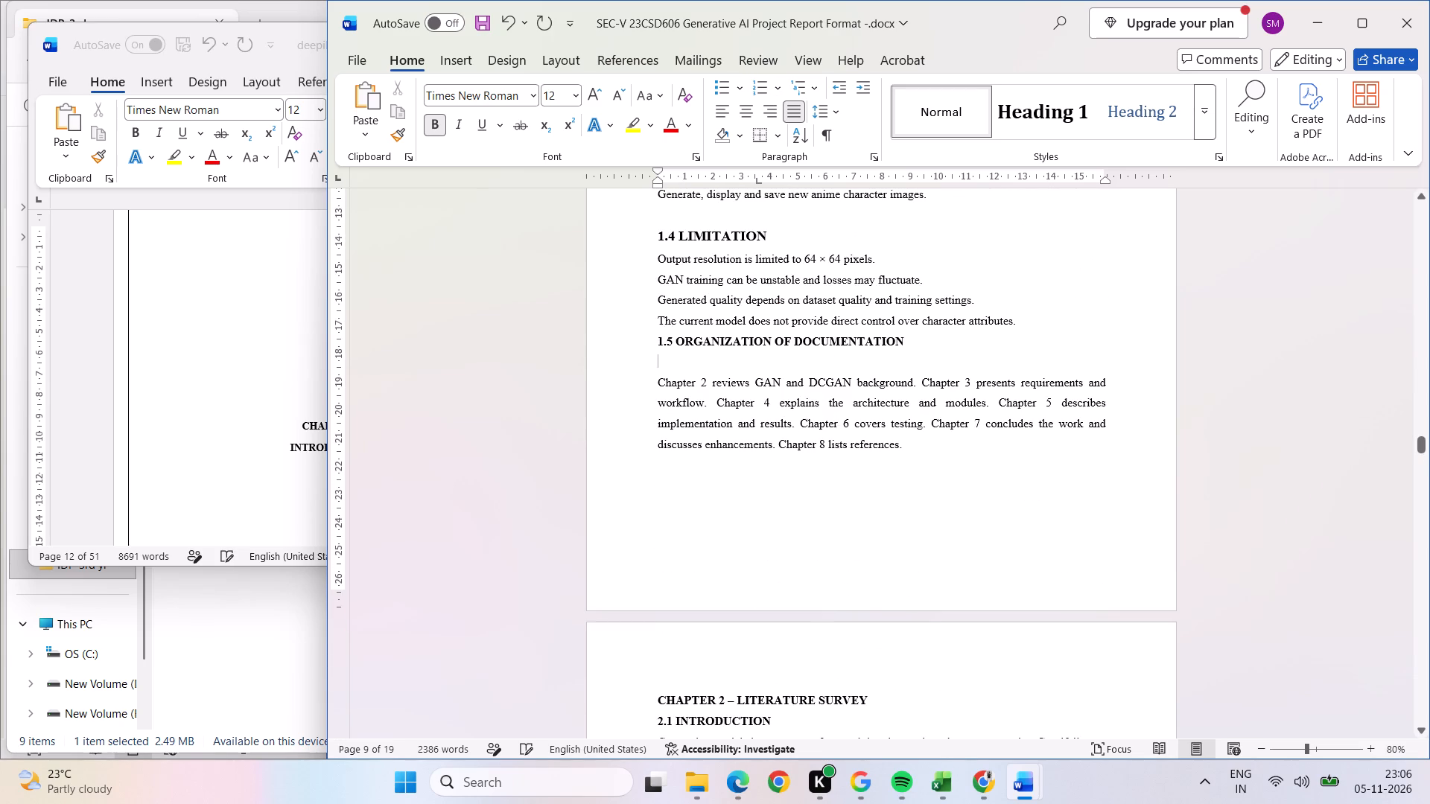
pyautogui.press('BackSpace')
# Insert a blank line above the "1.5 ORGANIZATION OF DOCUMENTATION" heading and increase the heading's font size to 14.
pyautogui.click(1024, 320)
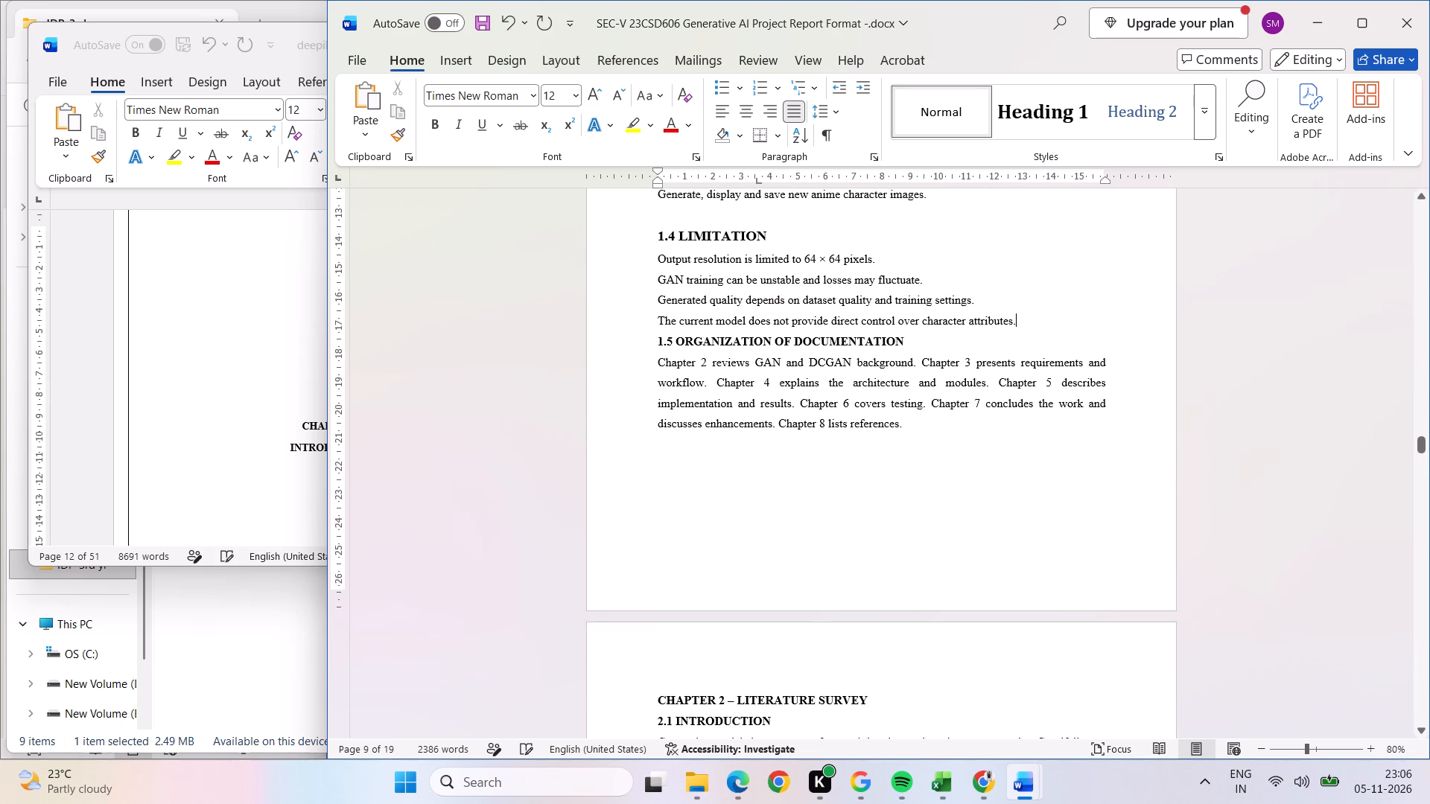
pyautogui.press('Return')
pyautogui.moveTo(907, 251); pyautogui.dragTo(630, 250)
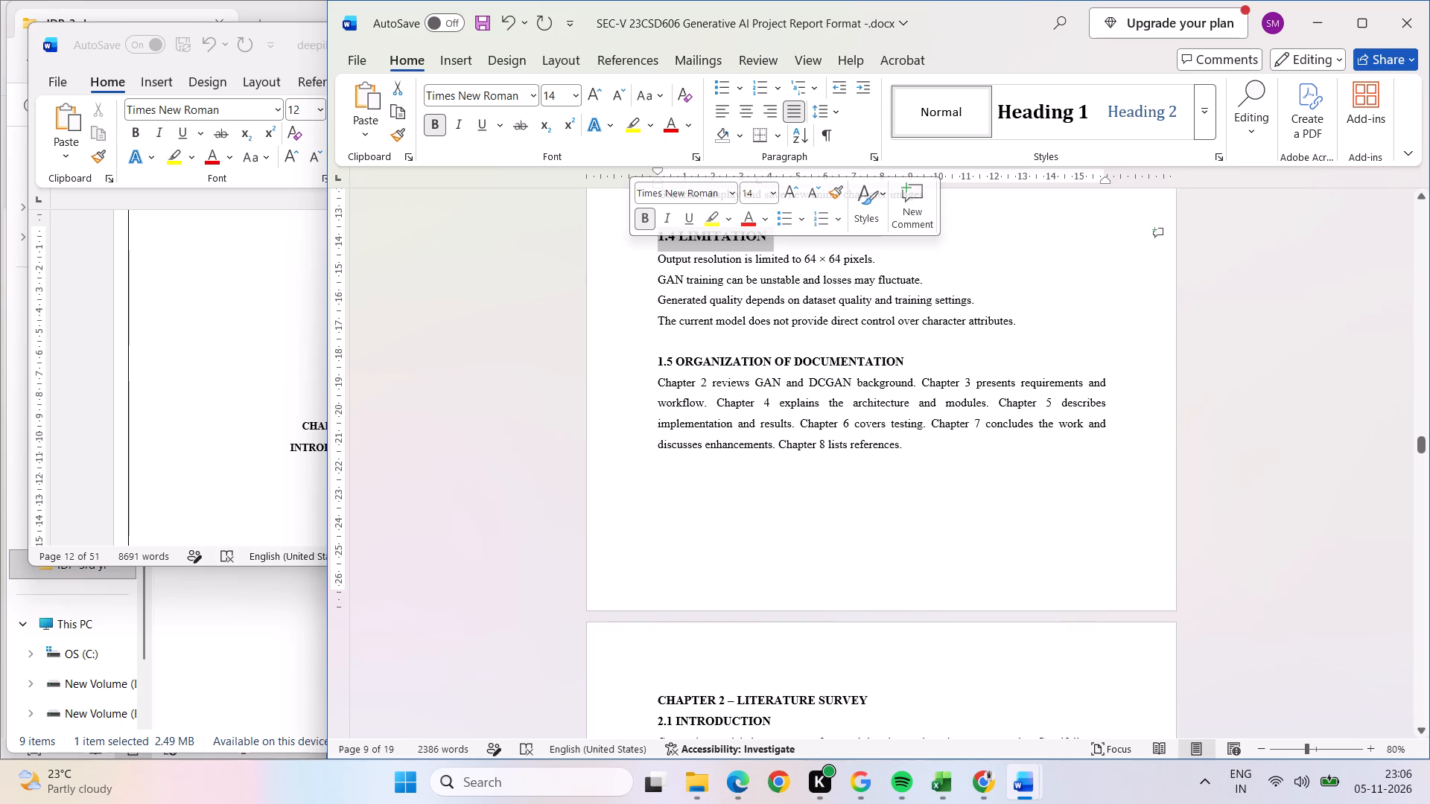
pyautogui.click(932, 366)
pyautogui.moveTo(932, 359); pyautogui.dragTo(594, 360)
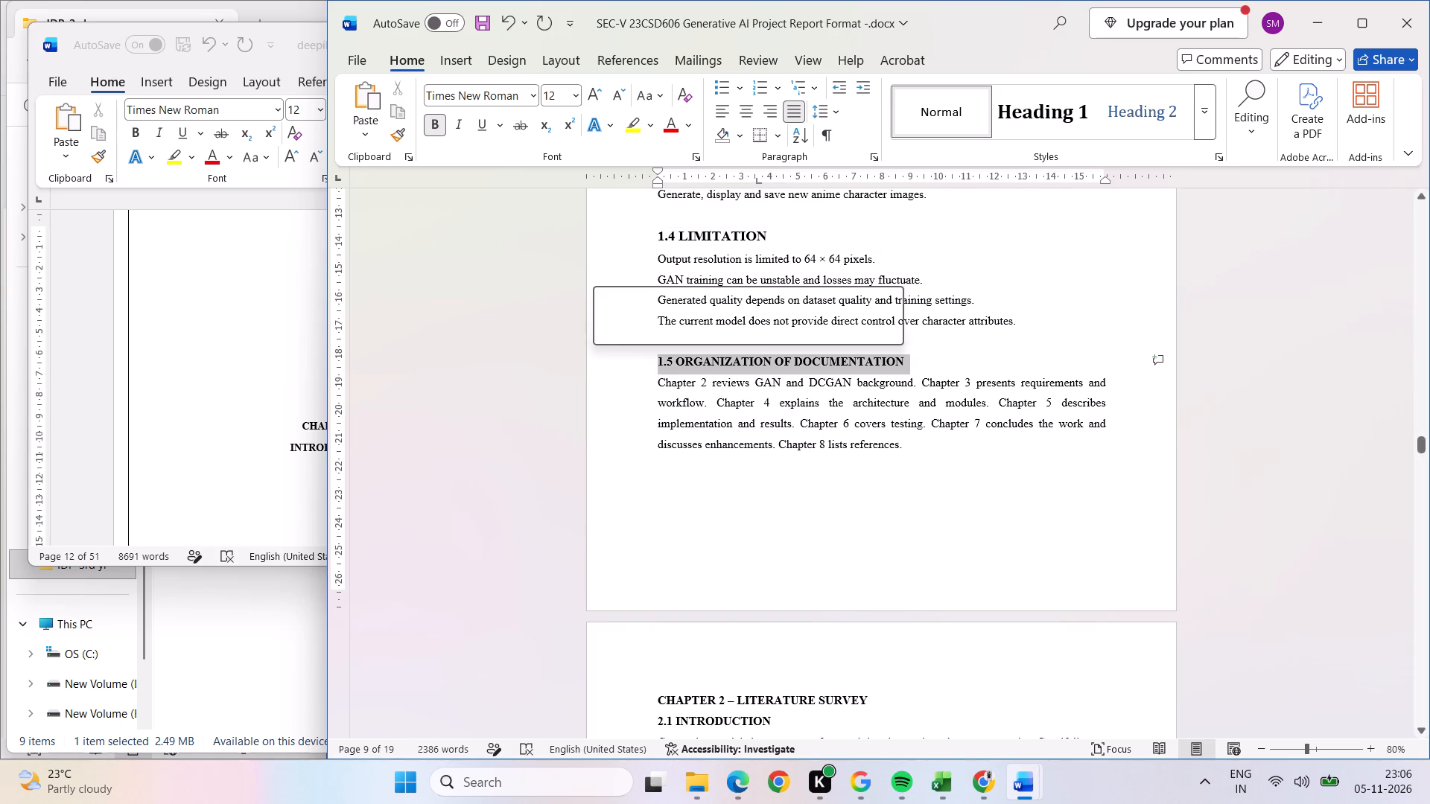
pyautogui.click(754, 304)
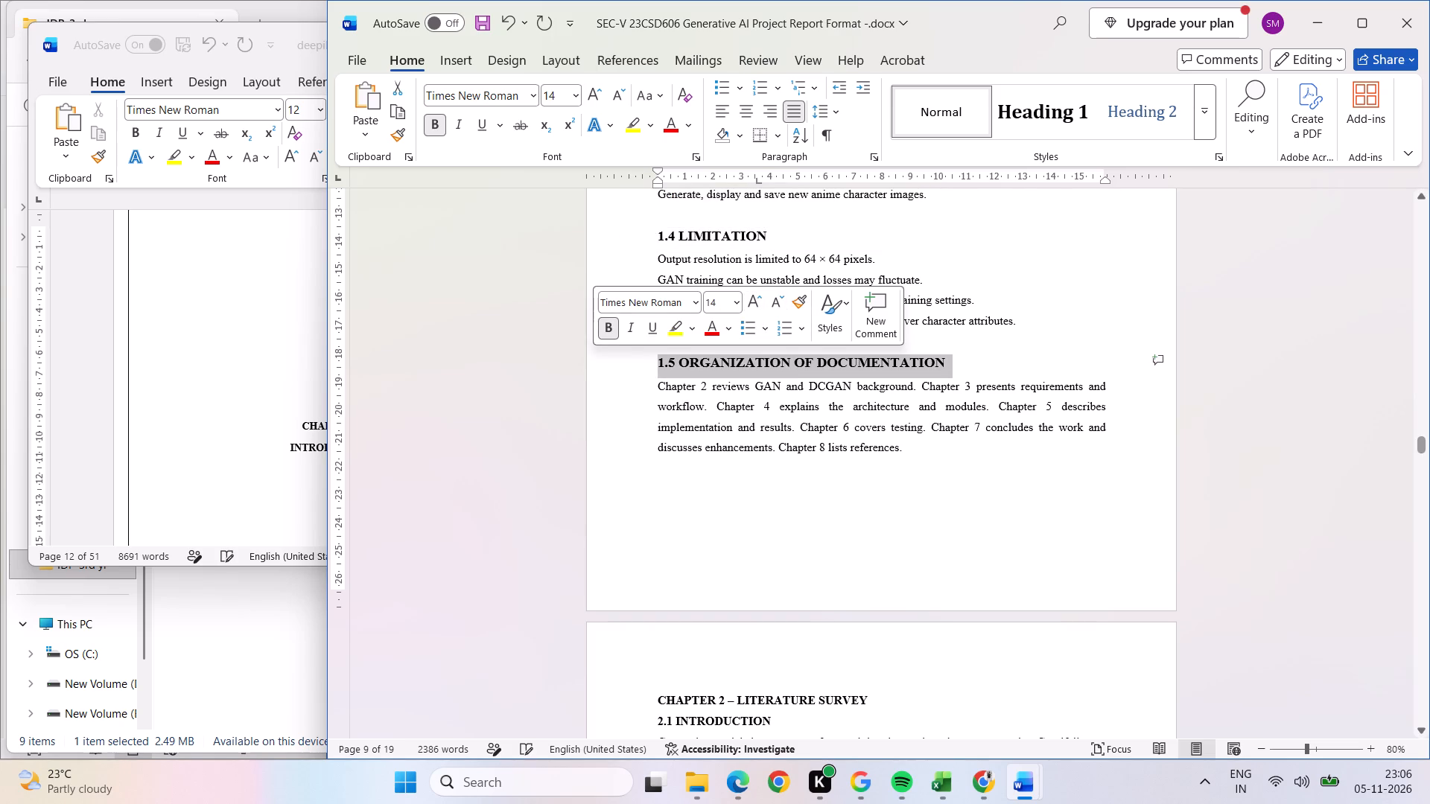
pyautogui.click(911, 433)
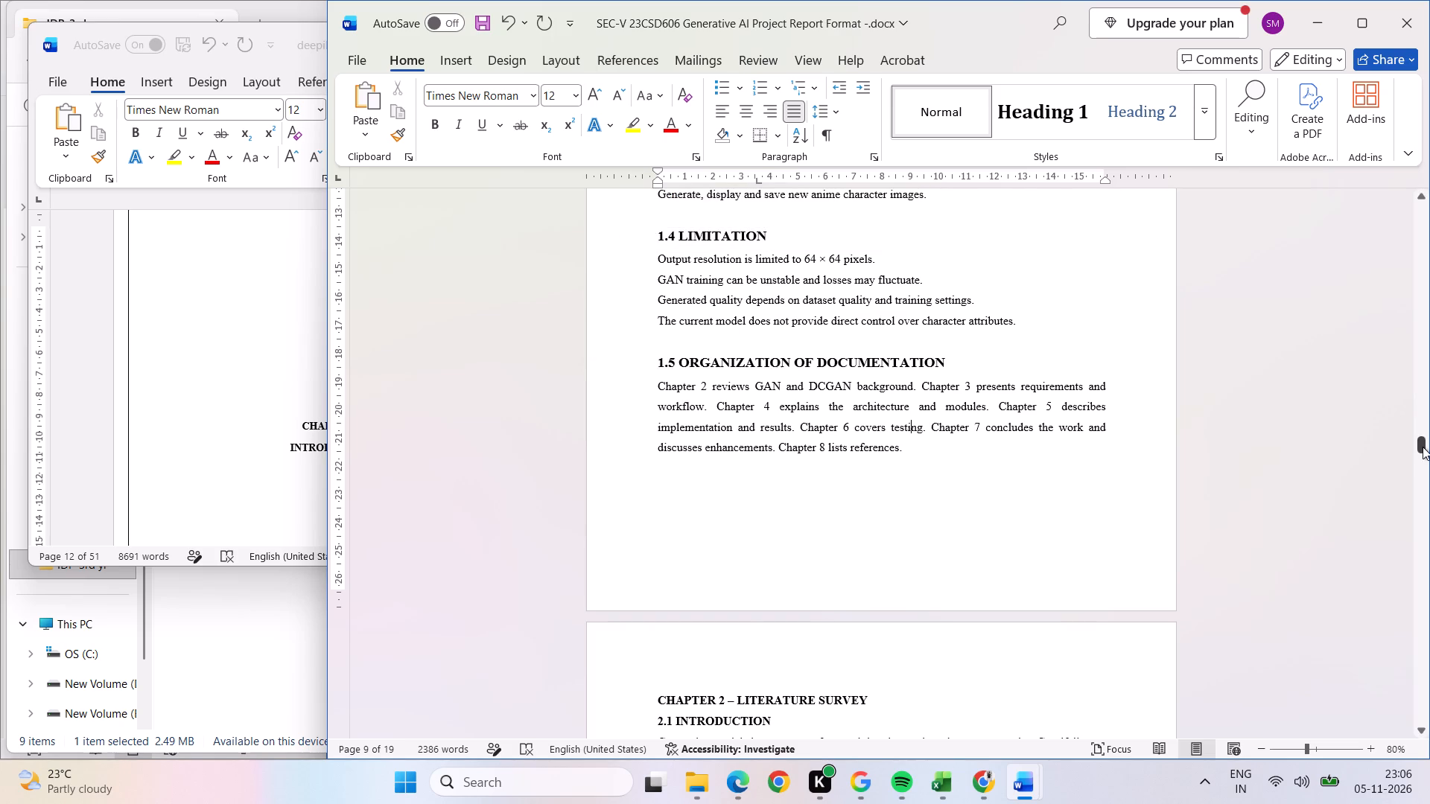
# Delete the "CHAPTER 2 – LITERATURE SURVEY" line above section 2.1.
pyautogui.moveTo(1423, 447); pyautogui.dragTo(1425, 459)
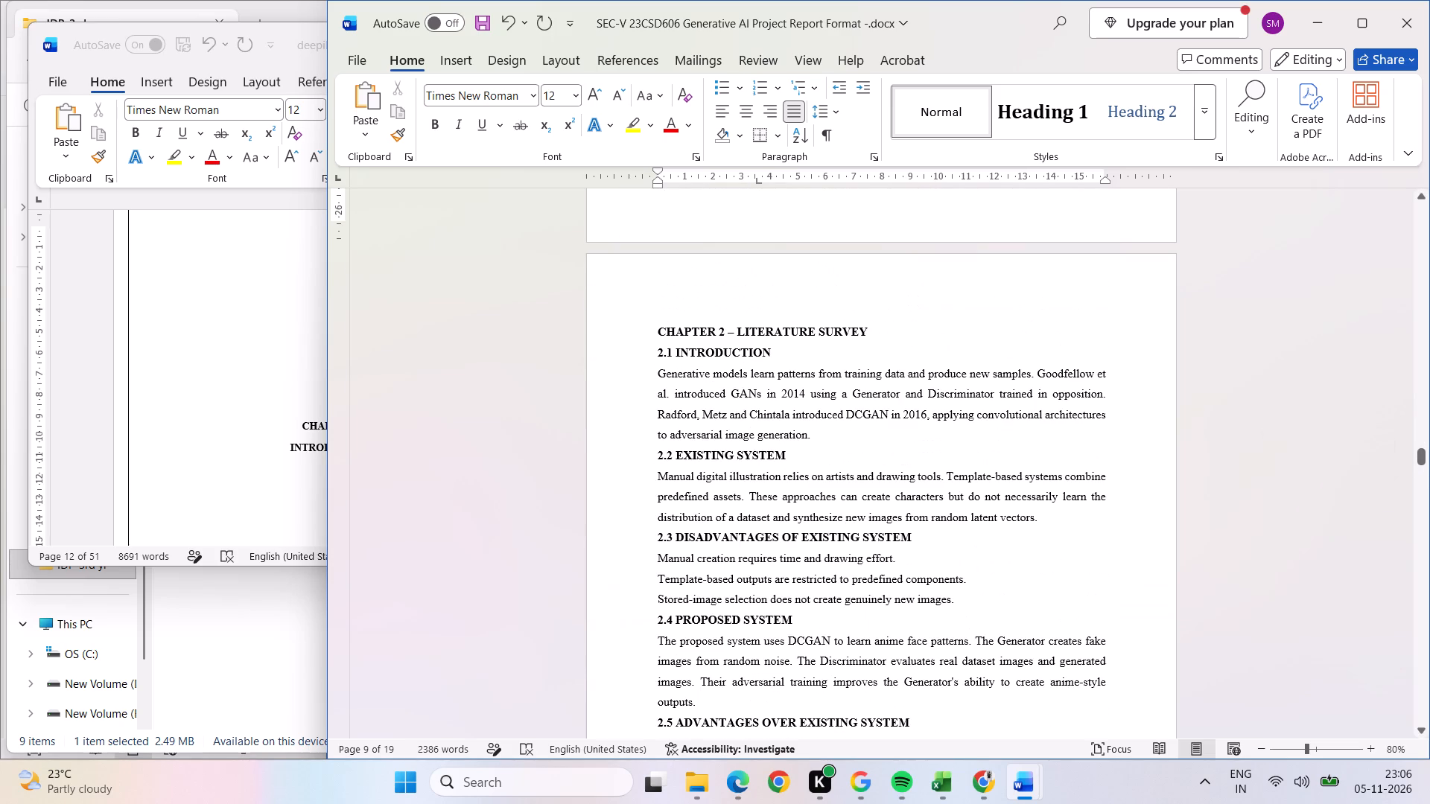
pyautogui.moveTo(877, 328); pyautogui.dragTo(605, 333)
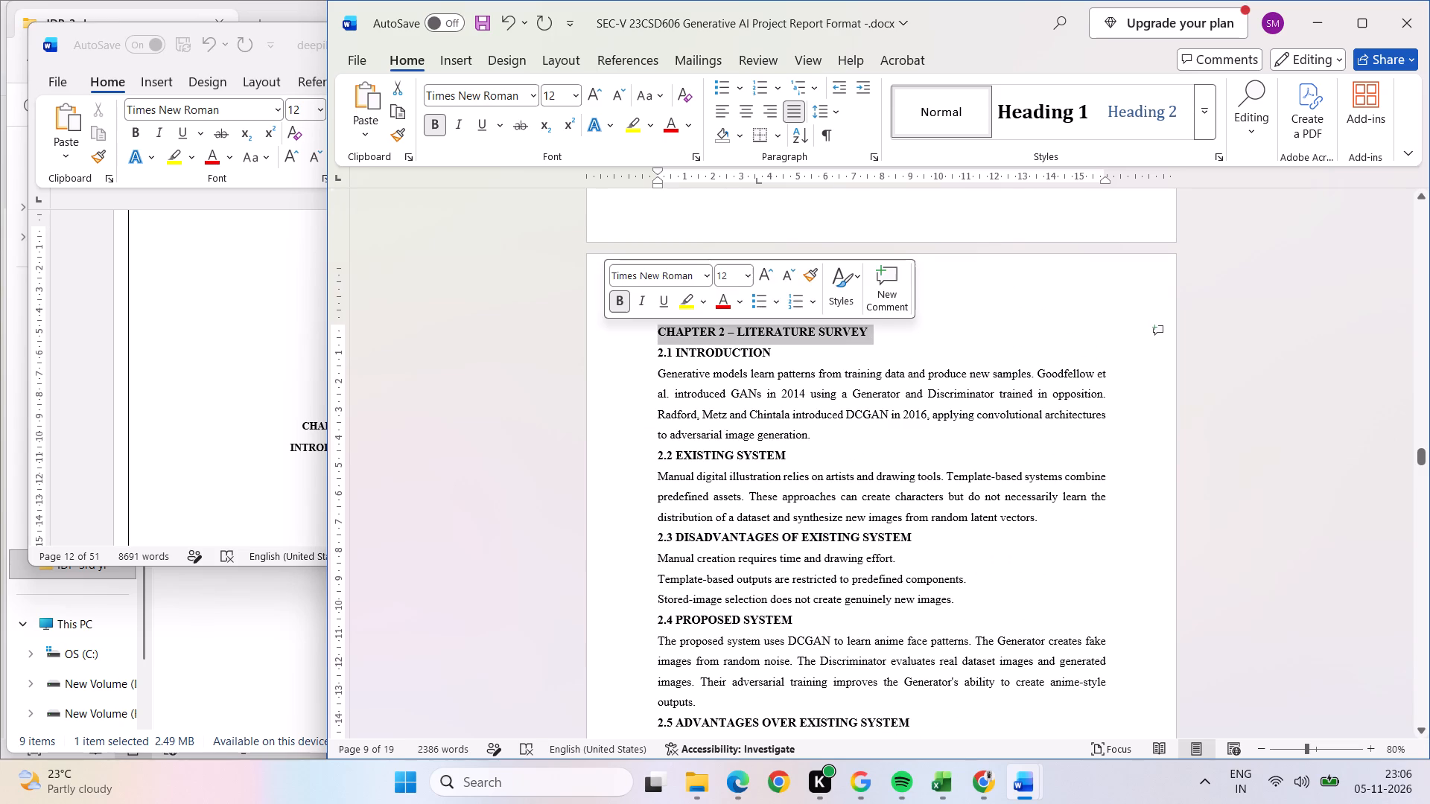
pyautogui.press('BackSpace')
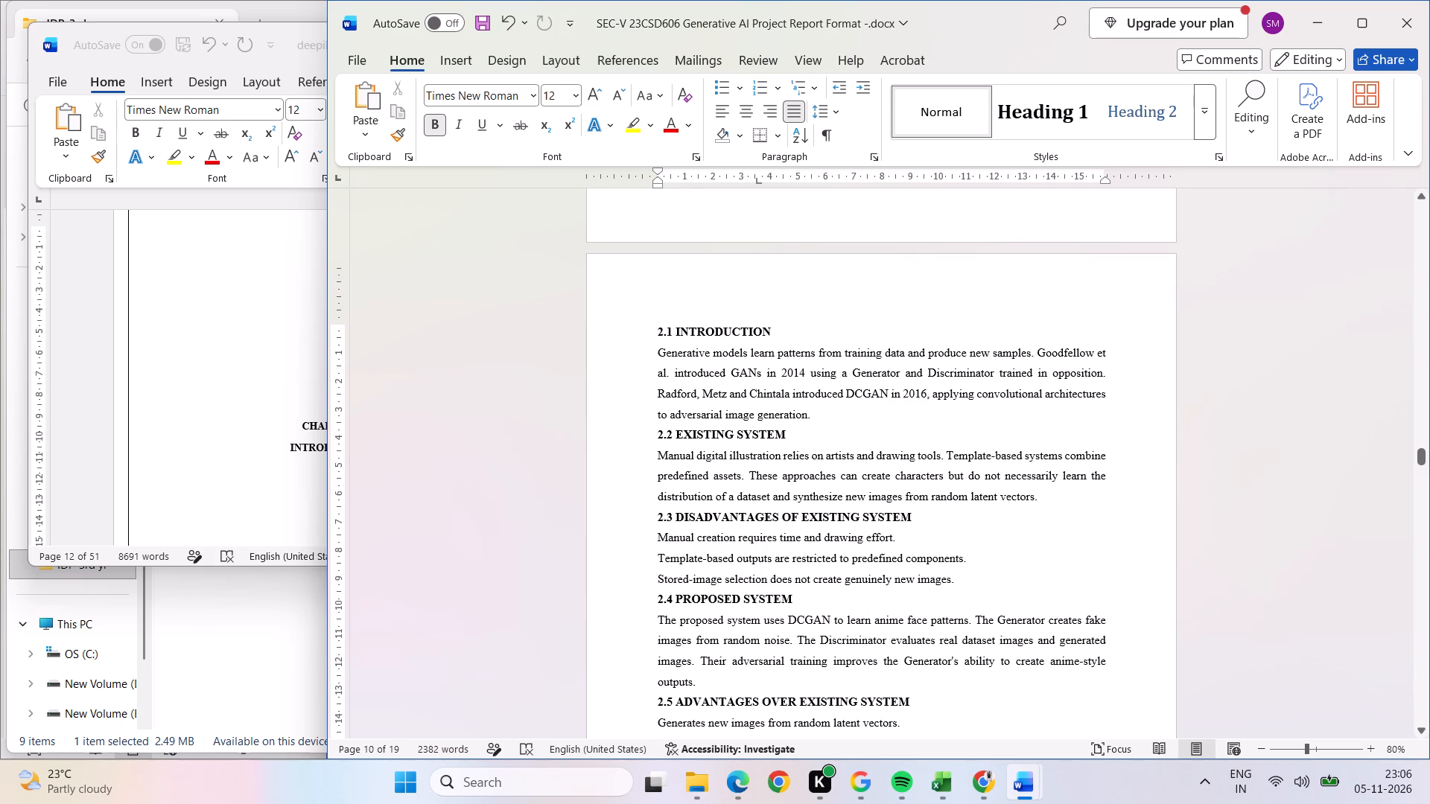
# Insert blank lines before "2.1 INTRODUCTION" until the heading moves to the top of the following page, leaving a blank page before it.
pyautogui.keyDown('ctrl'); pyautogui.scroll(-2, 686, 339); pyautogui.keyUp('ctrl')
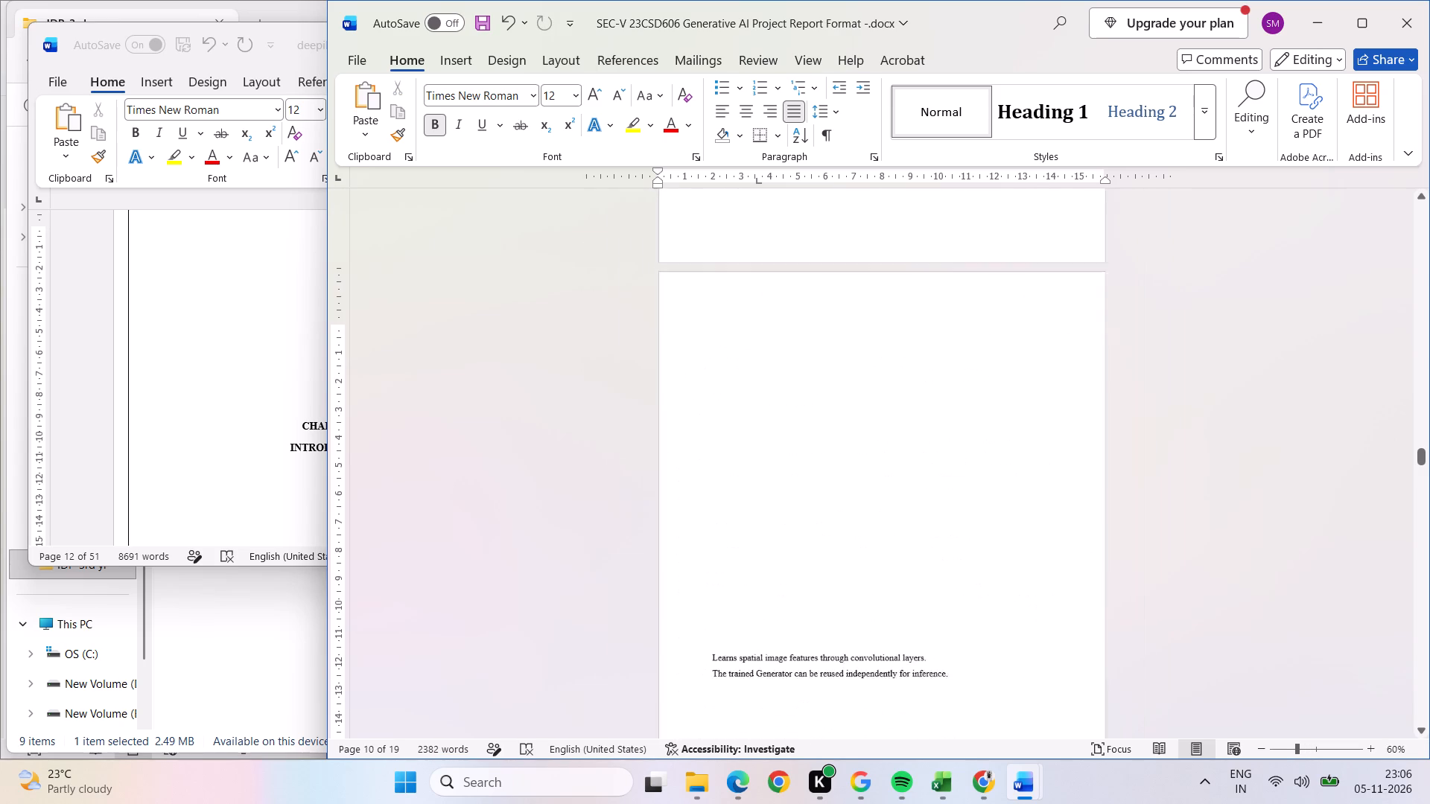
pyautogui.keyDown('ctrl'); pyautogui.scroll(-1, 699, 346); pyautogui.keyUp('ctrl')
pyautogui.press('Return')
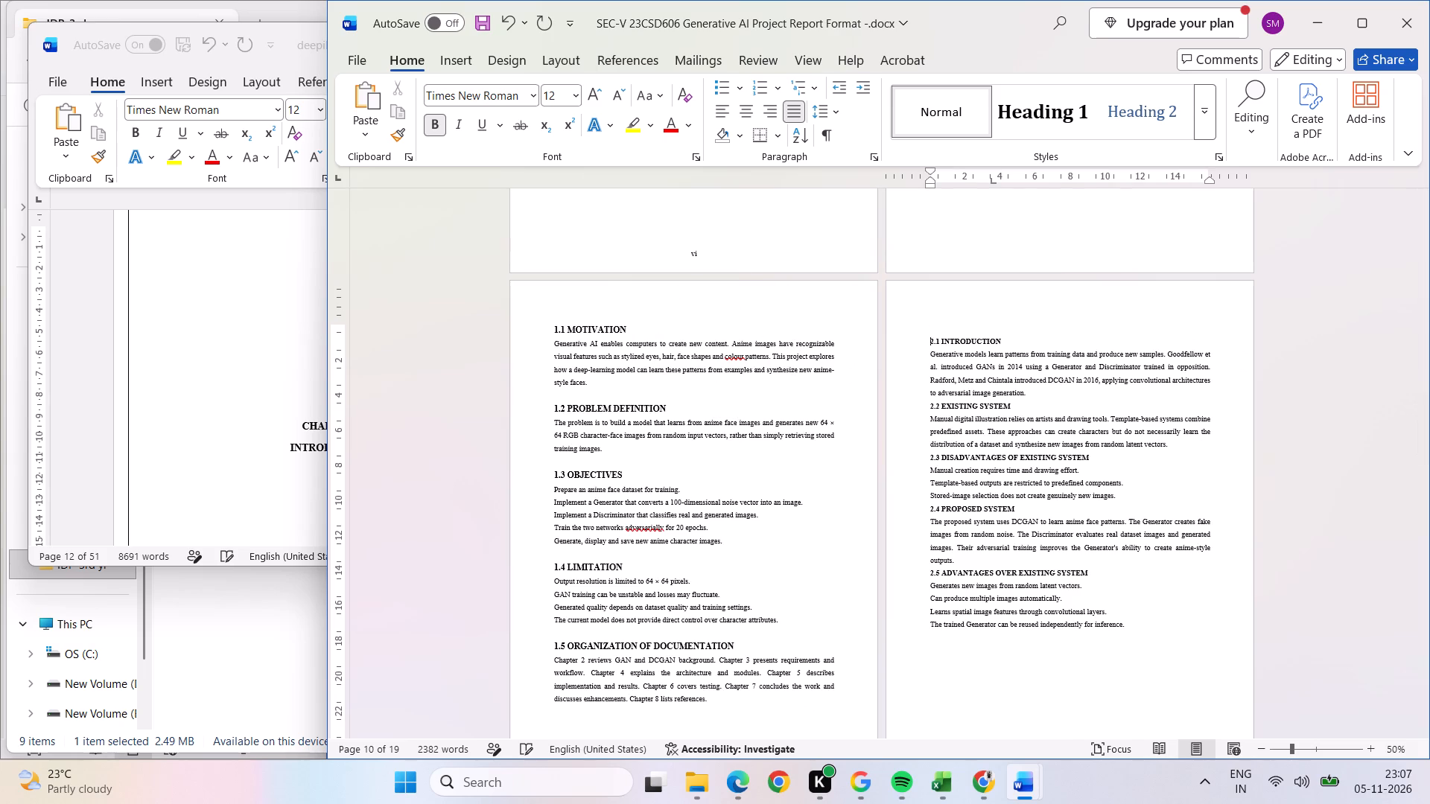
pyautogui.press('Return')
pyautogui.press('Return')
pyautogui.press('Return')
pyautogui.press('Return')
pyautogui.press('Return')
pyautogui.press('Return')
pyautogui.press('Return')
pyautogui.press('Return')
pyautogui.press('Return')
pyautogui.press('Return')
pyautogui.press('Return')
pyautogui.press('Return')
pyautogui.press('Return')
pyautogui.press('Return')
pyautogui.press('Return')
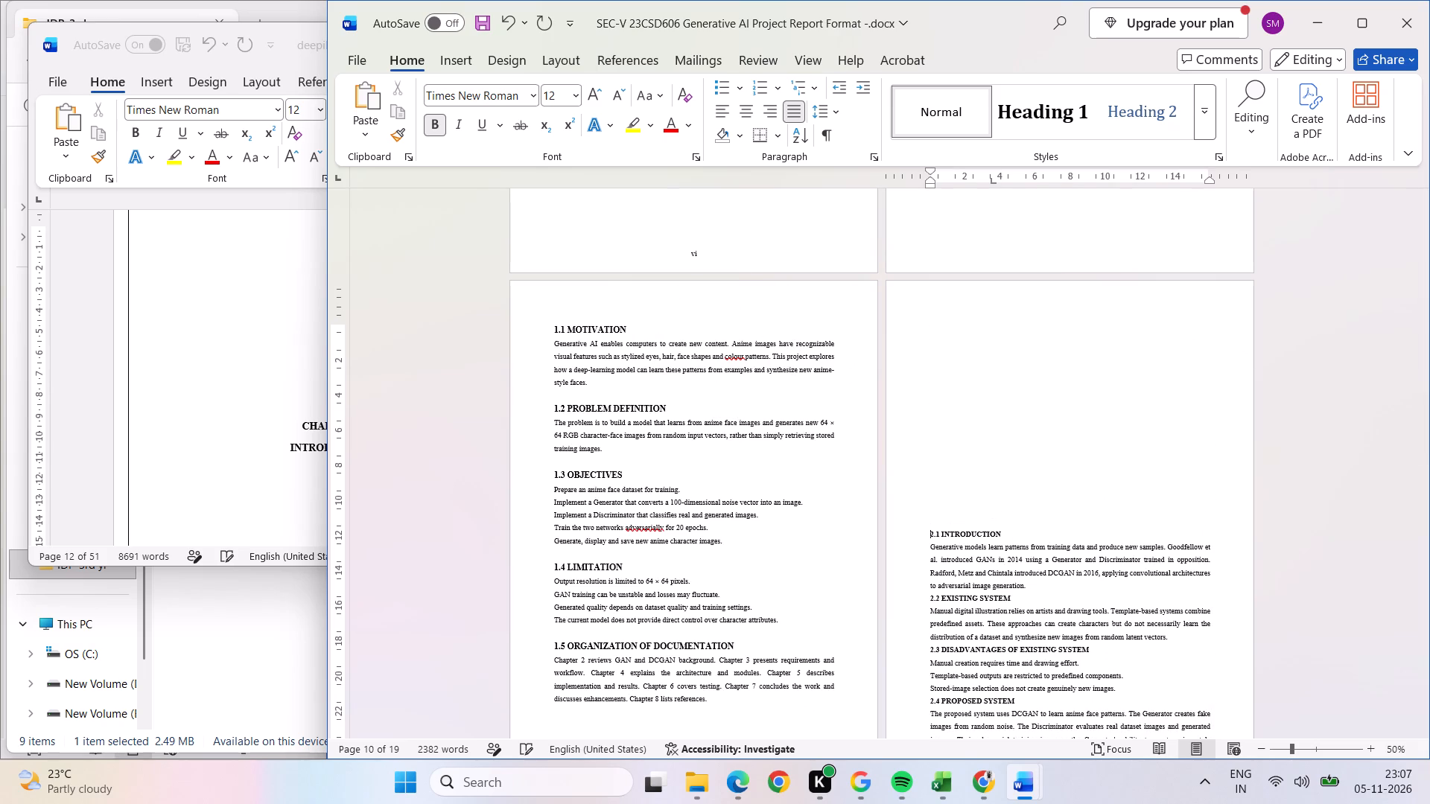
pyautogui.keyDown('ctrl'); pyautogui.scroll(-1, 742, 333); pyautogui.keyUp('ctrl')
pyautogui.press('Return')
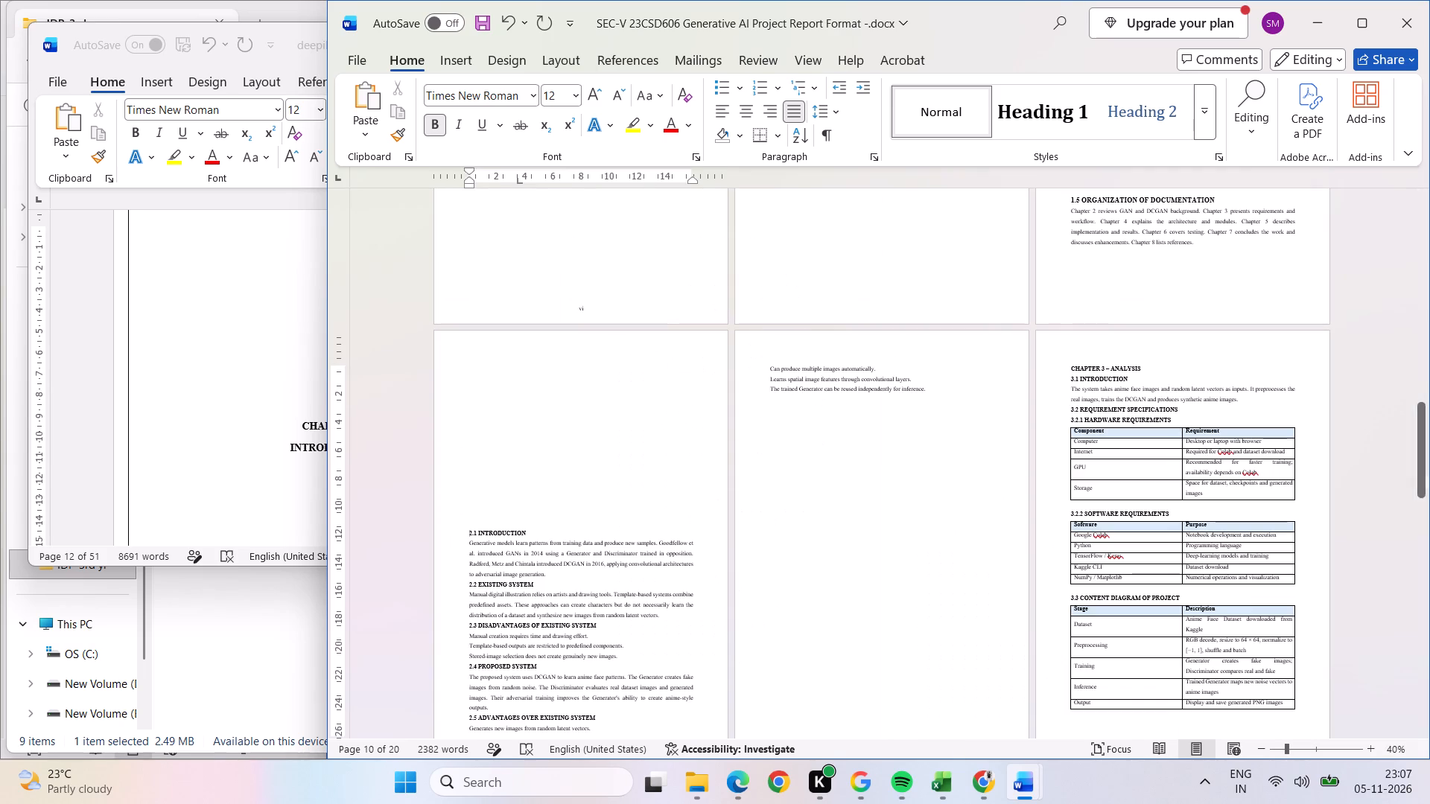
pyautogui.press('Return')
pyautogui.press('Return')
pyautogui.press('Return')
pyautogui.press('Return')
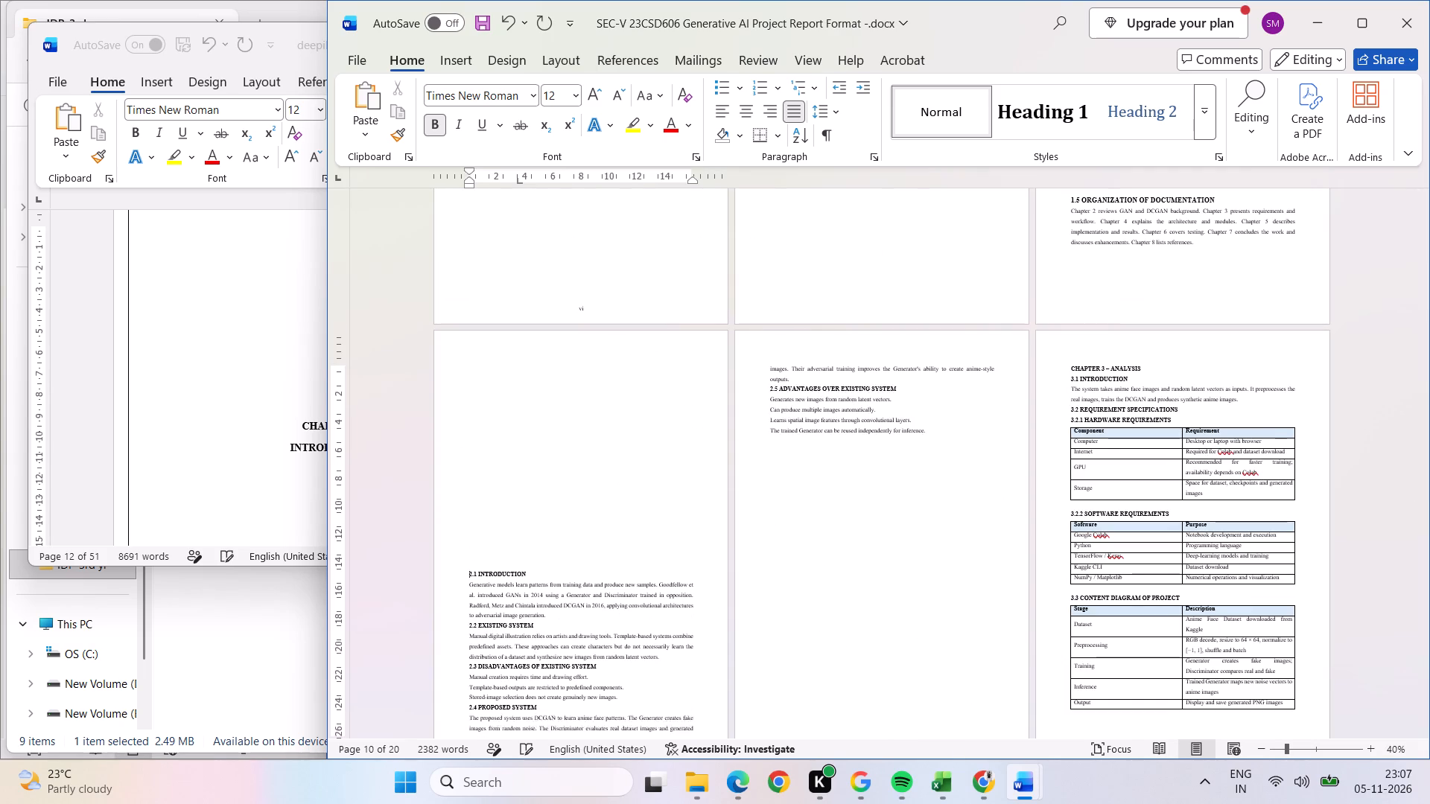
pyautogui.press('Return')
pyautogui.press('Return')
pyautogui.press('Return')
pyautogui.press('Return')
pyautogui.press('Return')
pyautogui.press('Return')
pyautogui.press('Return')
pyautogui.press('Return')
pyautogui.press('Return')
pyautogui.press('Return')
pyautogui.press('Return')
pyautogui.press('Return')
pyautogui.press('Return')
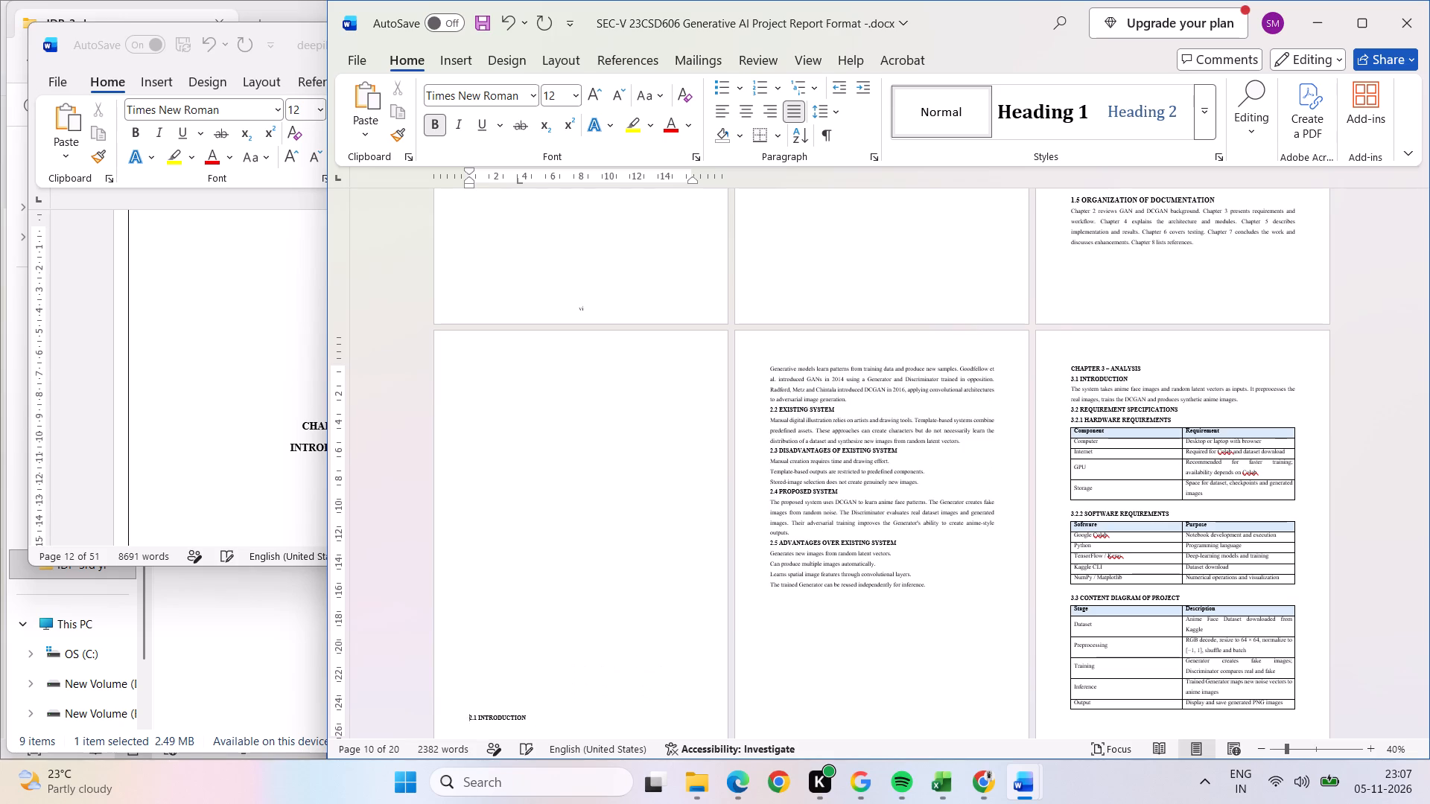
pyautogui.press('Return')
pyautogui.press('Return')
pyautogui.press('Return')
pyautogui.press('BackSpace')
pyautogui.press('BackSpace')
pyautogui.press('Return')
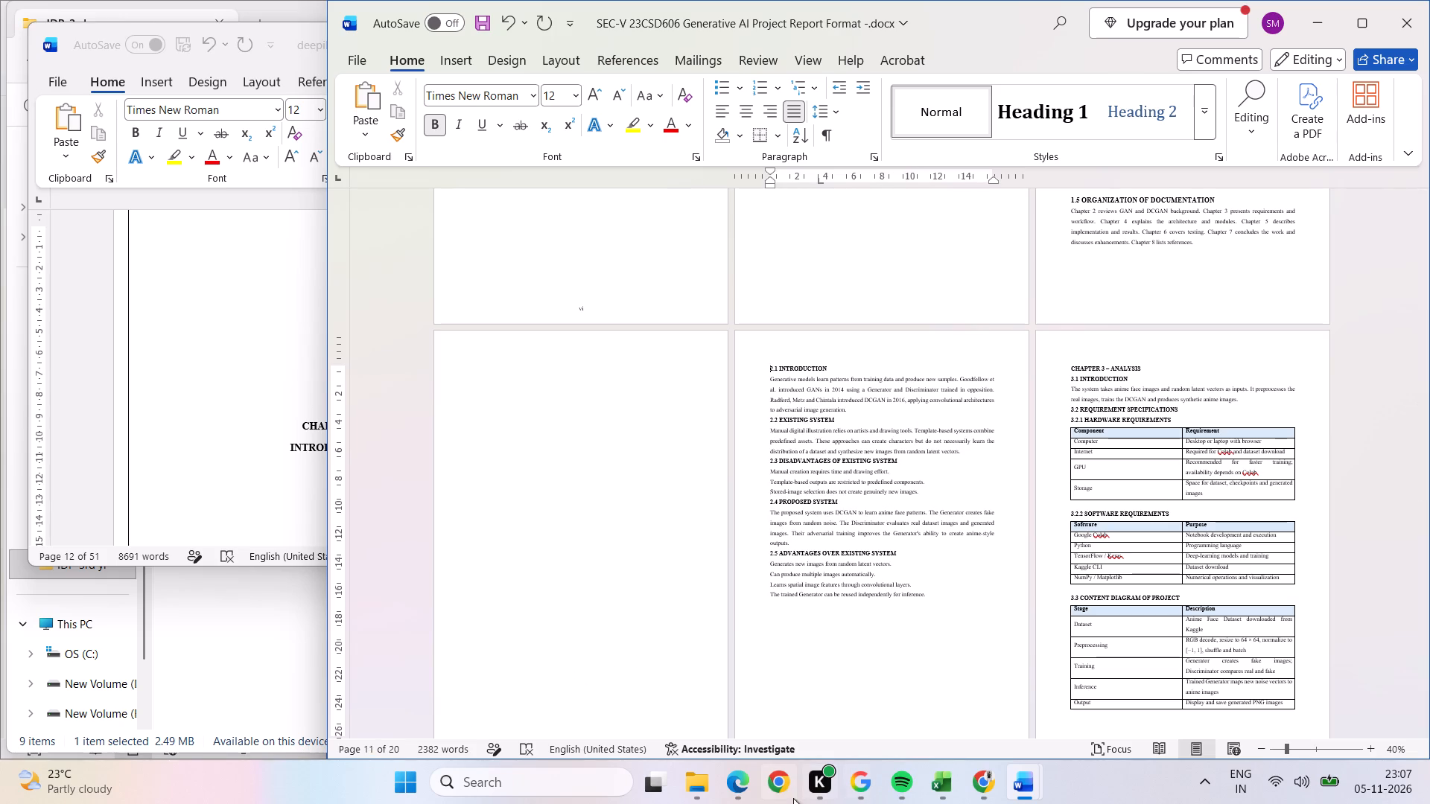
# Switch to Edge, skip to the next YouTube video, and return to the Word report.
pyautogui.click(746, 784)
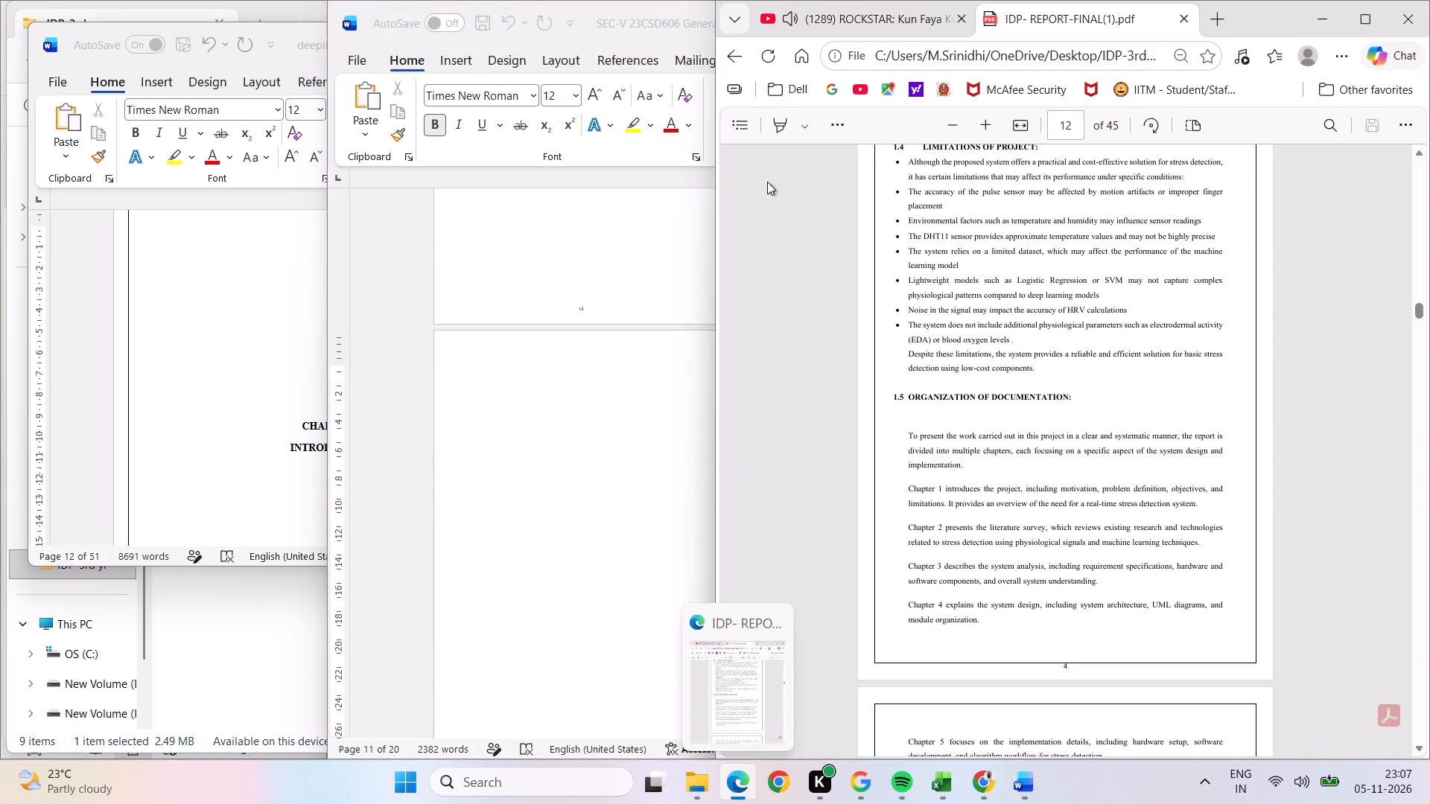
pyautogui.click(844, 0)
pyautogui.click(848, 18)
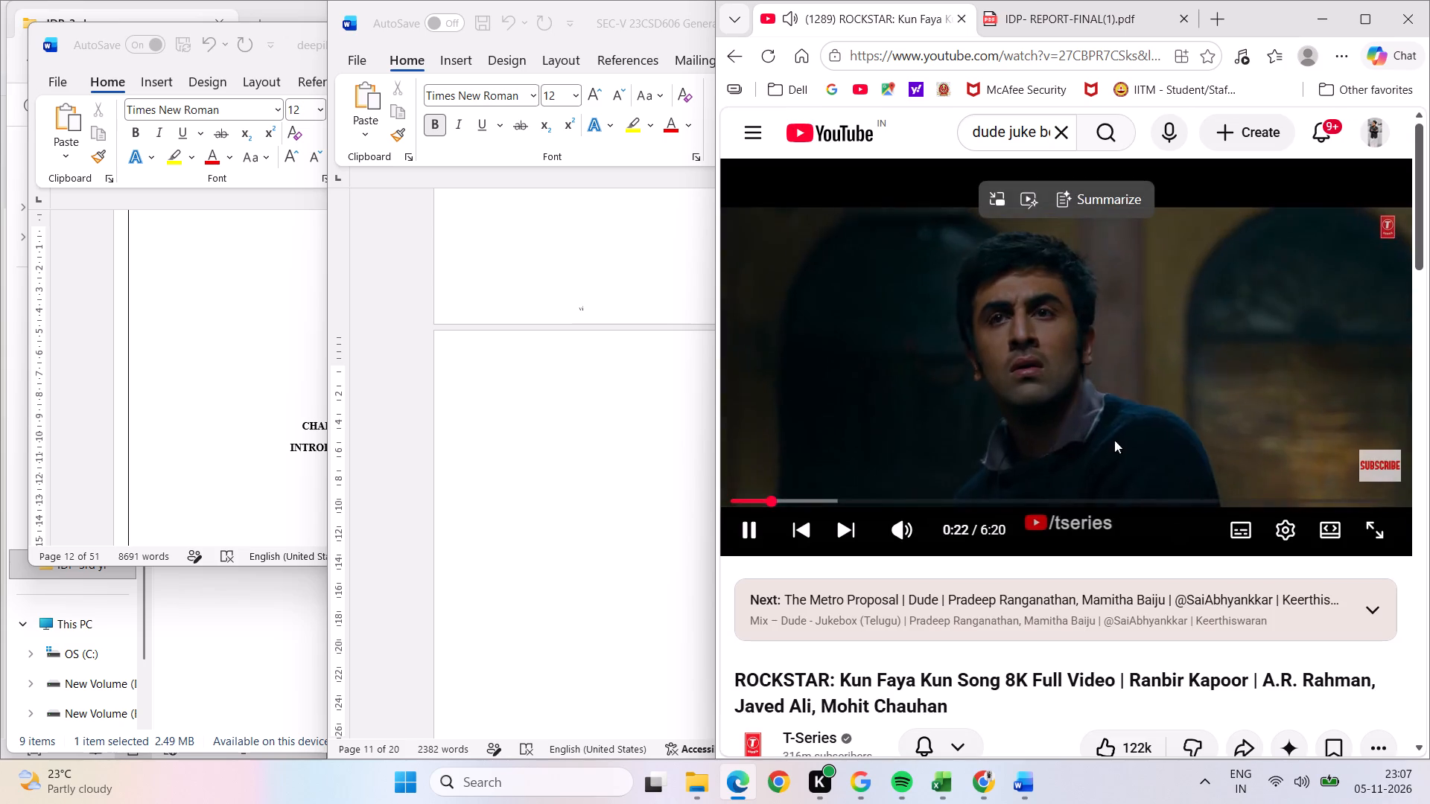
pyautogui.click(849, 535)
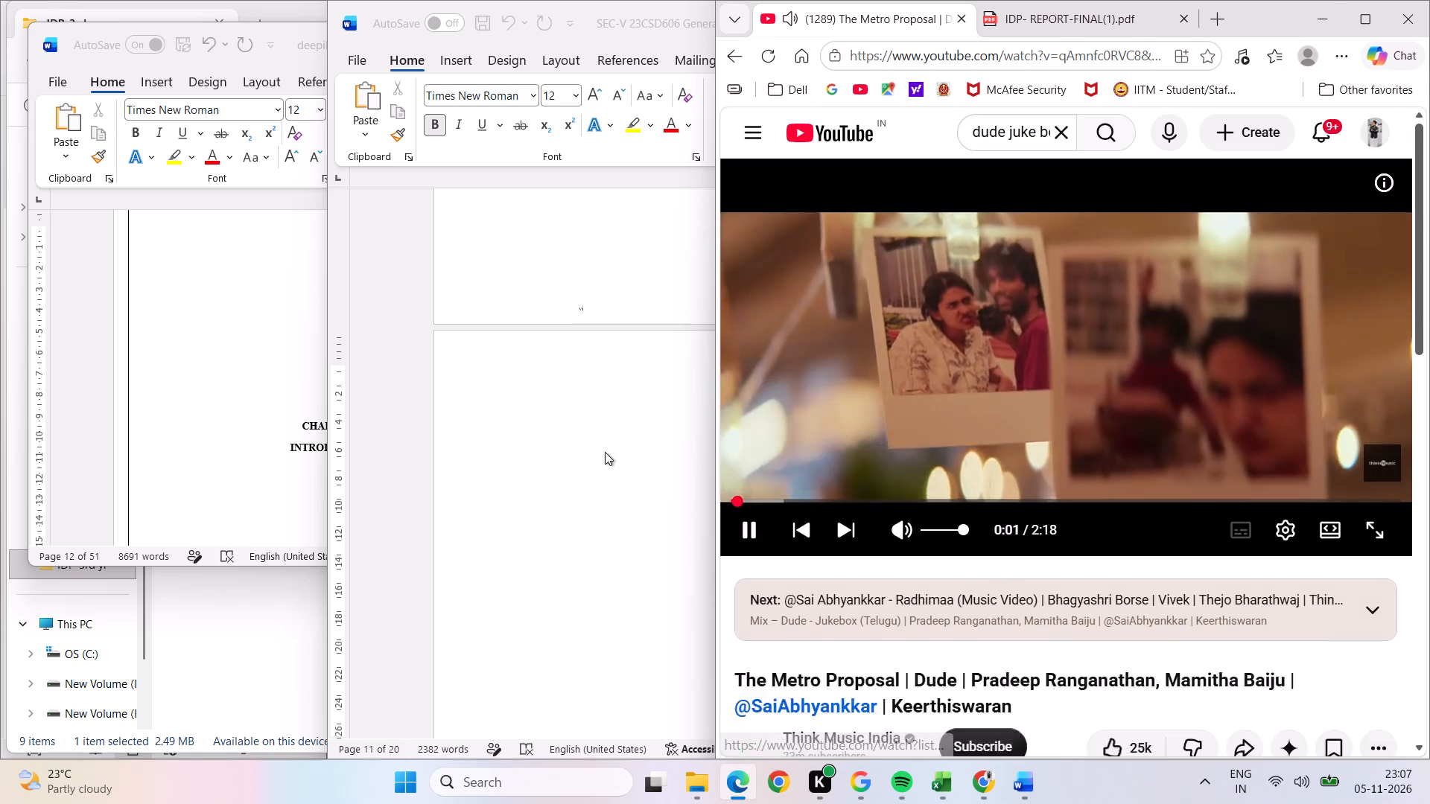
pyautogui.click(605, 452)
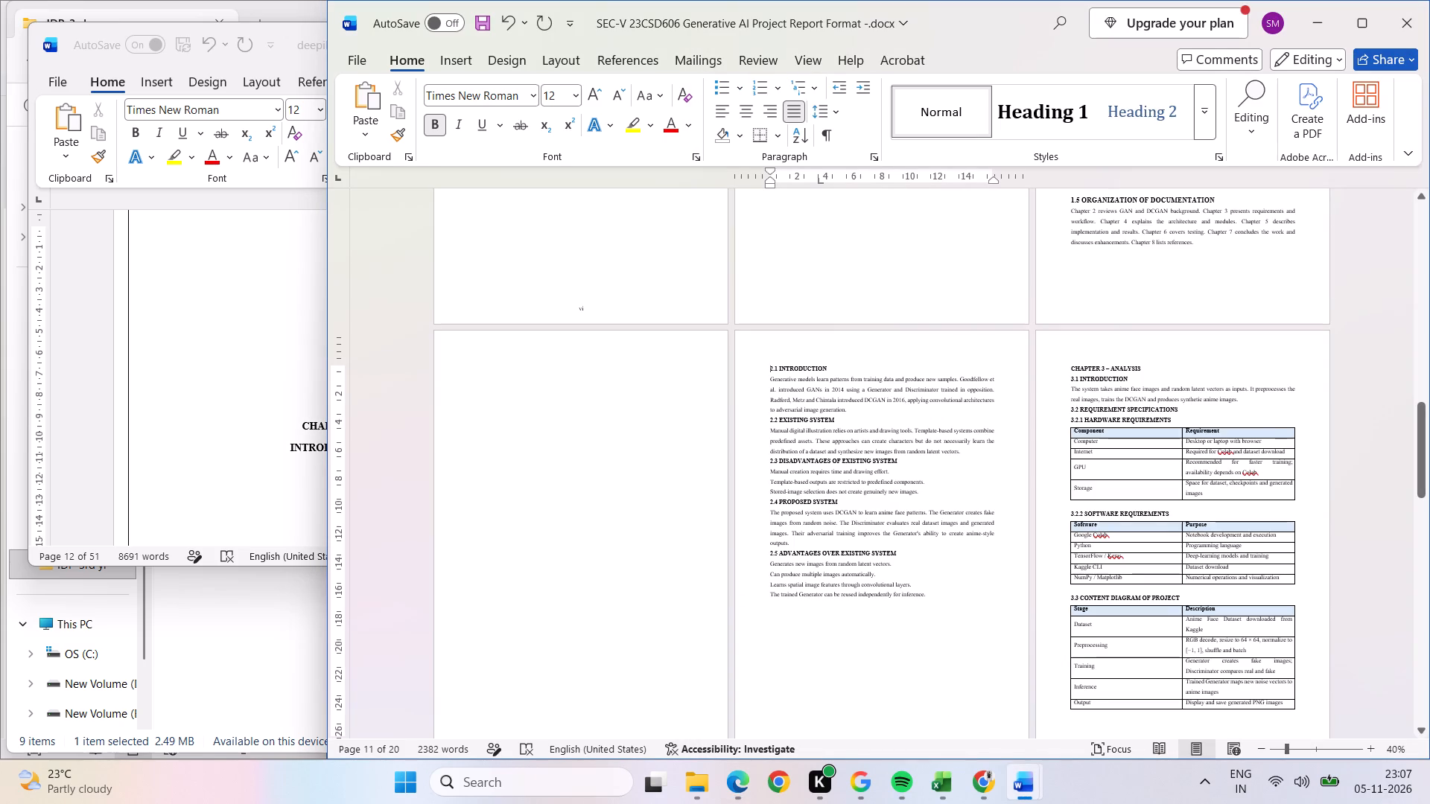
# Increase the "2.1 INTRODUCTION" heading's font size to 14 and insert a blank line below it.
pyautogui.keyDown('ctrl'); pyautogui.scroll(5, 783, 441); pyautogui.keyUp('ctrl')
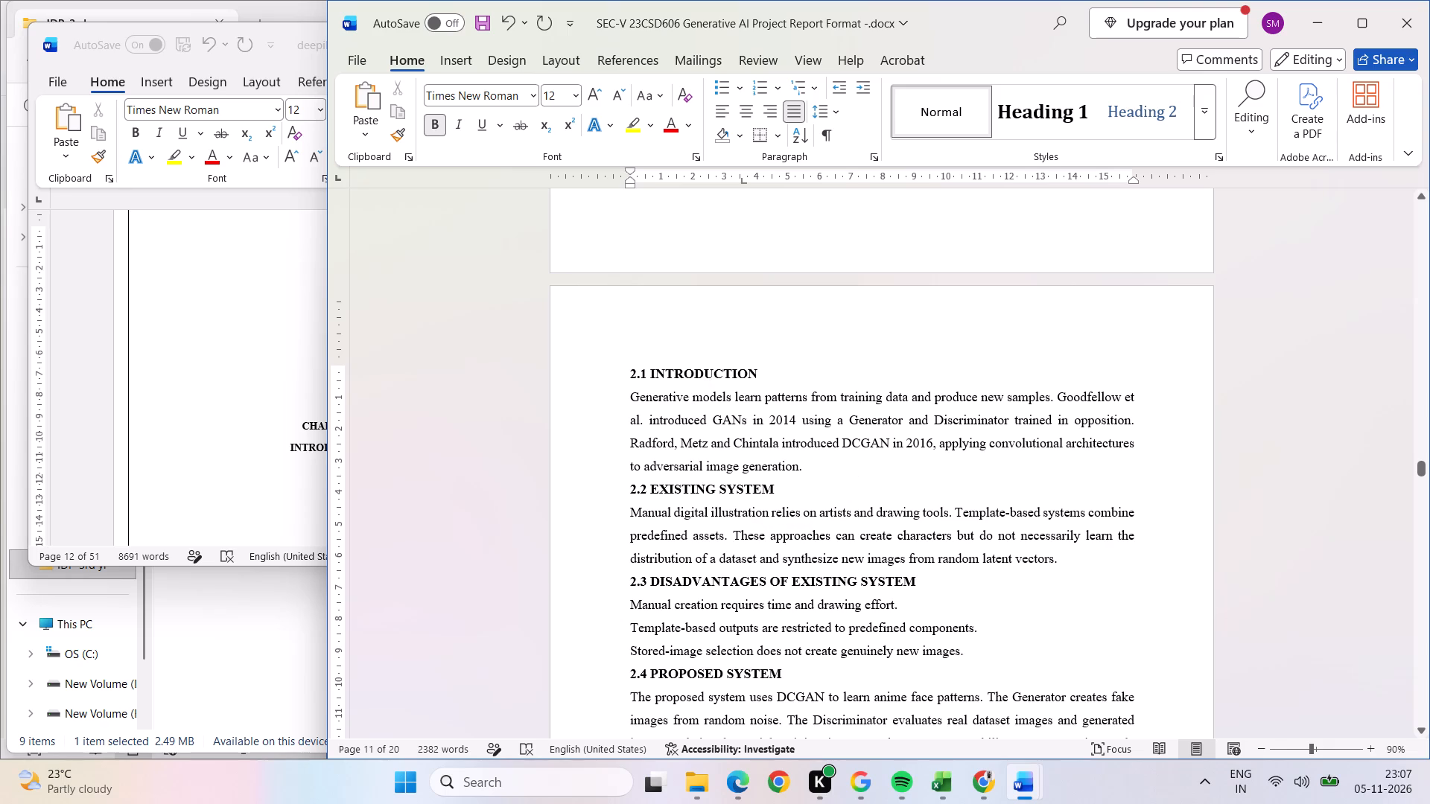
pyautogui.moveTo(768, 374); pyautogui.dragTo(602, 383)
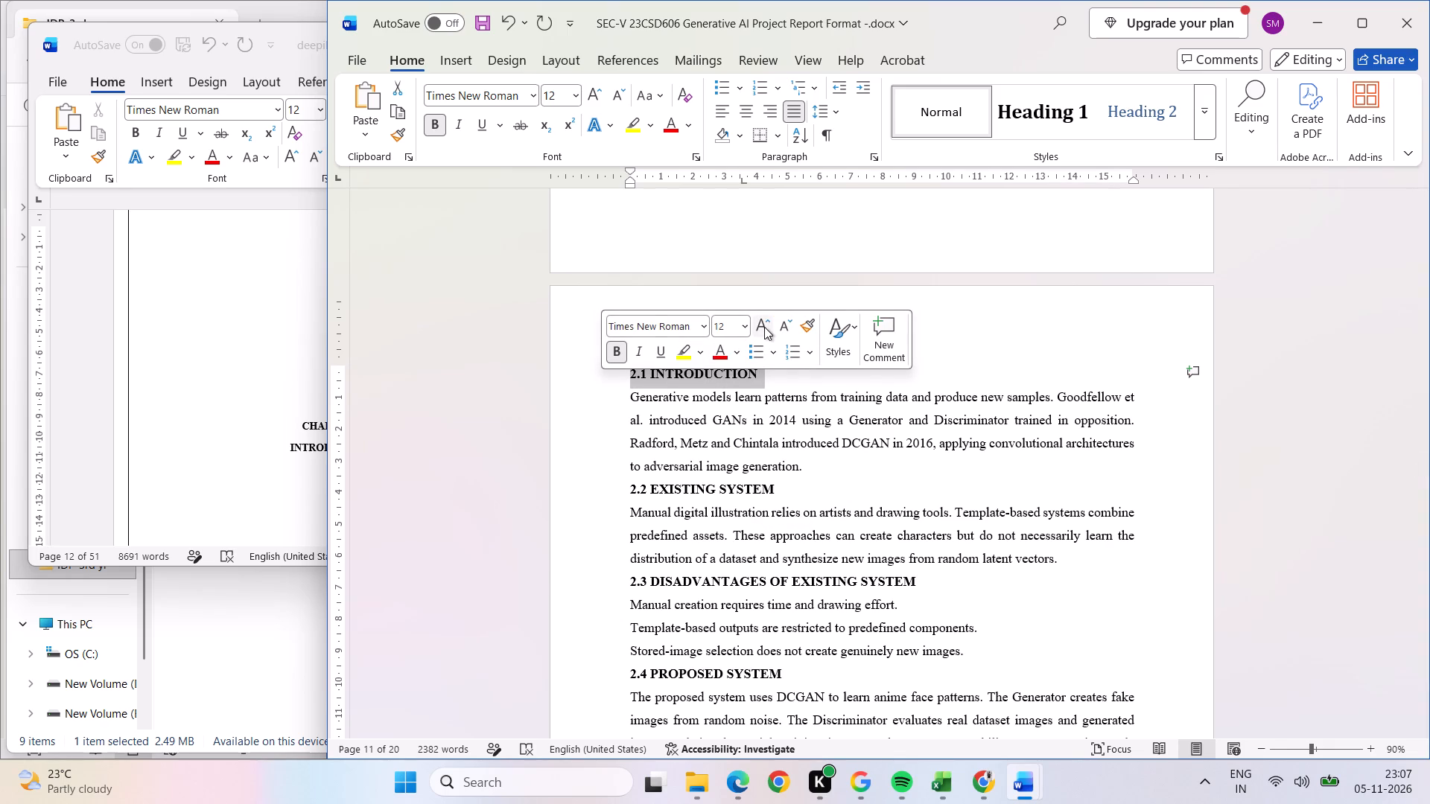
pyautogui.click(766, 327)
pyautogui.click(900, 387)
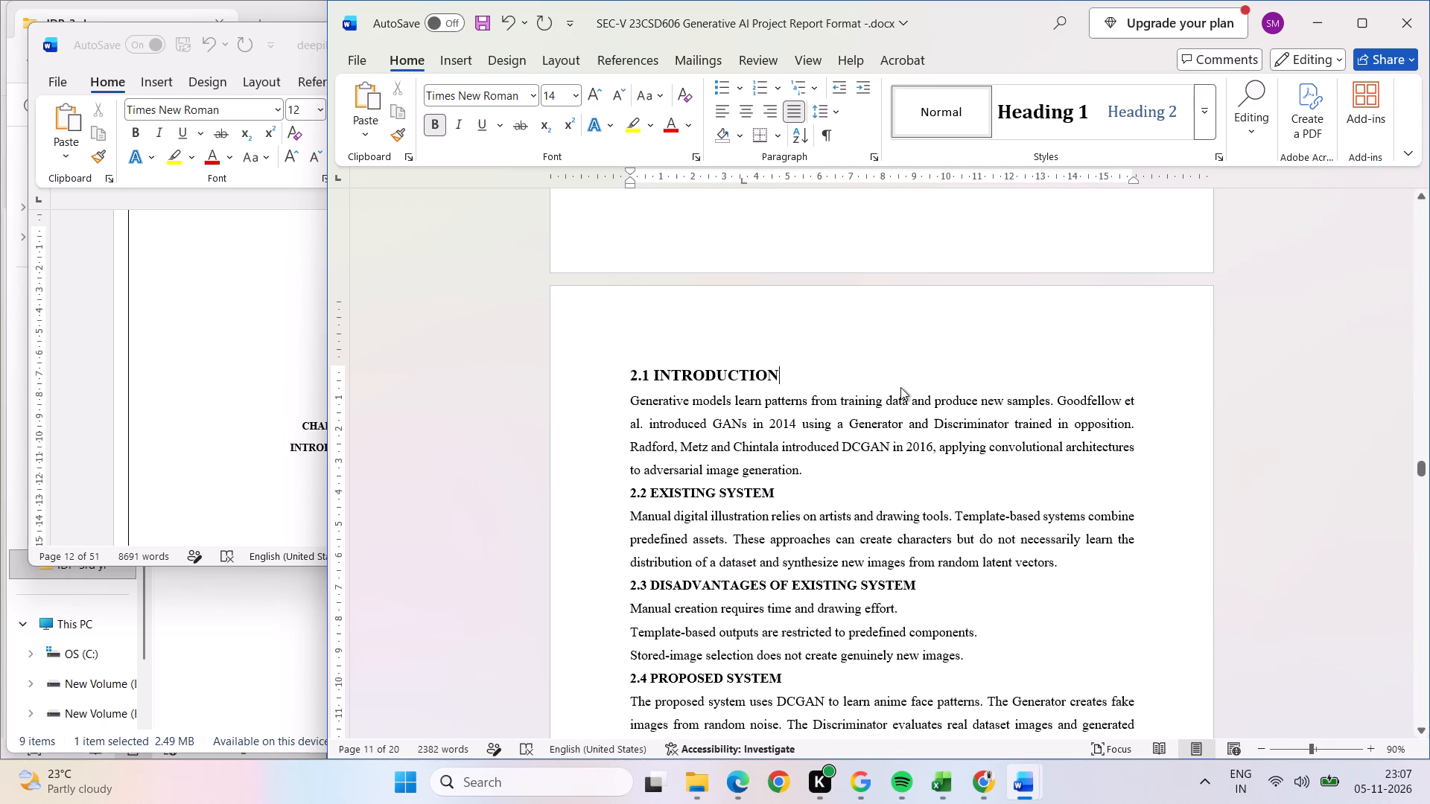
pyautogui.press('Return')
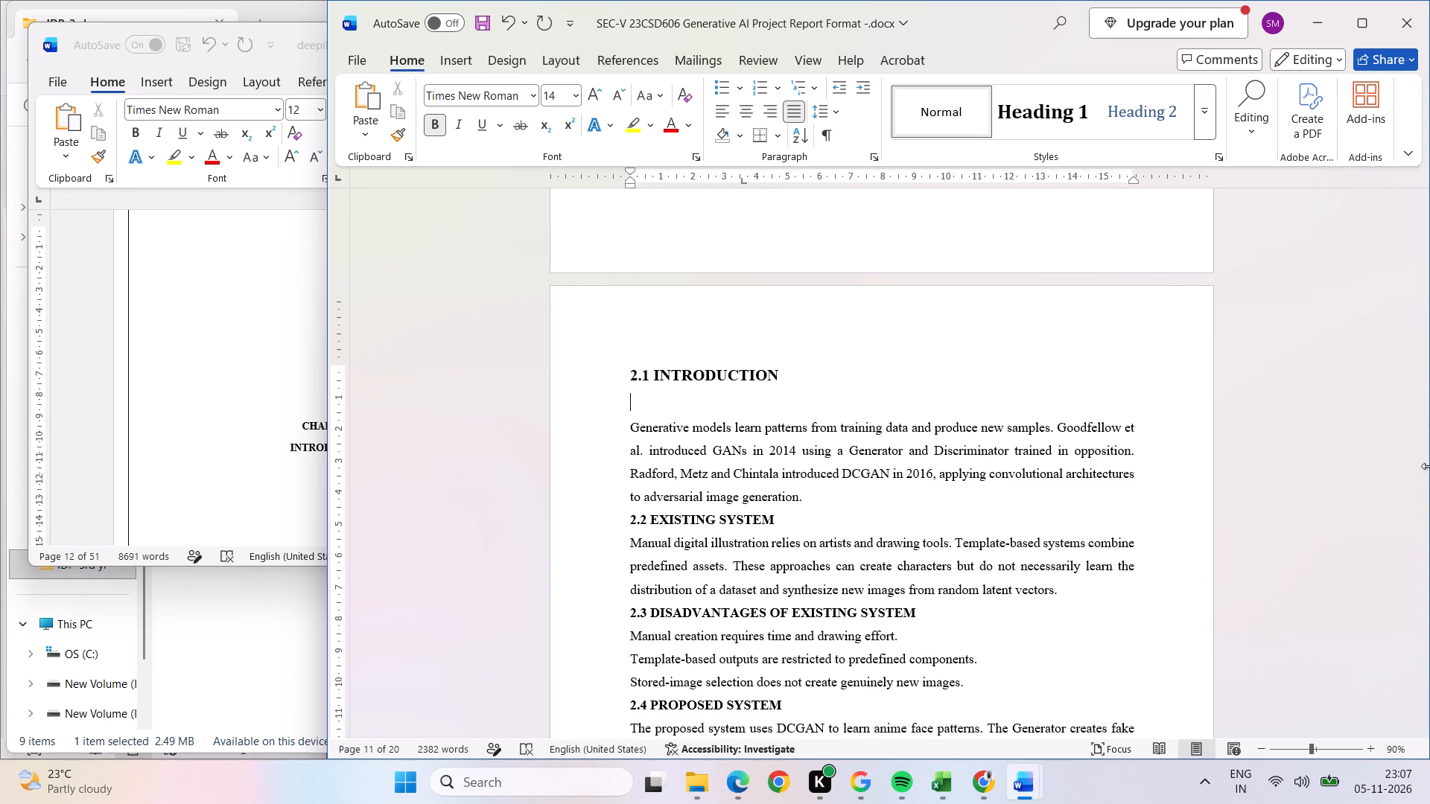
# Increase the "2.2 EXISTING SYSTEM" heading's font size to 14 and insert a blank line above it.
pyautogui.moveTo(1421, 471); pyautogui.dragTo(1420, 479)
pyautogui.moveTo(871, 253); pyautogui.dragTo(865, 252)
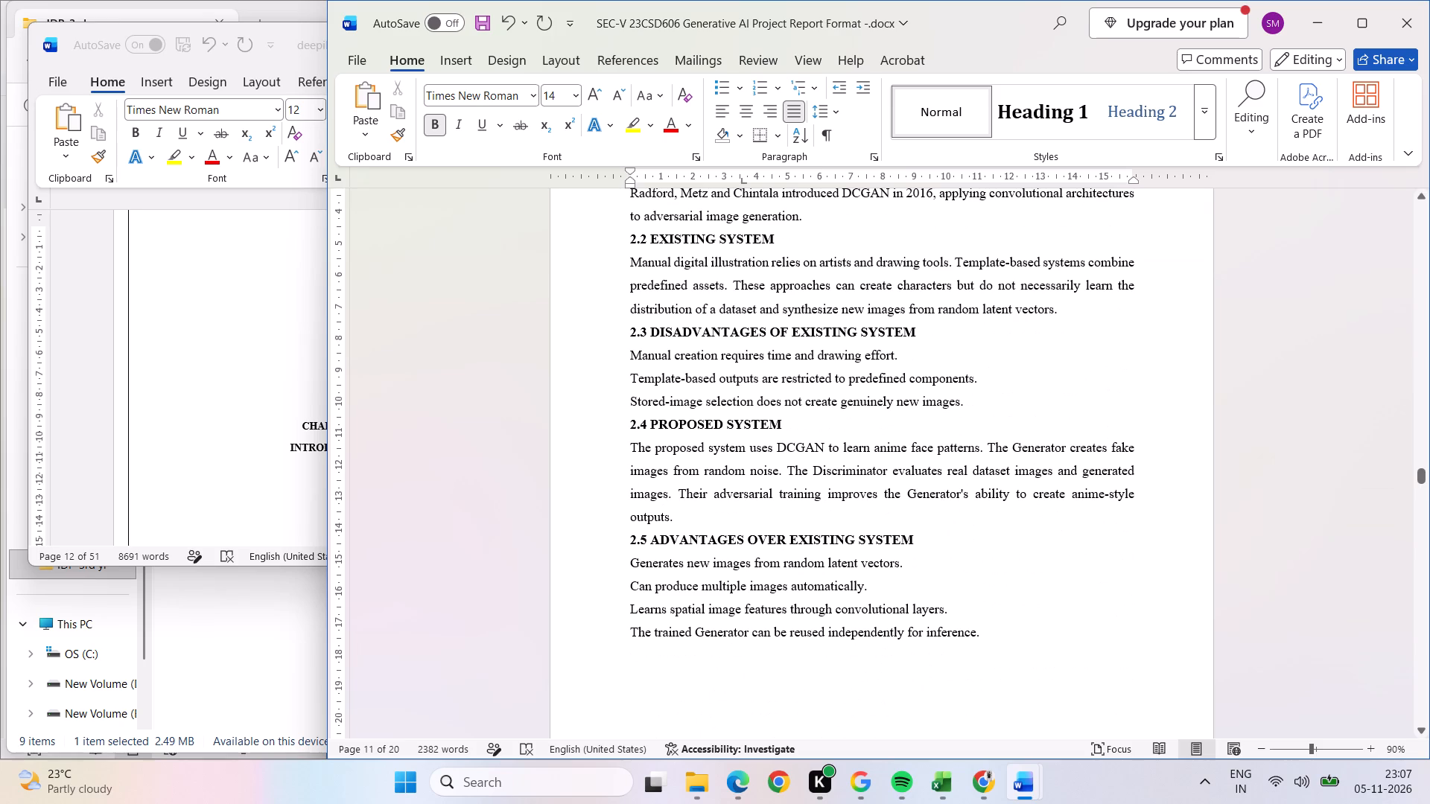
pyautogui.moveTo(865, 252); pyautogui.dragTo(512, 251)
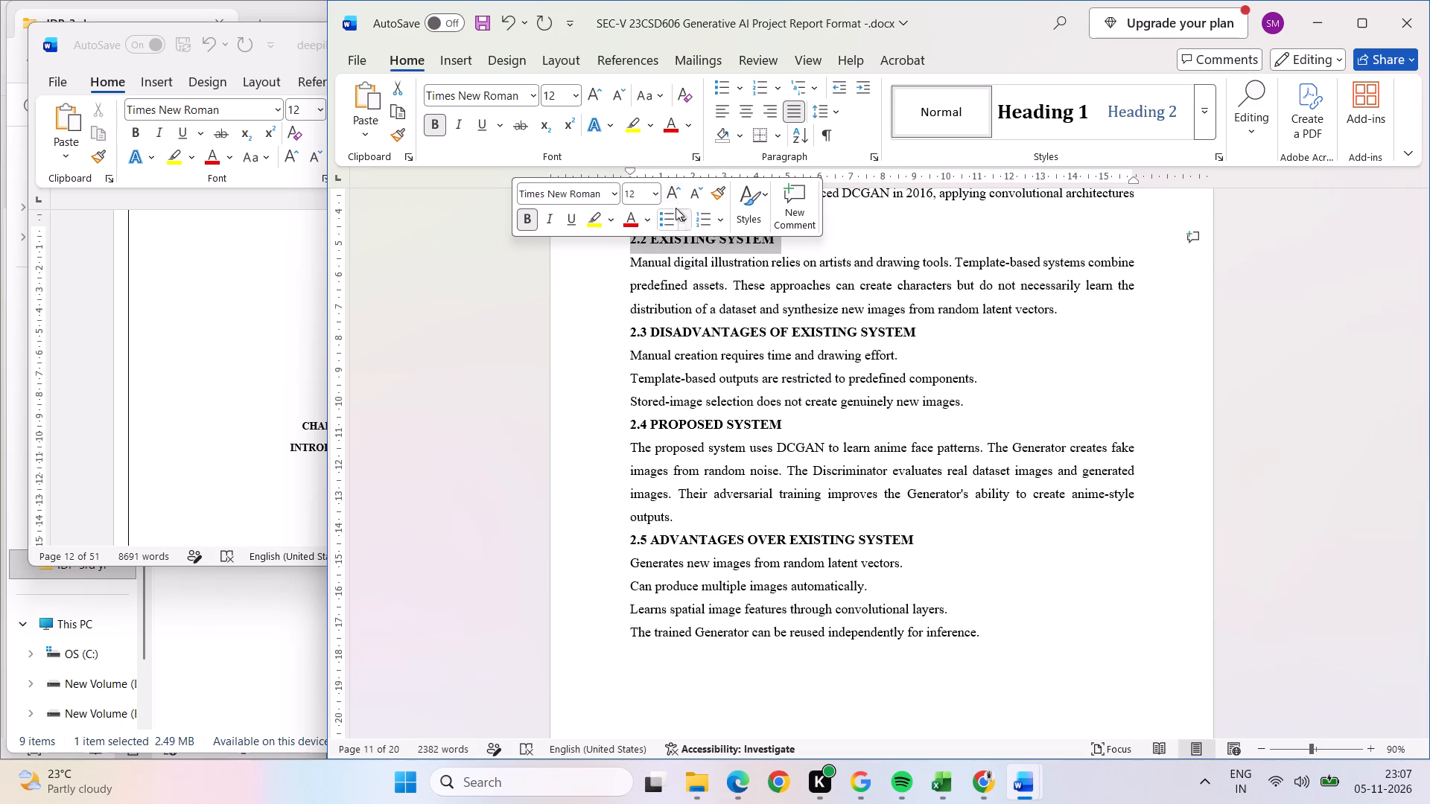
pyautogui.click(673, 202)
pyautogui.click(862, 248)
pyautogui.click(828, 217)
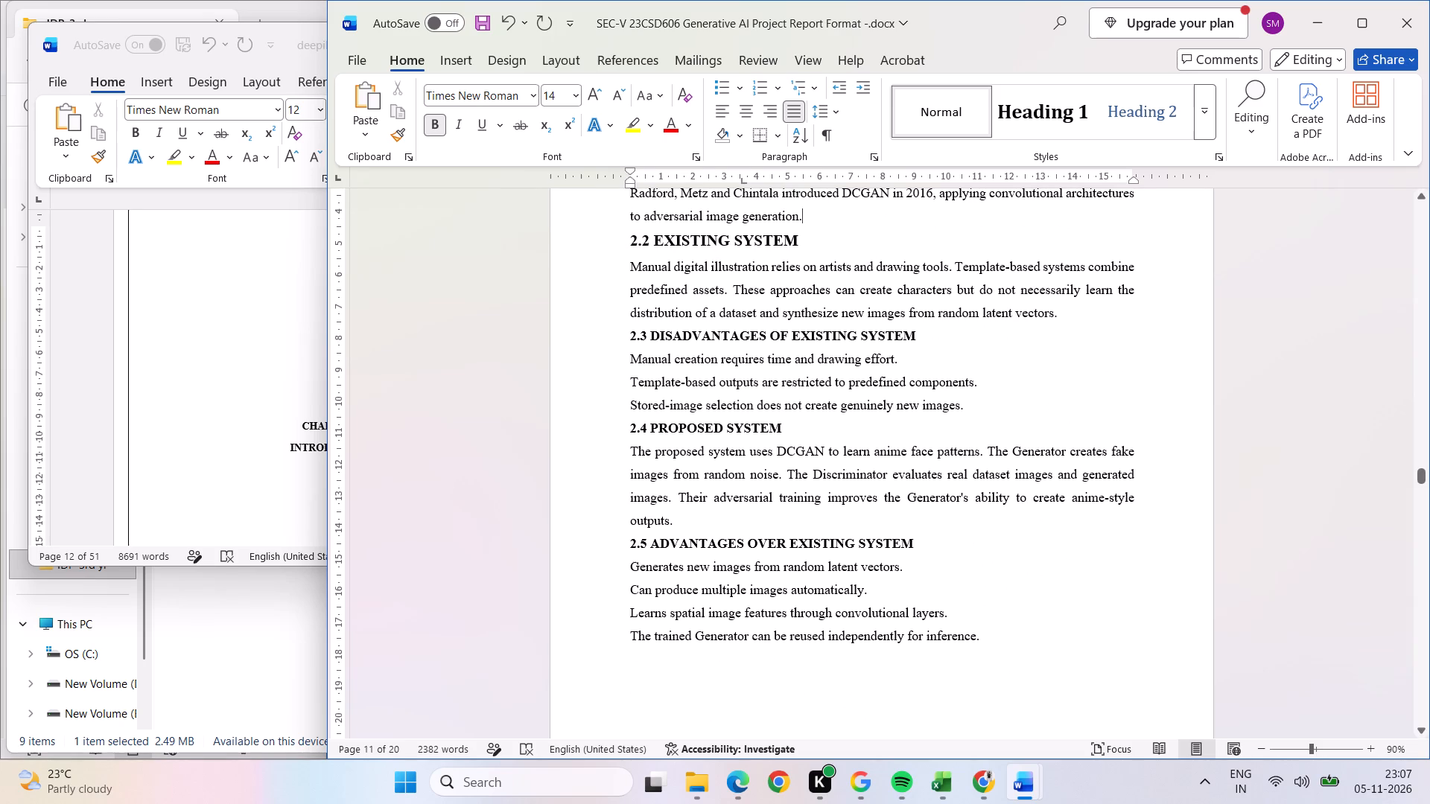
pyautogui.press('Return')
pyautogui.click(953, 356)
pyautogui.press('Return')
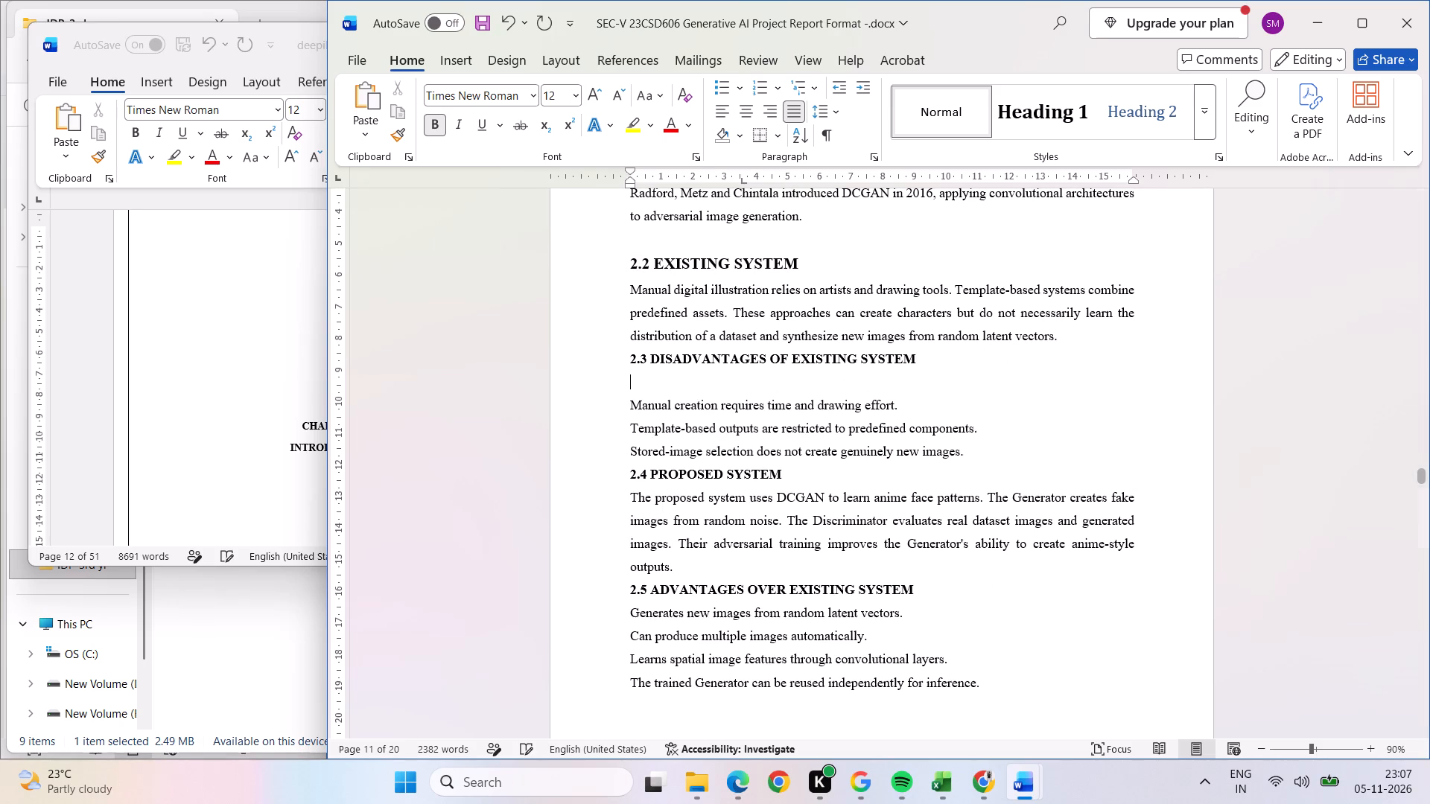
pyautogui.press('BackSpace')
# Insert a blank line above the "2.3 DISADVANTAGES OF EXISTING SYSTEM" heading.
pyautogui.click(1080, 332)
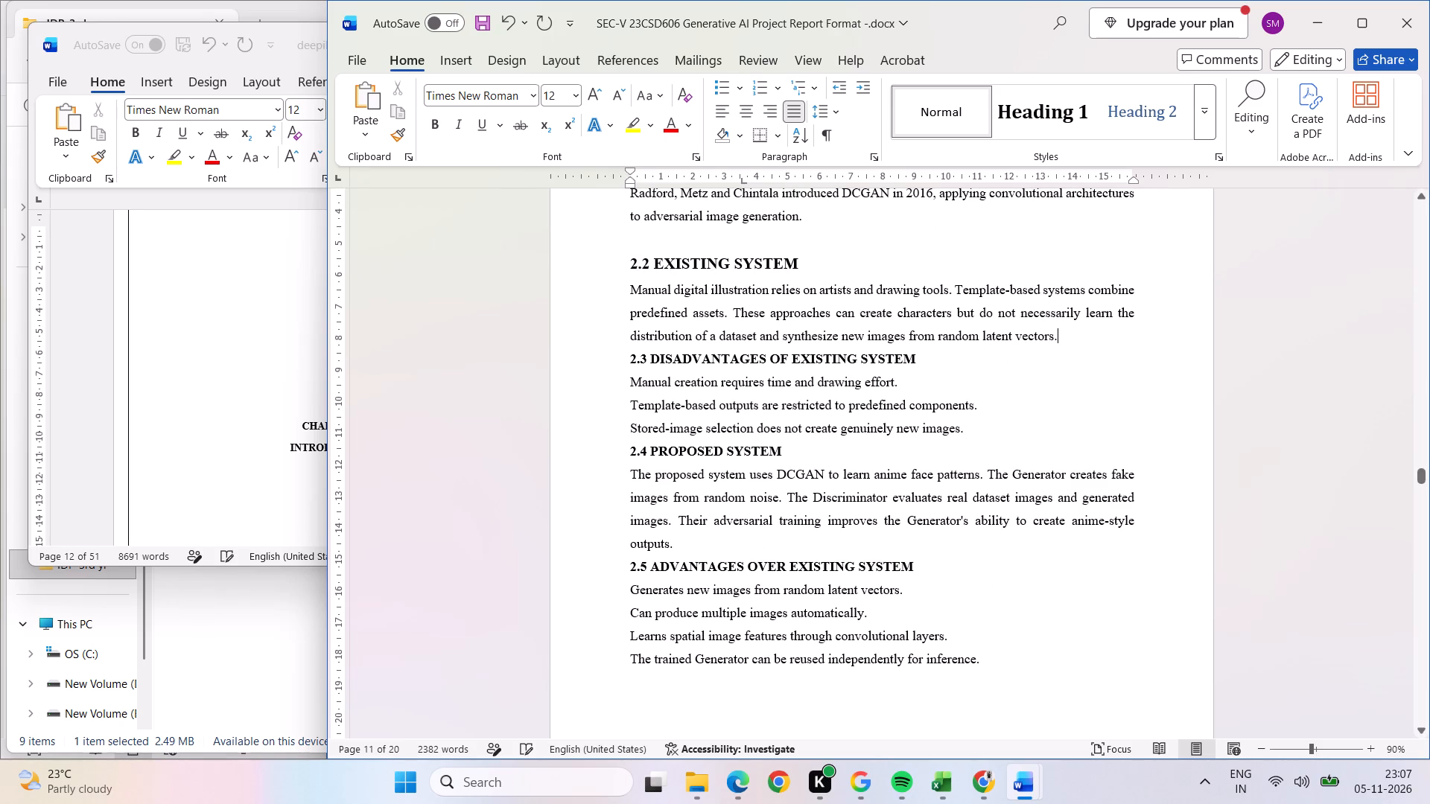
pyautogui.press('Return')
# Insert a blank line above the "2.4 PROPOSED SYSTEM" heading and another above "2.5 ADVANTAGES OVER EXISTING SYSTEM".
pyautogui.click(994, 451)
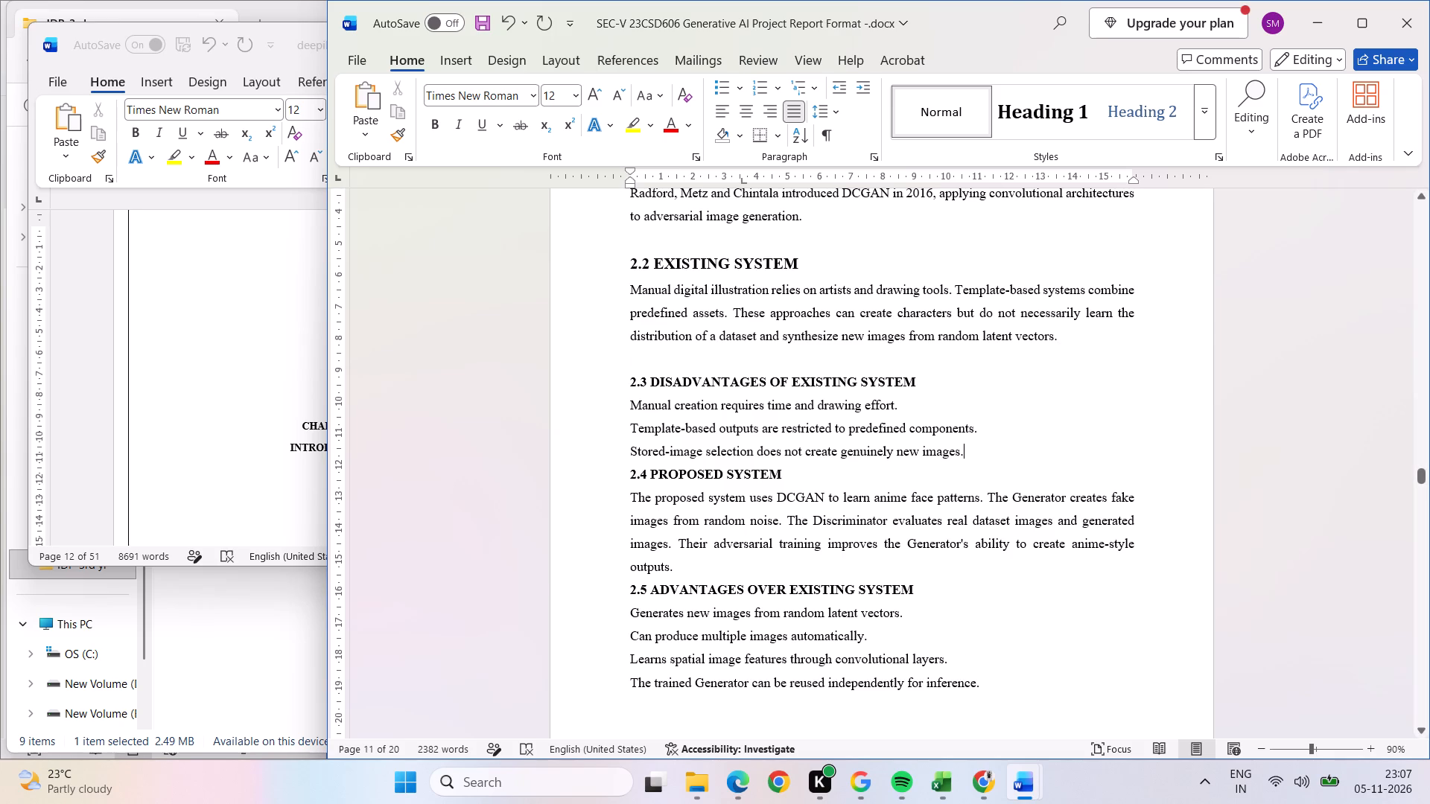
pyautogui.press('Return')
pyautogui.click(984, 590)
pyautogui.press('Return')
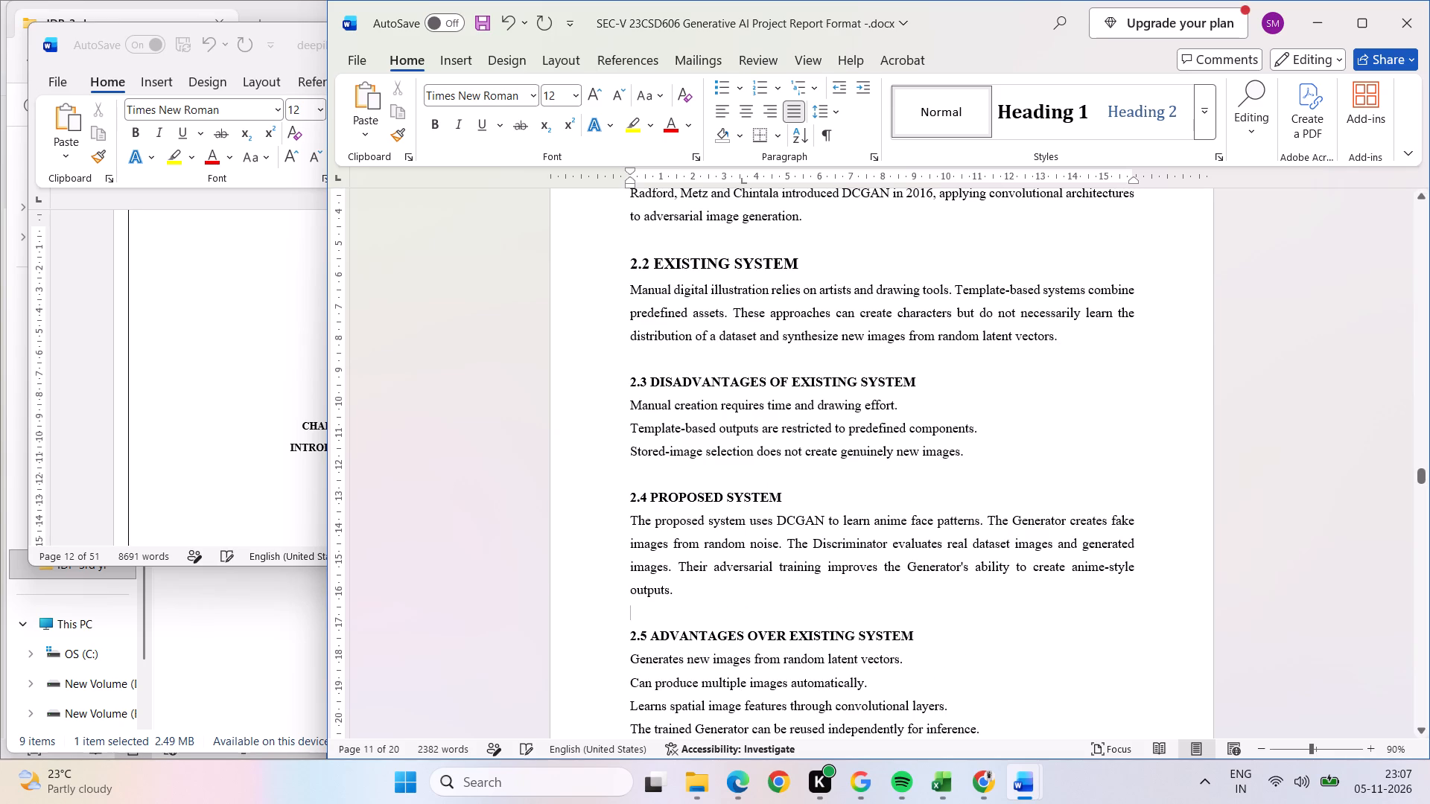
# Increase the font size of the 2.3, 2.4 and 2.5 section headings to 14.
pyautogui.moveTo(932, 374); pyautogui.dragTo(635, 374)
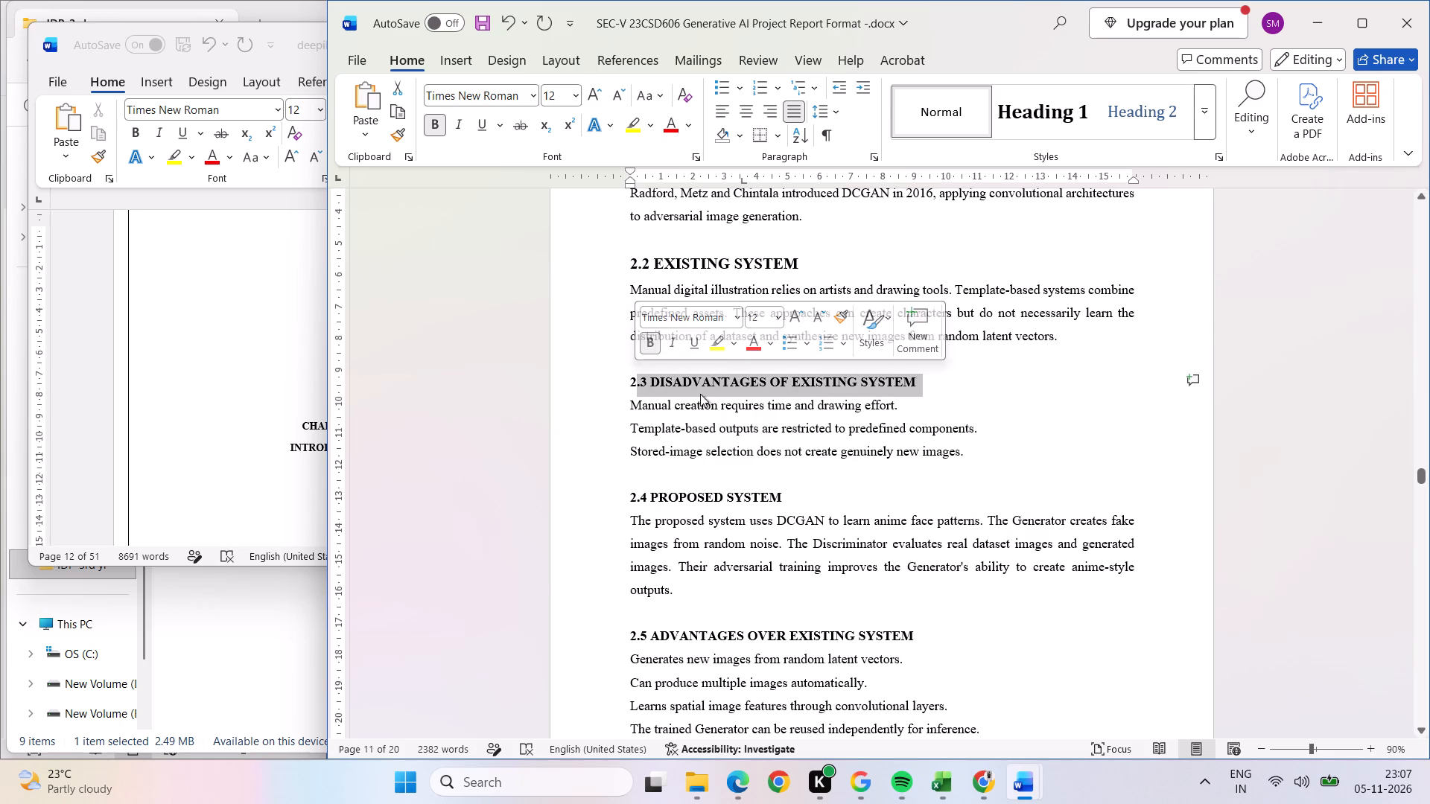
pyautogui.click(904, 389)
pyautogui.moveTo(936, 386); pyautogui.dragTo(597, 382)
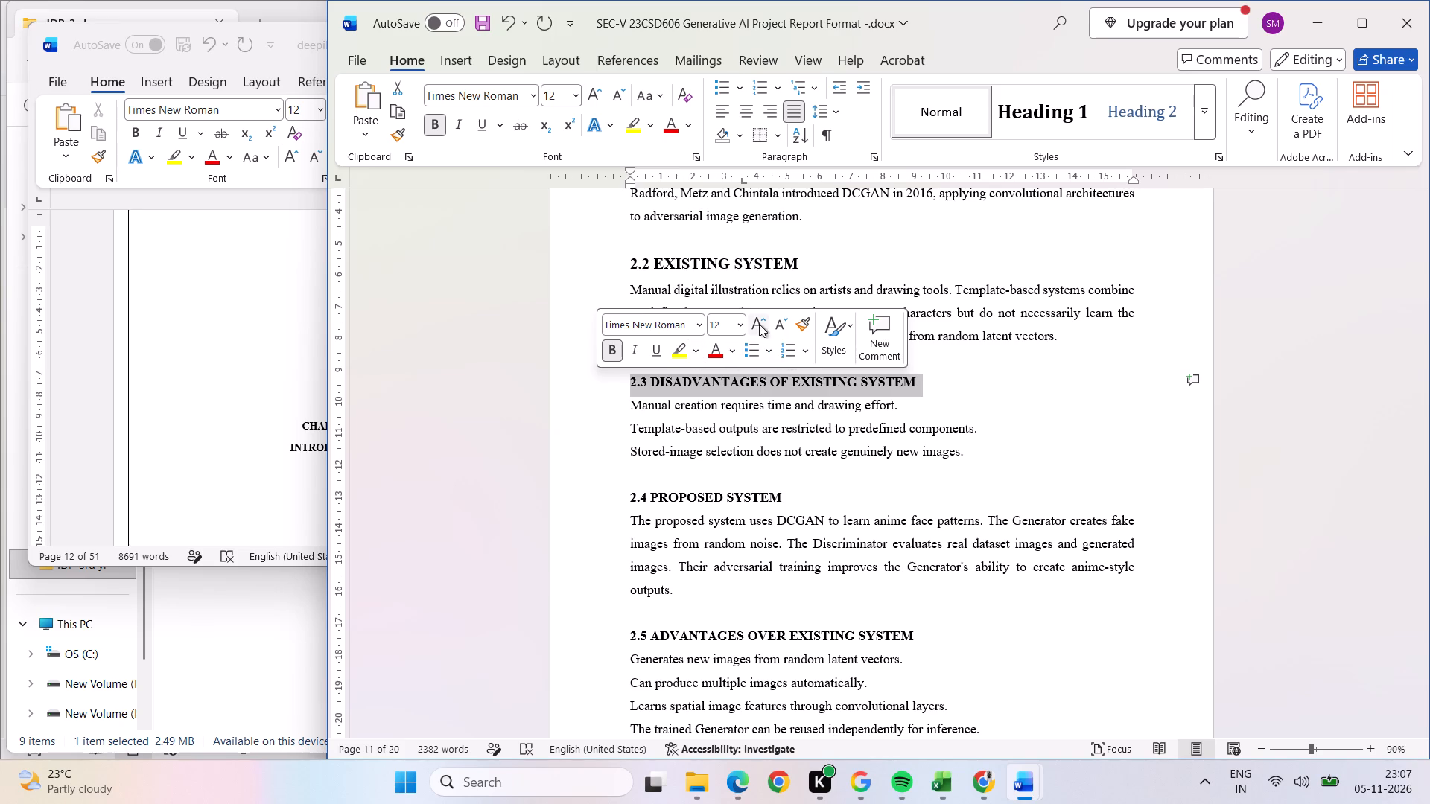
pyautogui.click(758, 324)
pyautogui.click(816, 497)
pyautogui.moveTo(816, 497); pyautogui.dragTo(581, 500)
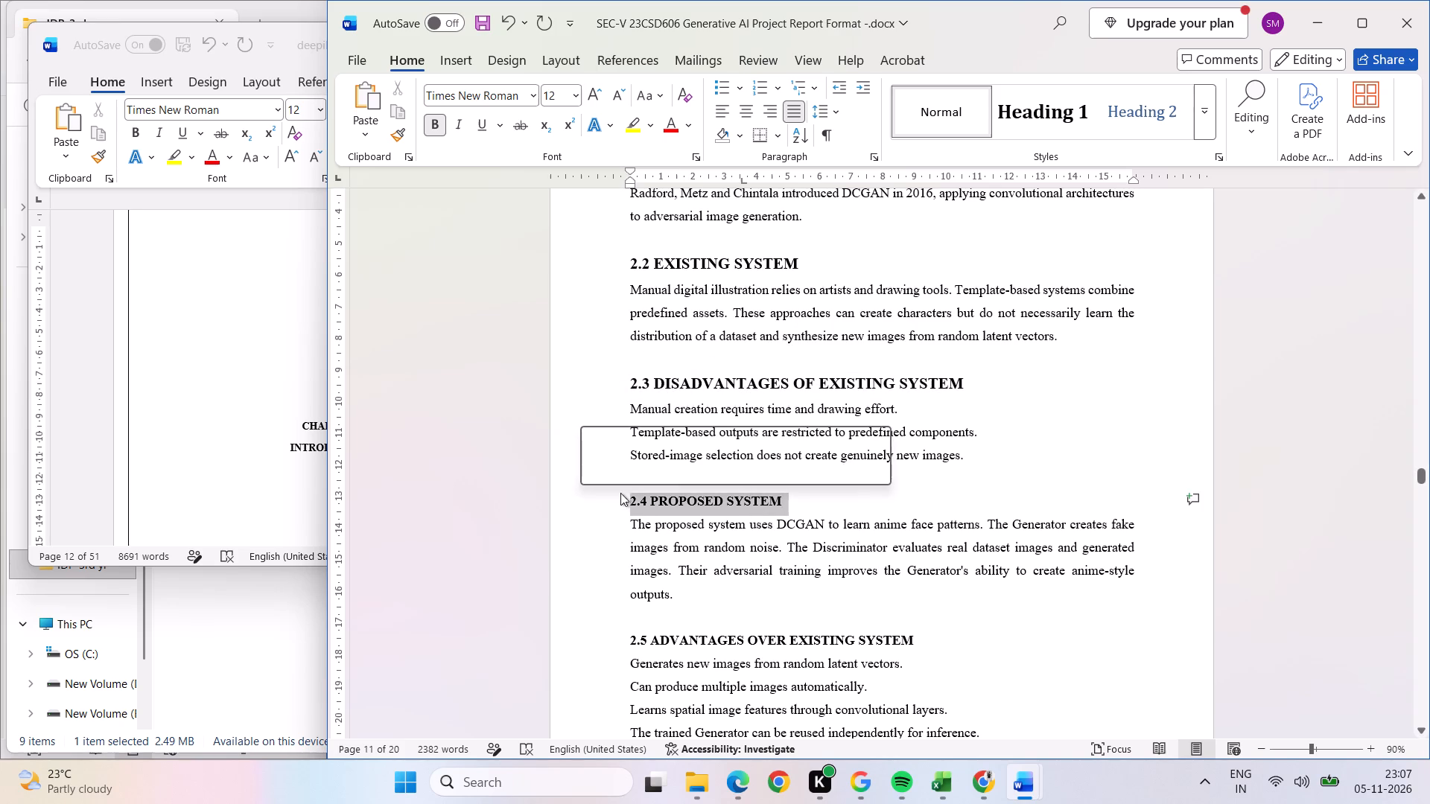
pyautogui.click(742, 447)
pyautogui.moveTo(956, 633); pyautogui.dragTo(947, 634)
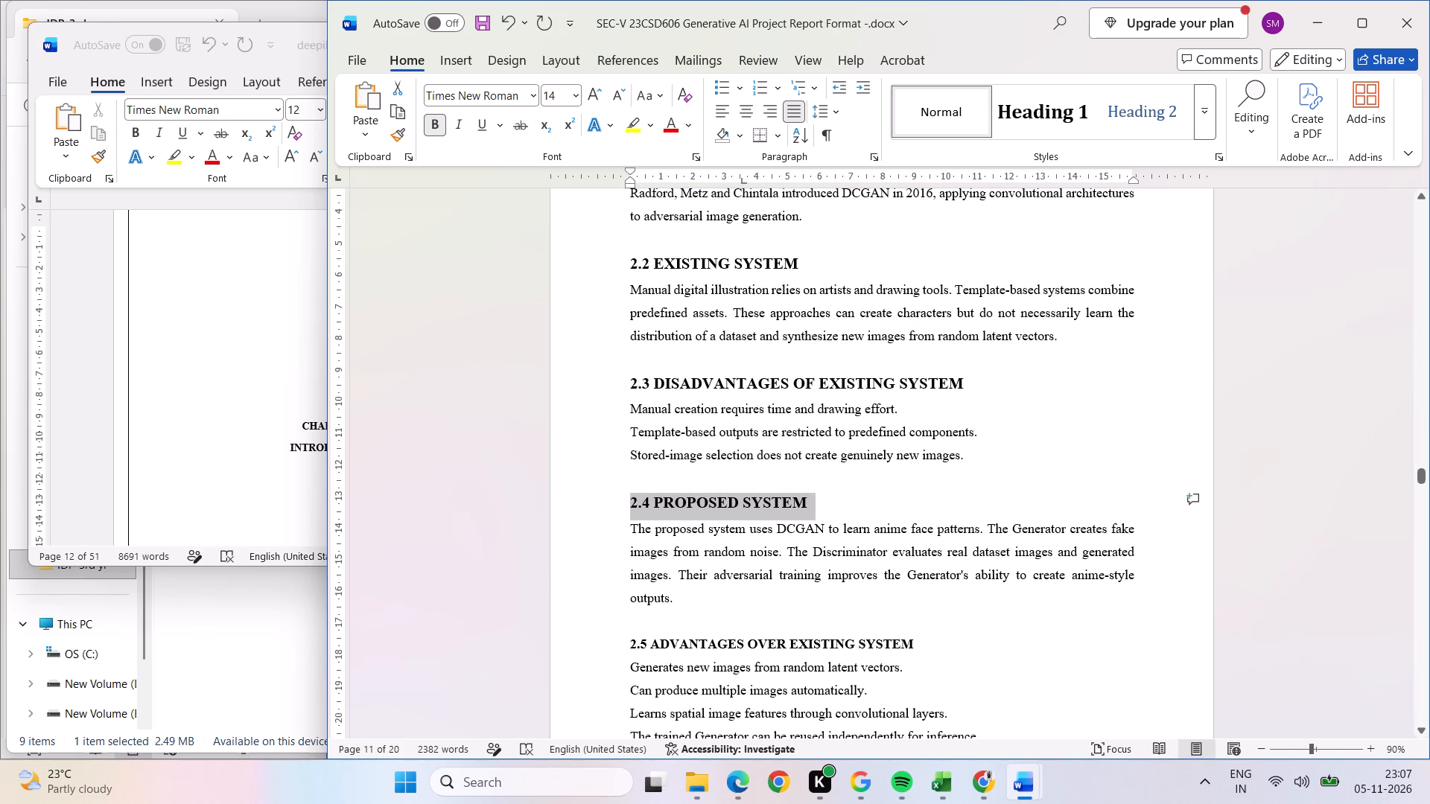
pyautogui.moveTo(947, 634); pyautogui.dragTo(950, 642)
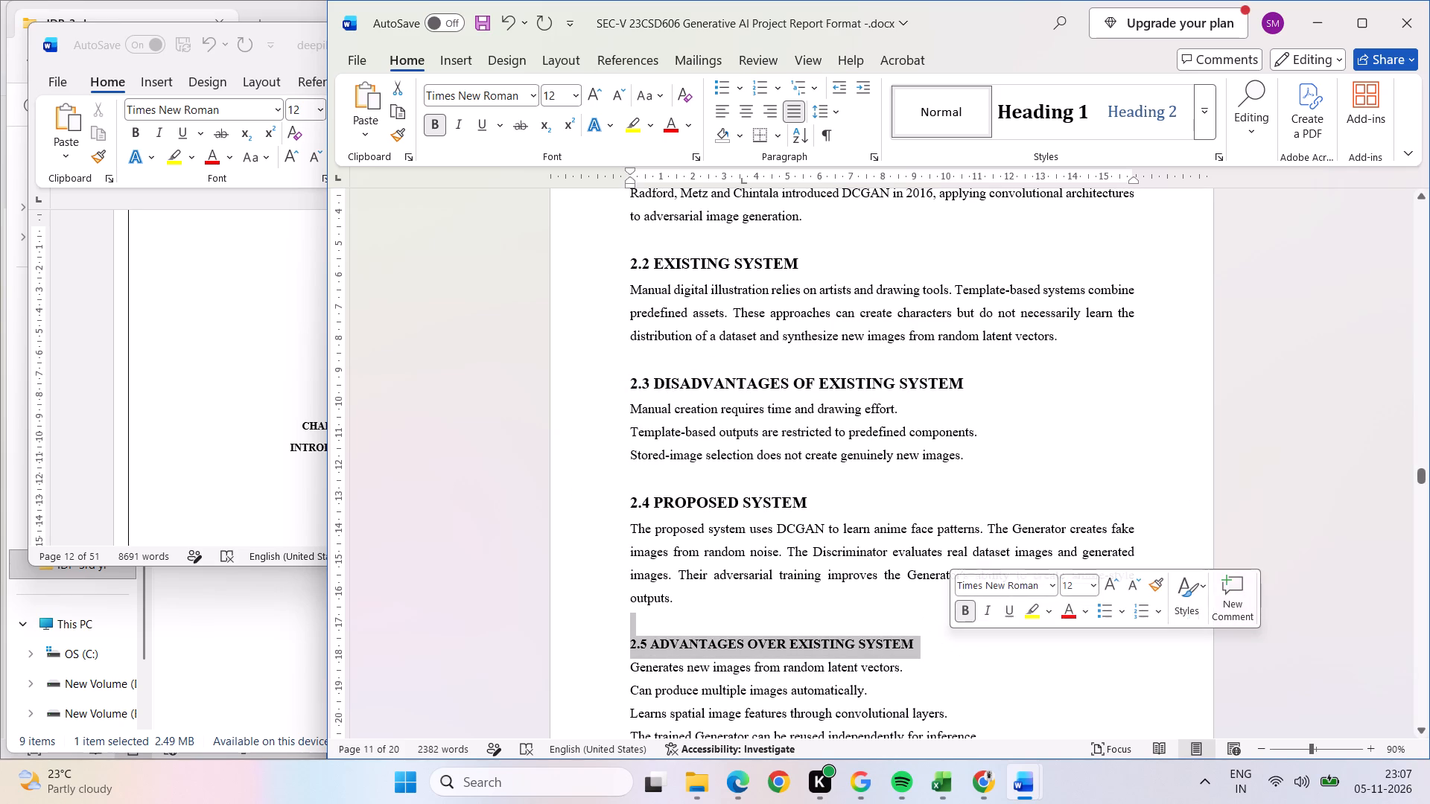
pyautogui.click(1113, 590)
pyautogui.click(846, 613)
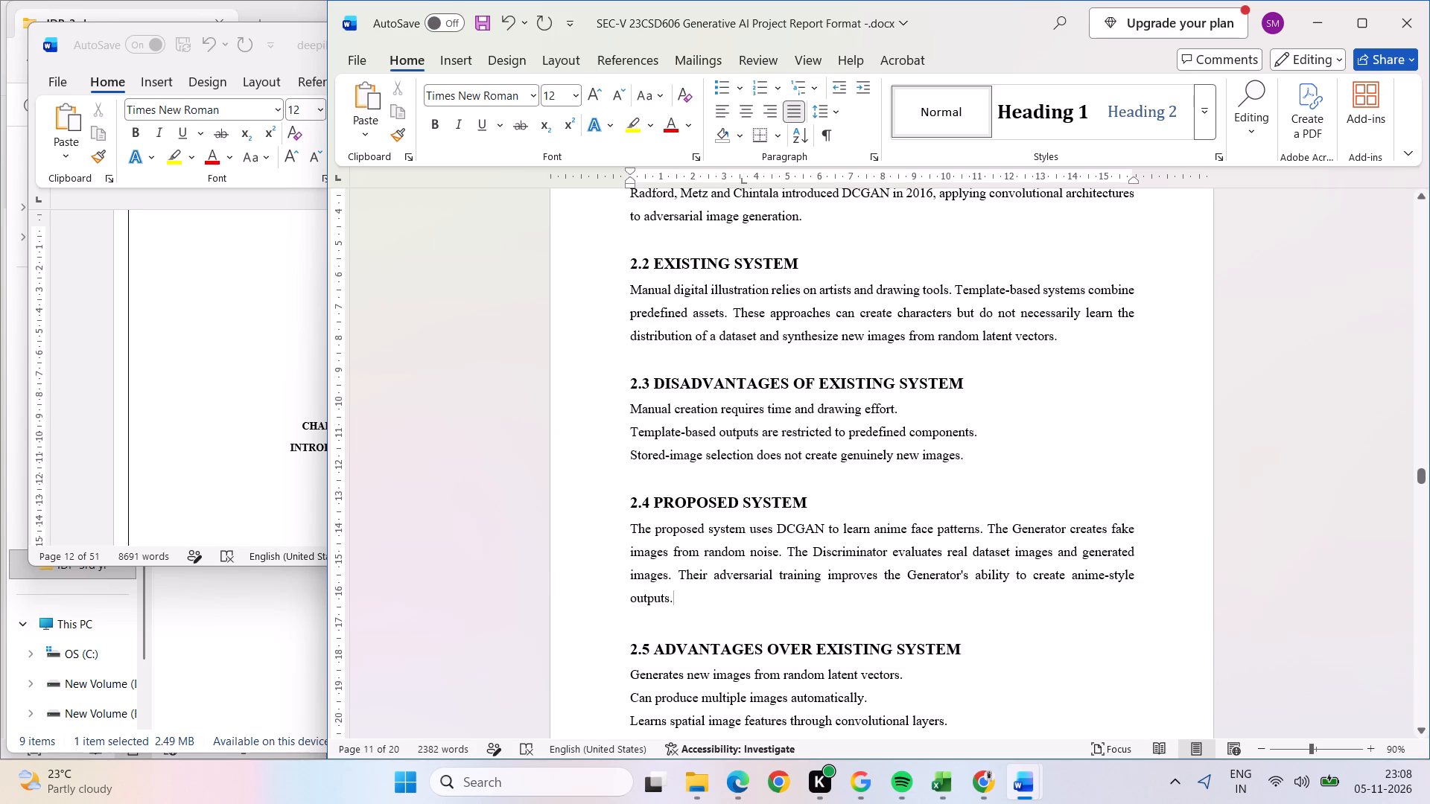
# Turn the four lines under heading 2.5 and the three lines under heading 2.3 into bulleted lists.
pyautogui.moveTo(1426, 475); pyautogui.dragTo(1427, 484)
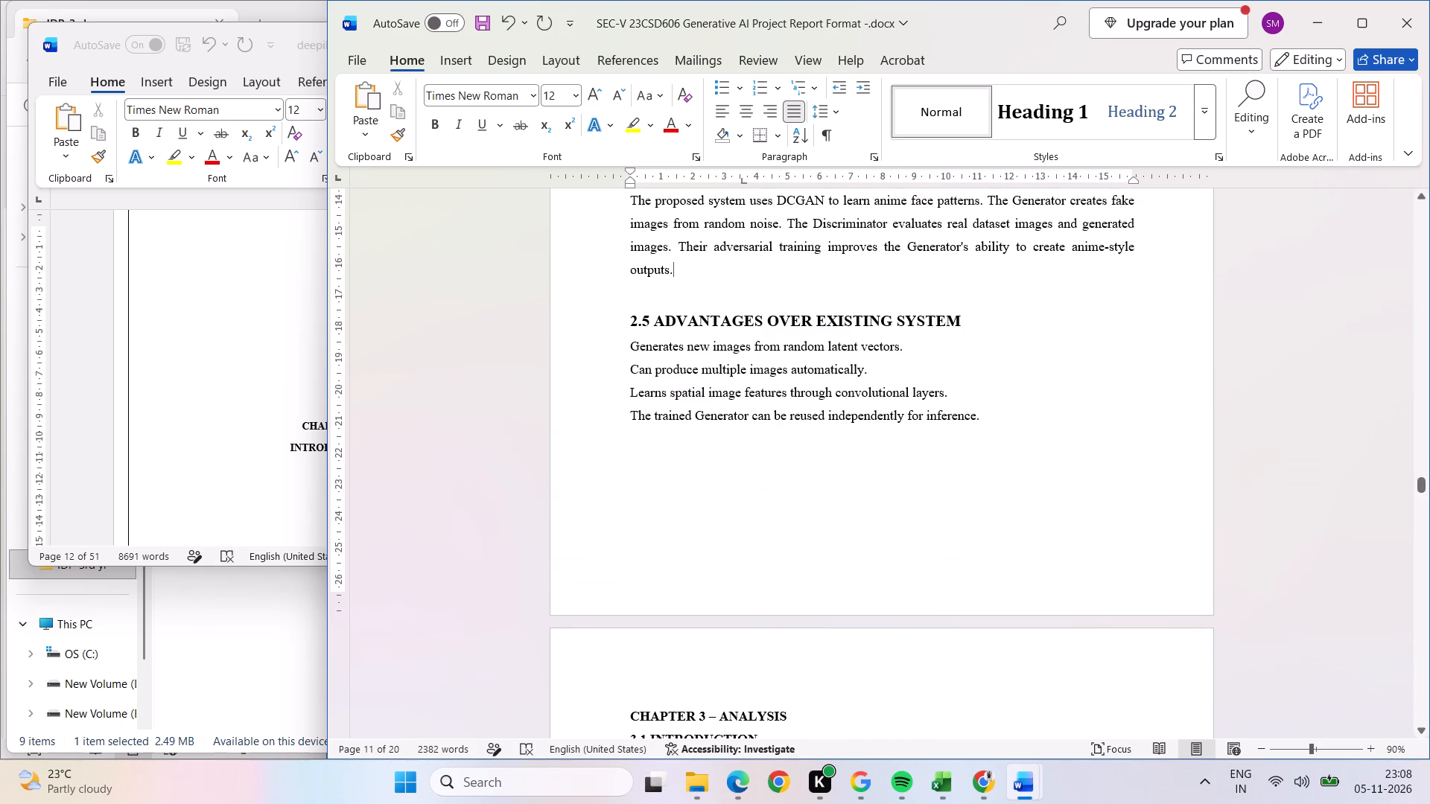
pyautogui.moveTo(994, 427); pyautogui.dragTo(556, 356)
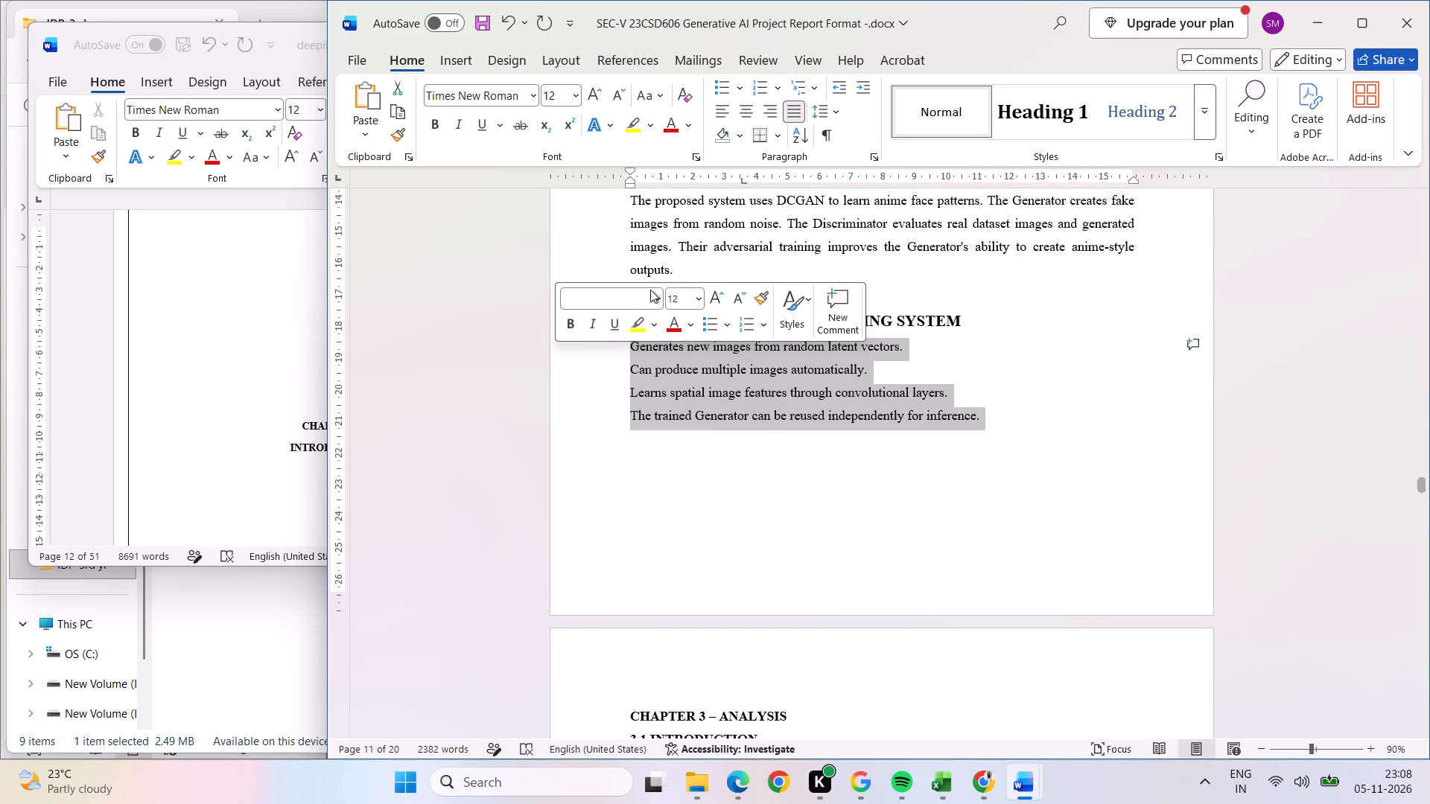
pyautogui.click(705, 328)
pyautogui.click(743, 454)
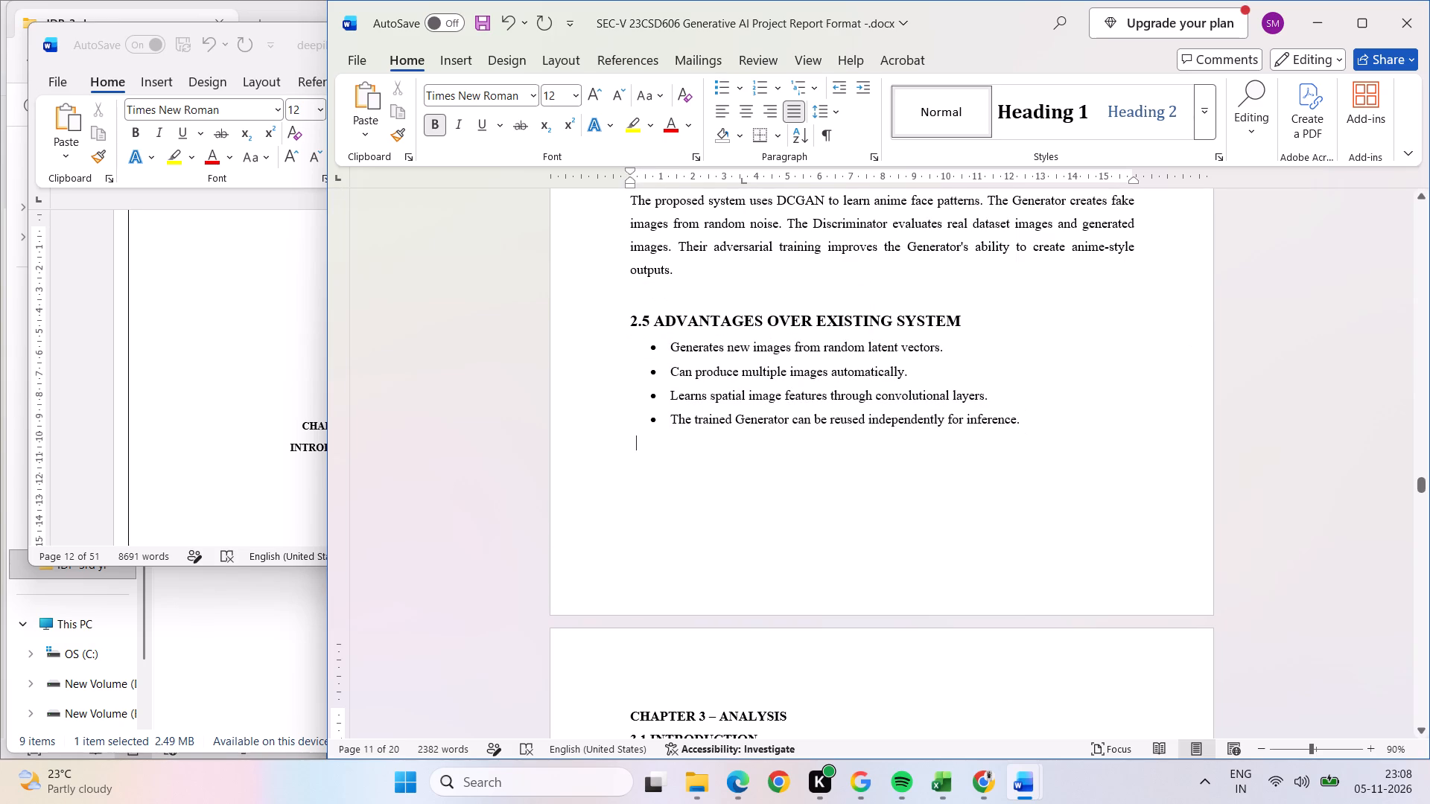
pyautogui.click(1421, 487)
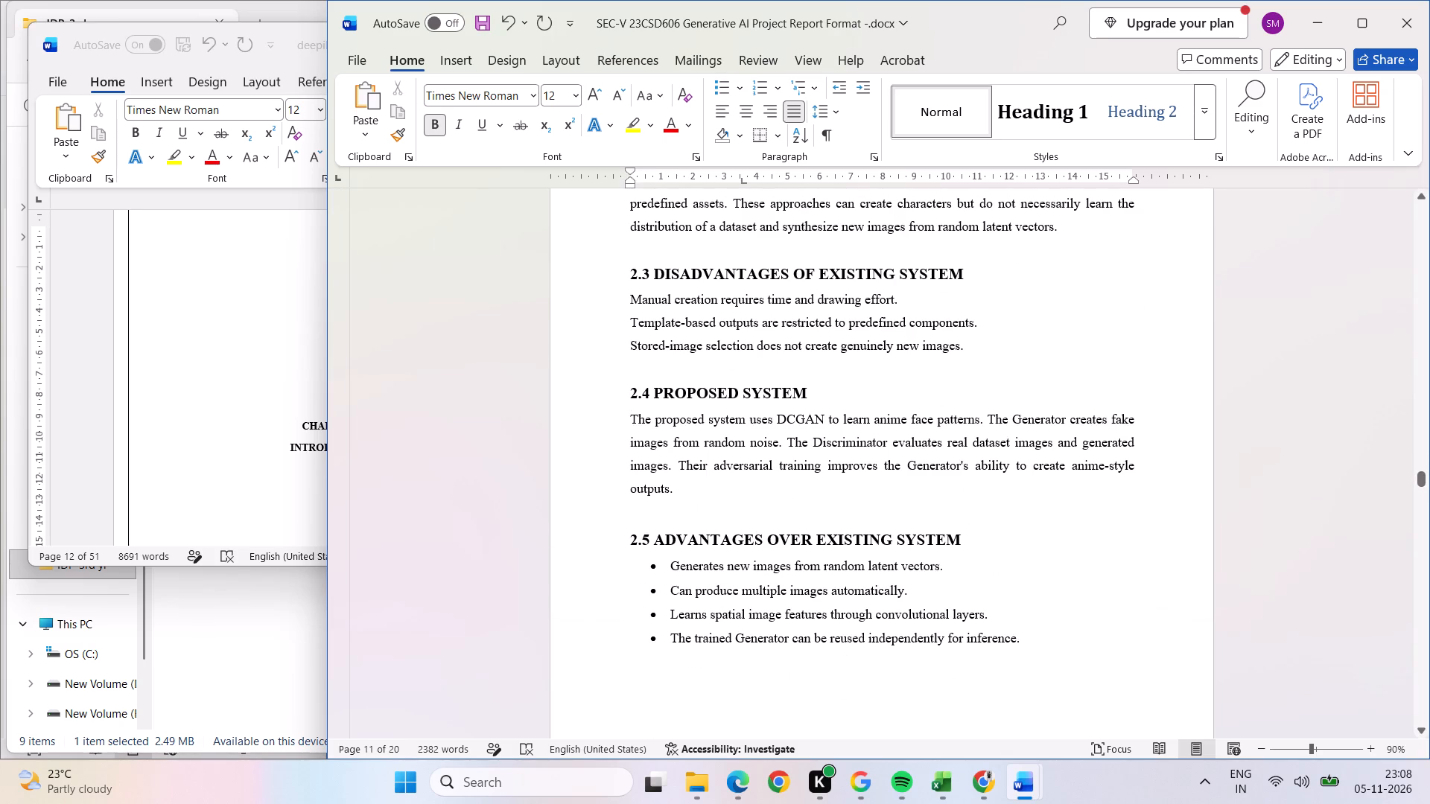
pyautogui.moveTo(979, 357); pyautogui.dragTo(599, 314)
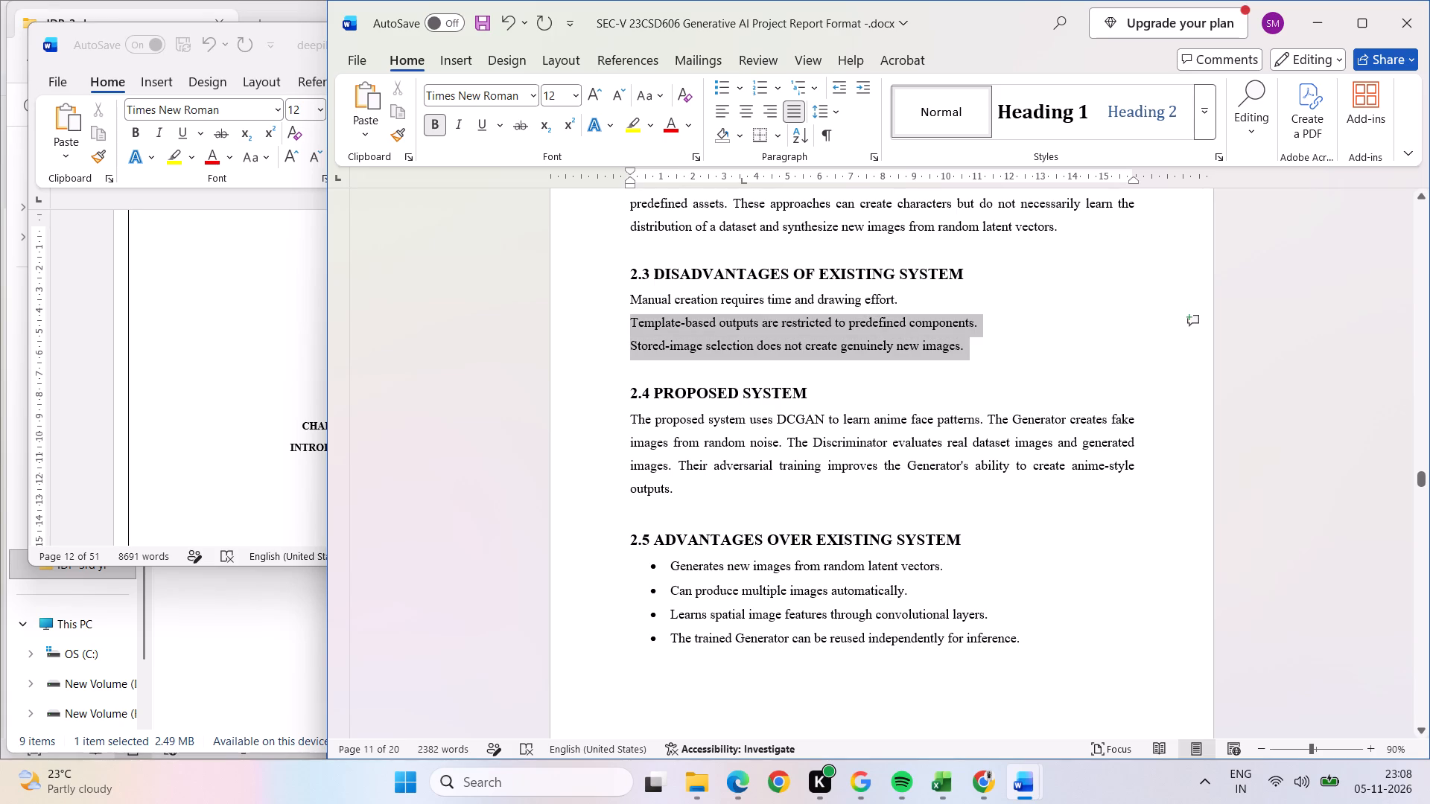
pyautogui.moveTo(599, 314); pyautogui.dragTo(597, 307)
pyautogui.click(758, 273)
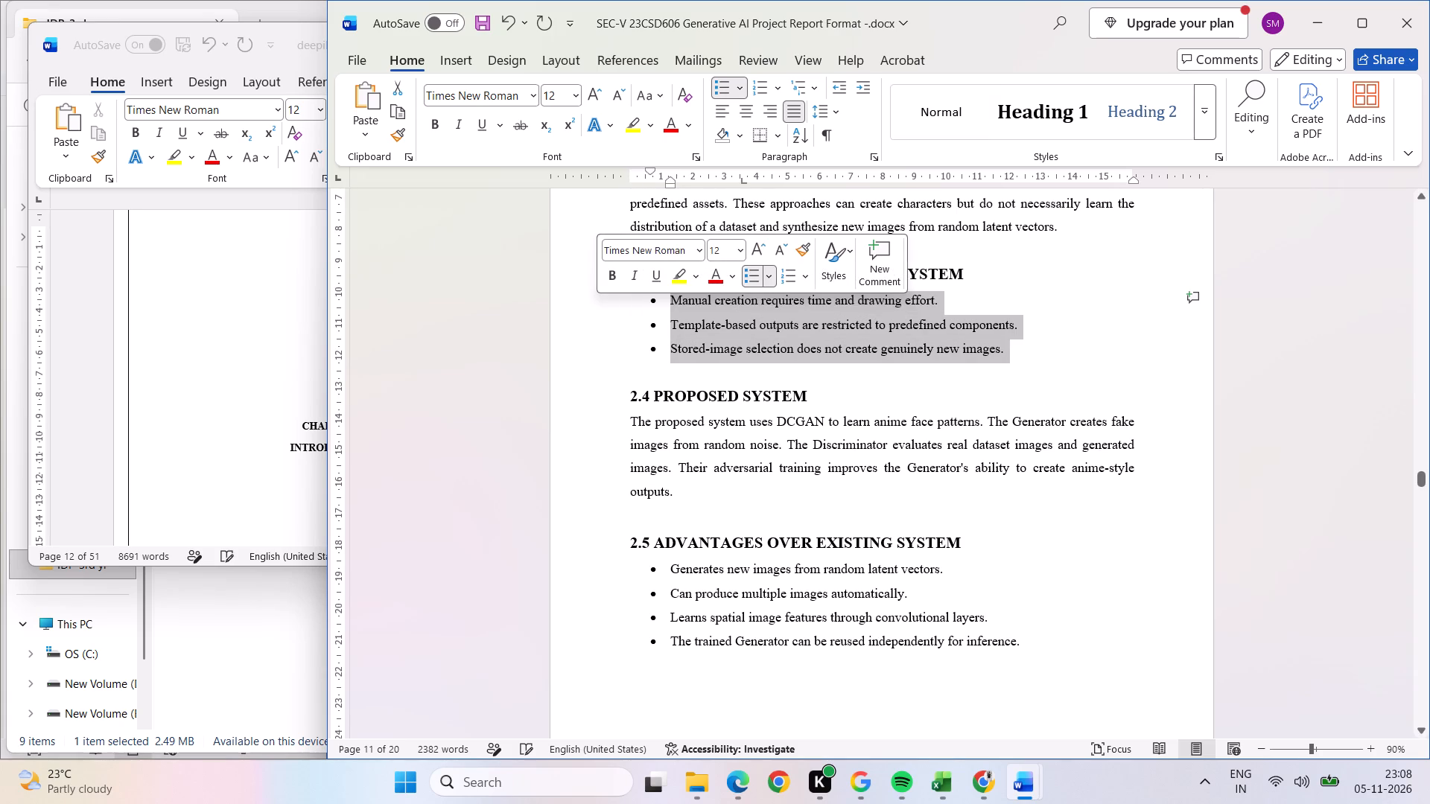
pyautogui.click(1321, 364)
# Remove the blank line below the "2.1 INTRODUCTION" heading.
pyautogui.moveTo(1423, 479); pyautogui.dragTo(1418, 470)
pyautogui.click(670, 362)
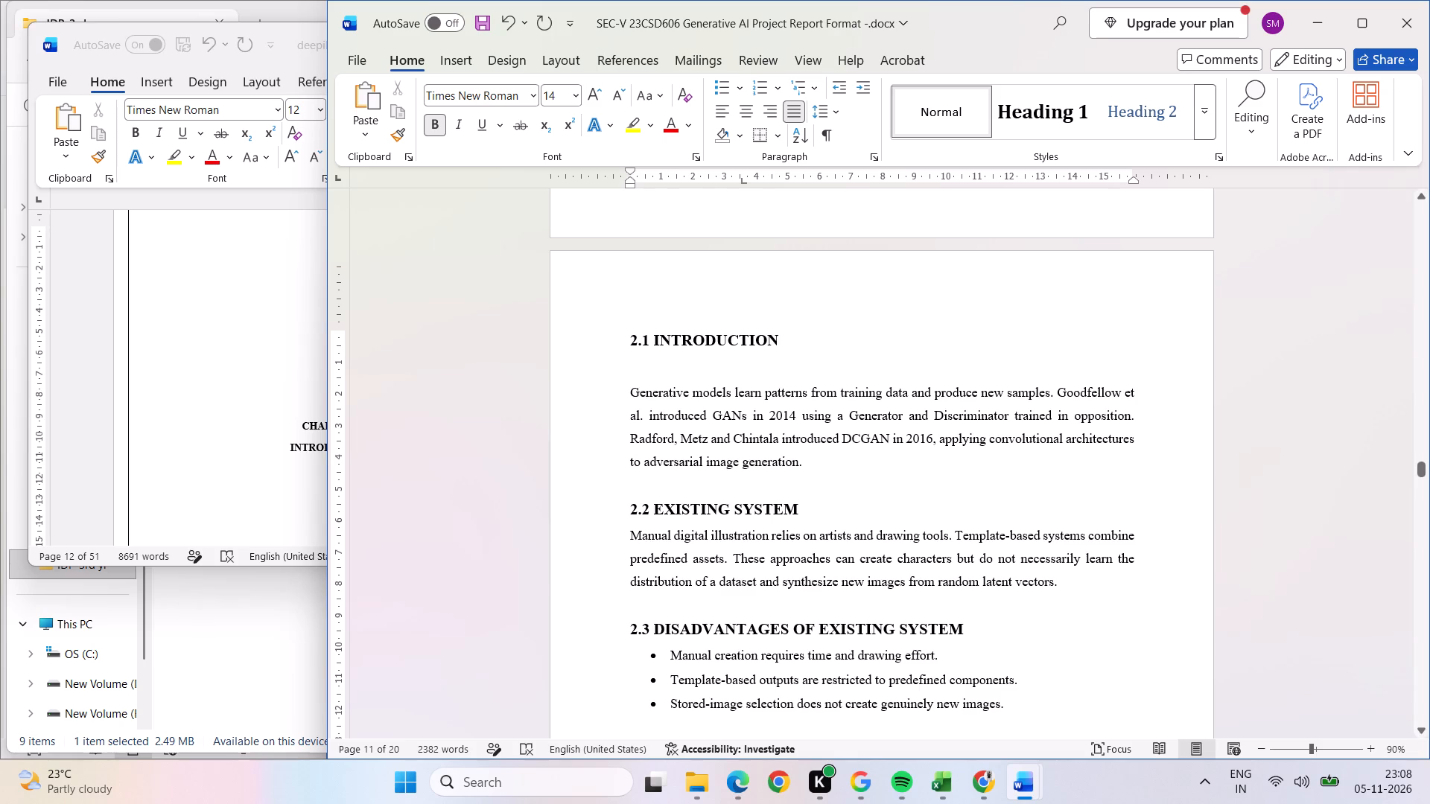
pyautogui.press('BackSpace')
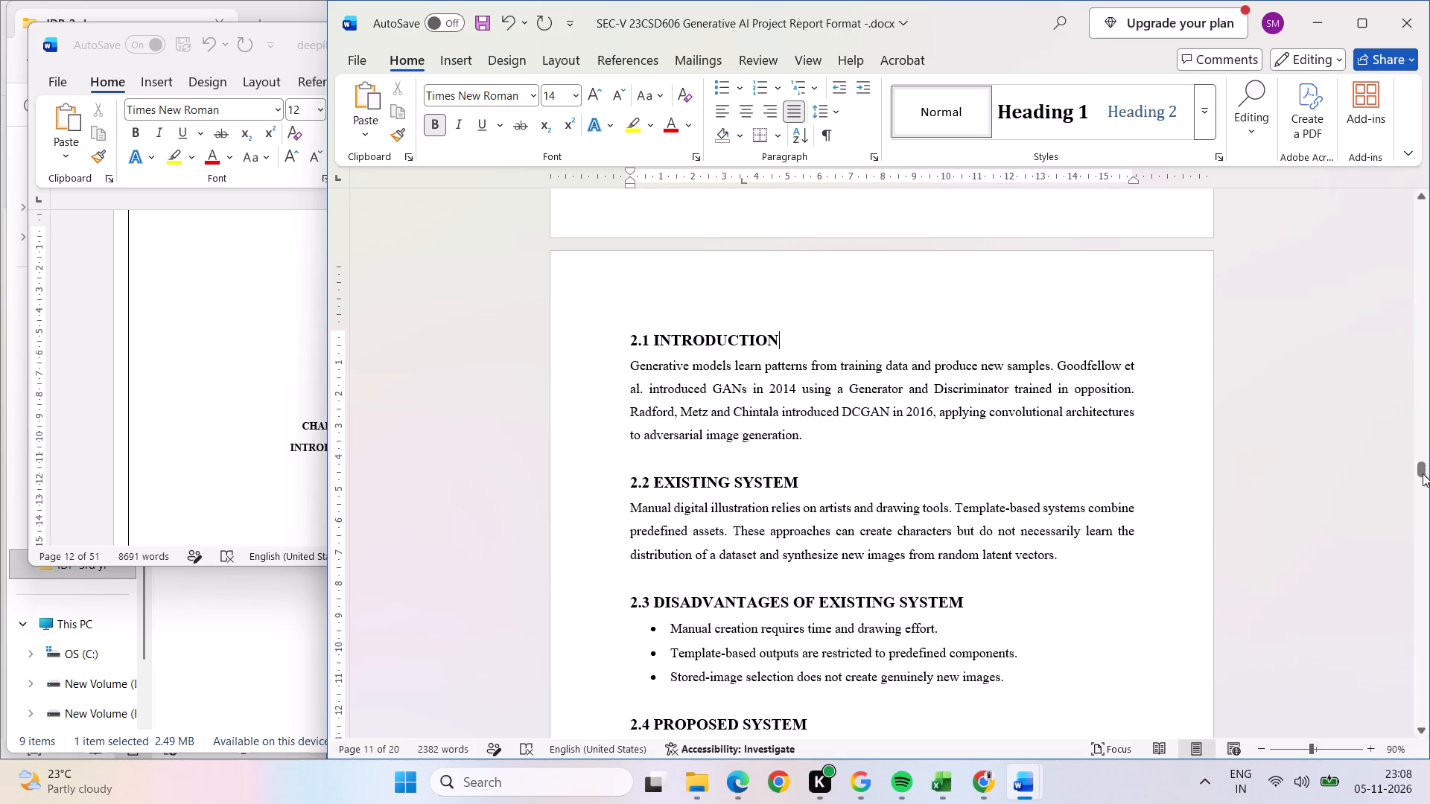
# Insert blank lines before "CHAPTER 3 – ANALYSIS" until the chapter content moves to the following page, leaving an empty page ahead of it.
pyautogui.moveTo(1416, 468); pyautogui.dragTo(1429, 493)
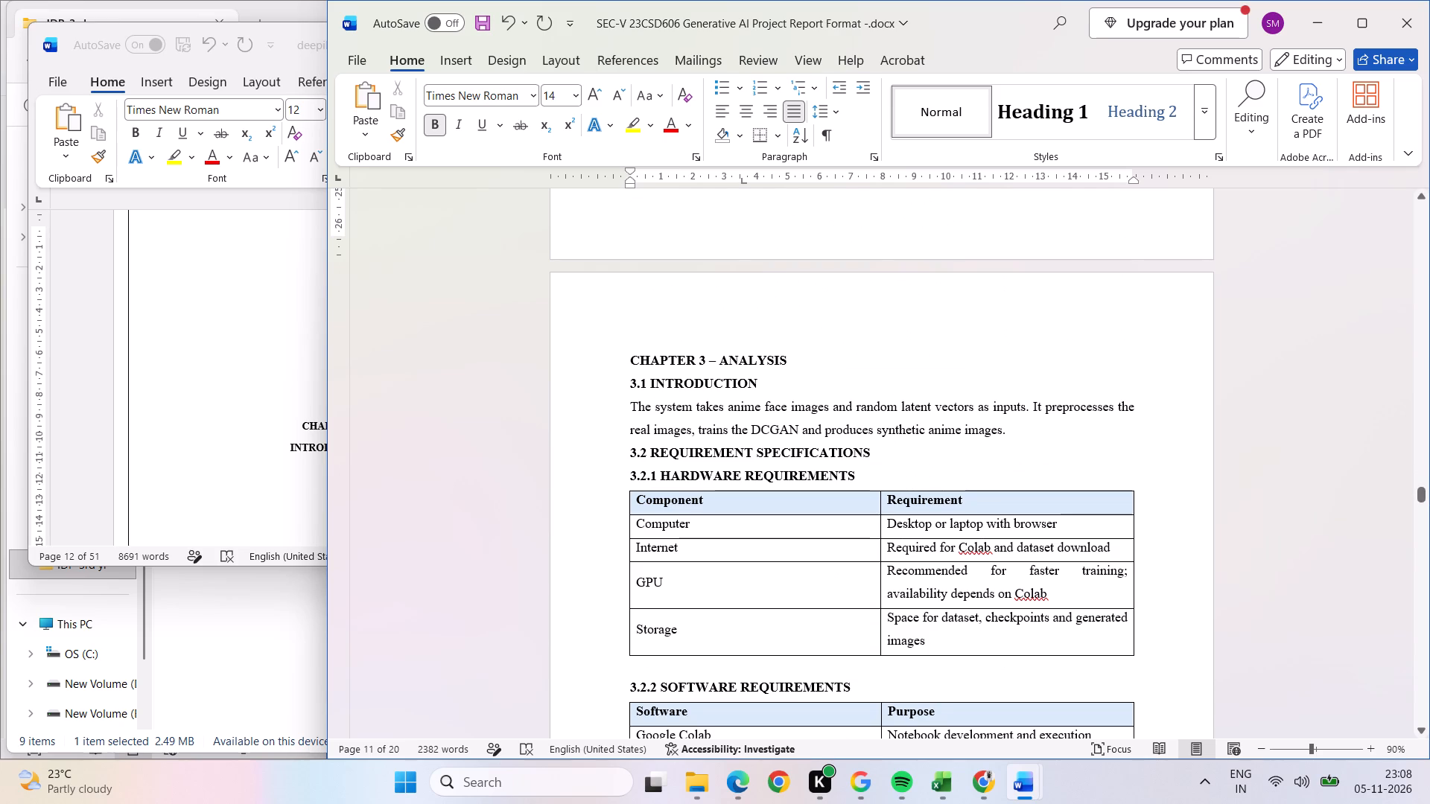
pyautogui.click(630, 357)
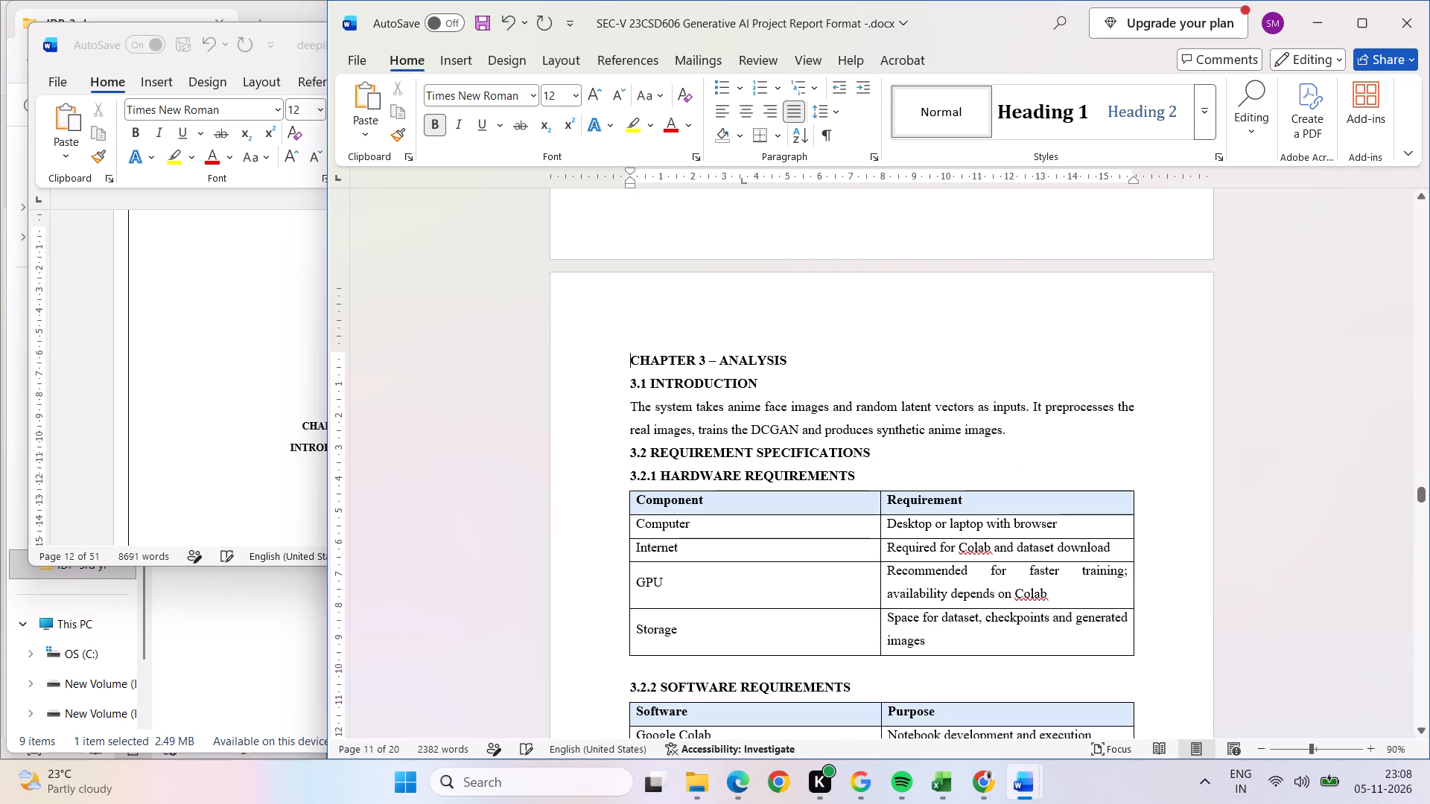
pyautogui.press('Return')
pyautogui.press('Return')
pyautogui.press('Return')
pyautogui.press('Return')
pyautogui.press('Return')
pyautogui.press('Return')
pyautogui.press('Return')
pyautogui.press('Return')
pyautogui.press('Return')
pyautogui.press('Return')
pyautogui.press('Return')
pyautogui.press('Return')
pyautogui.press('Return')
pyautogui.press('Return')
pyautogui.press('Return')
pyautogui.press('Return')
pyautogui.press('Return')
pyautogui.press('Return')
pyautogui.press('Return')
pyautogui.press('Return')
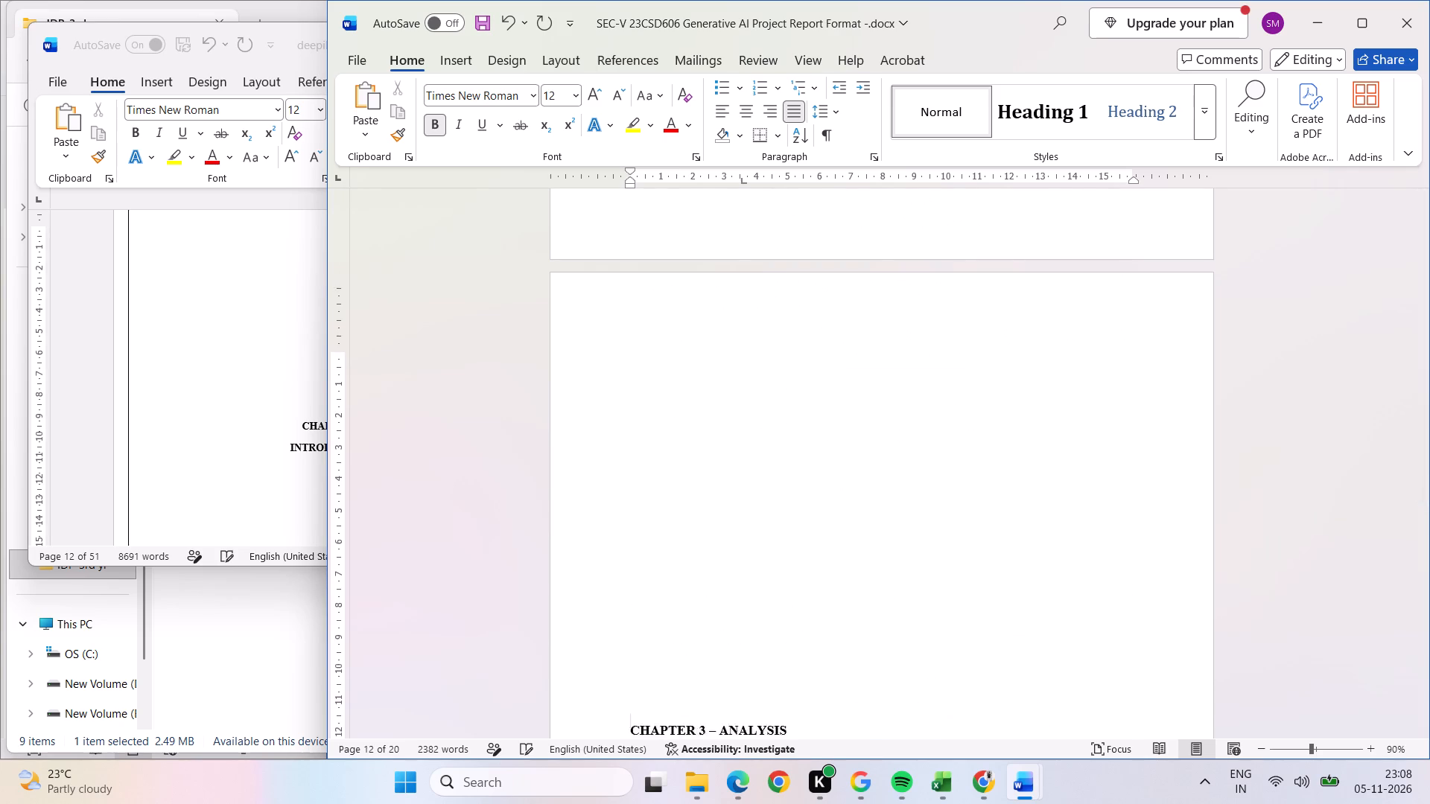
pyautogui.press('Return')
pyautogui.press('Return')
pyautogui.press('Return')
pyautogui.press('Return')
pyautogui.press('Return')
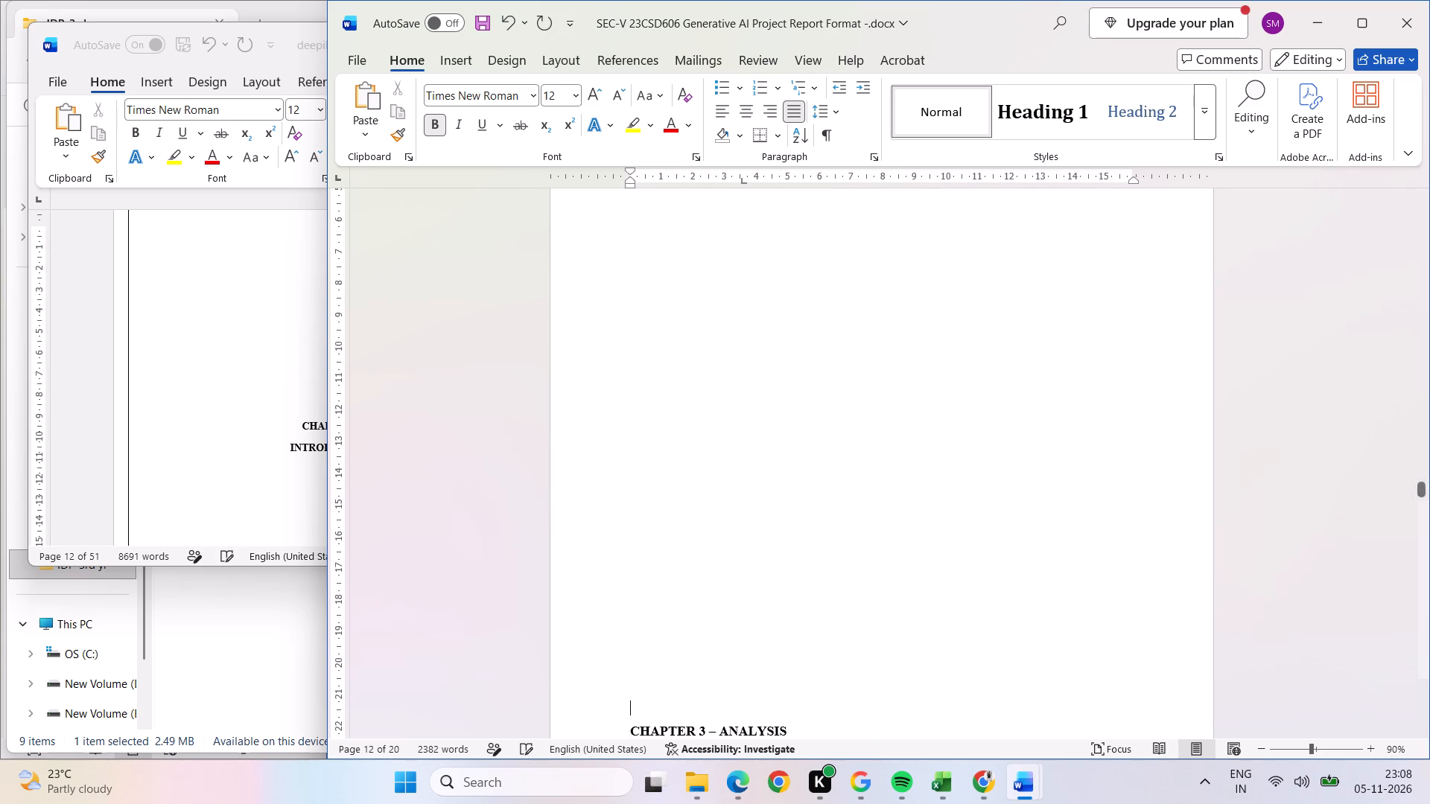
pyautogui.press('Return')
pyautogui.press('Return')
pyautogui.press('Return')
pyautogui.press('Return')
pyautogui.press('Return')
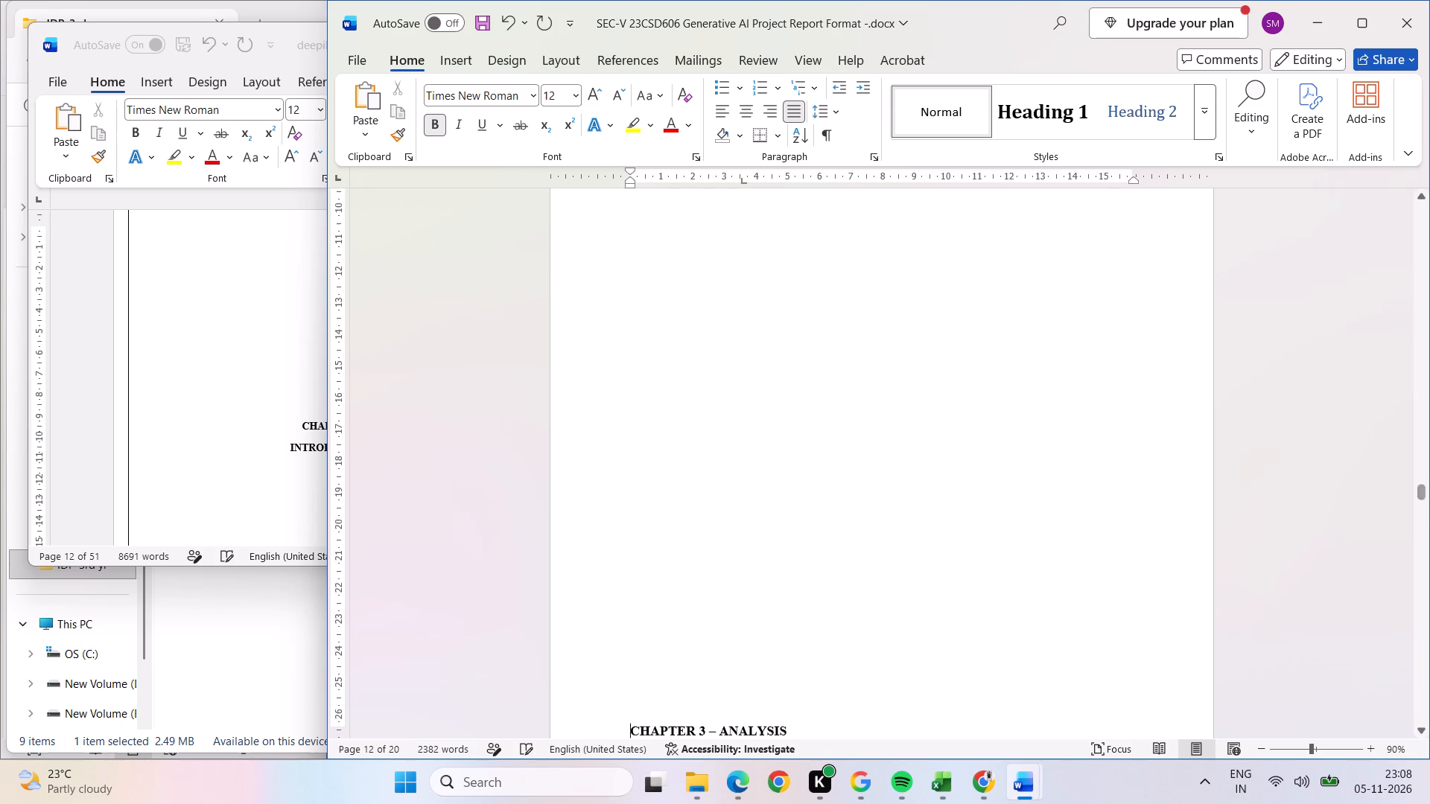
pyautogui.press('Return')
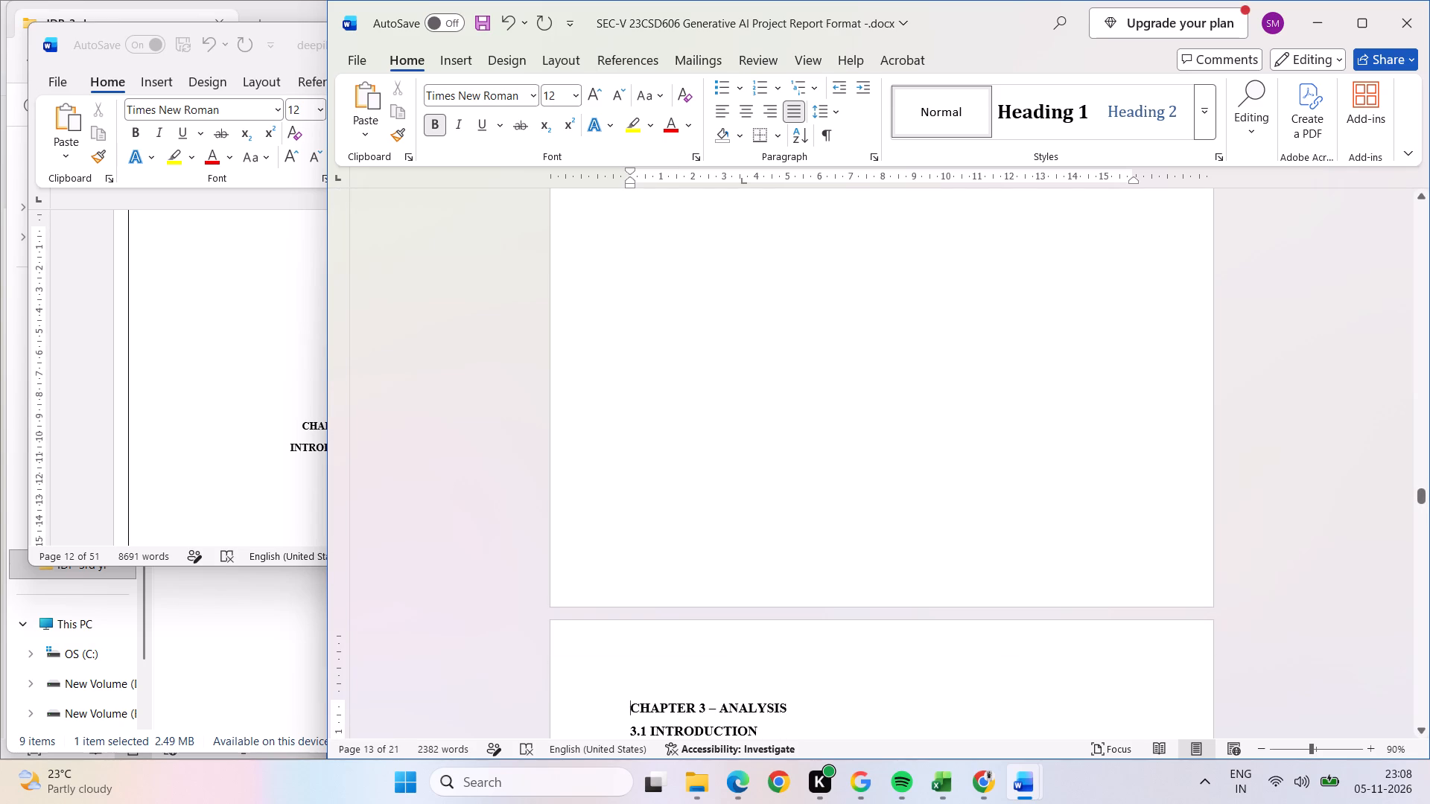
# Delete the "CHAPTER 3 – ANALYSIS" line above the "3.1 INTRODUCTION" heading.
pyautogui.moveTo(798, 697); pyautogui.dragTo(620, 692)
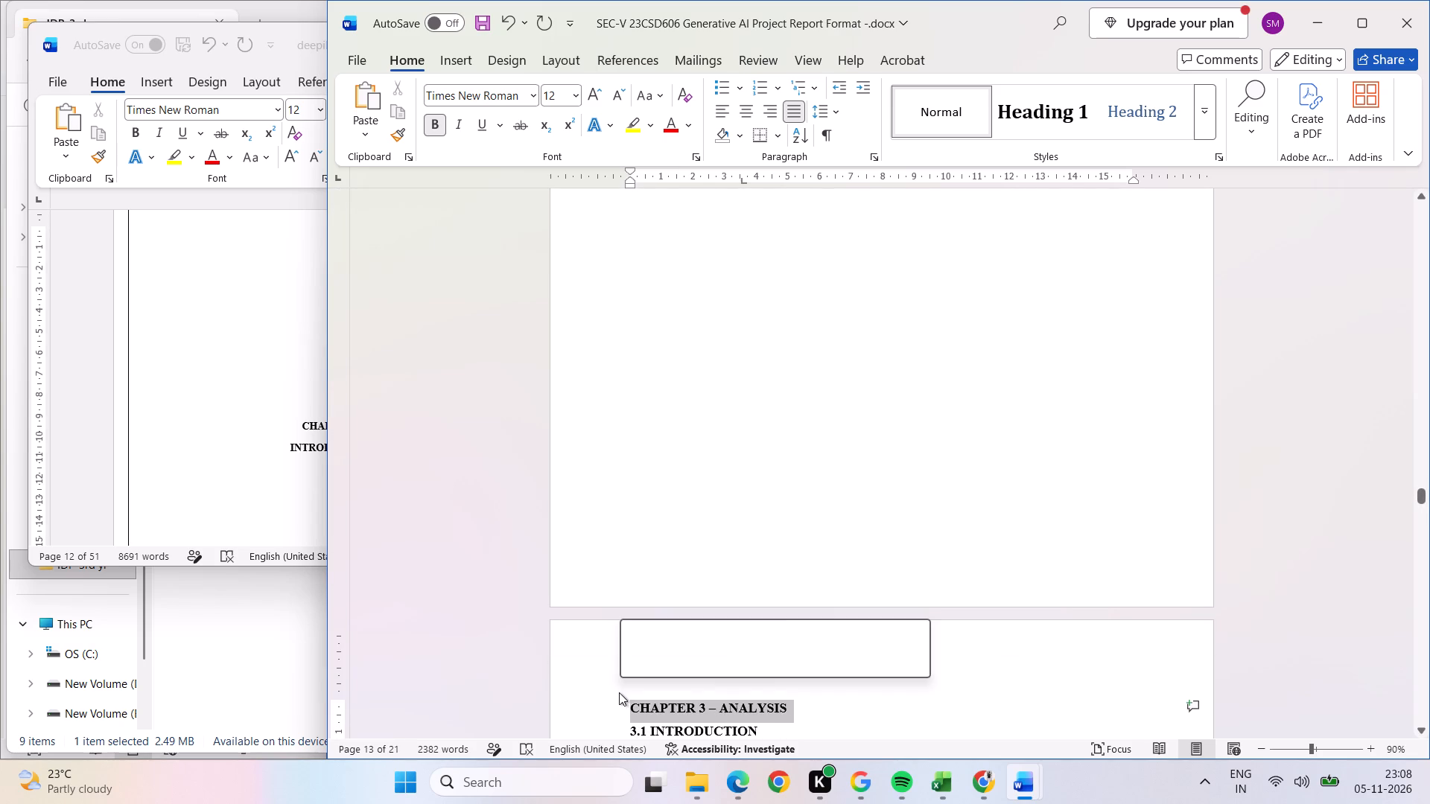
pyautogui.press('BackSpace')
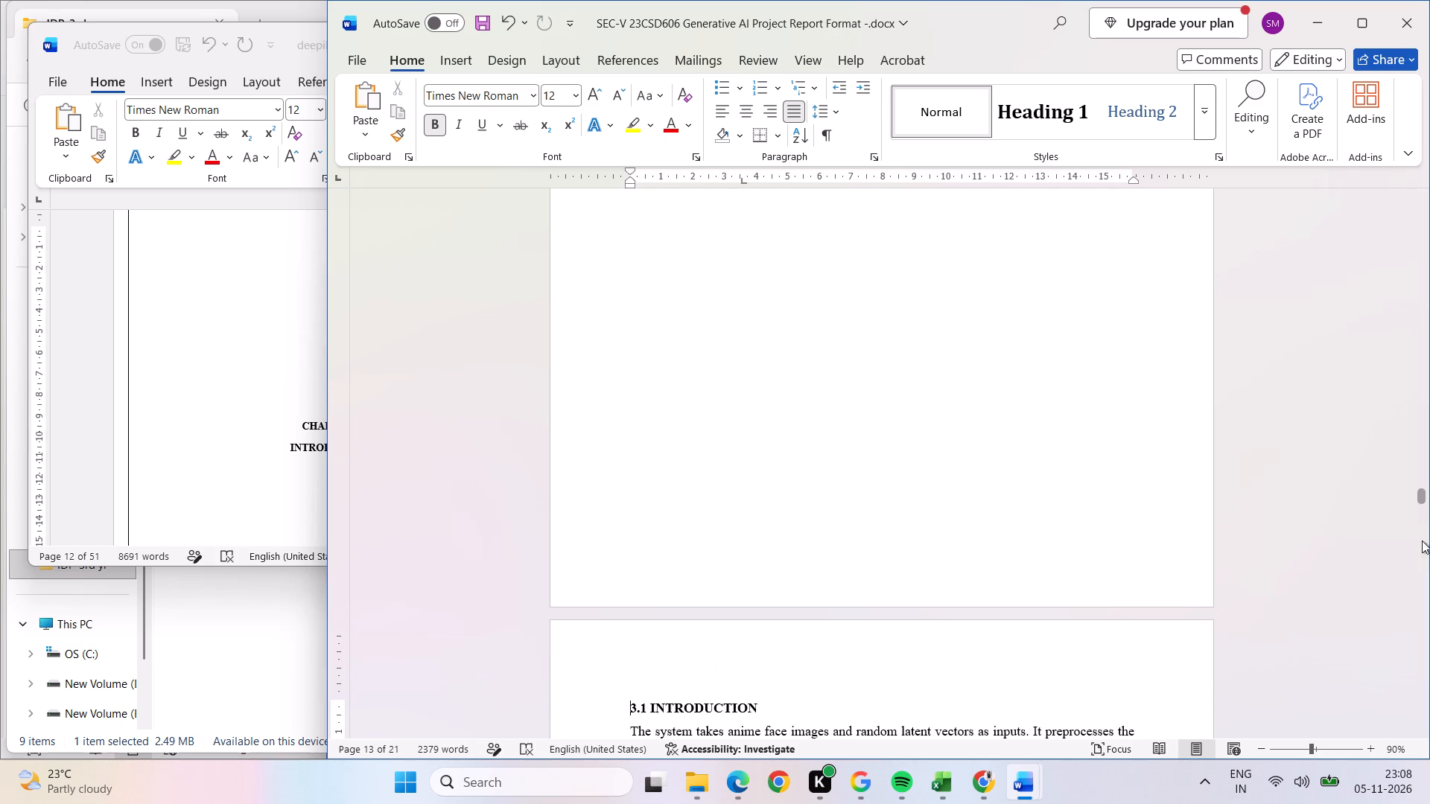
# Increase the "3.1 INTRODUCTION" heading's font size to 14.
pyautogui.moveTo(1423, 496); pyautogui.dragTo(1426, 508)
pyautogui.moveTo(766, 263); pyautogui.dragTo(556, 268)
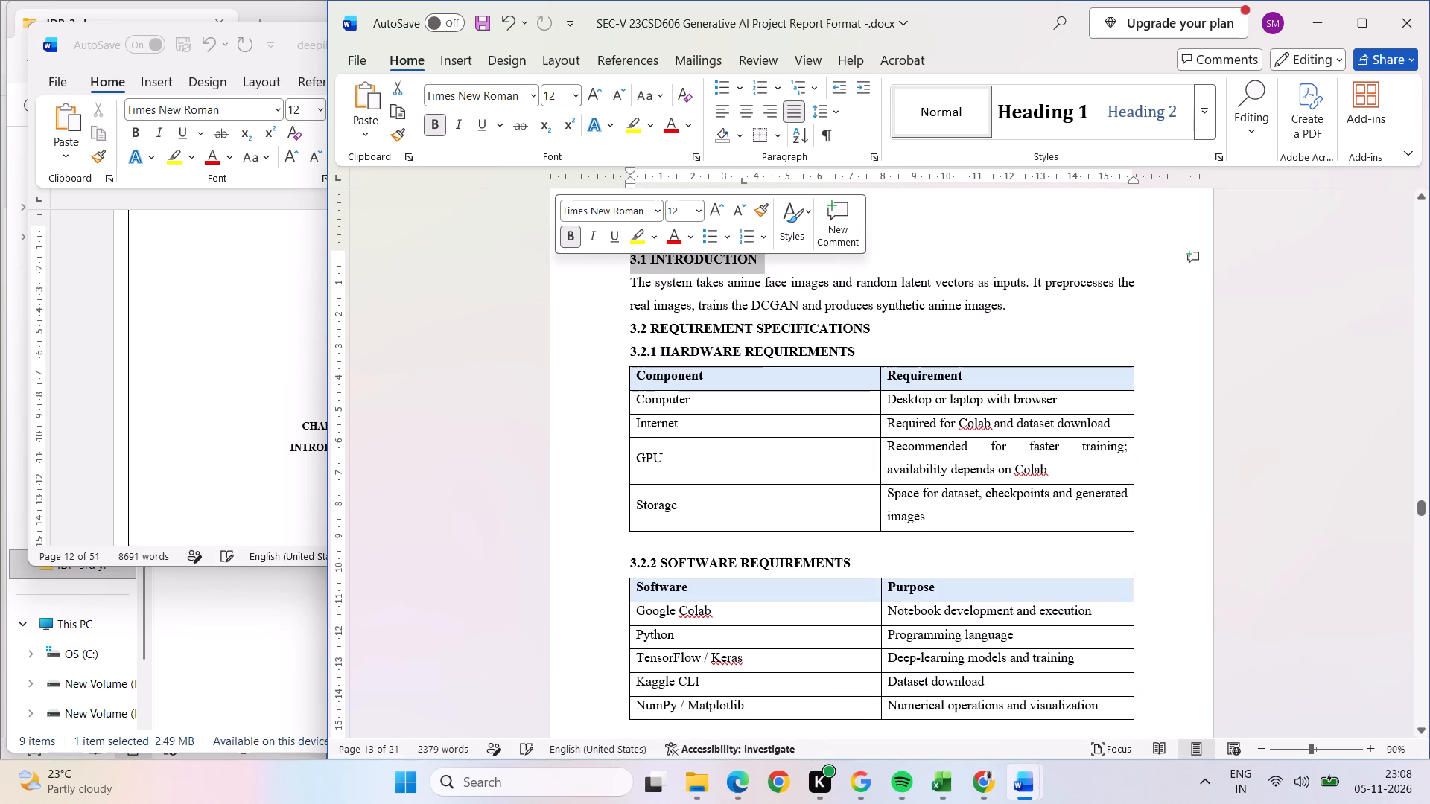
pyautogui.click(716, 207)
pyautogui.click(871, 269)
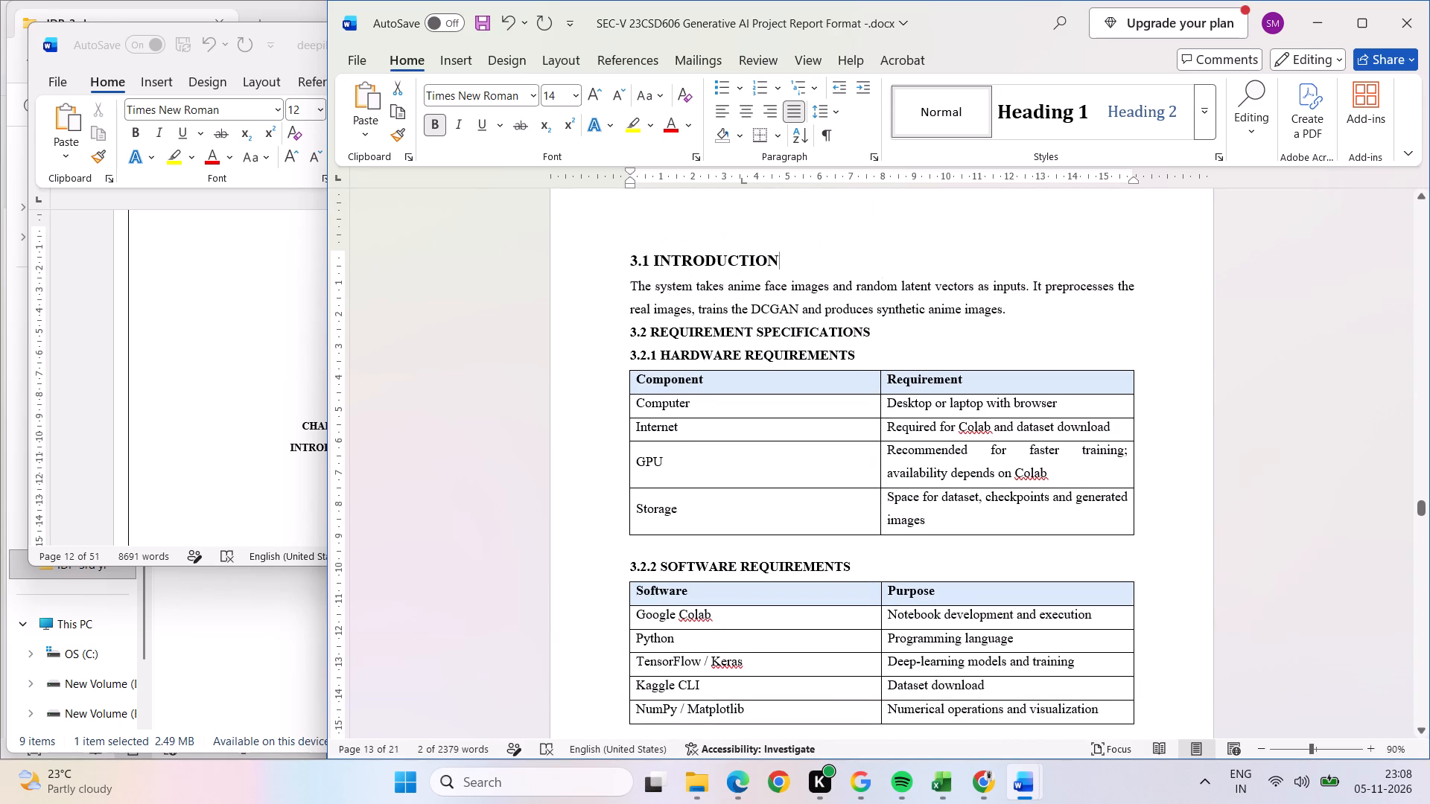
# Insert a blank line above "3.2 REQUIREMENT SPECIFICATIONS" and increase the 3.2 and "3.2.1 HARDWARE REQUIREMENTS" headings to font size 14.
pyautogui.click(1045, 313)
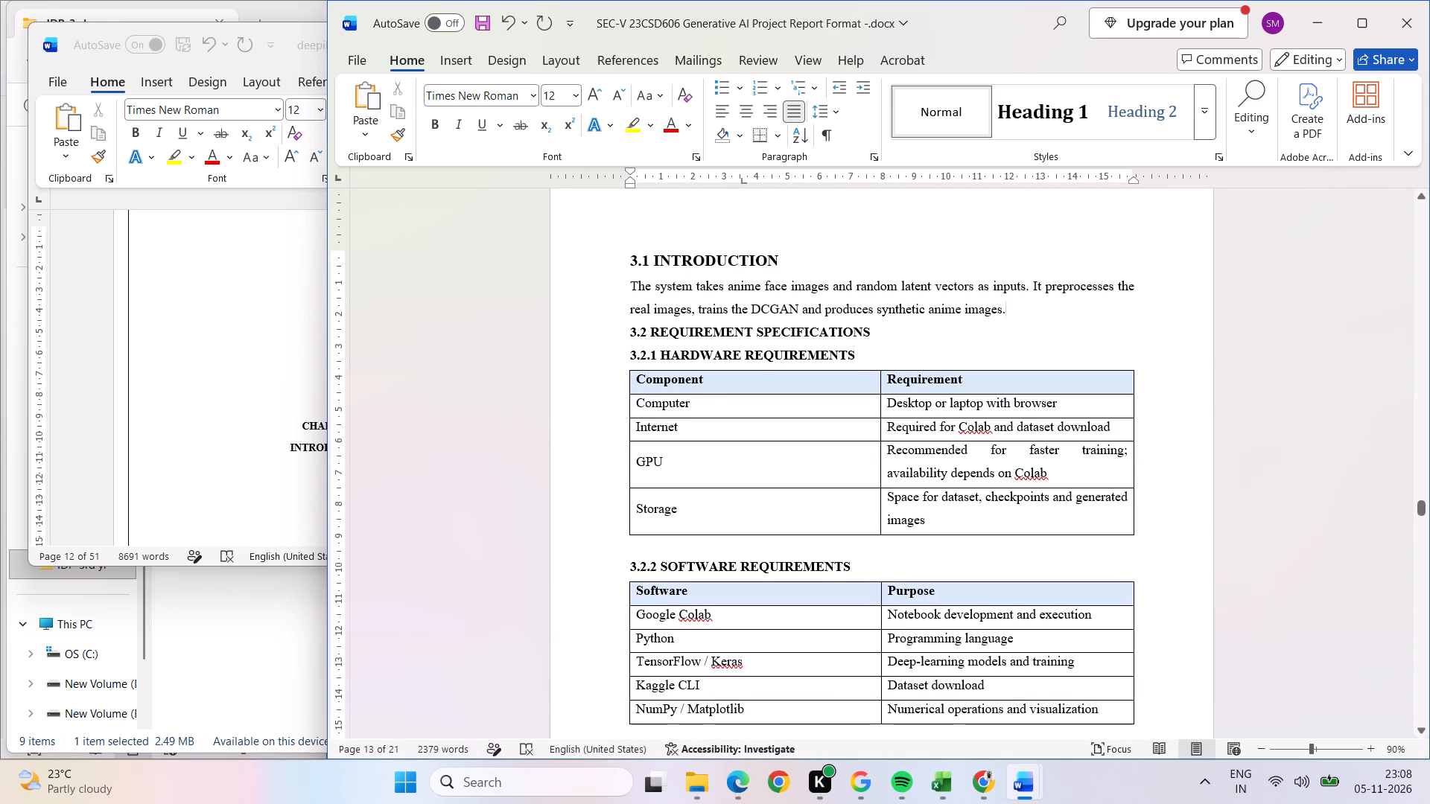
pyautogui.press('Return')
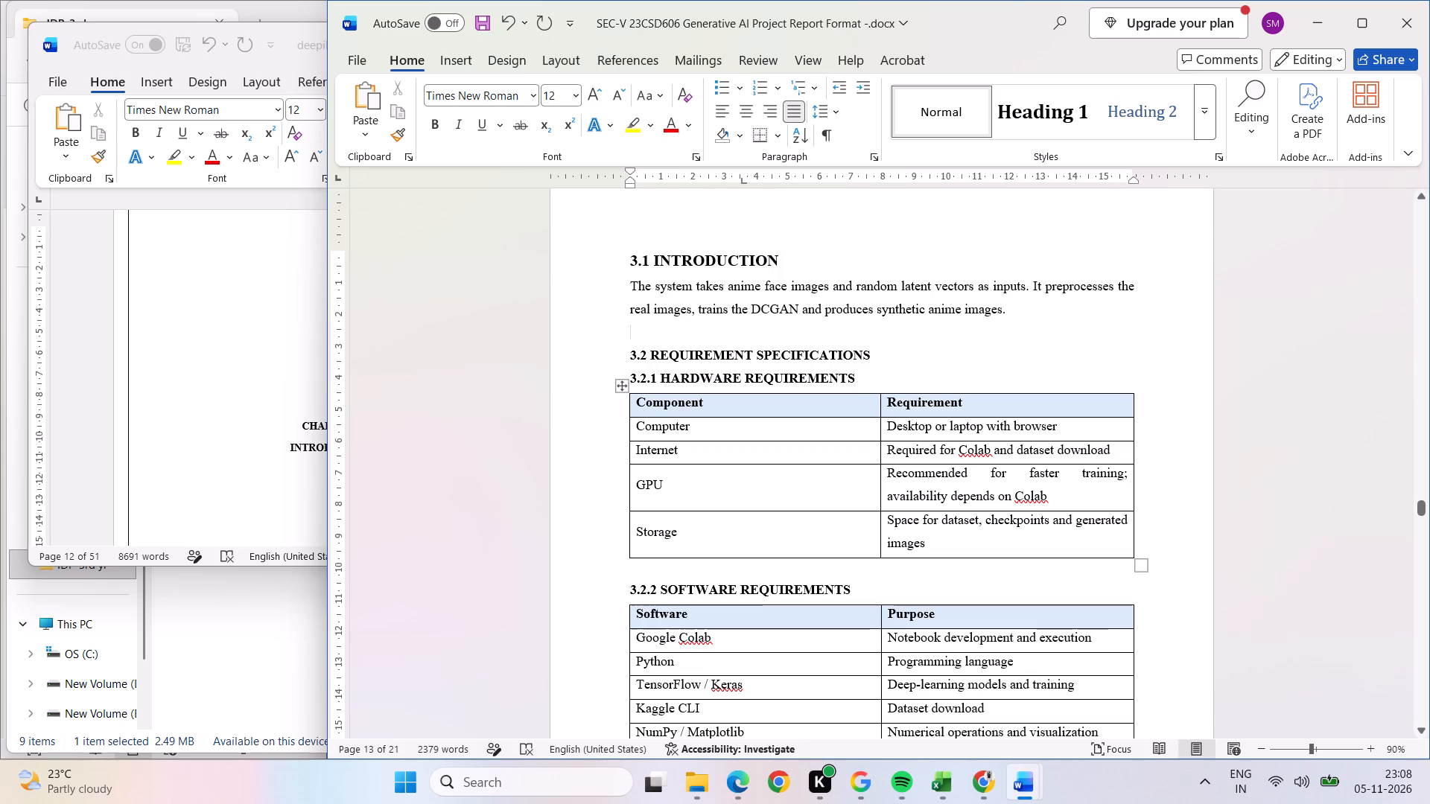
pyautogui.moveTo(882, 380); pyautogui.dragTo(839, 375)
pyautogui.moveTo(866, 379); pyautogui.dragTo(759, 379)
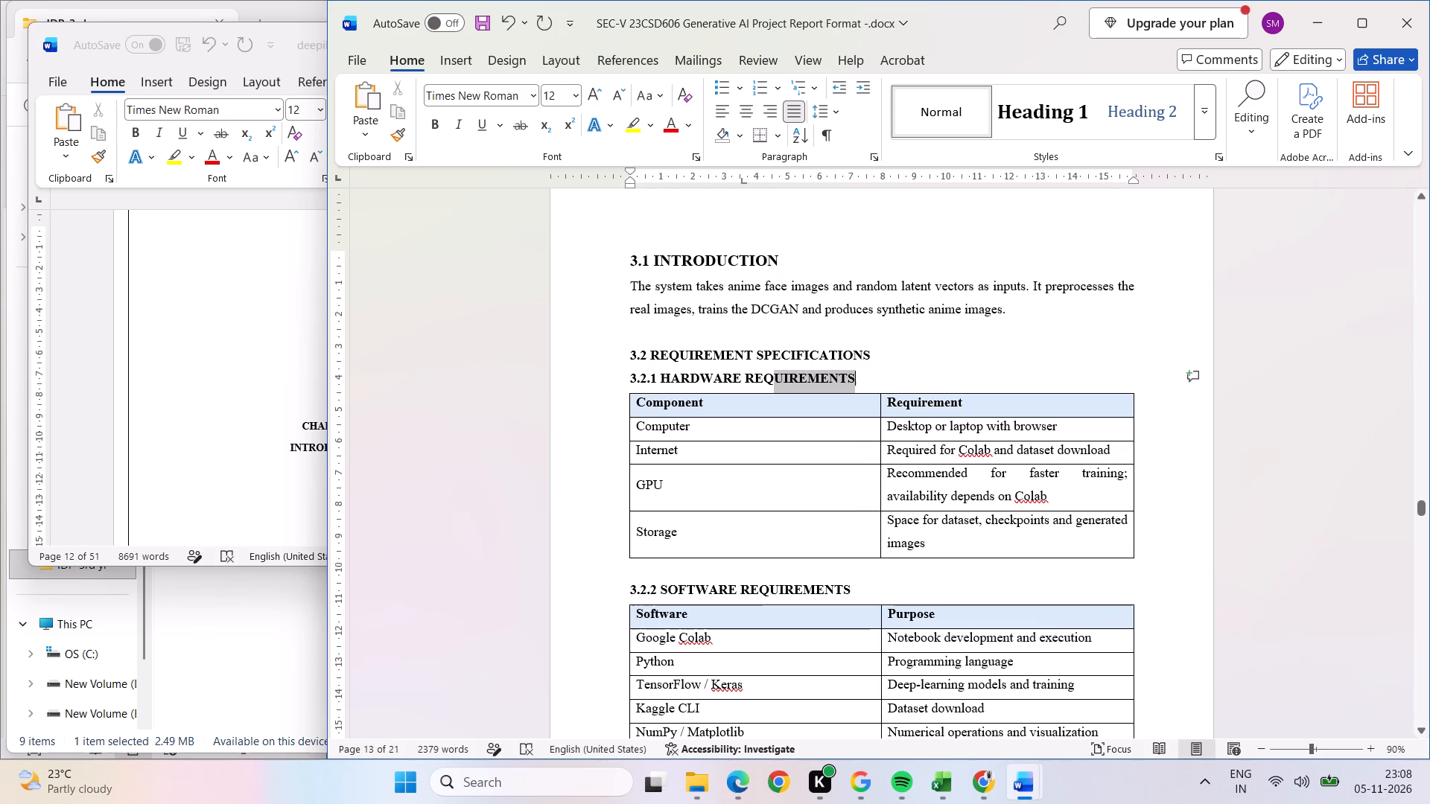
pyautogui.moveTo(759, 379); pyautogui.dragTo(624, 359)
pyautogui.click(787, 304)
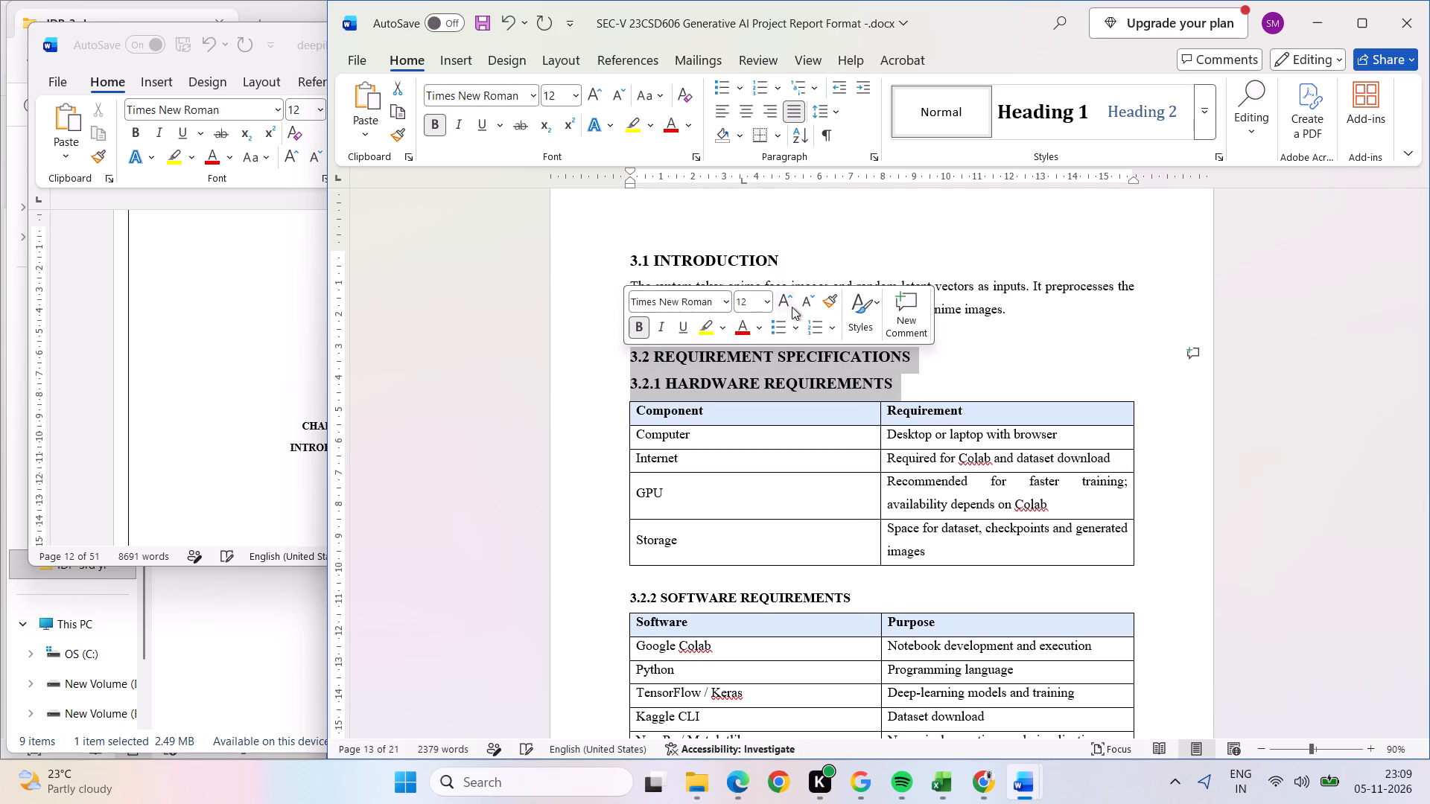
pyautogui.click(1271, 411)
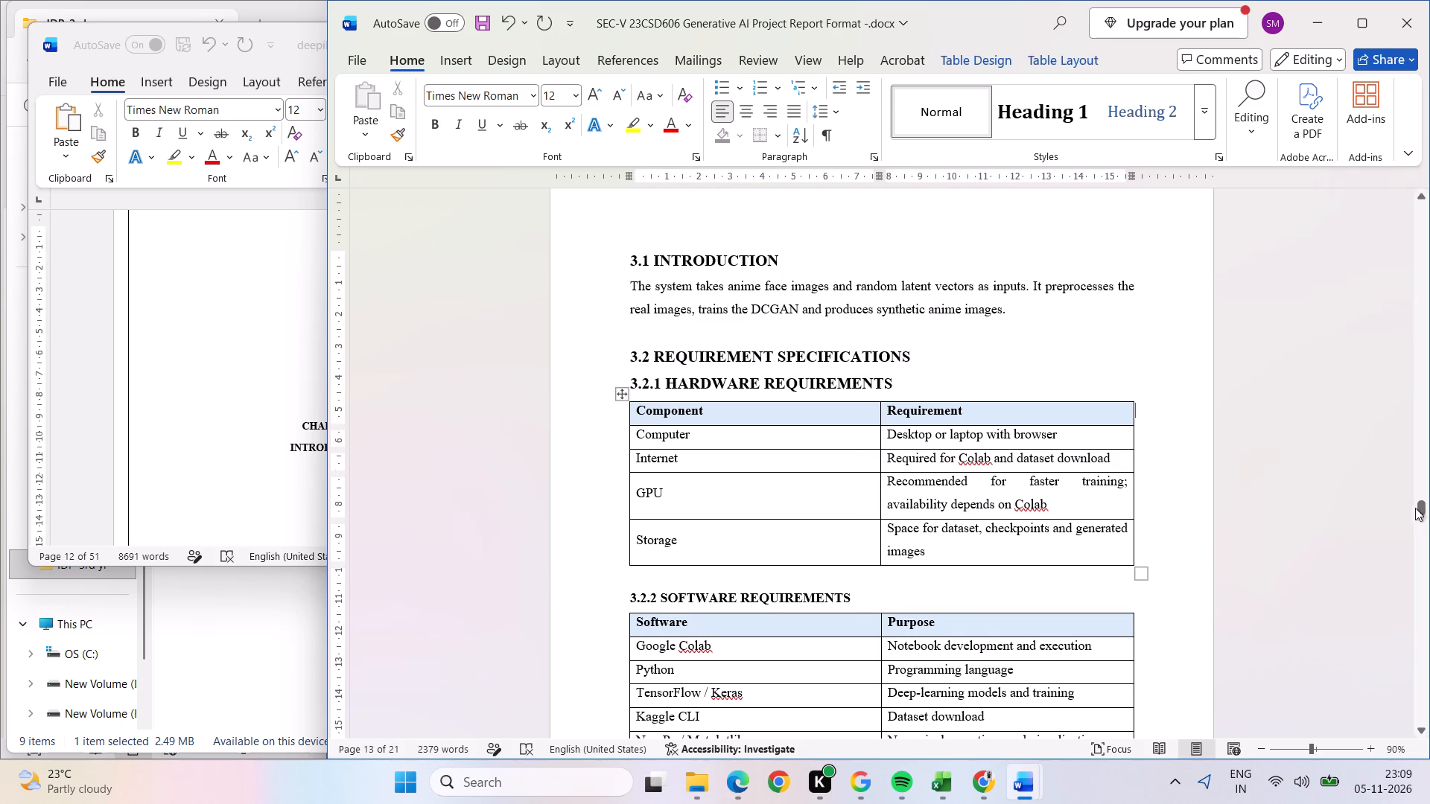
# Increase the "3.2.2 SOFTWARE REQUIREMENTS" heading's font size to 14.
pyautogui.click(1420, 505)
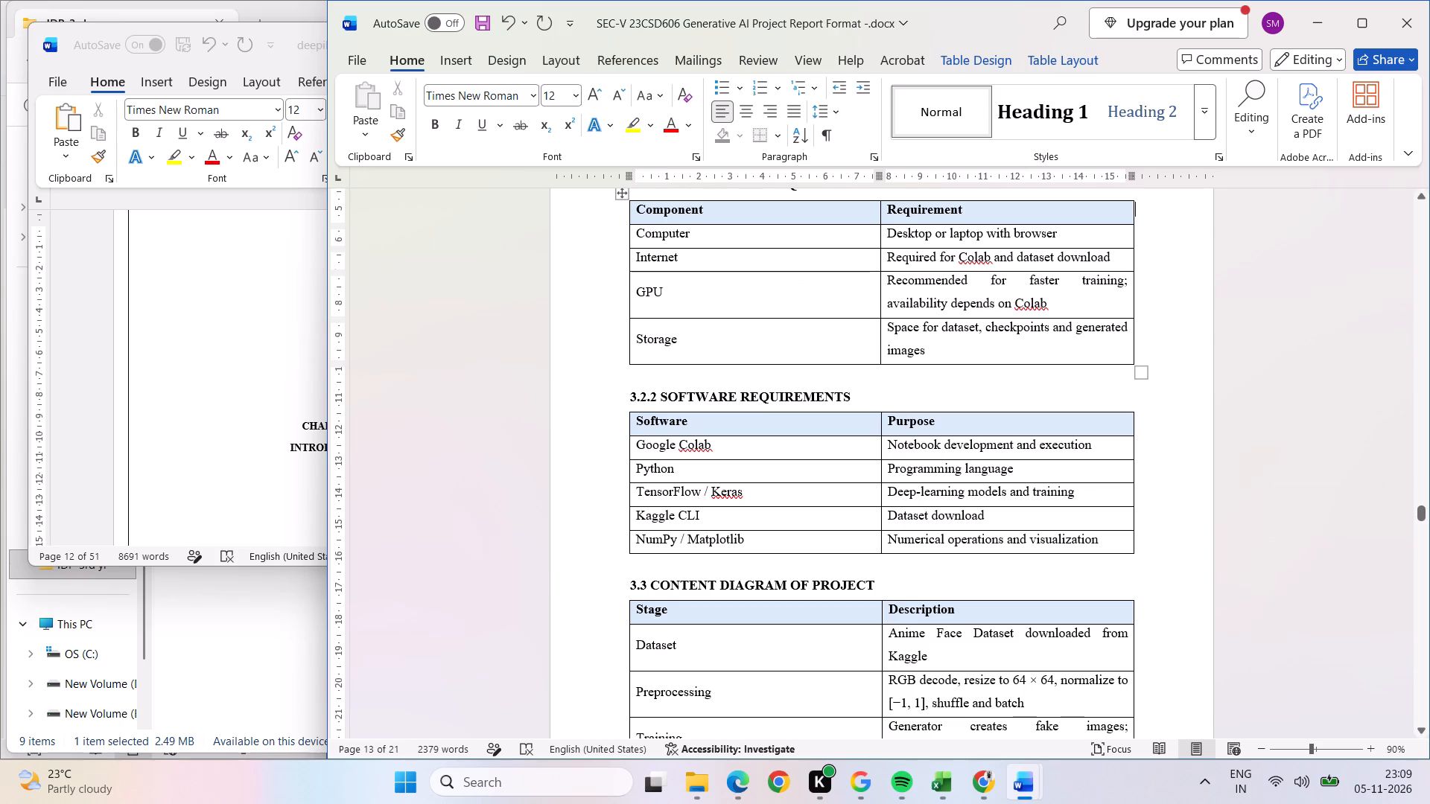
pyautogui.moveTo(875, 399); pyautogui.dragTo(588, 393)
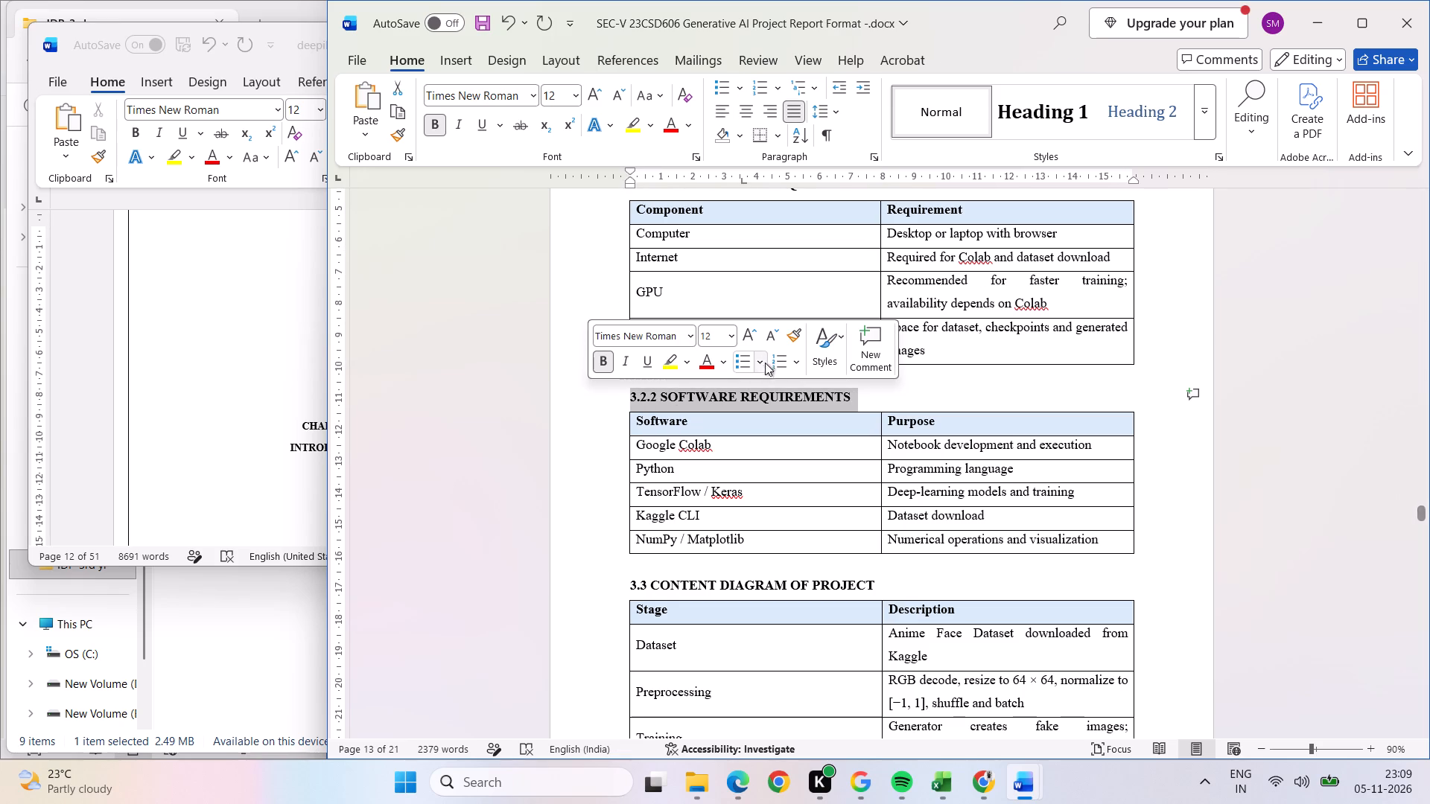
pyautogui.click(745, 338)
pyautogui.click(1357, 487)
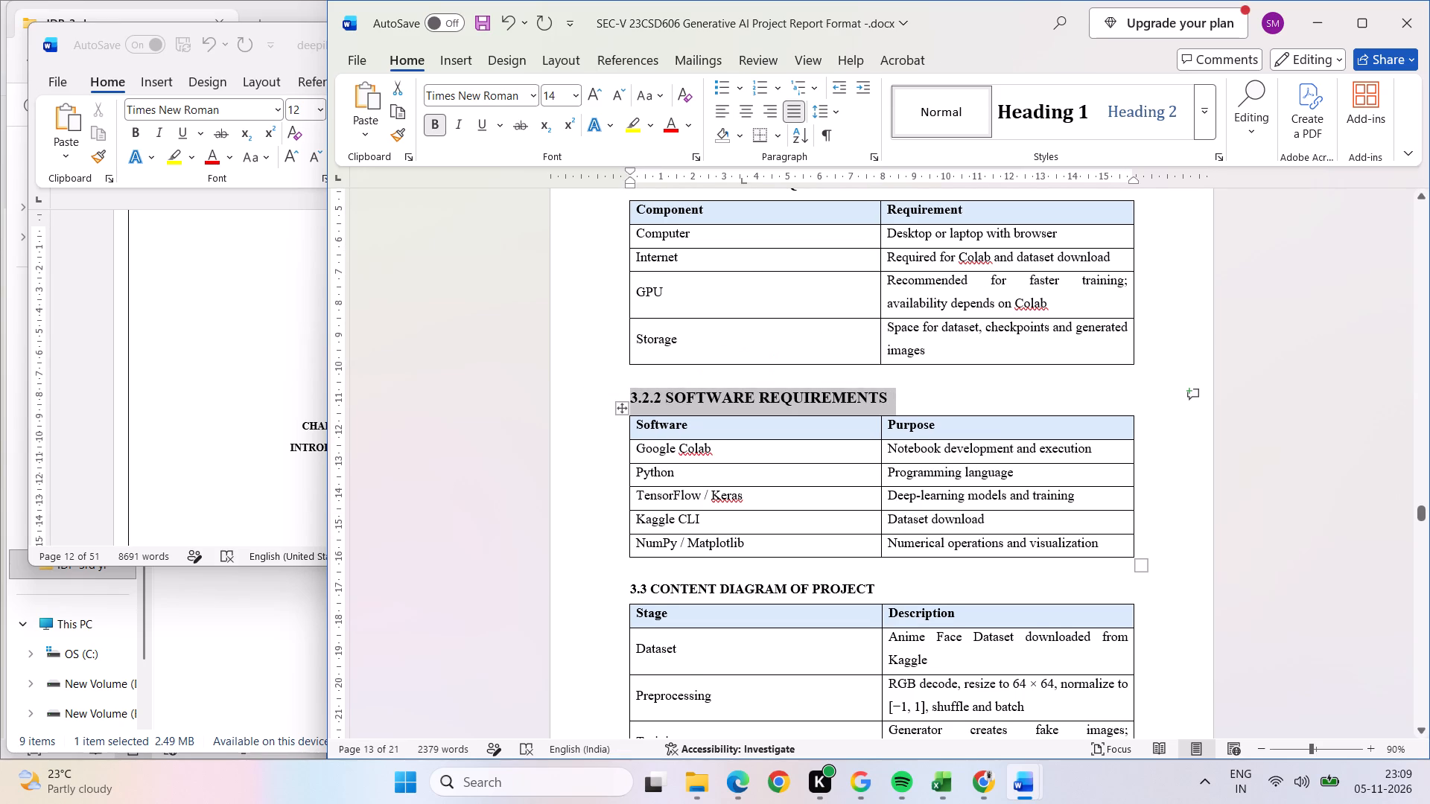
pyautogui.click(1423, 513)
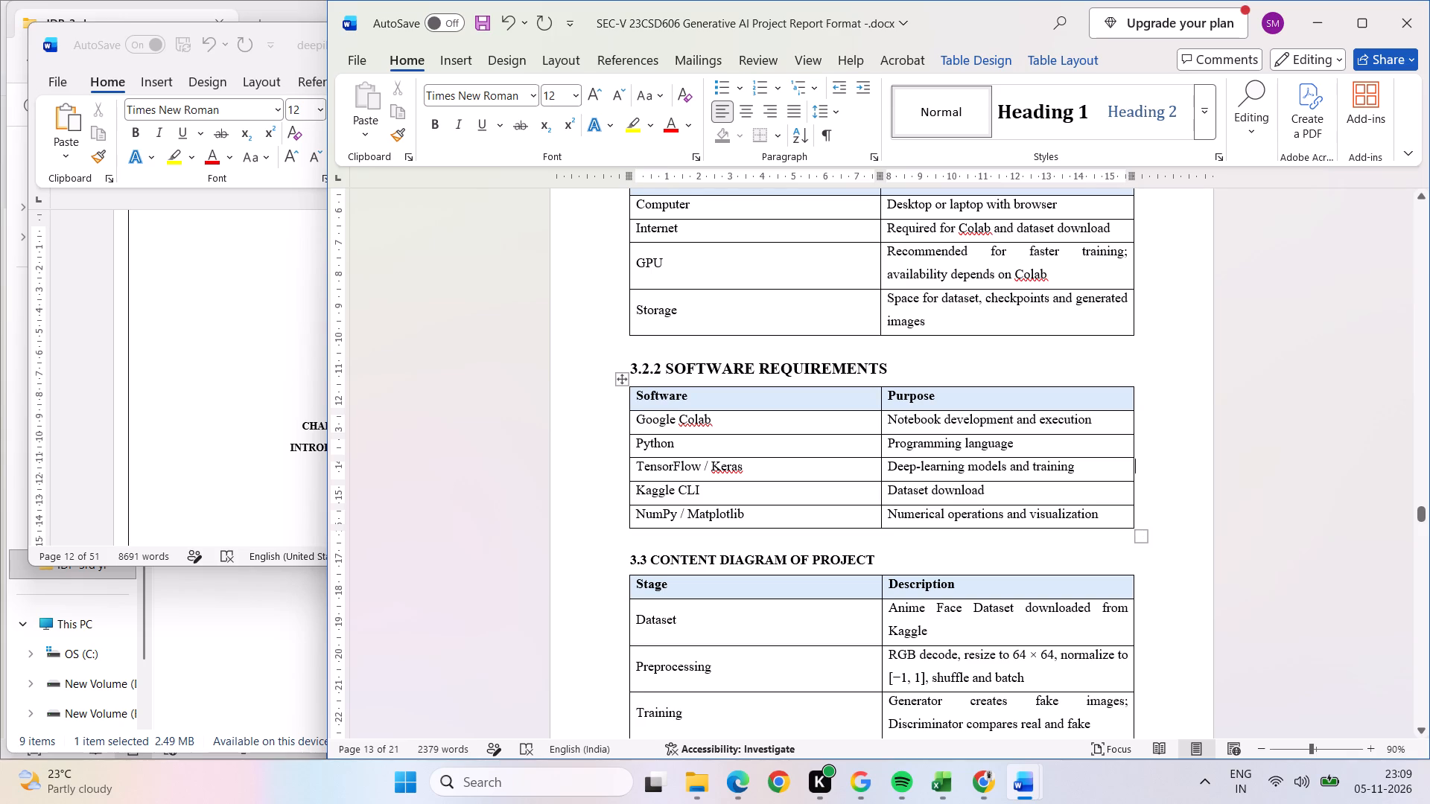
# Increase the "3.3 CONTENT DIAGRAM OF PROJECT" heading's font size to 14.
pyautogui.moveTo(972, 560); pyautogui.dragTo(605, 556)
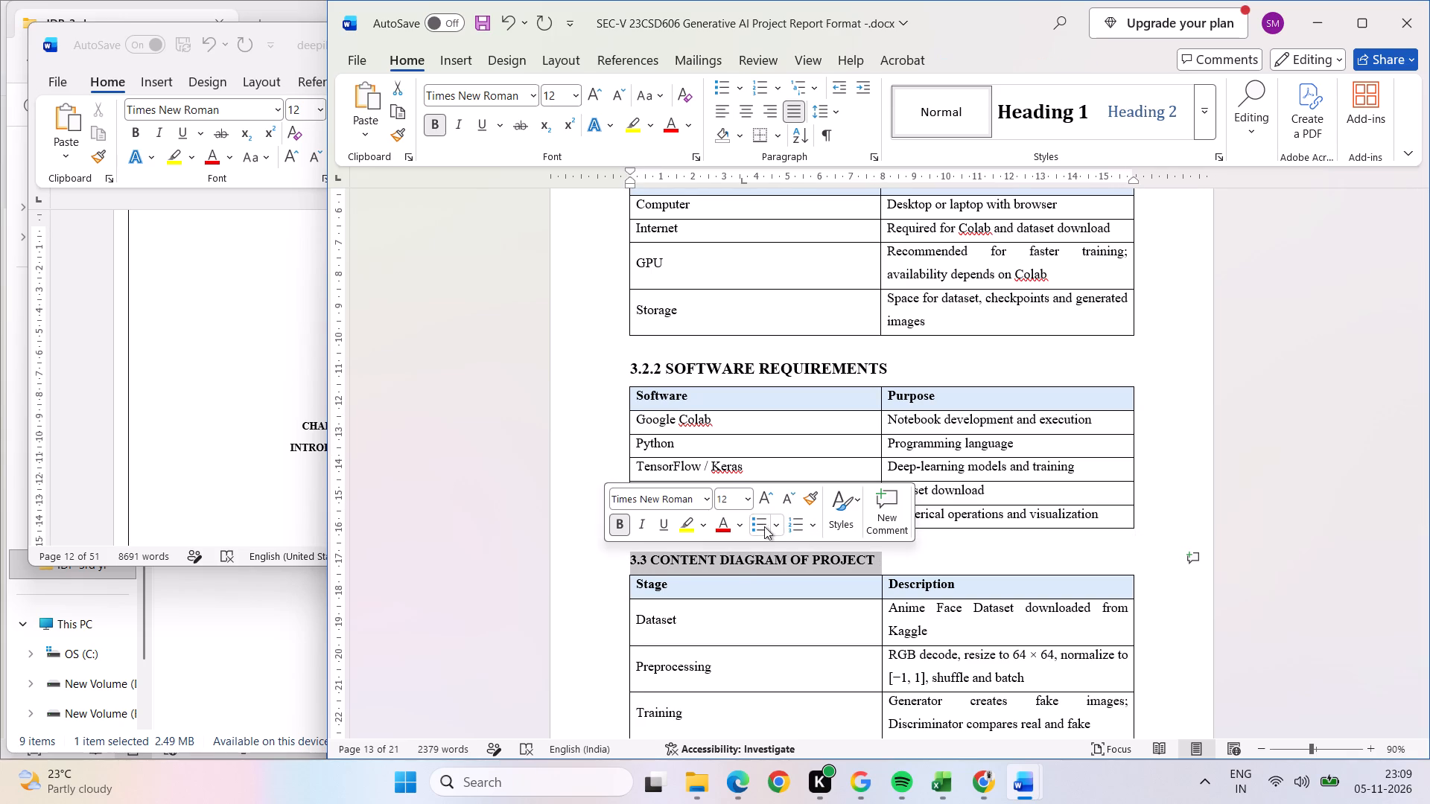
pyautogui.click(763, 504)
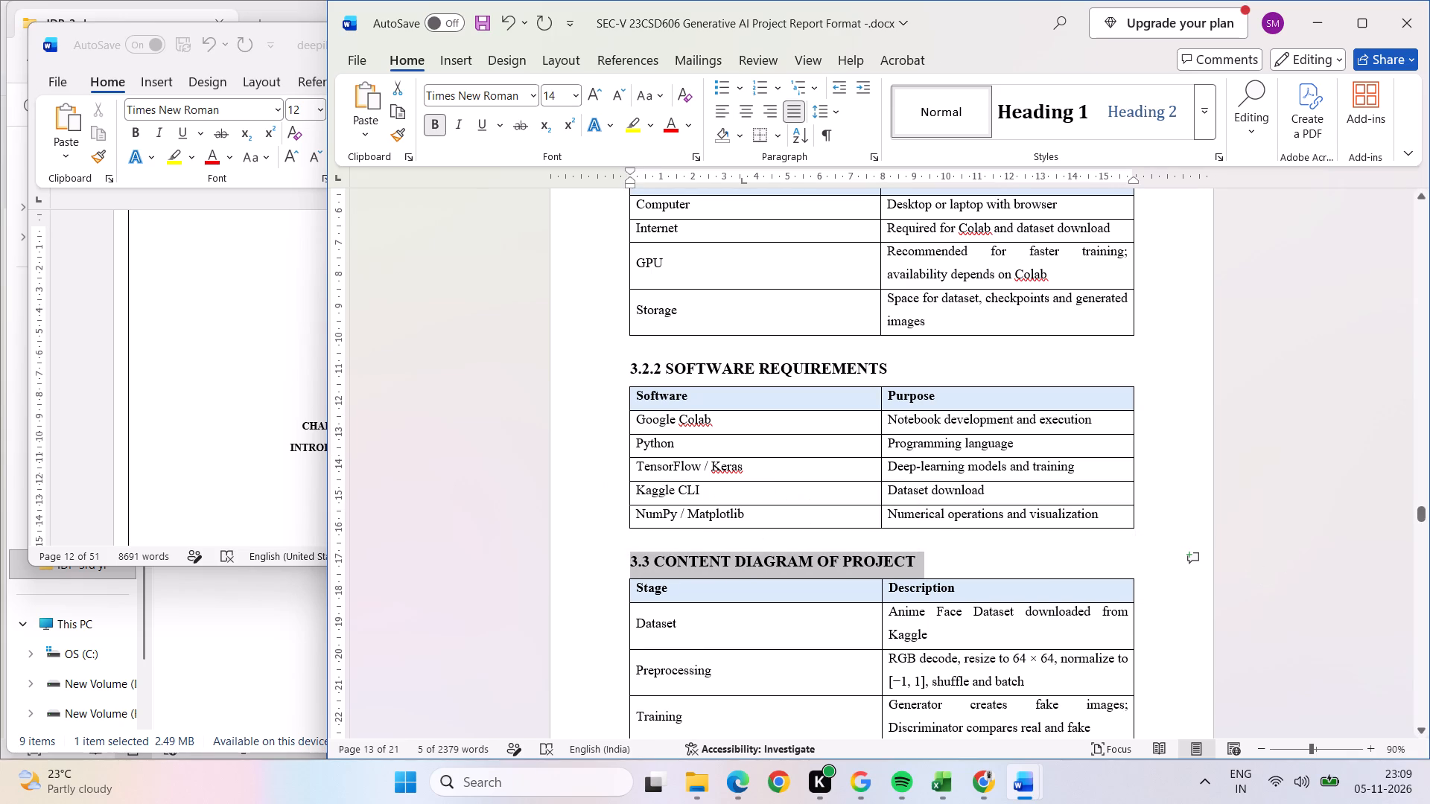
pyautogui.click(1288, 549)
# Replace the "CHAPTER 4 – DESIGN" line with enough blank lines to fill the page, so "4.1 INTRODUCTION" starts the following page.
pyautogui.moveTo(1423, 514); pyautogui.dragTo(1426, 522)
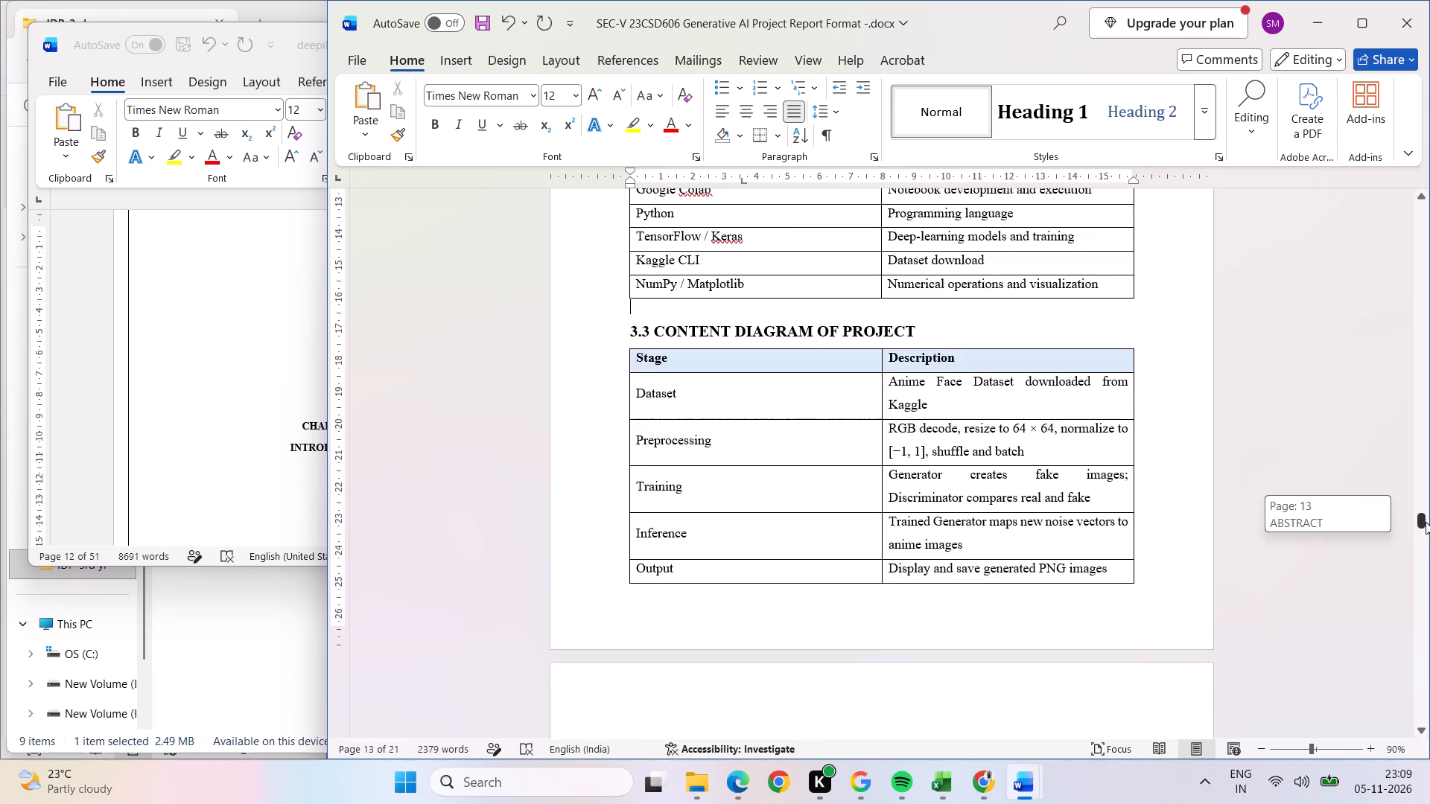
pyautogui.moveTo(1426, 522); pyautogui.dragTo(1428, 530)
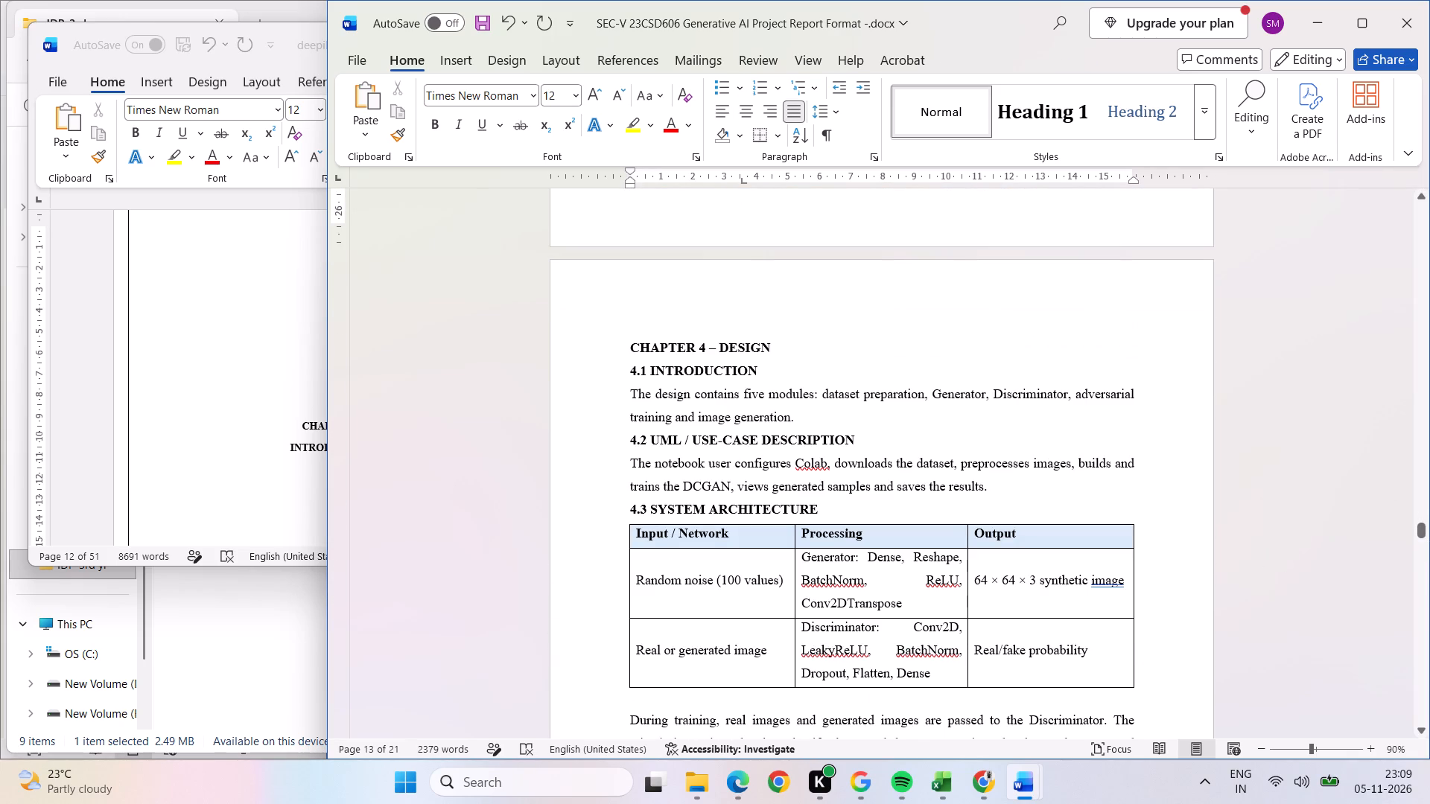
pyautogui.moveTo(626, 342); pyautogui.dragTo(775, 342)
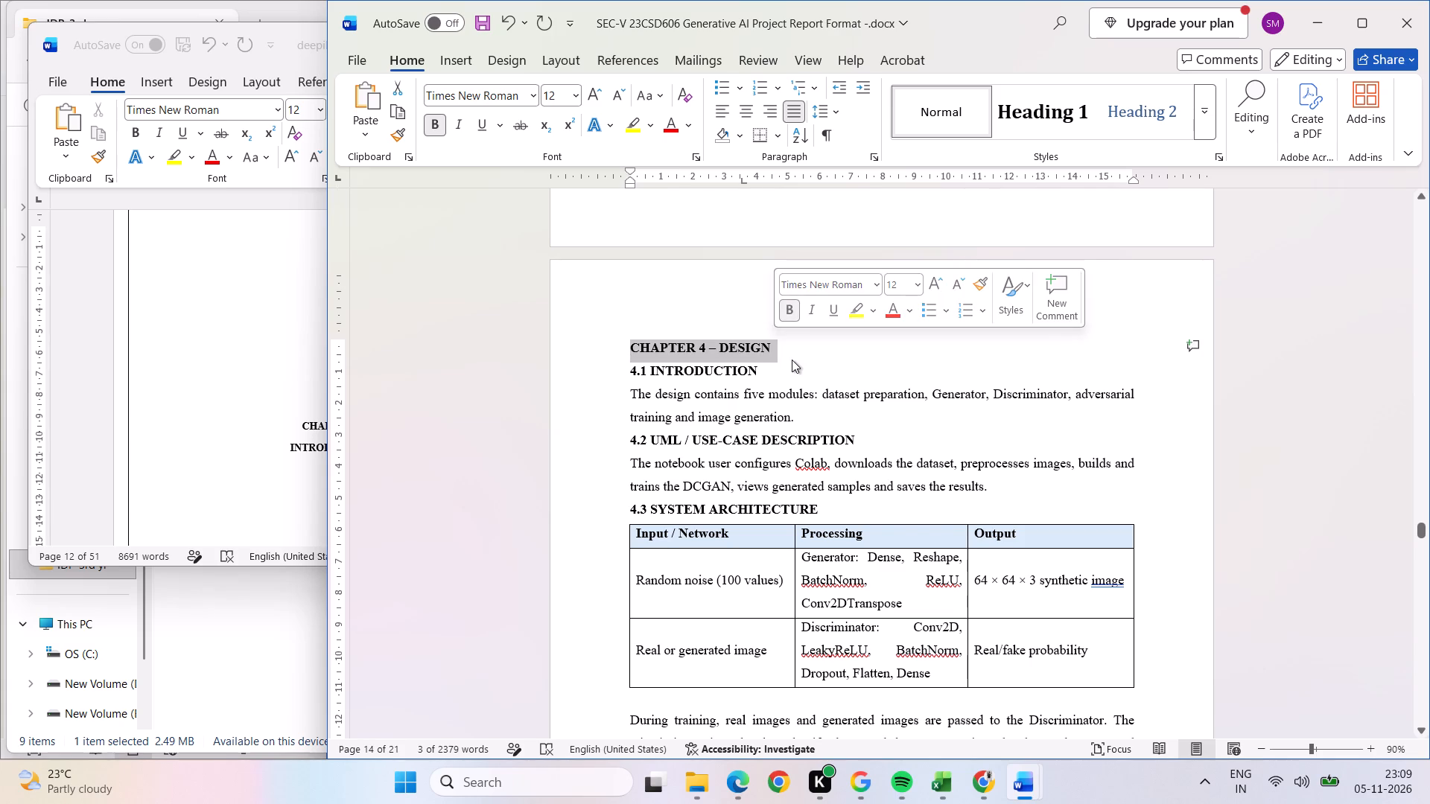
pyautogui.press('BackSpace')
pyautogui.press('Return')
pyautogui.press('Return')
pyautogui.press('Return')
pyautogui.press('Return')
pyautogui.press('Return')
pyautogui.press('Return')
pyautogui.press('Return')
pyautogui.press('Return')
pyautogui.press('Return')
pyautogui.press('Return')
pyautogui.press('Return')
pyautogui.press('Return')
pyautogui.press('Return')
pyautogui.press('Return')
pyautogui.press('Return')
pyautogui.press('Return')
pyautogui.press('Return')
pyautogui.press('Return')
pyautogui.press('Return')
pyautogui.press('Return')
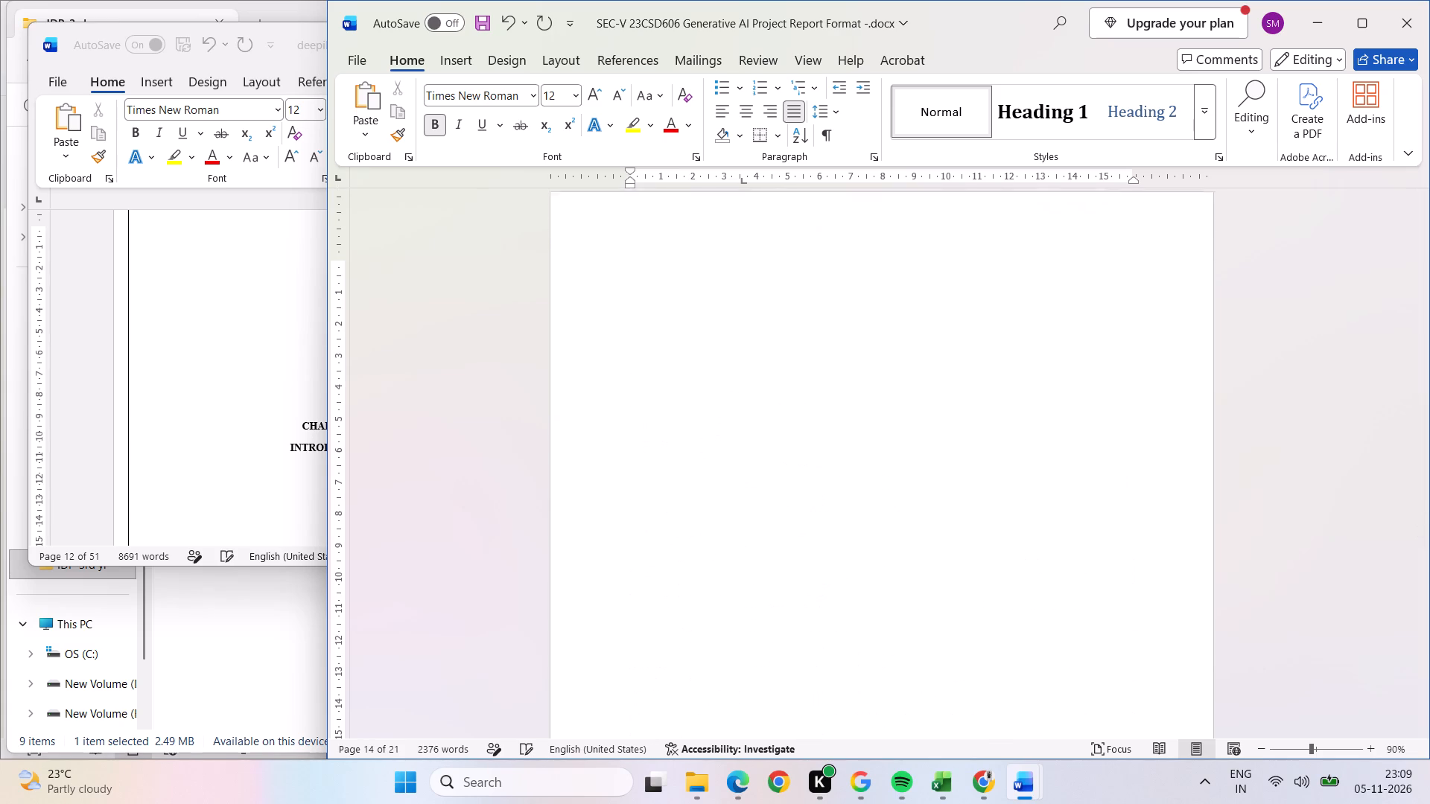
pyautogui.press('Return')
pyautogui.press('Return')
pyautogui.press('Return')
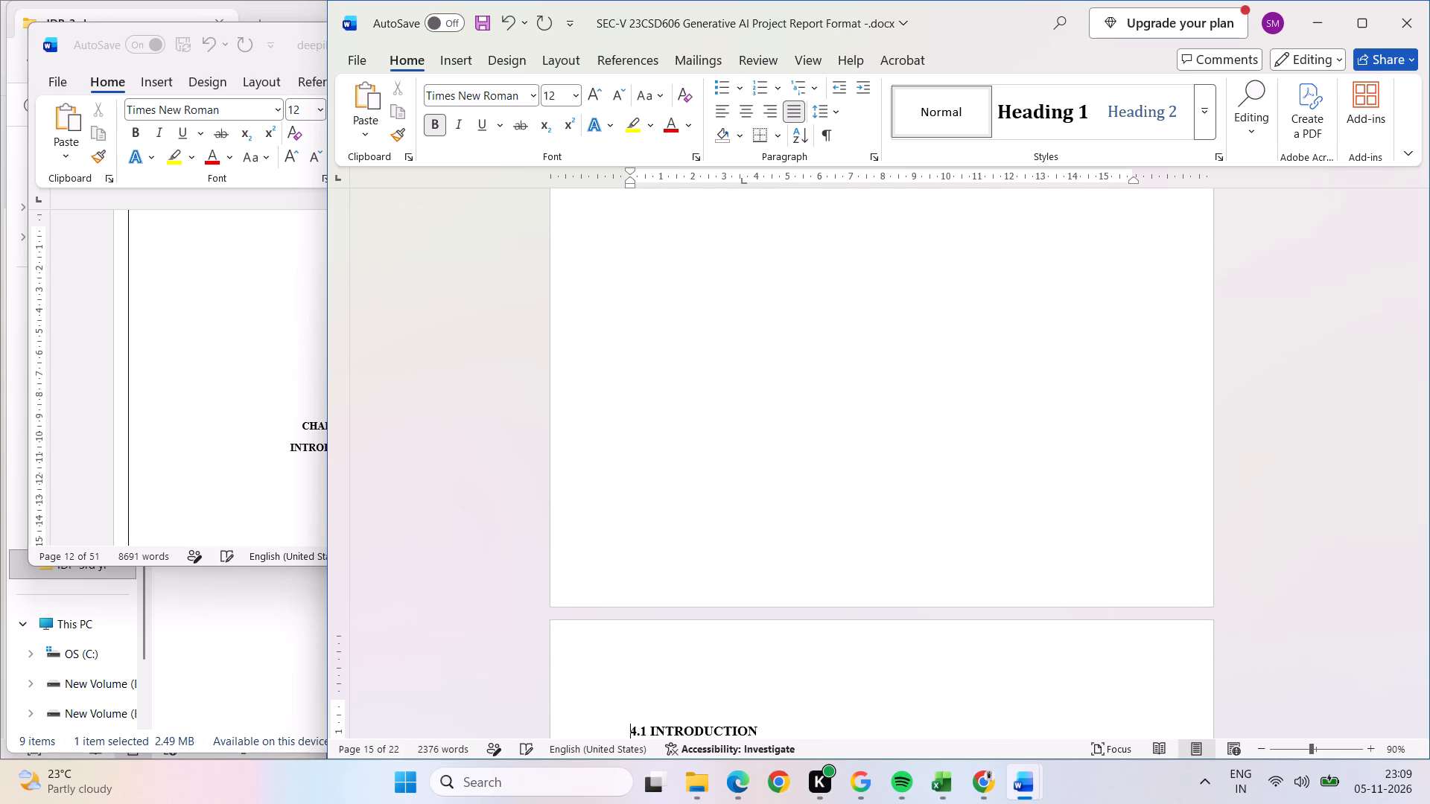
pyautogui.press('BackSpace')
pyautogui.press('BackSpace')
pyautogui.press('Return')
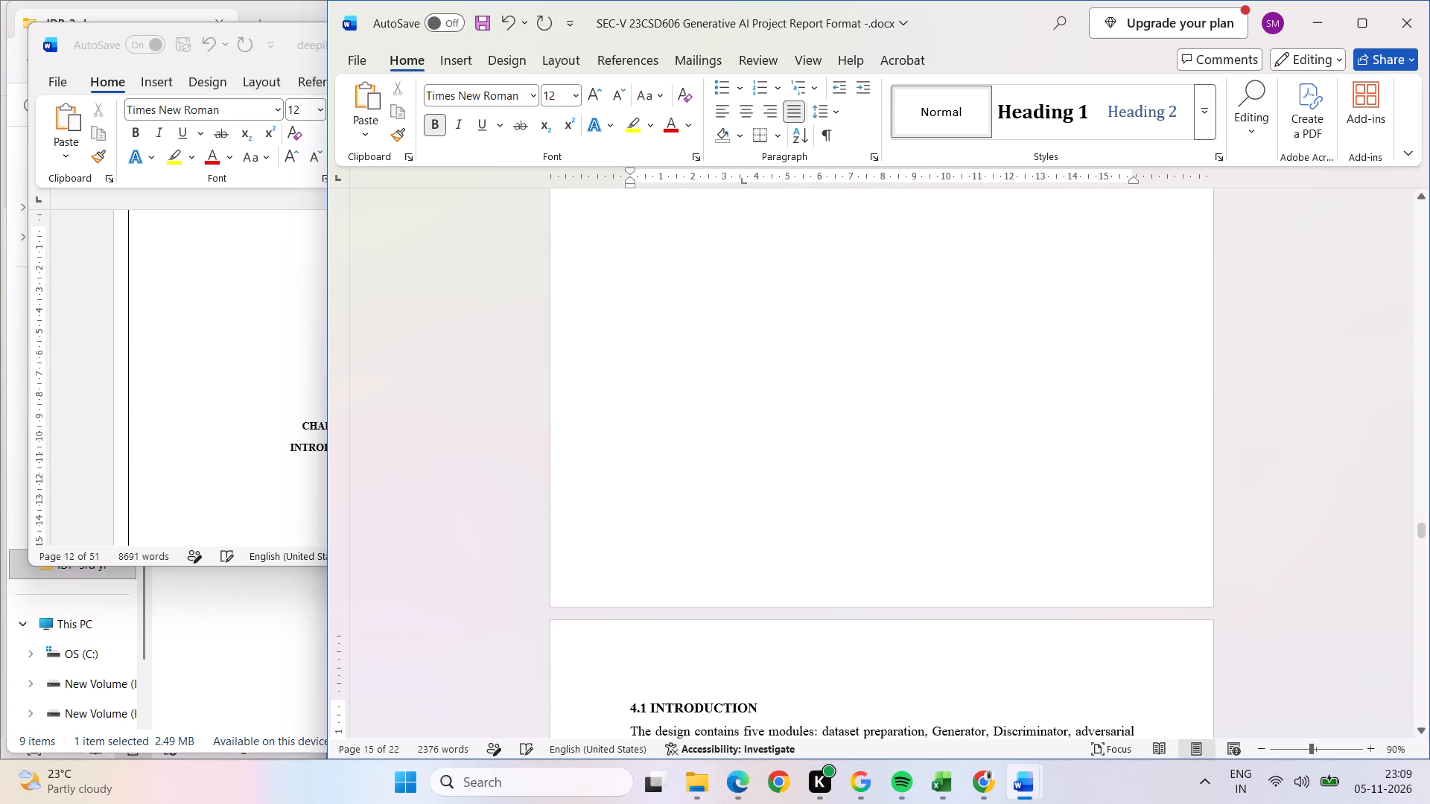
# Increase the "4.1 INTRODUCTION" heading's font size to 14.
pyautogui.moveTo(1417, 529); pyautogui.dragTo(1418, 535)
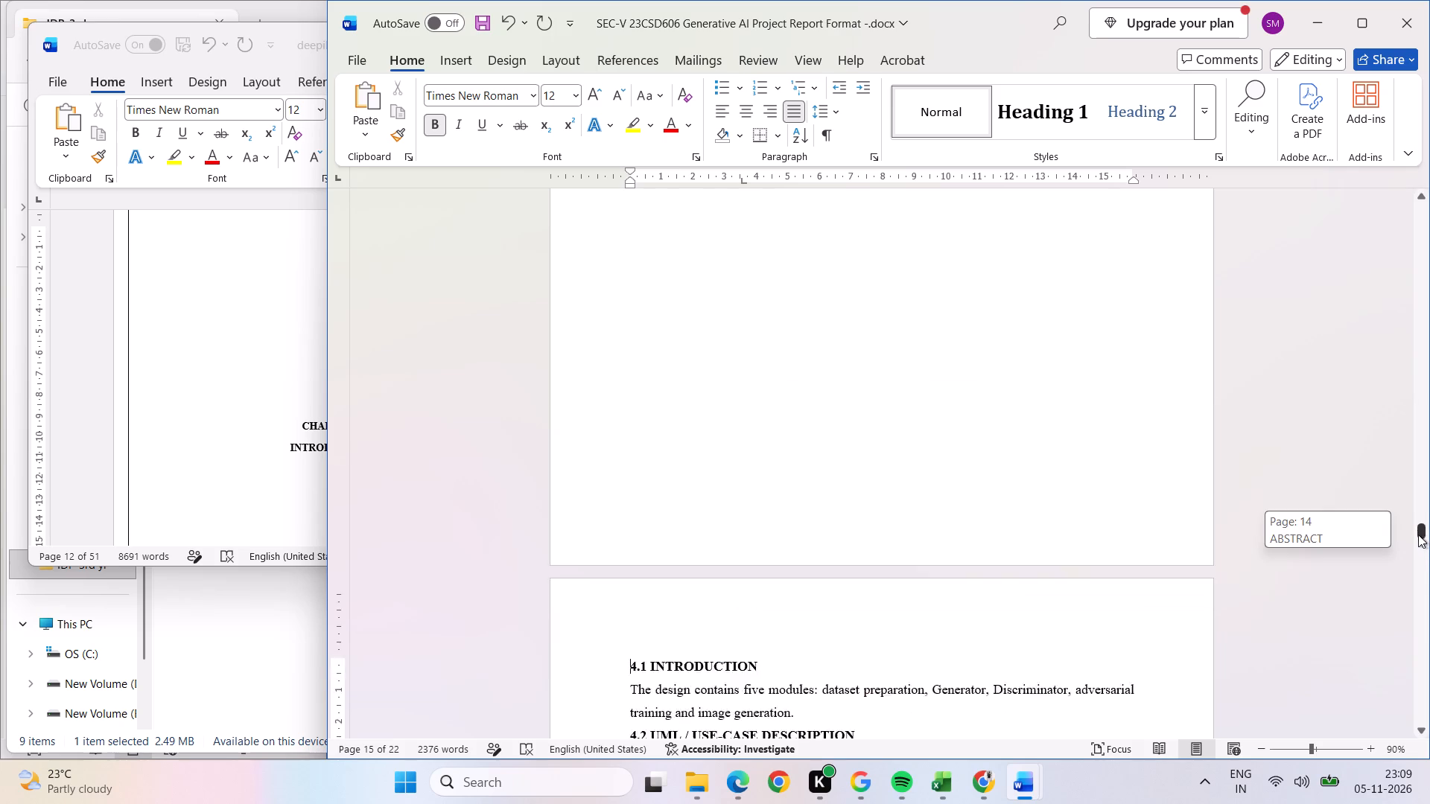
pyautogui.moveTo(1418, 535); pyautogui.dragTo(1420, 540)
pyautogui.moveTo(783, 236); pyautogui.dragTo(582, 246)
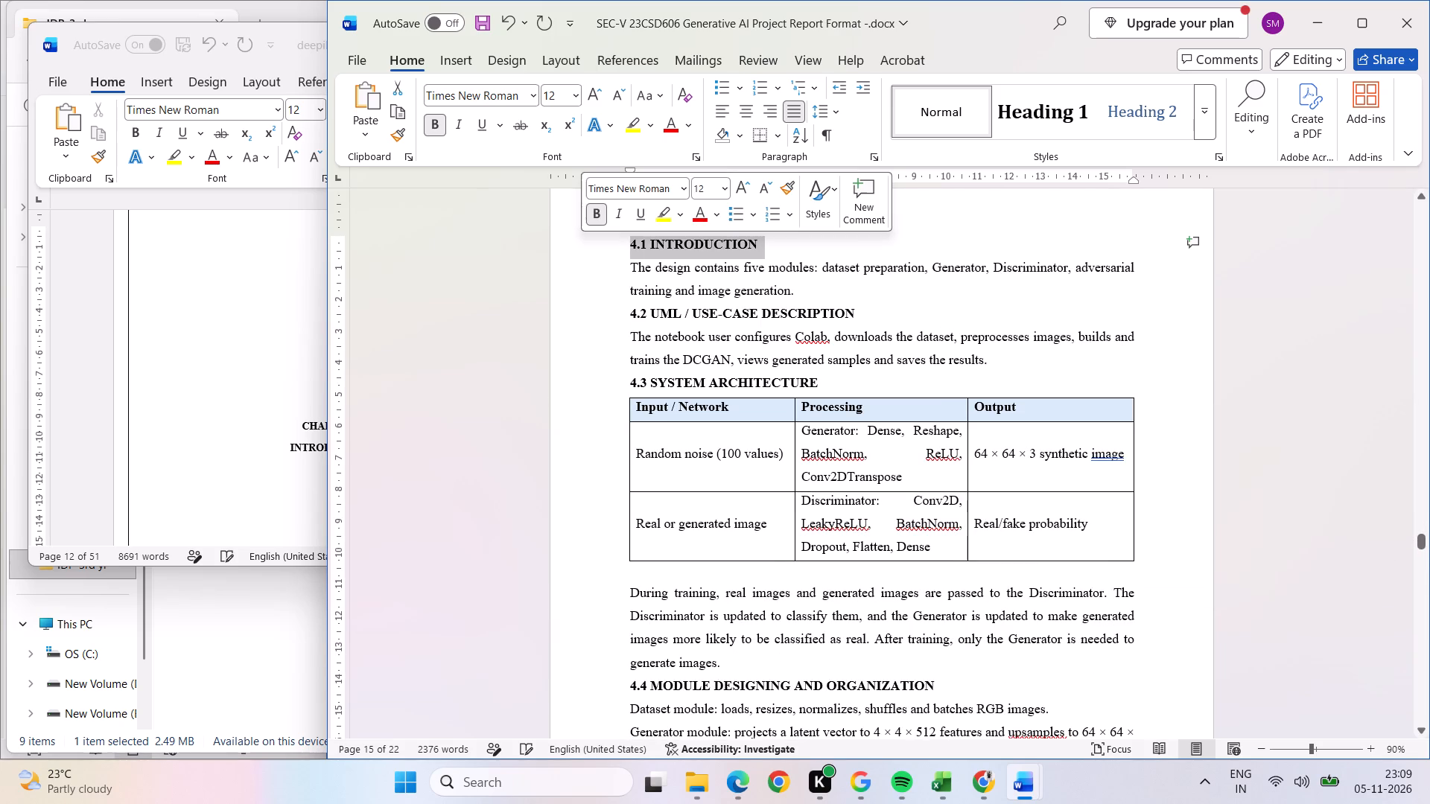
pyautogui.click(737, 191)
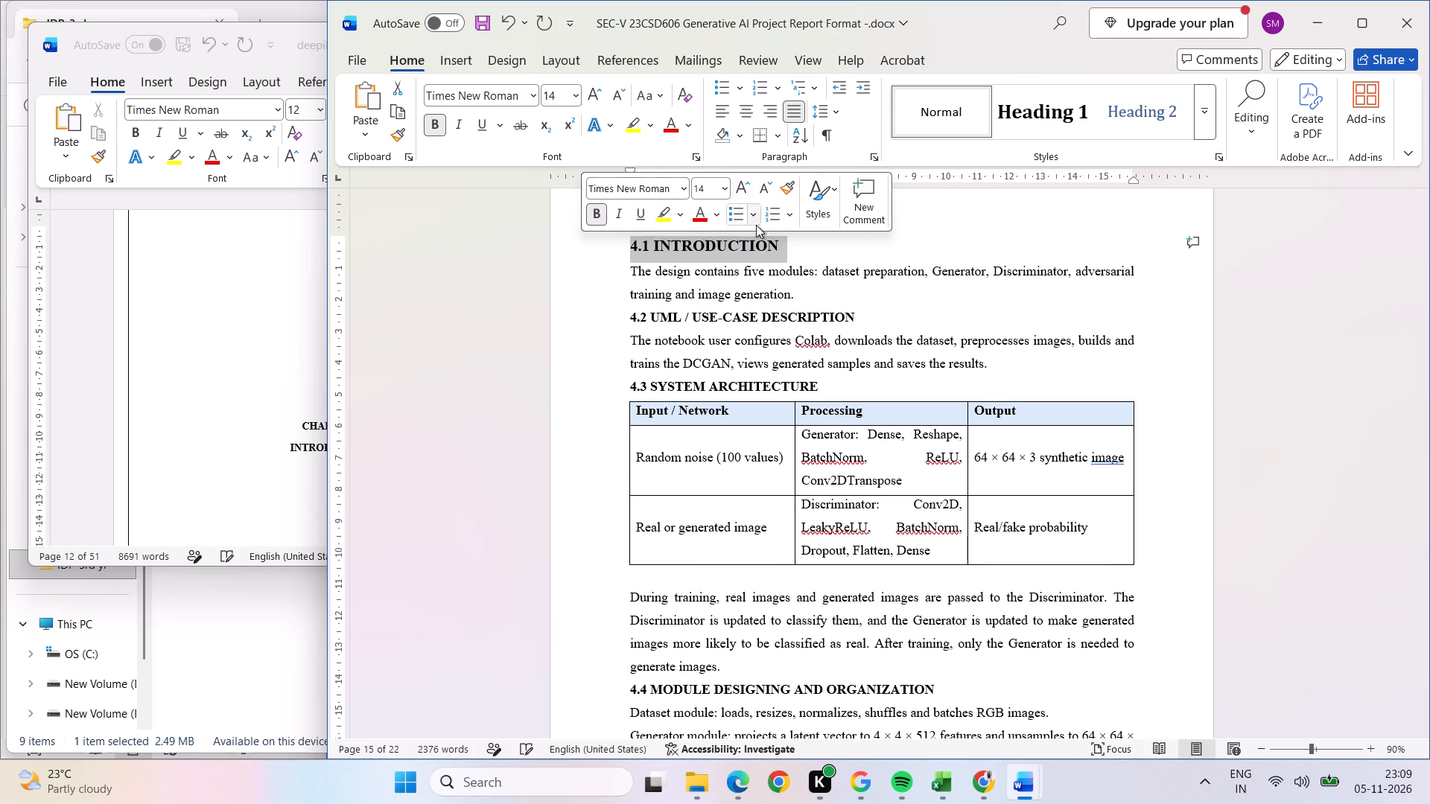
pyautogui.click(837, 283)
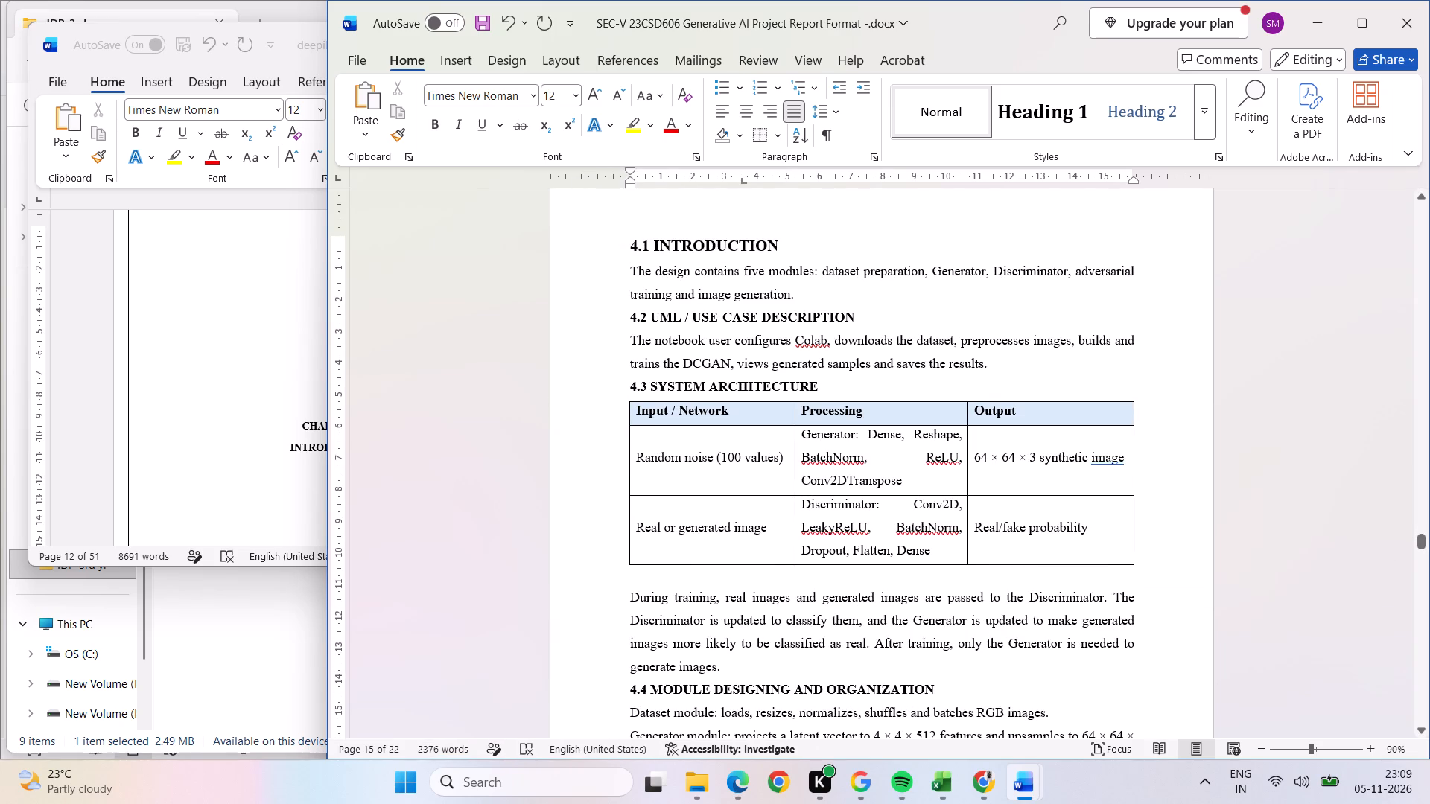
# Insert a blank line above the "4.2 UML / USE-CASE DESCRIPTION" heading and increase its font size to 14.
pyautogui.click(827, 290)
pyautogui.press('Return')
pyautogui.moveTo(892, 341); pyautogui.dragTo(699, 342)
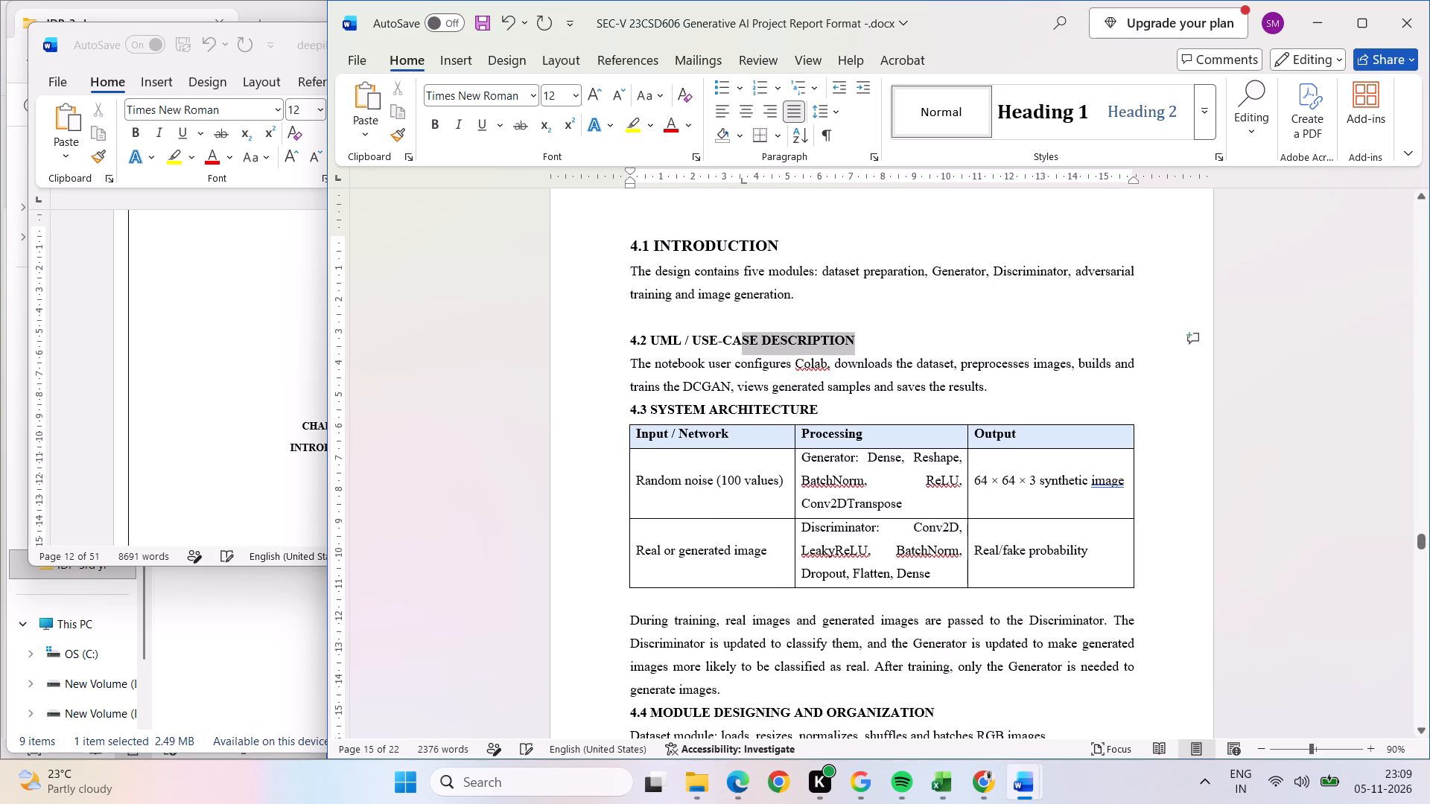
pyautogui.moveTo(699, 342); pyautogui.dragTo(622, 342)
pyautogui.click(784, 283)
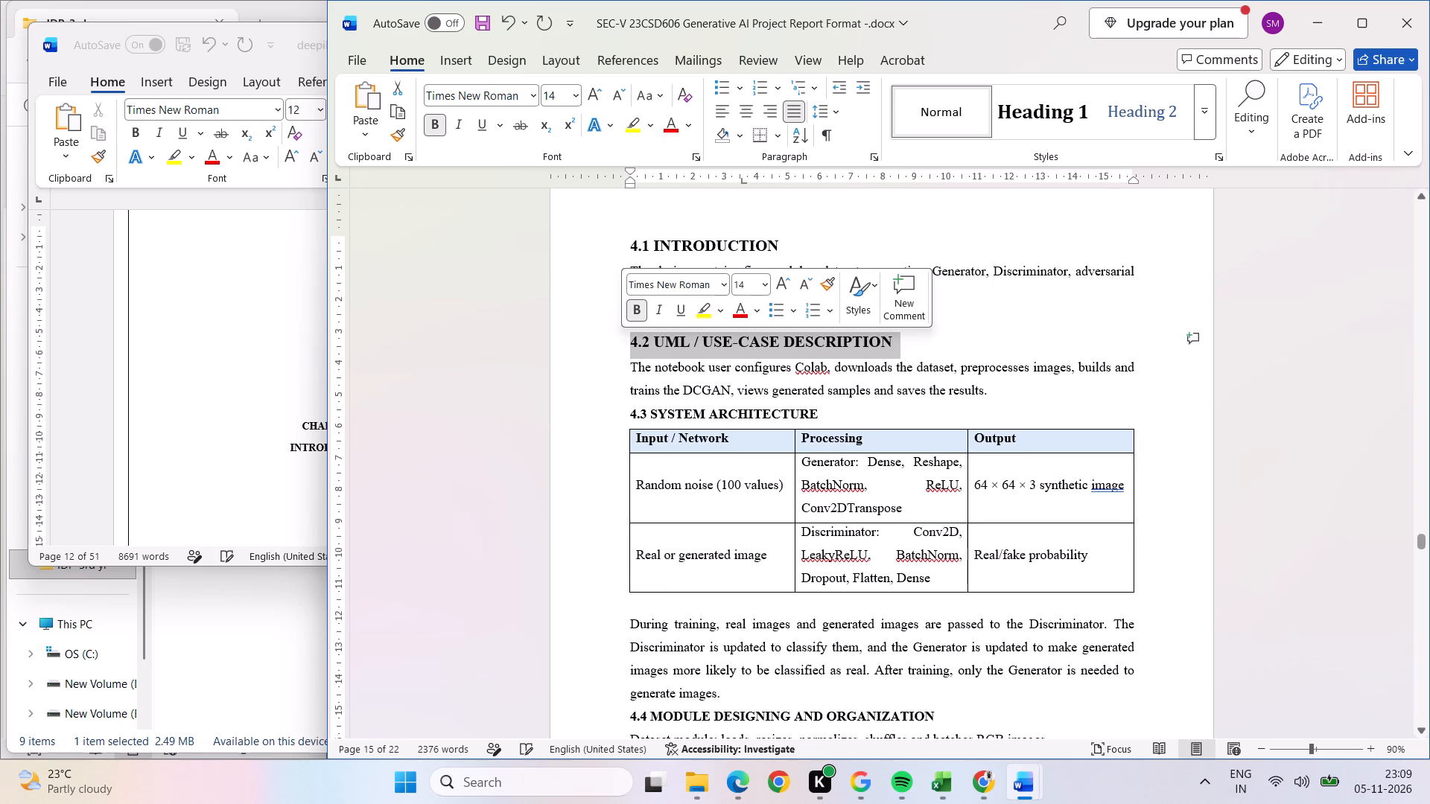
# Insert a blank line above the "4.3 SYSTEM ARCHITECTURE" heading and increase its font size to 14.
pyautogui.click(1022, 391)
pyautogui.press('Return')
pyautogui.moveTo(879, 435); pyautogui.dragTo(608, 436)
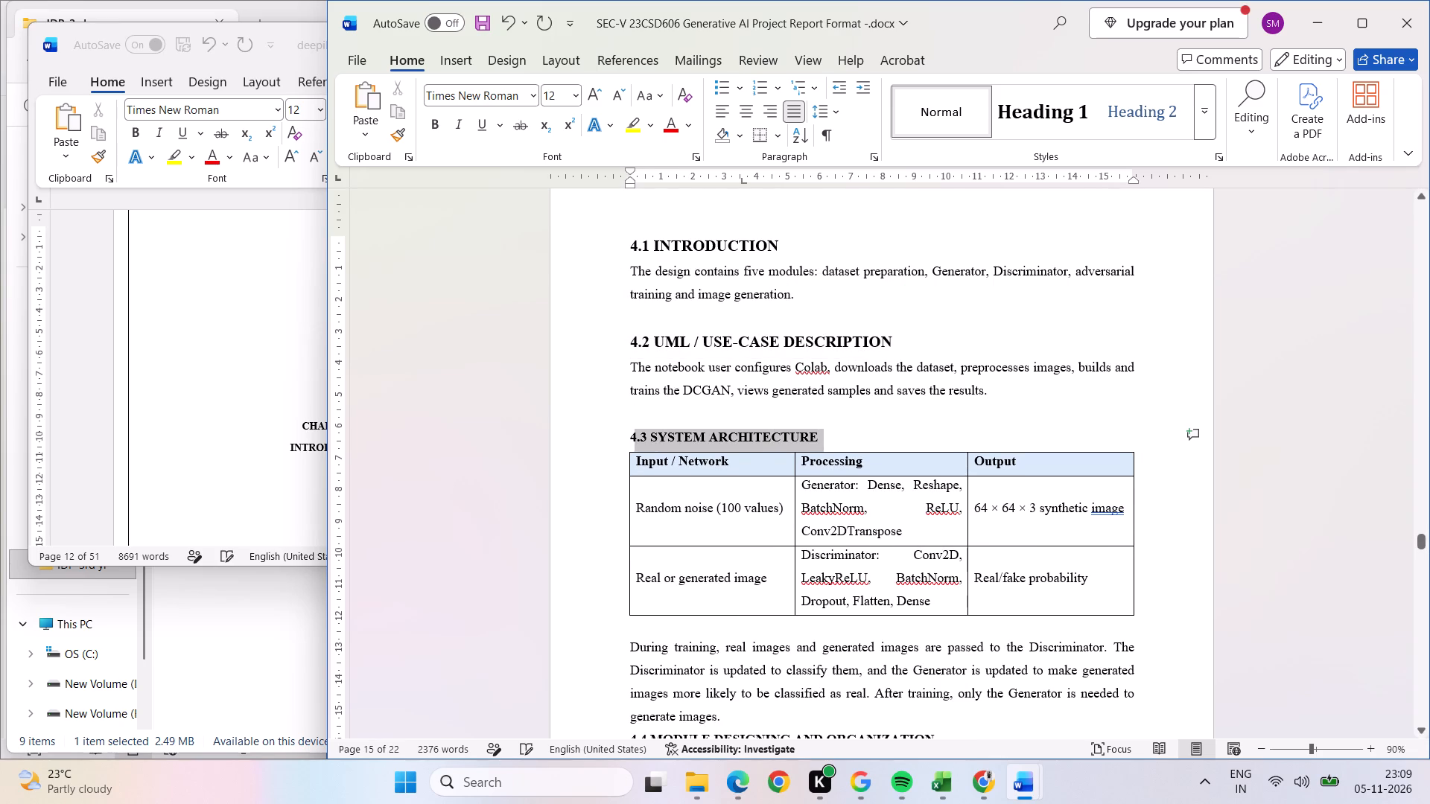
pyautogui.moveTo(608, 436); pyautogui.dragTo(573, 440)
pyautogui.click(731, 386)
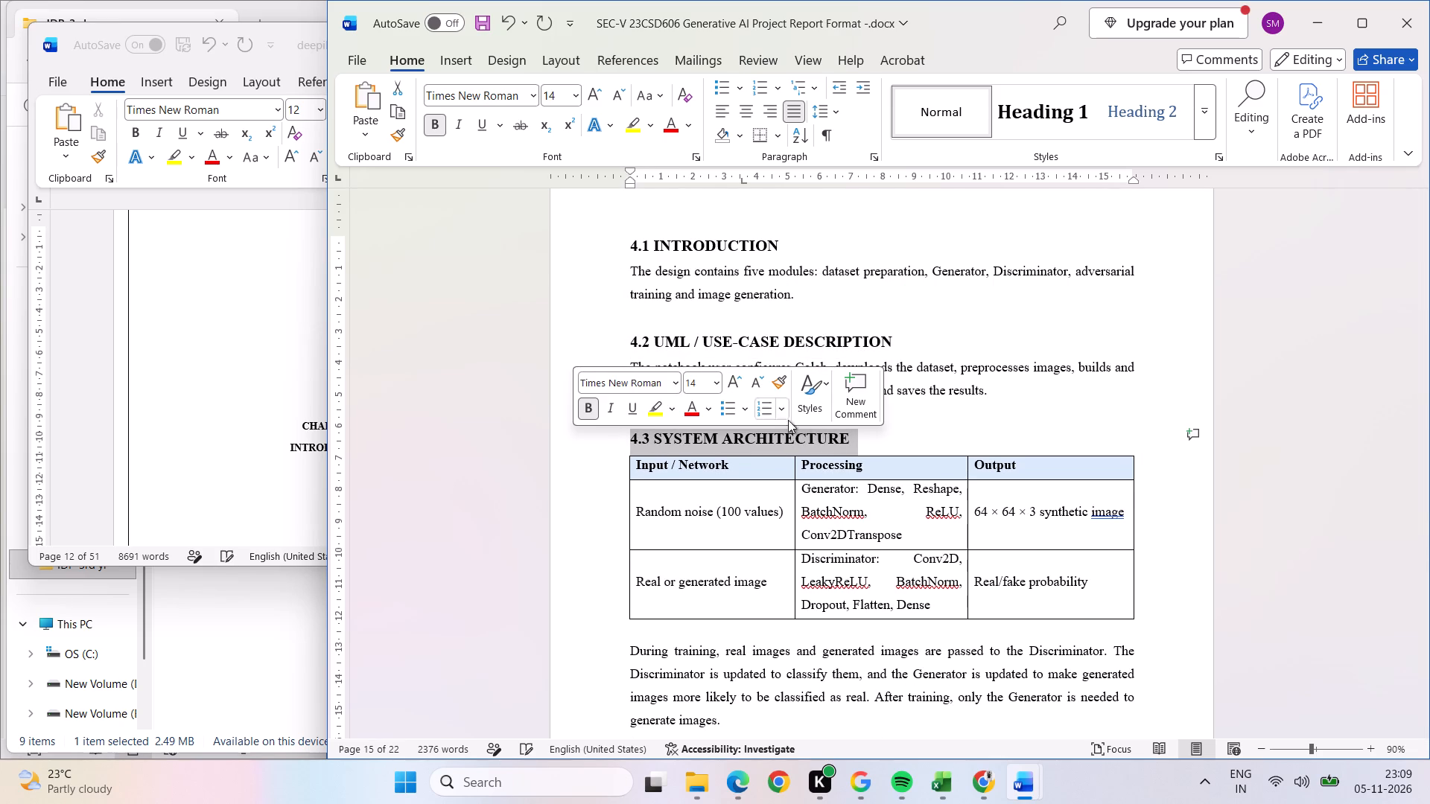
# Enlarge the 4.3 system architecture table slightly so it extends beyond the text margins on both sides.
pyautogui.click(1422, 535)
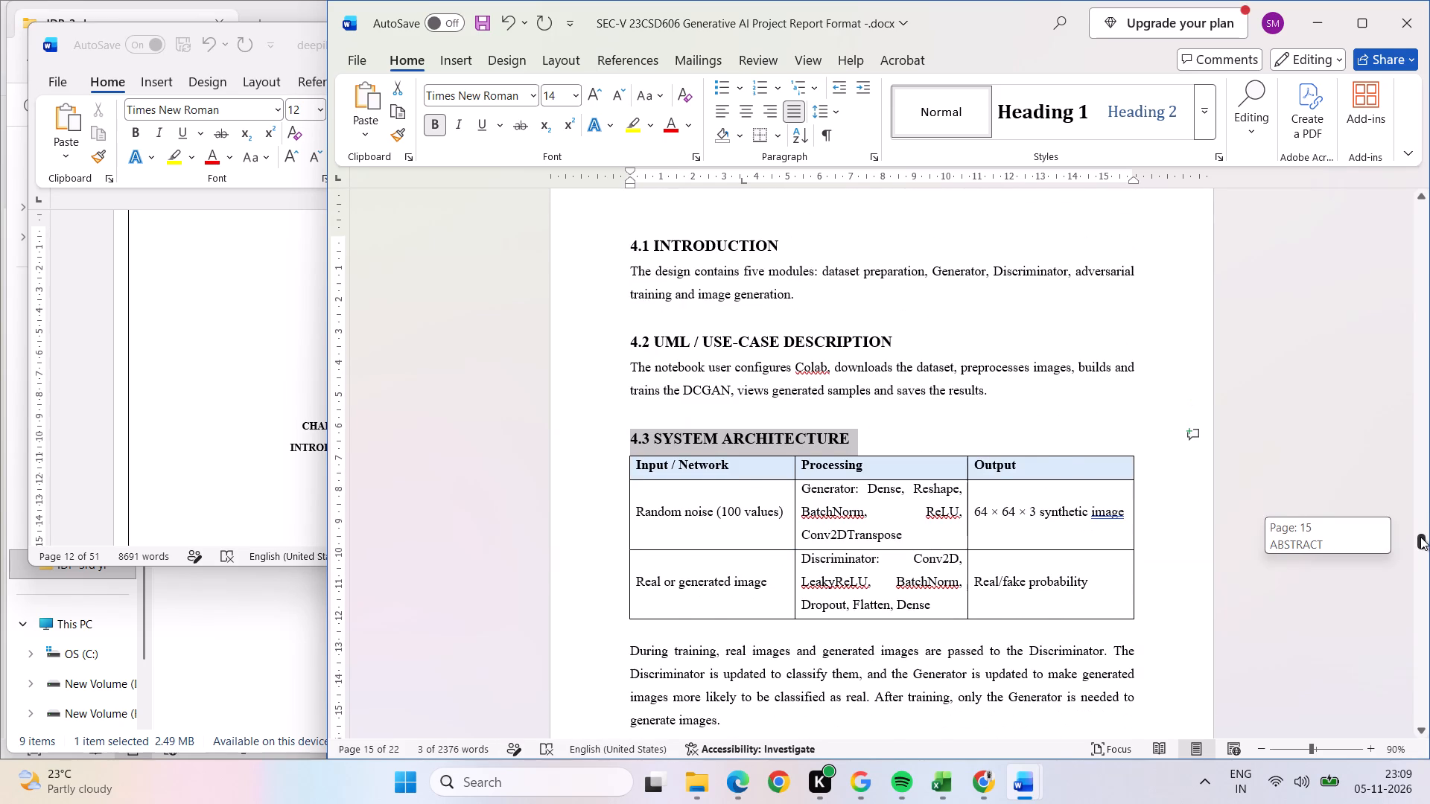
pyautogui.click(971, 343)
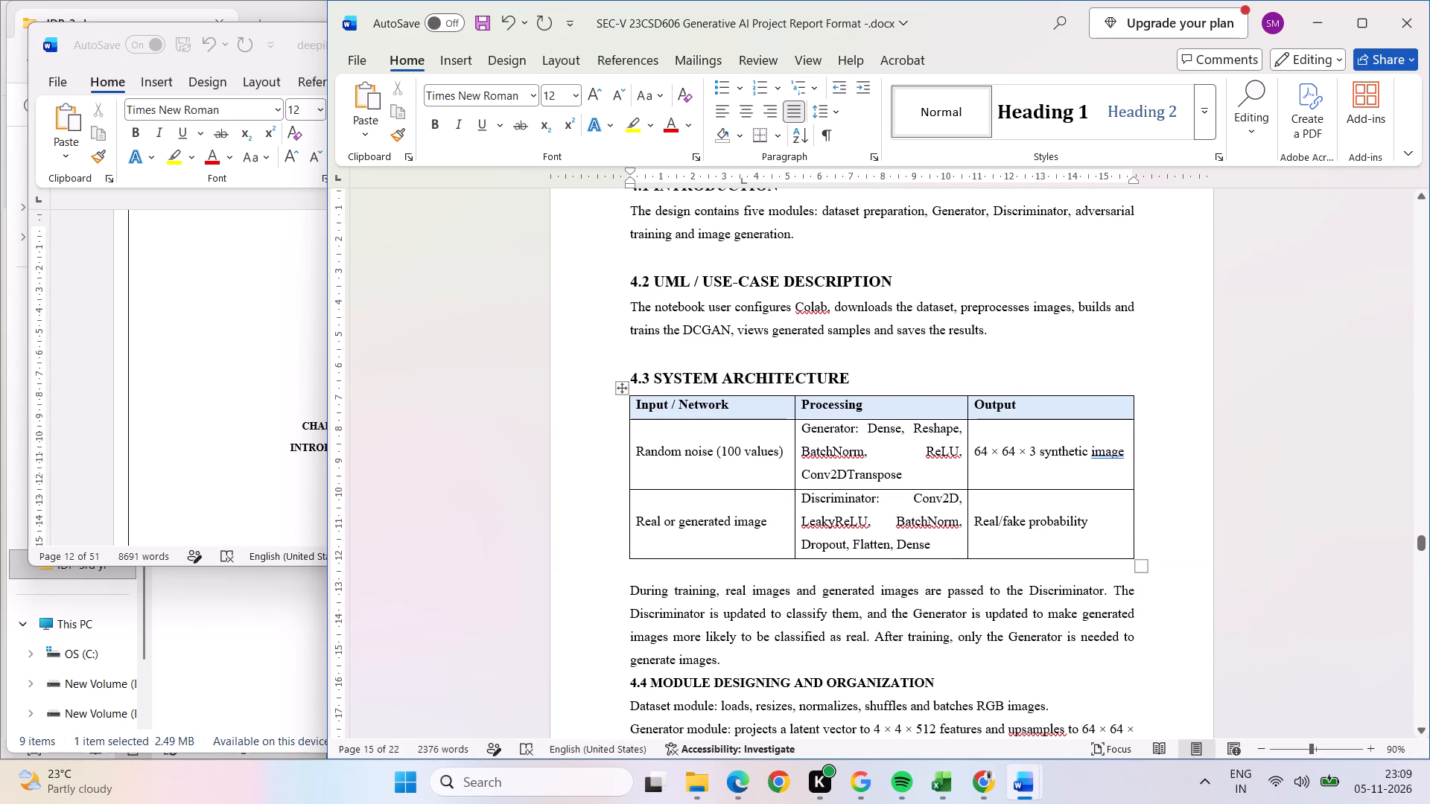
pyautogui.moveTo(636, 437); pyautogui.dragTo(1070, 529)
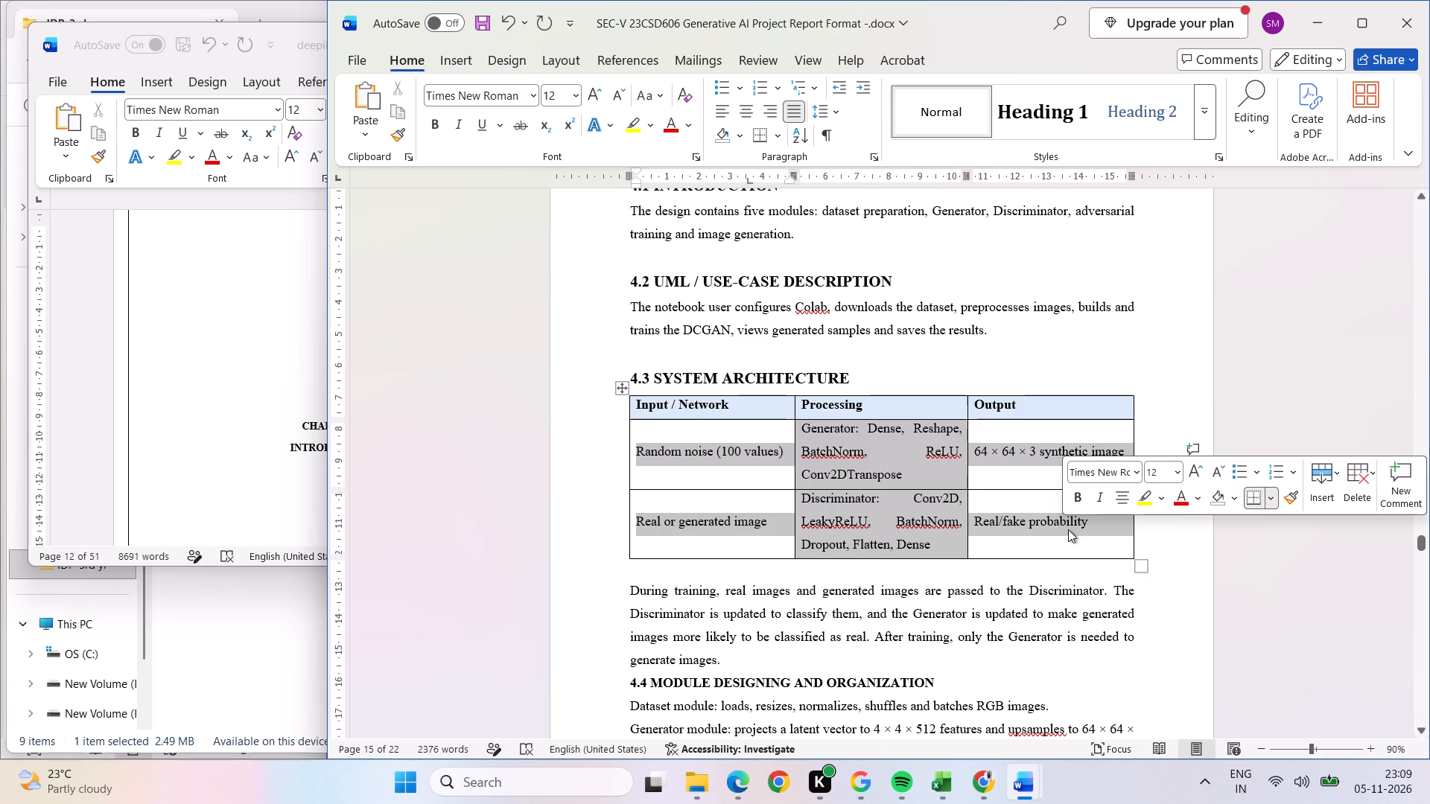
pyautogui.click(1286, 337)
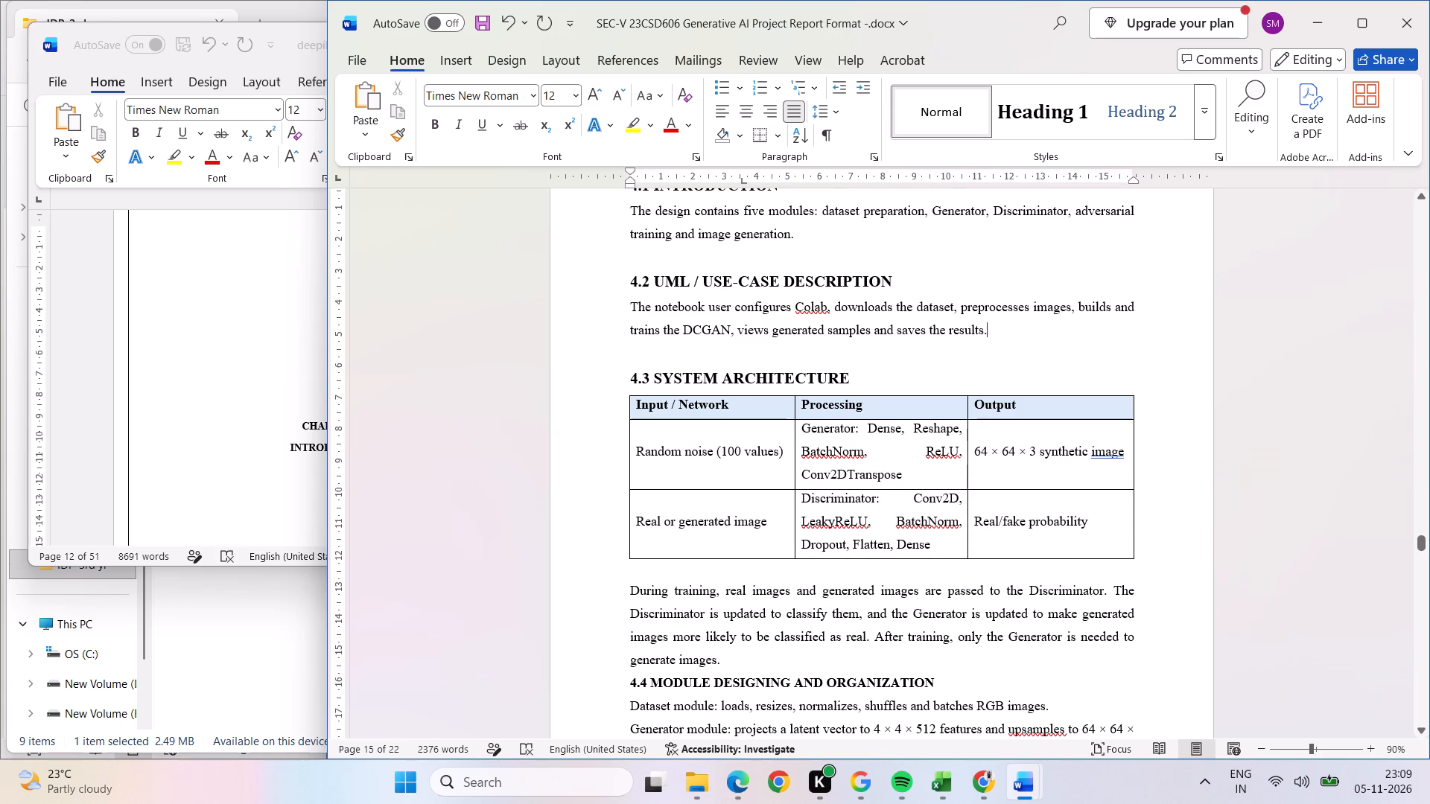
pyautogui.click(1117, 541)
pyautogui.moveTo(1145, 567); pyautogui.dragTo(1149, 561)
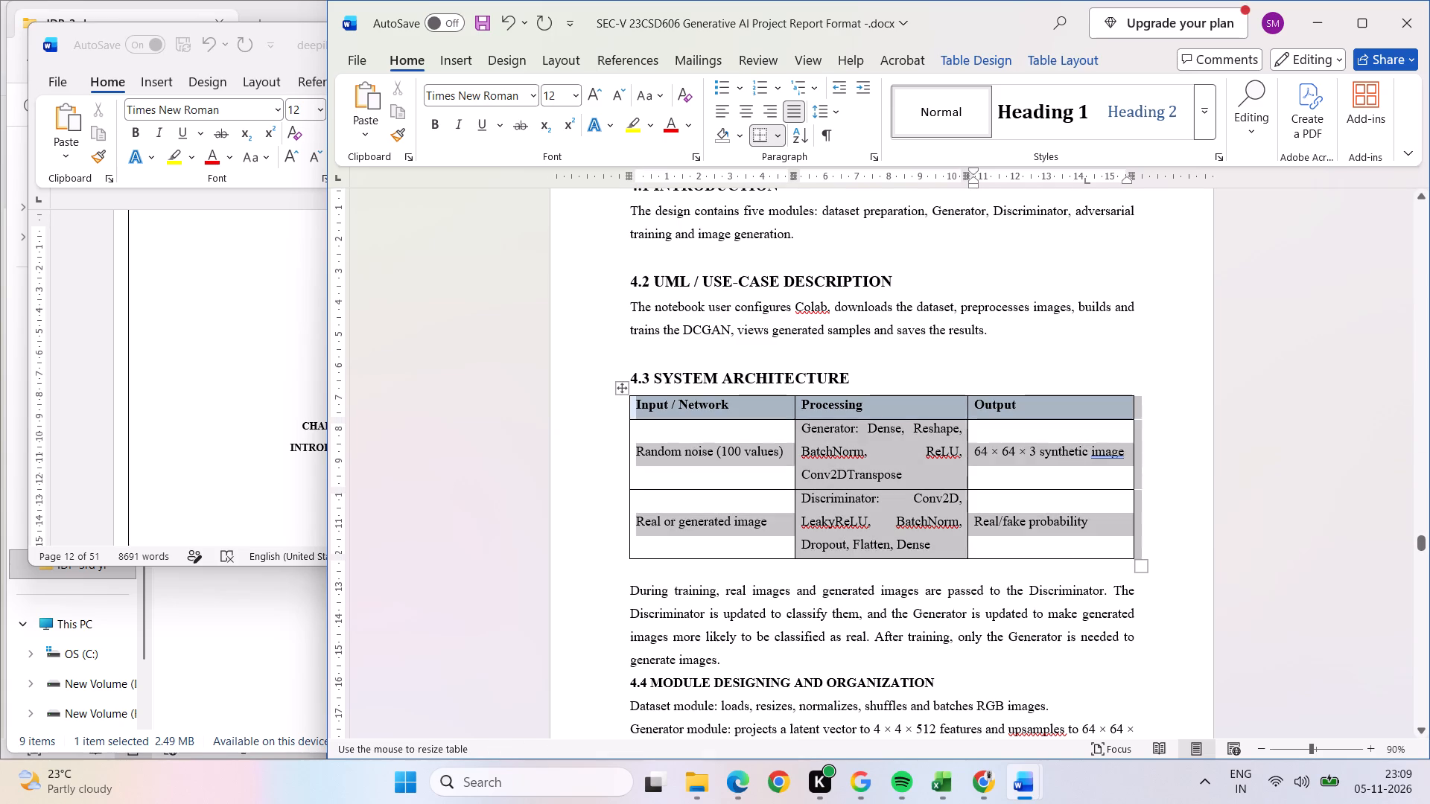
pyautogui.moveTo(1149, 561); pyautogui.dragTo(1151, 560)
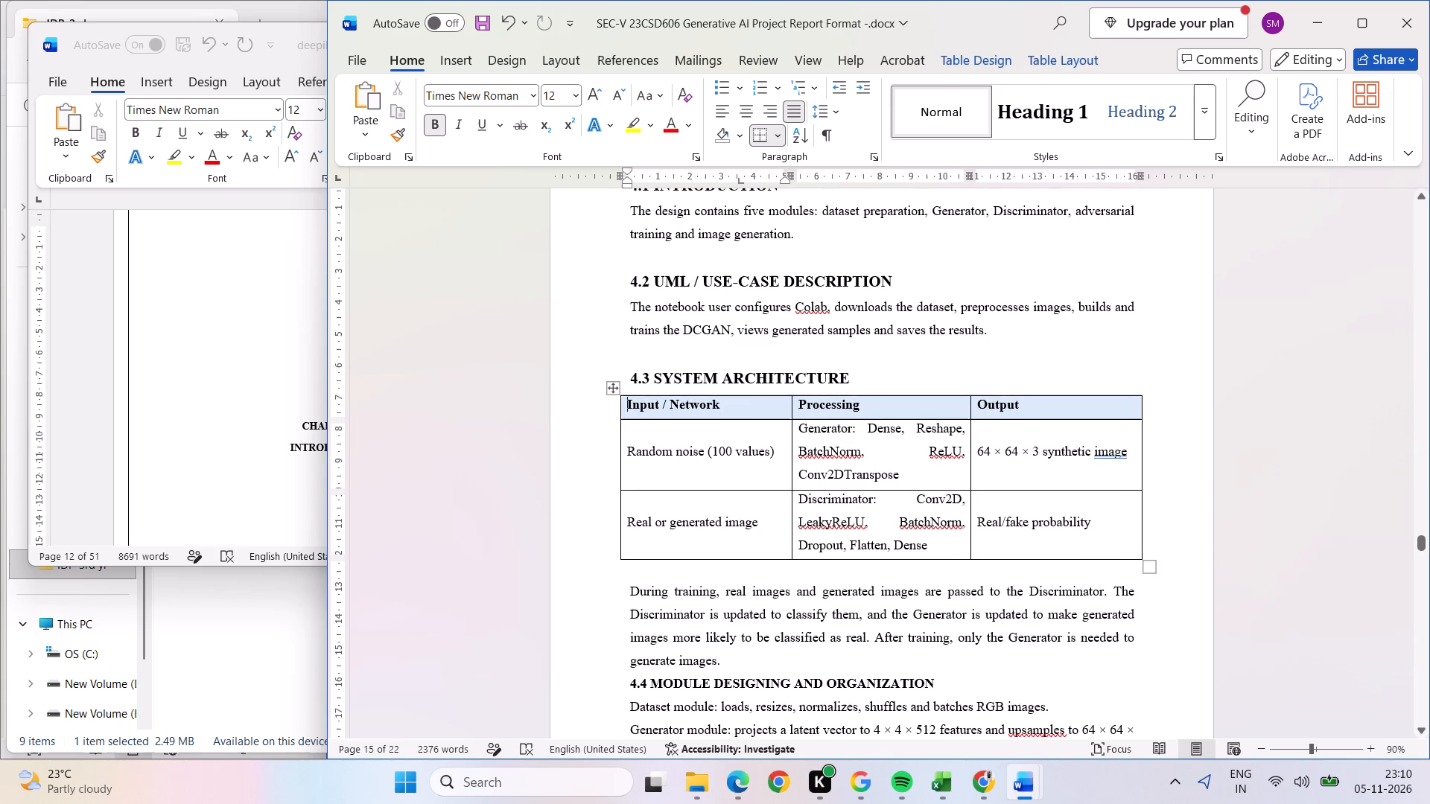
pyautogui.moveTo(1150, 567); pyautogui.dragTo(1161, 561)
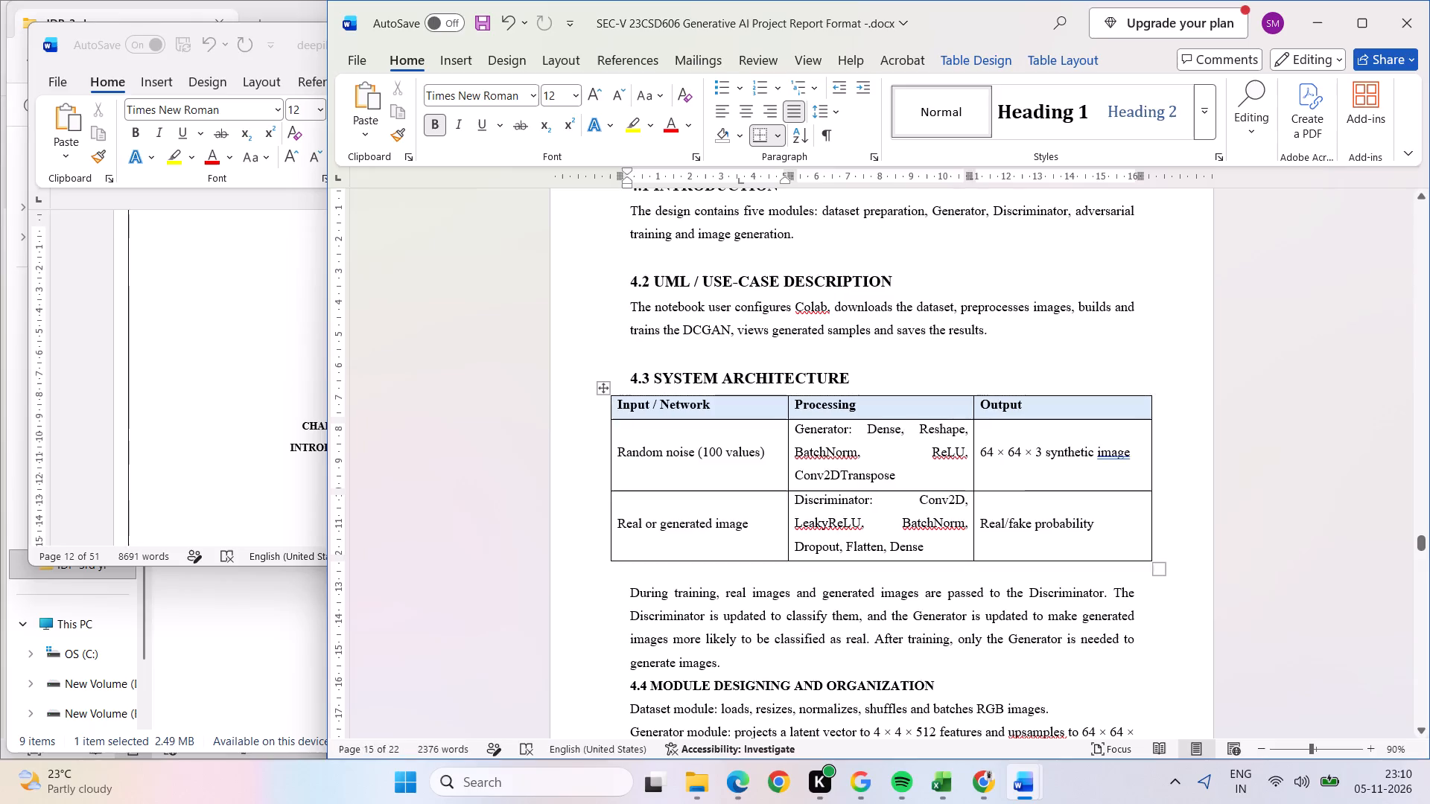
pyautogui.moveTo(1160, 569); pyautogui.dragTo(1168, 567)
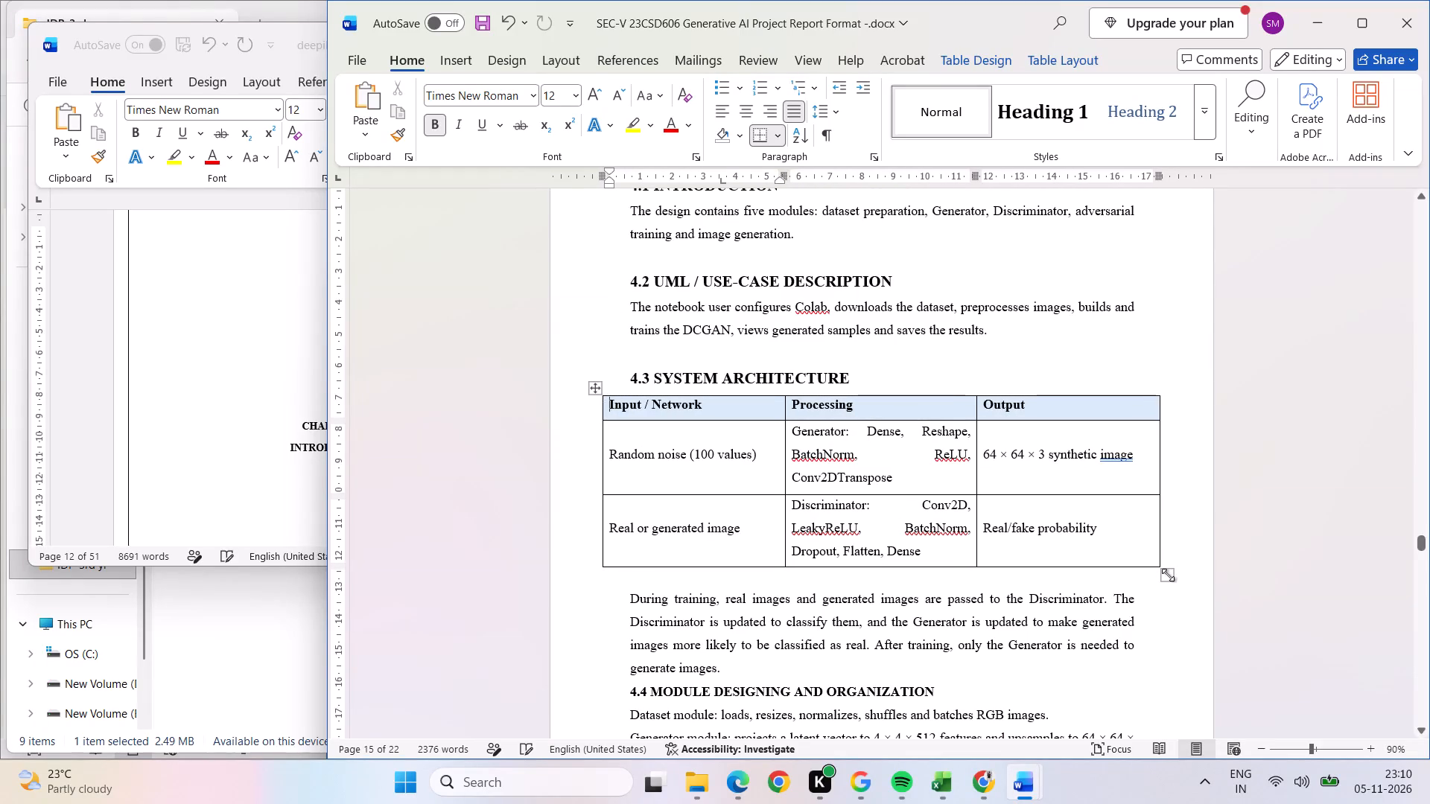
pyautogui.moveTo(1168, 571); pyautogui.dragTo(1176, 569)
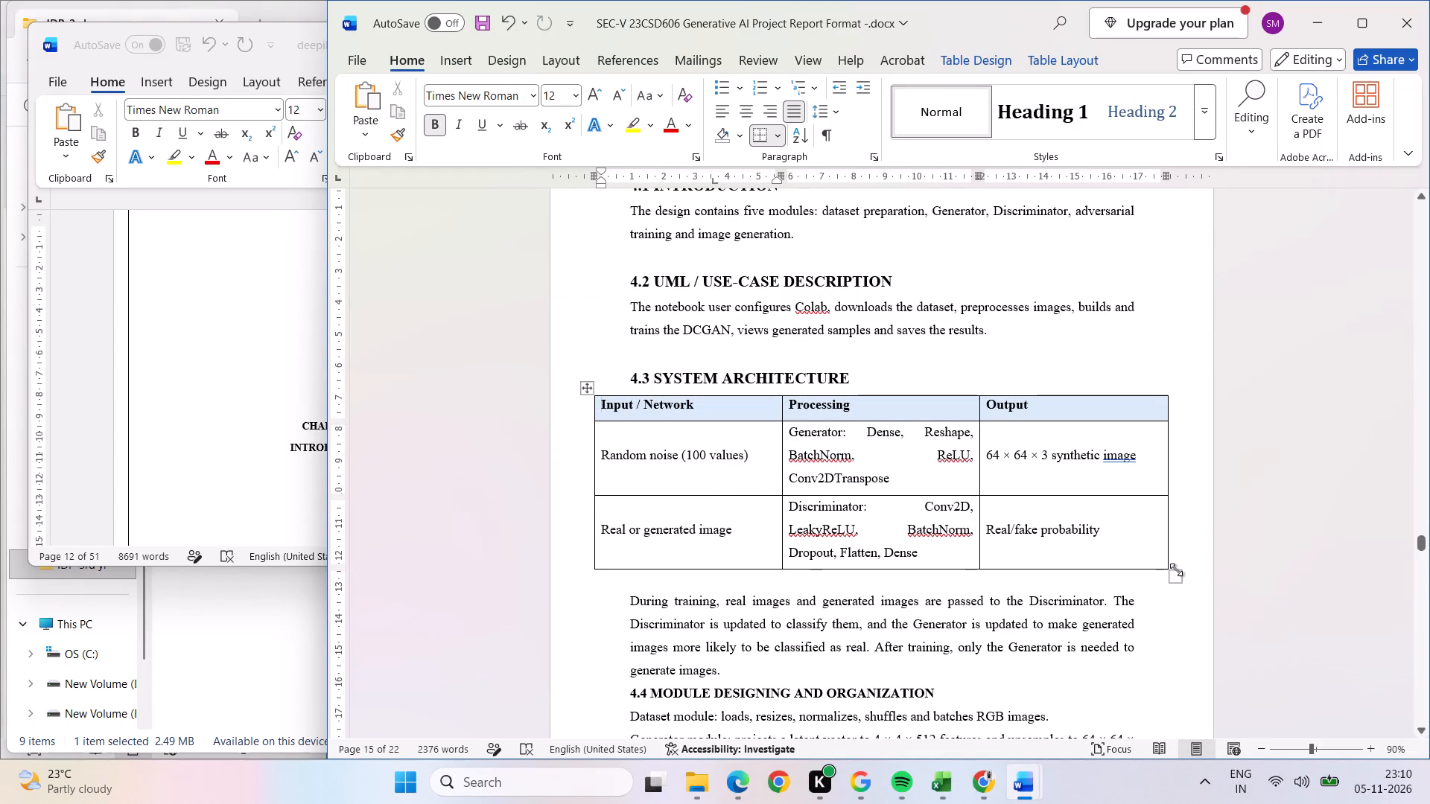
pyautogui.click(1178, 575)
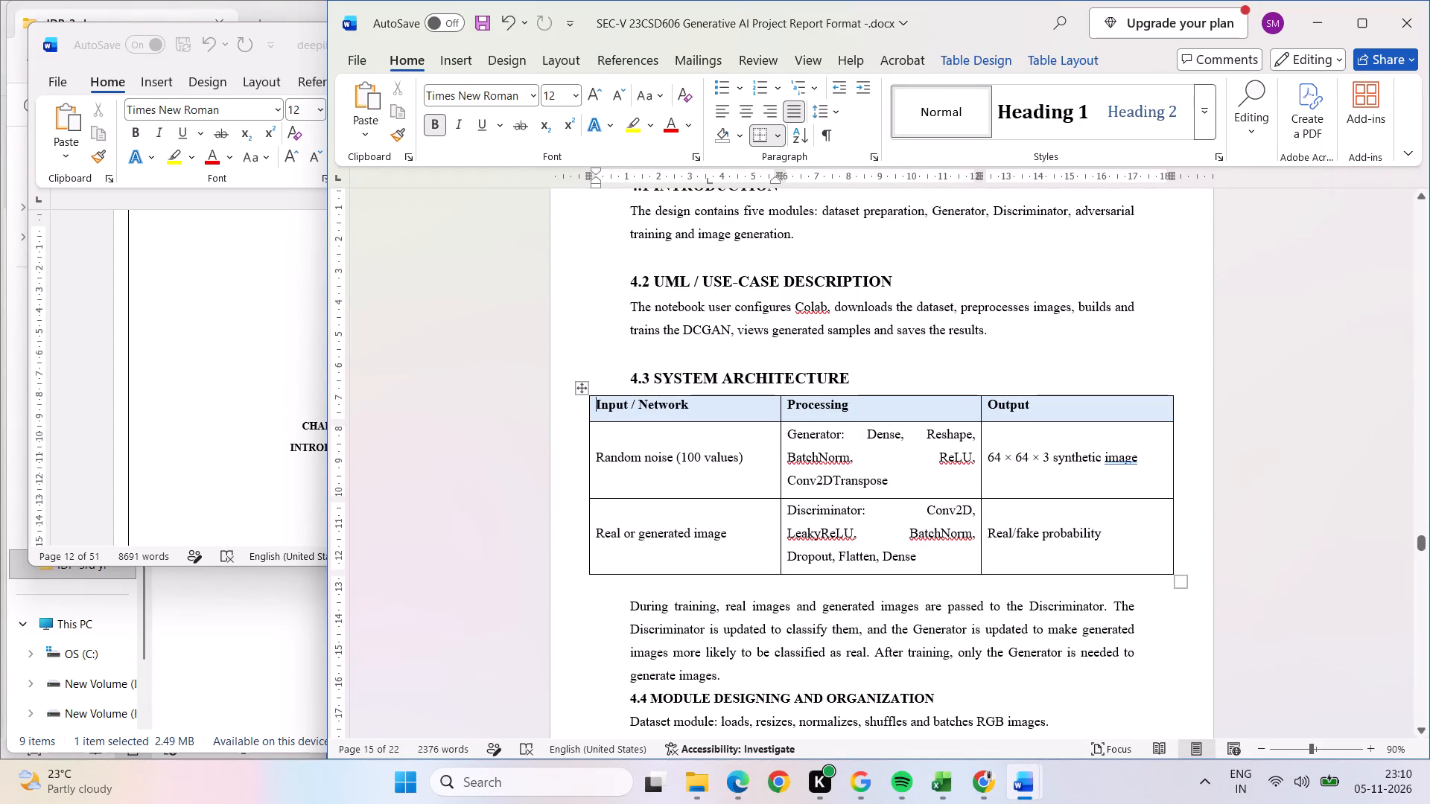
# Left-align the Processing and Output cells in the two body rows of the system architecture table.
pyautogui.moveTo(788, 435); pyautogui.dragTo(951, 523)
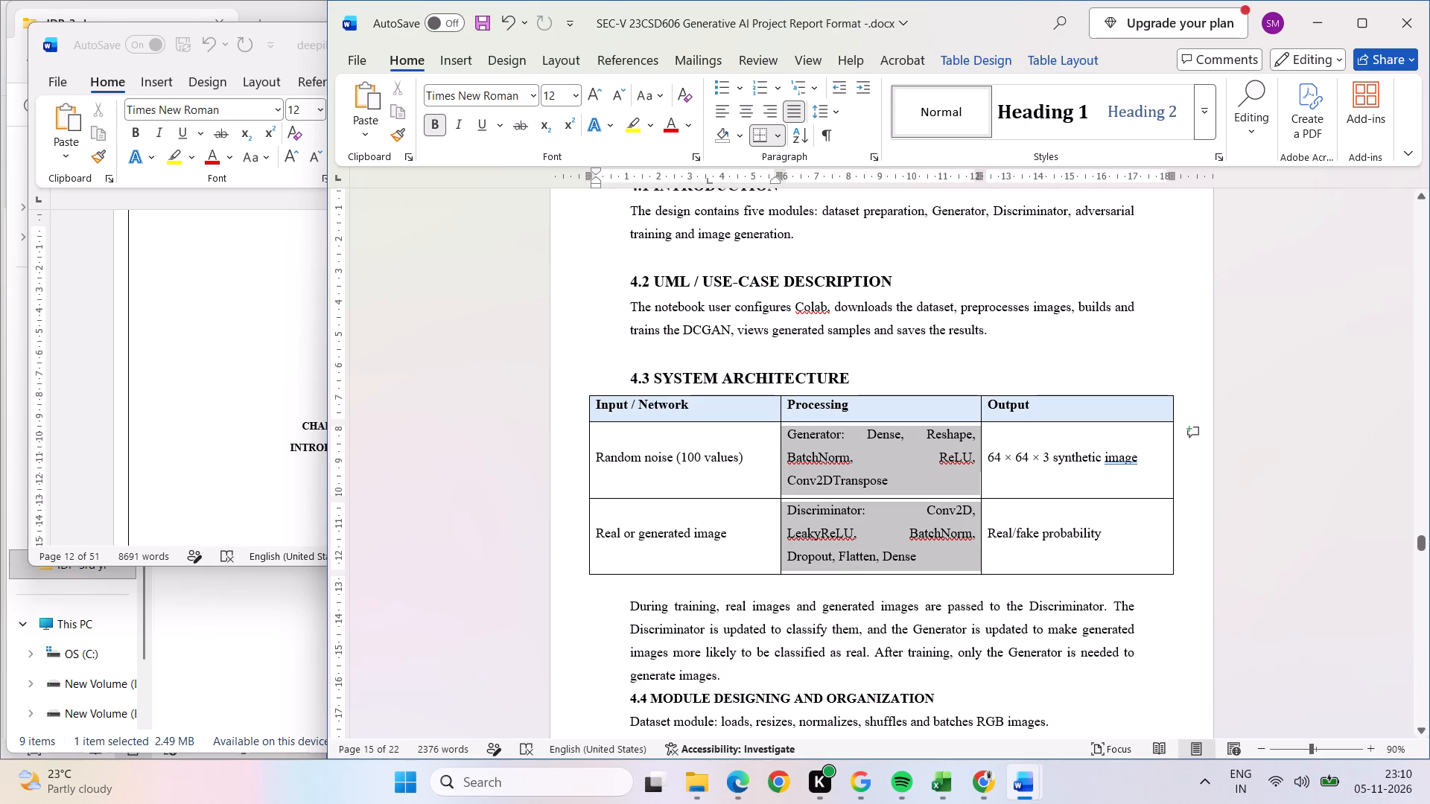
pyautogui.moveTo(951, 523); pyautogui.dragTo(1063, 523)
pyautogui.click(724, 115)
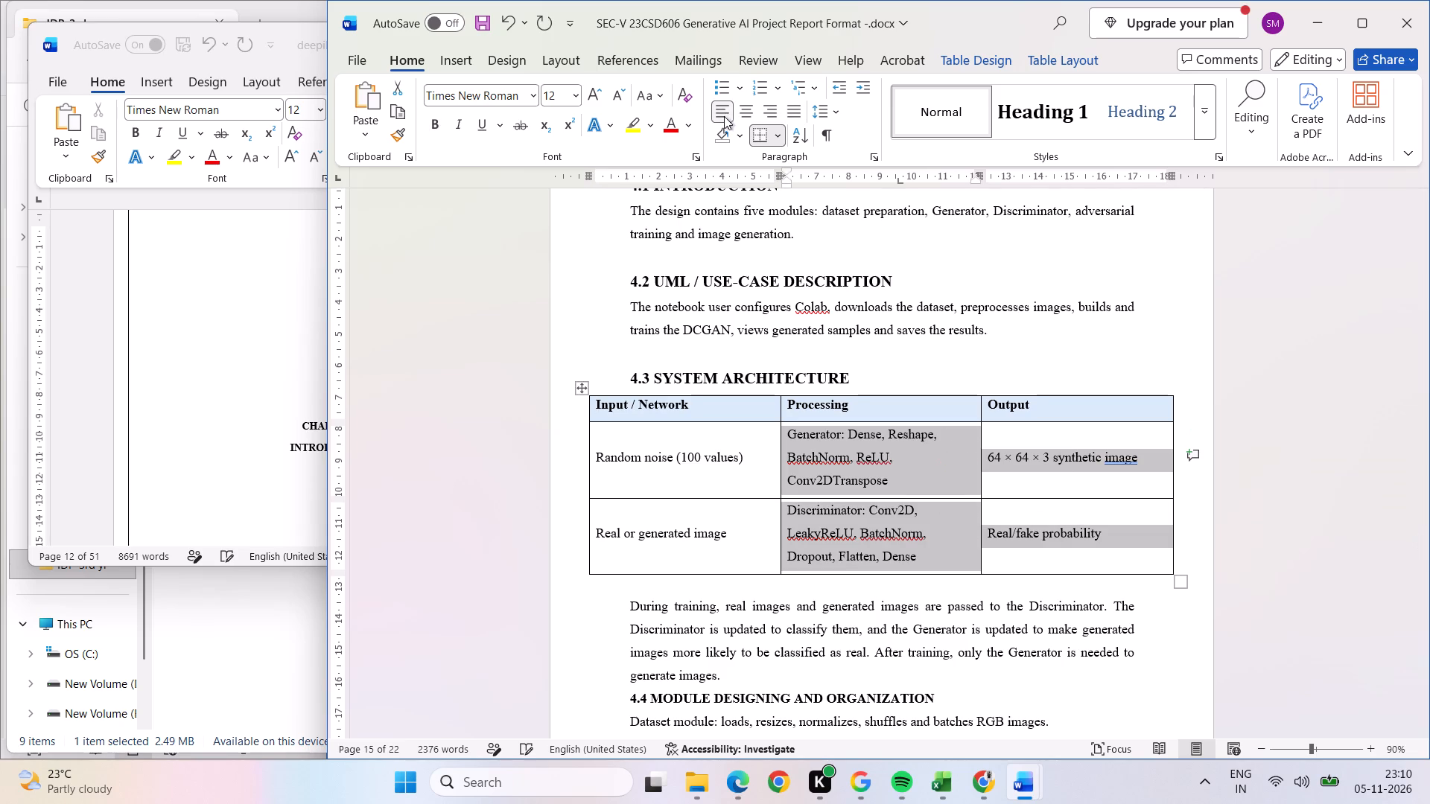
pyautogui.click(1286, 328)
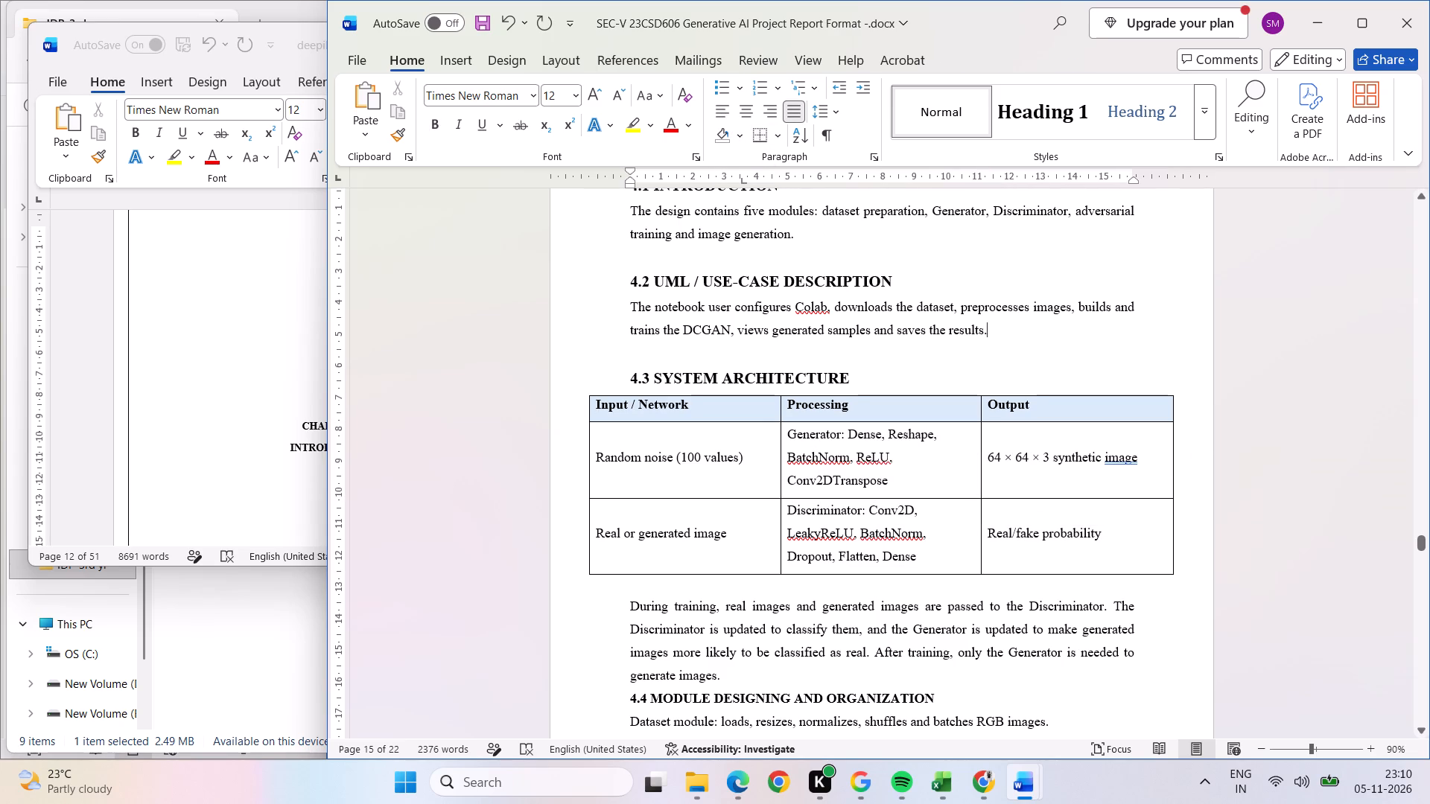
# Insert a blank line above the "4.4 MODULE DESIGNING AND ORGANIZATION" heading and increase its font size to 14.
pyautogui.click(1425, 540)
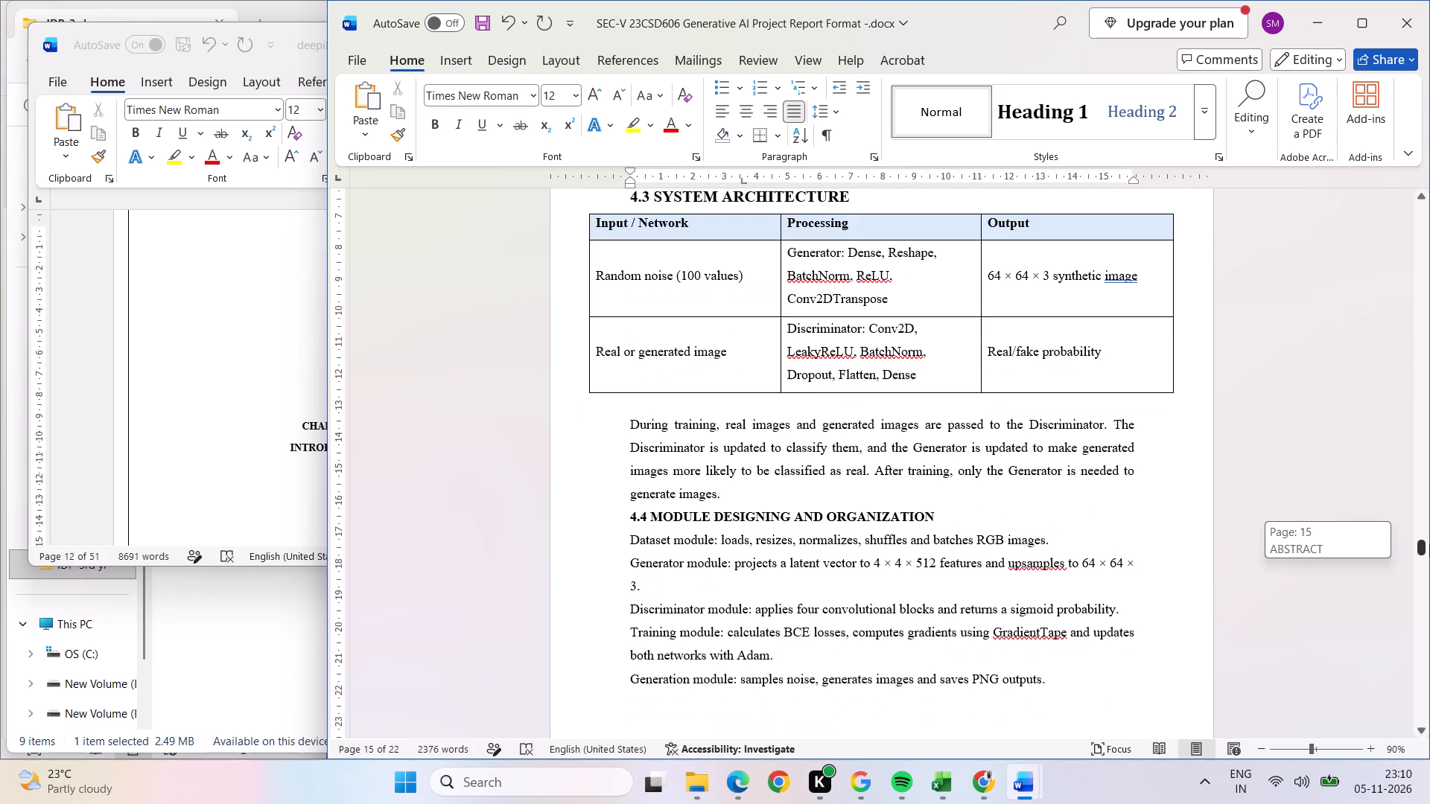
pyautogui.click(935, 490)
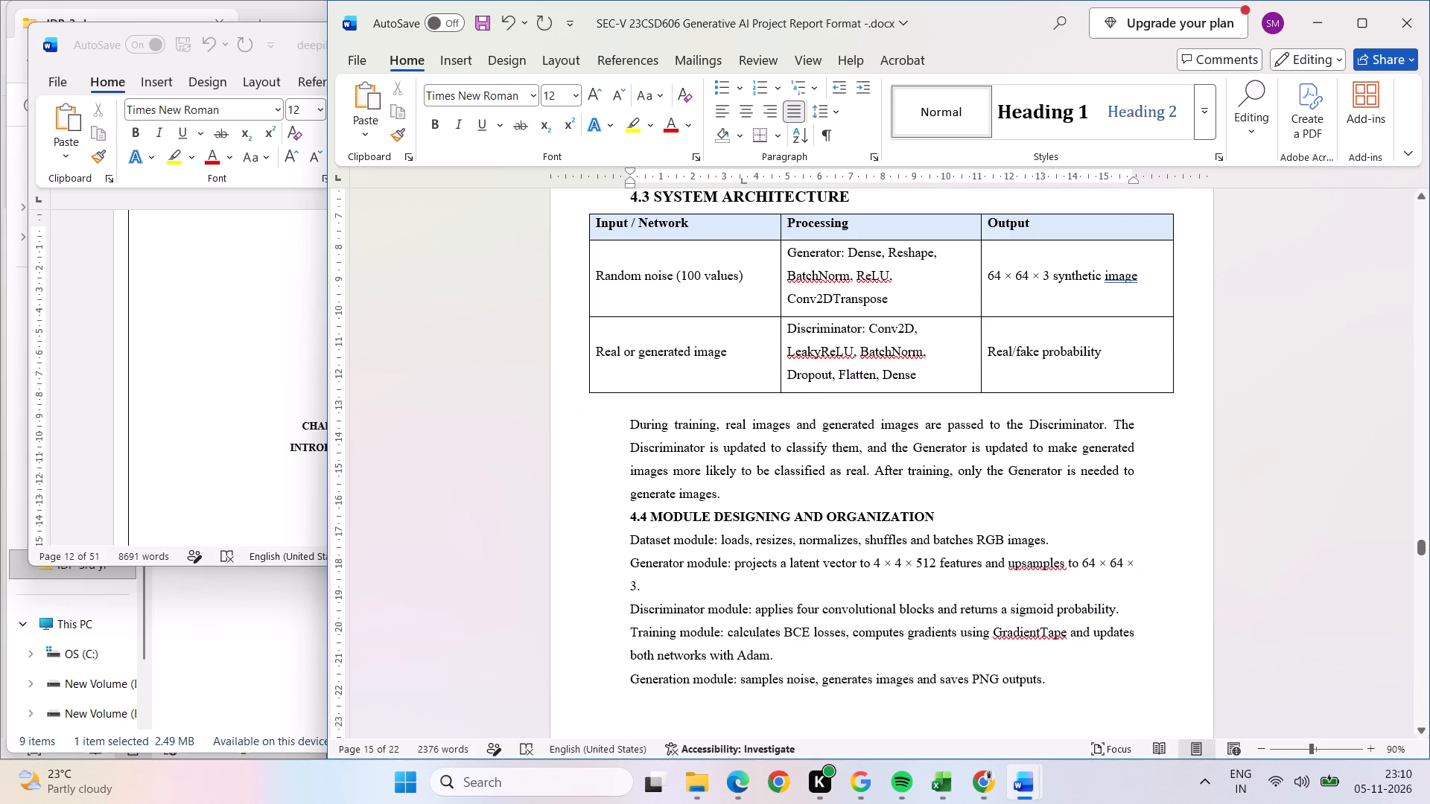
pyautogui.press('Return')
pyautogui.moveTo(935, 537); pyautogui.dragTo(661, 531)
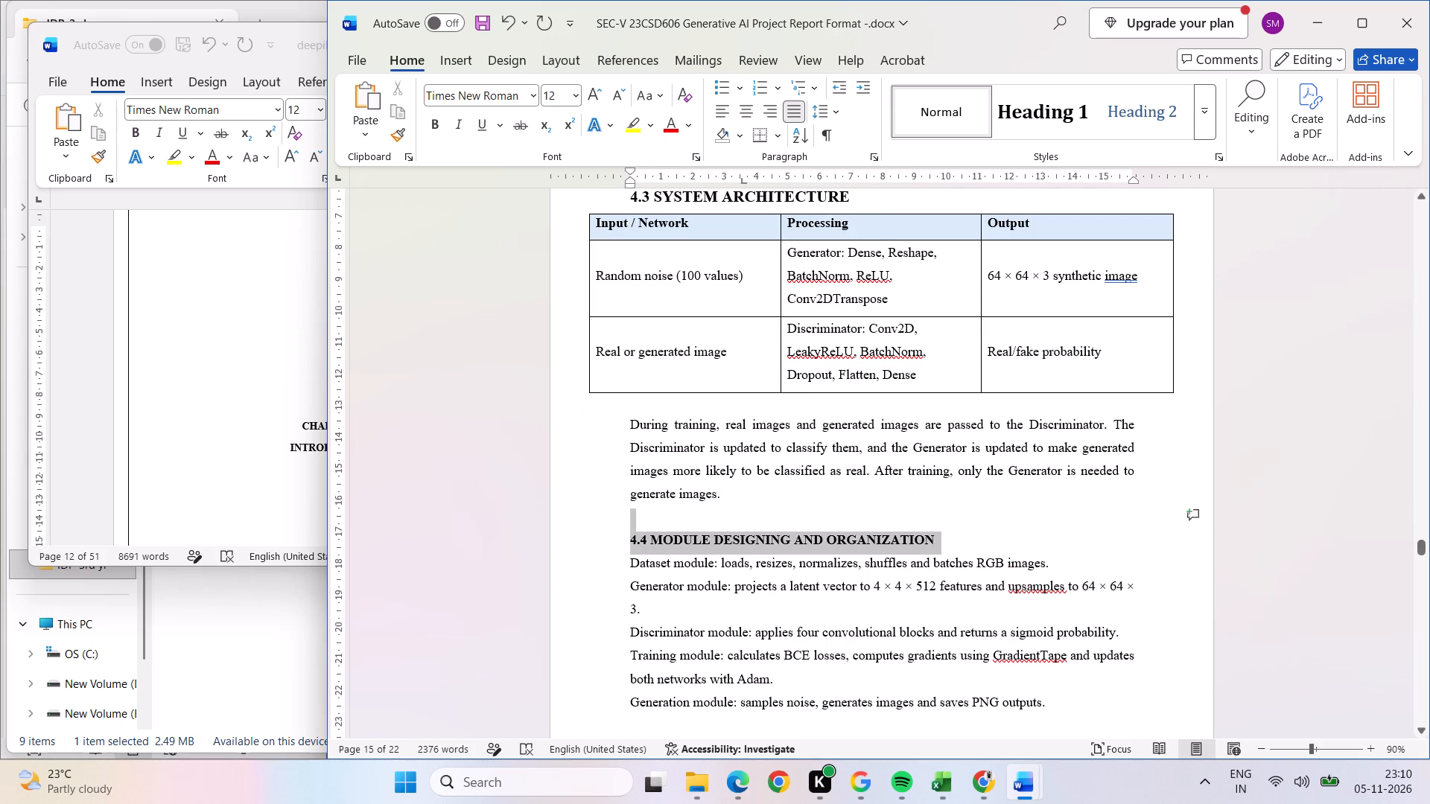
pyautogui.moveTo(661, 531); pyautogui.dragTo(600, 532)
pyautogui.click(754, 476)
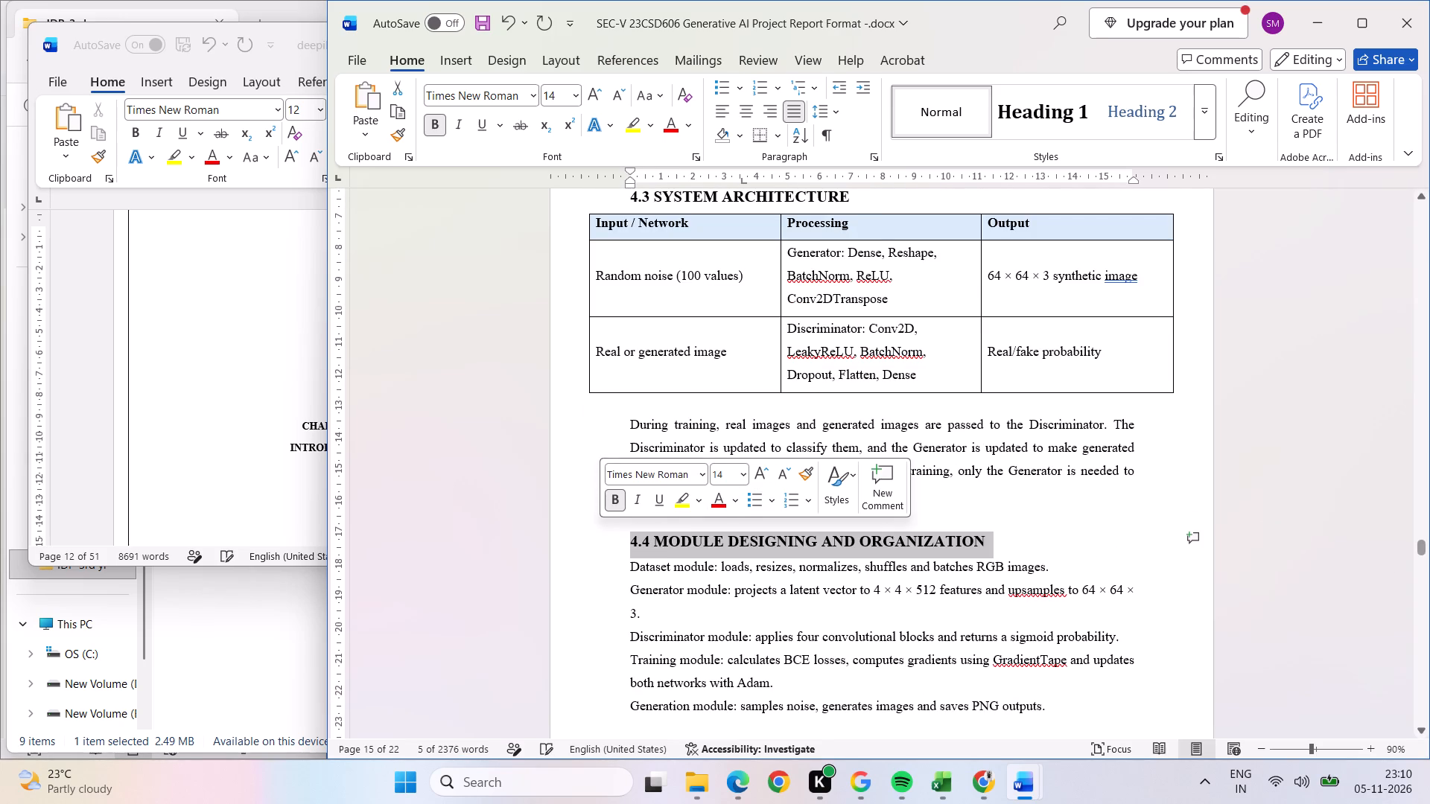
pyautogui.click(1040, 617)
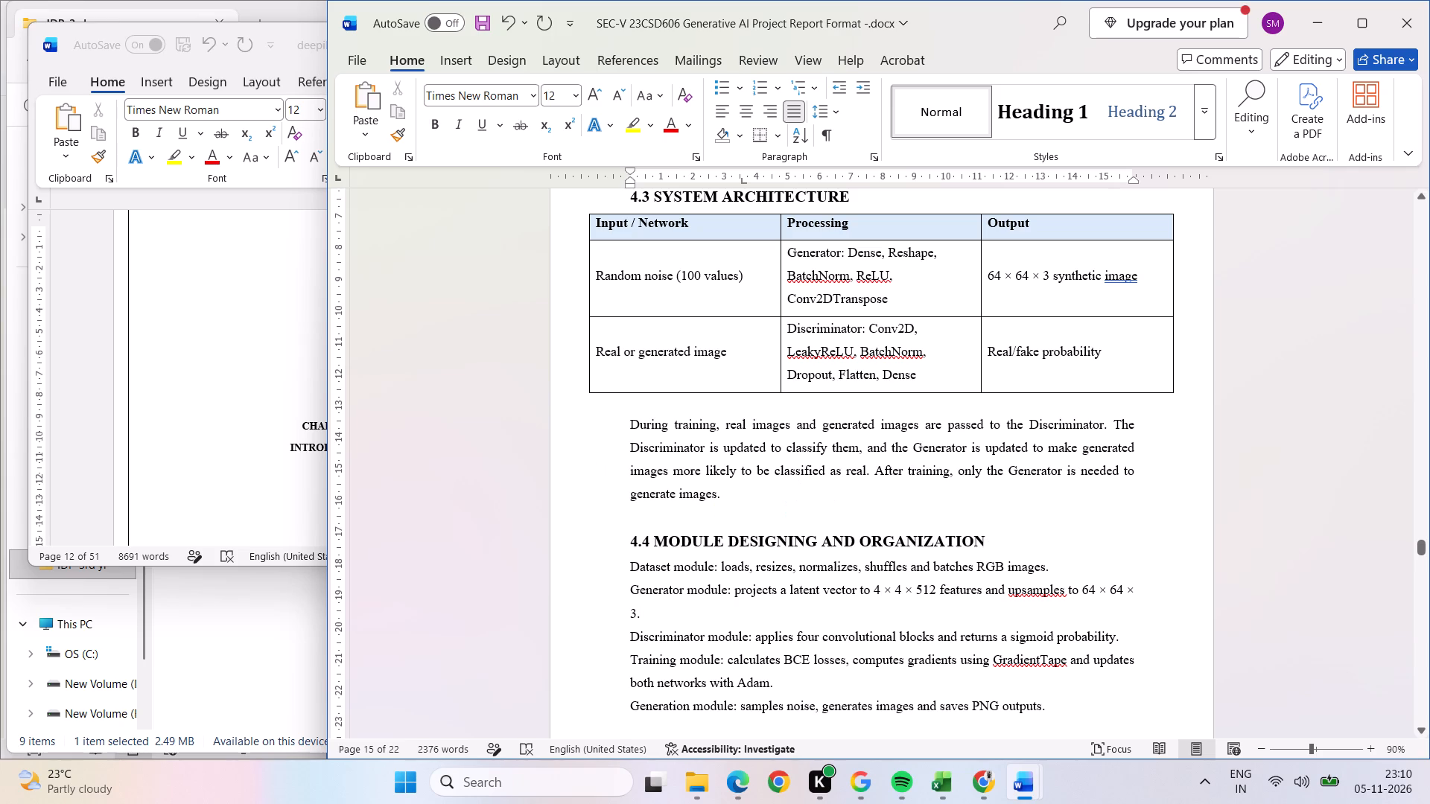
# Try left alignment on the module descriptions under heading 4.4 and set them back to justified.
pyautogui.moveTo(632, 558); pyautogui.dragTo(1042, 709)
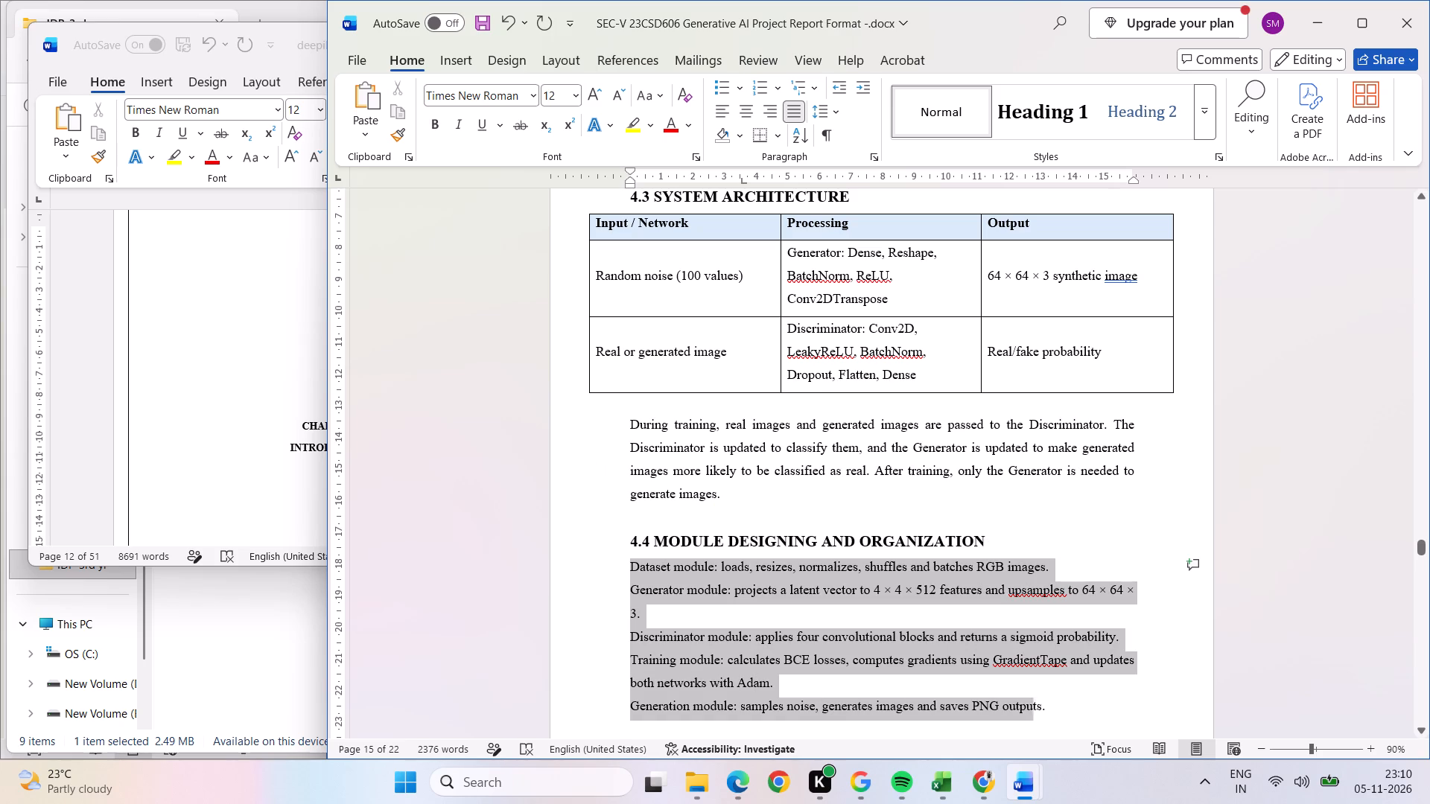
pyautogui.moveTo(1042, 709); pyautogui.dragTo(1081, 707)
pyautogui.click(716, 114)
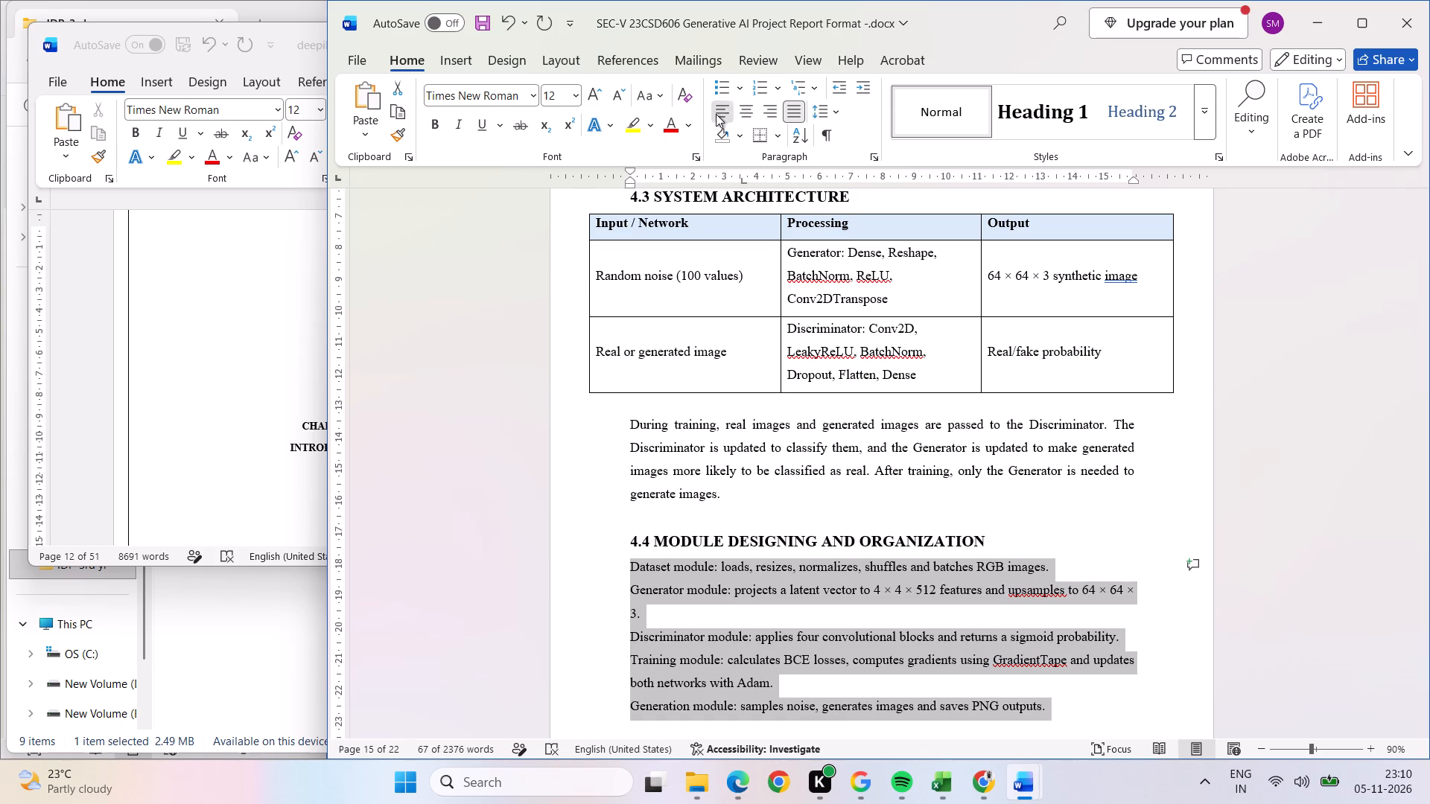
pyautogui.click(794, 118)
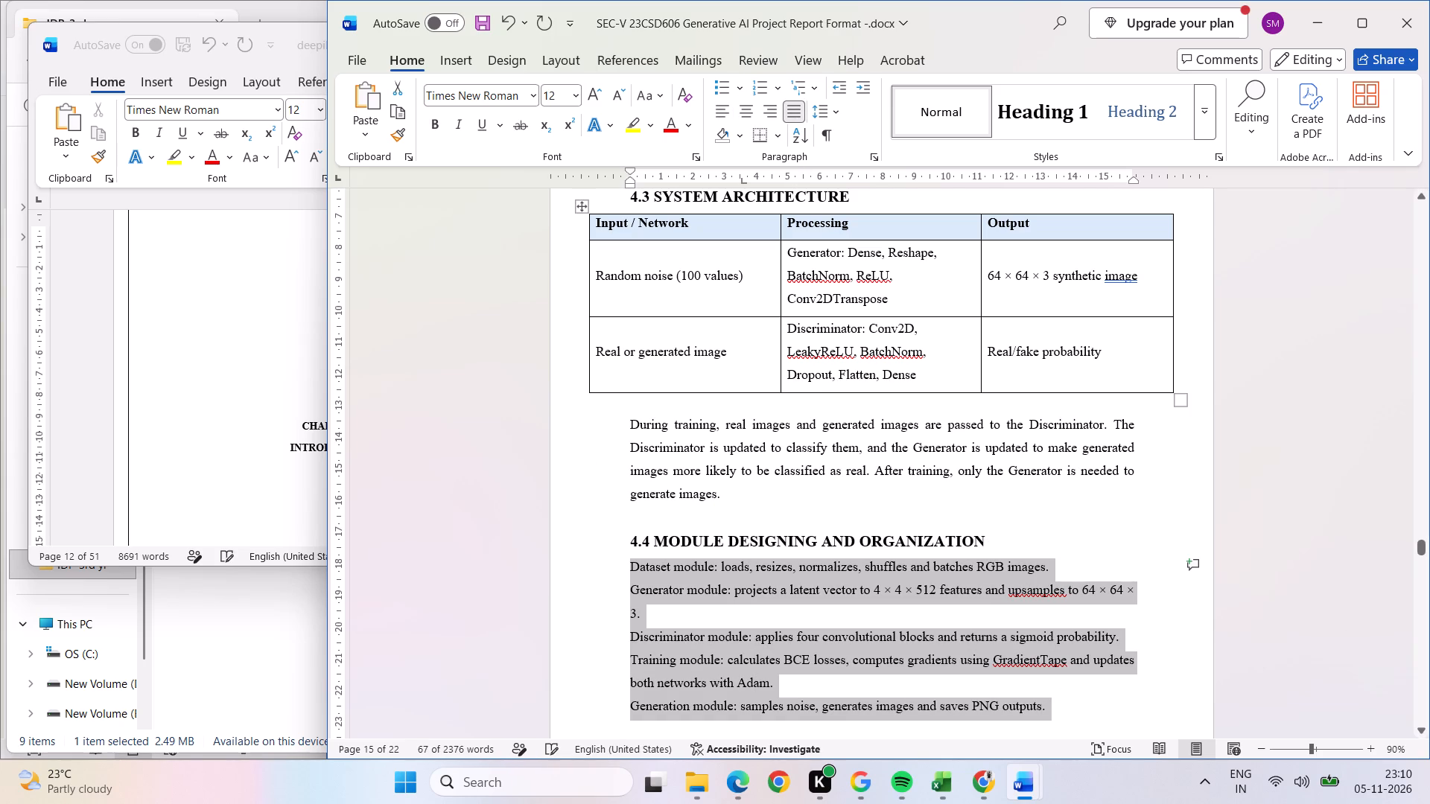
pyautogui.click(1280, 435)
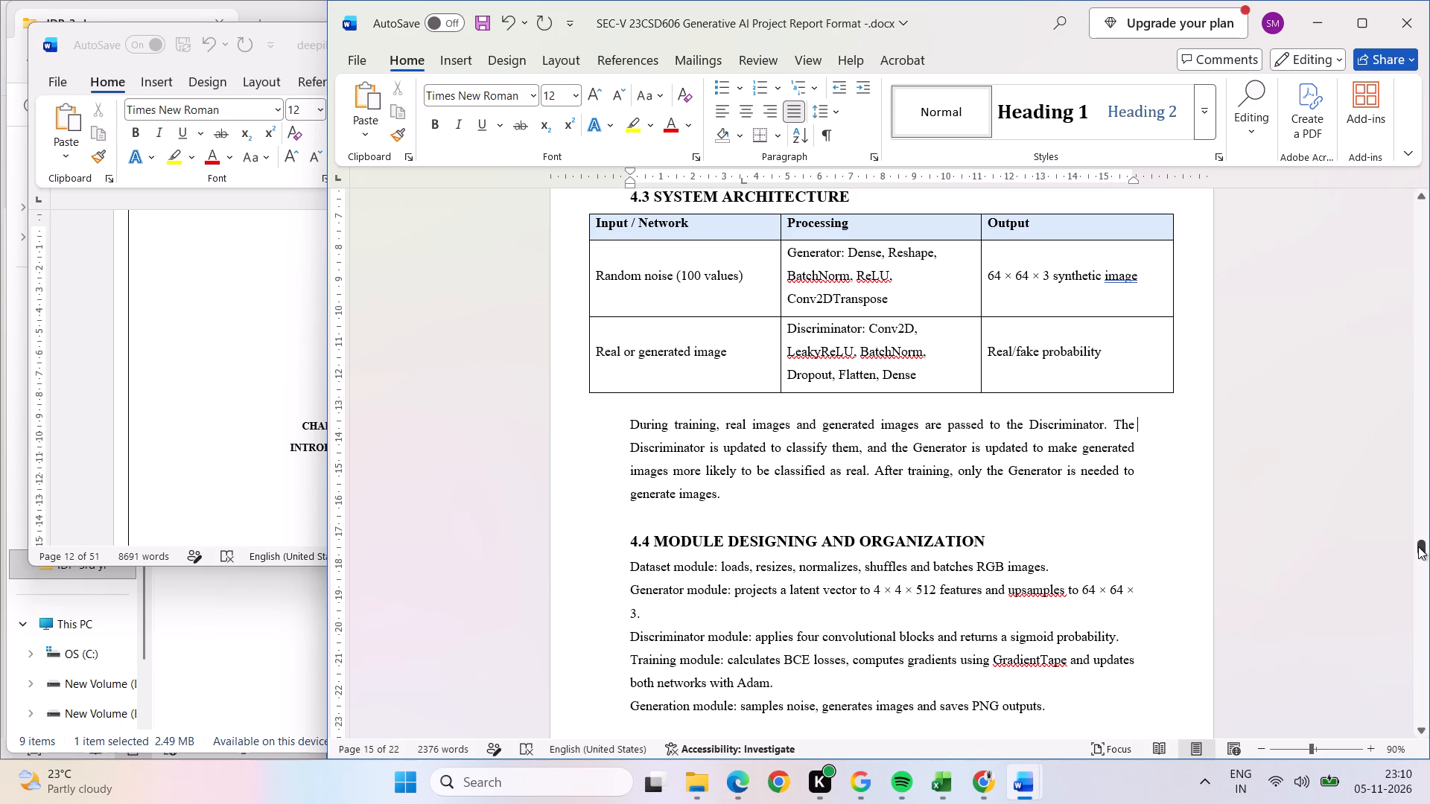
# Insert blank lines above the "CHAPTER 5 – IMPLEMENTATION AND RESULTS" heading until it sits on its page's last line and section 5.1 starts the following page.
pyautogui.moveTo(1418, 546); pyautogui.dragTo(1429, 570)
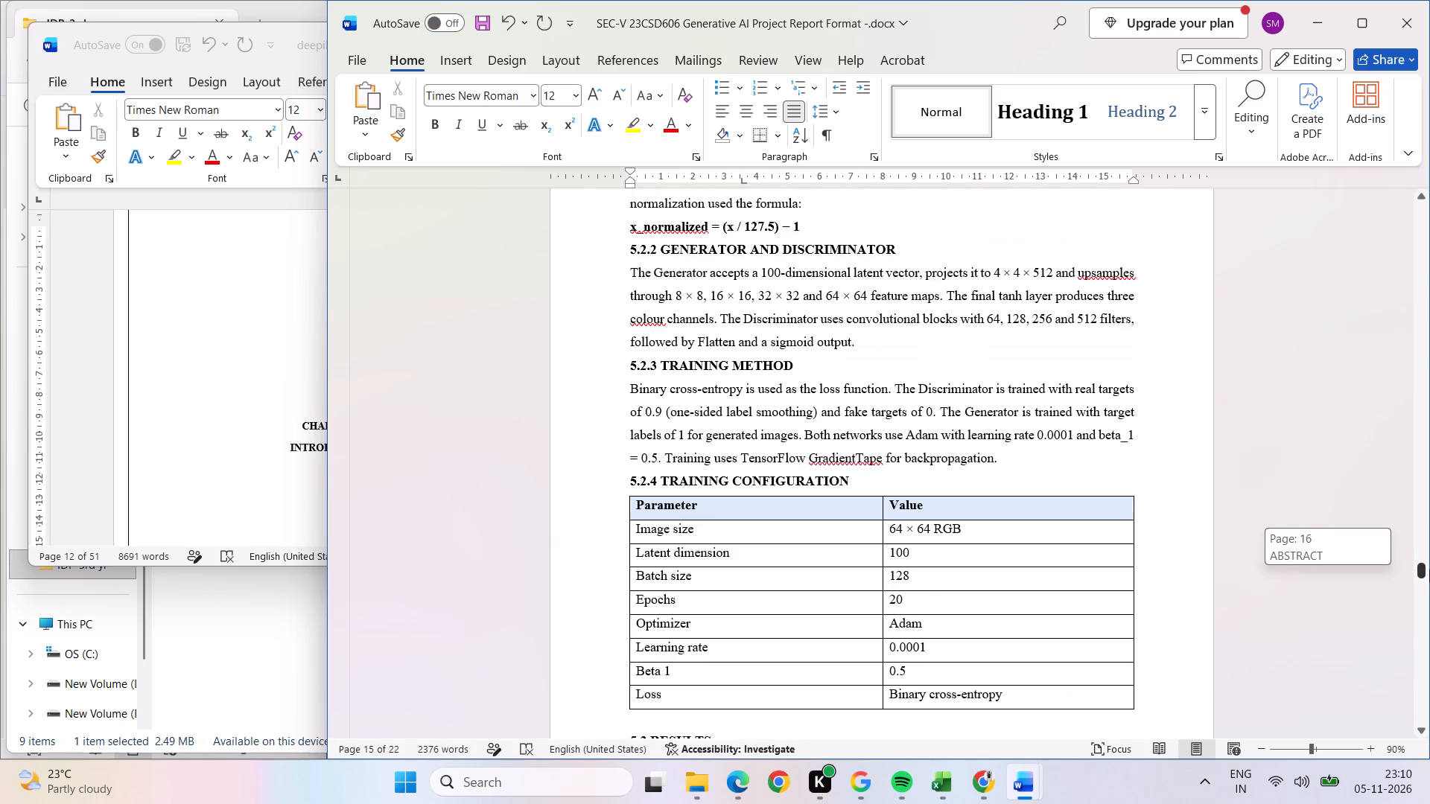
pyautogui.moveTo(1429, 570); pyautogui.dragTo(1429, 562)
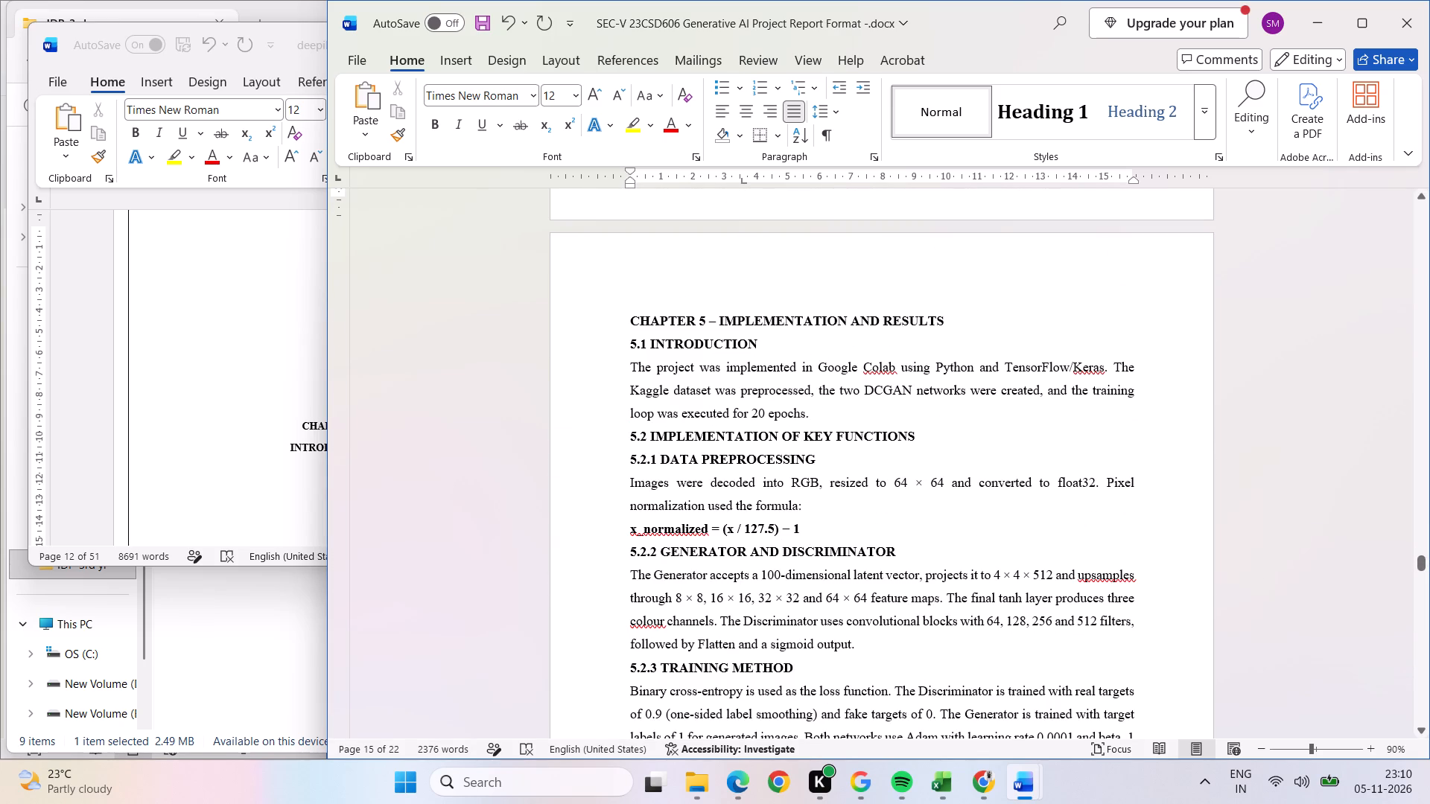
pyautogui.click(624, 322)
pyautogui.press('Return')
pyautogui.press('Return')
pyautogui.press('Return')
pyautogui.press('Return')
pyautogui.press('Return')
pyautogui.press('Return')
pyautogui.press('Return')
pyautogui.press('Return')
pyautogui.press('Return')
pyautogui.press('Return')
pyautogui.press('Return')
pyautogui.press('Return')
pyautogui.press('Return')
pyautogui.press('Return')
pyautogui.press('Return')
pyautogui.press('Return')
pyautogui.press('Return')
pyautogui.press('Return')
pyautogui.press('Return')
pyautogui.press('Return')
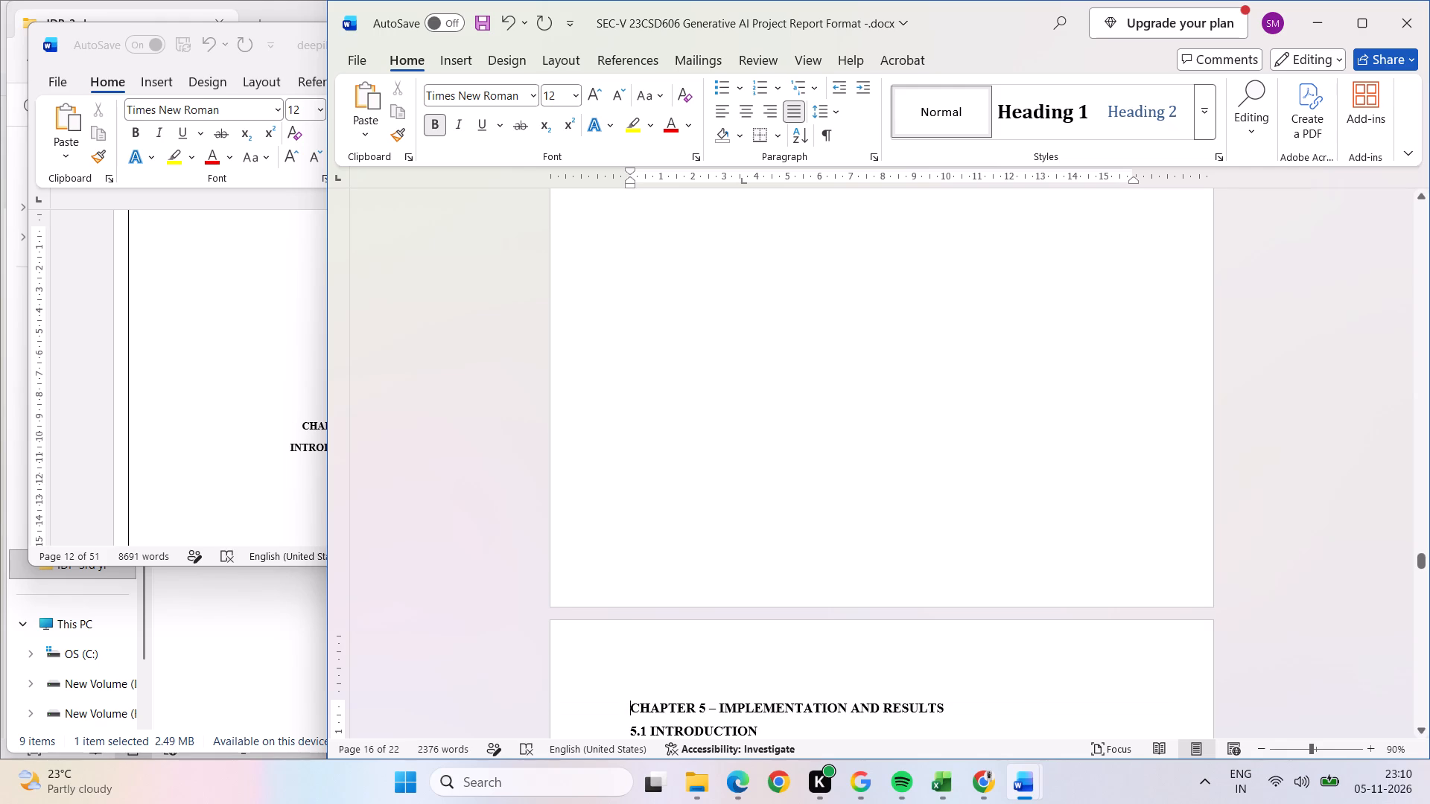
pyautogui.press('BackSpace')
pyautogui.press('Return')
pyautogui.press('BackSpace')
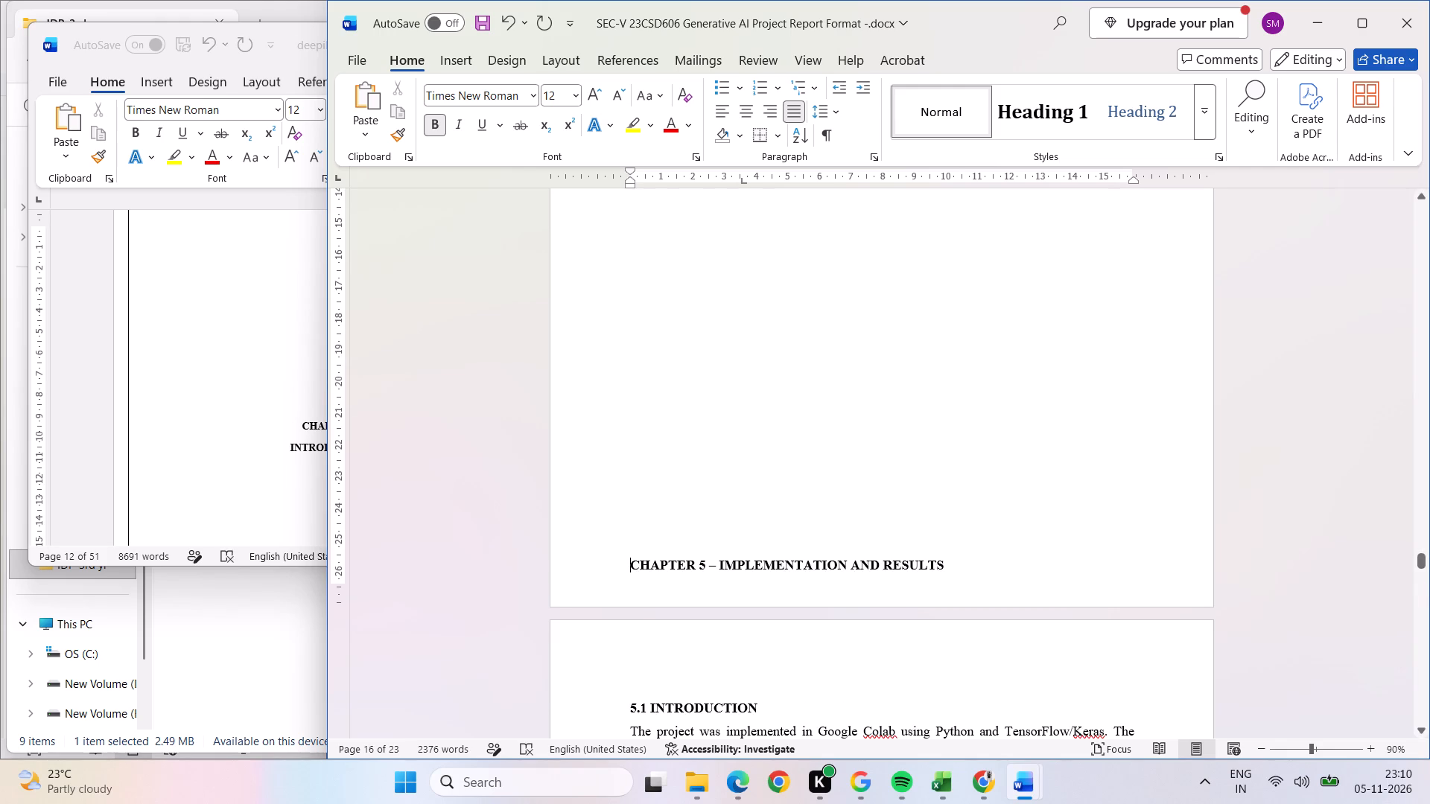
# Increase the font size of the "5.1 INTRODUCTION" heading to 14.
pyautogui.moveTo(1420, 559); pyautogui.dragTo(1426, 567)
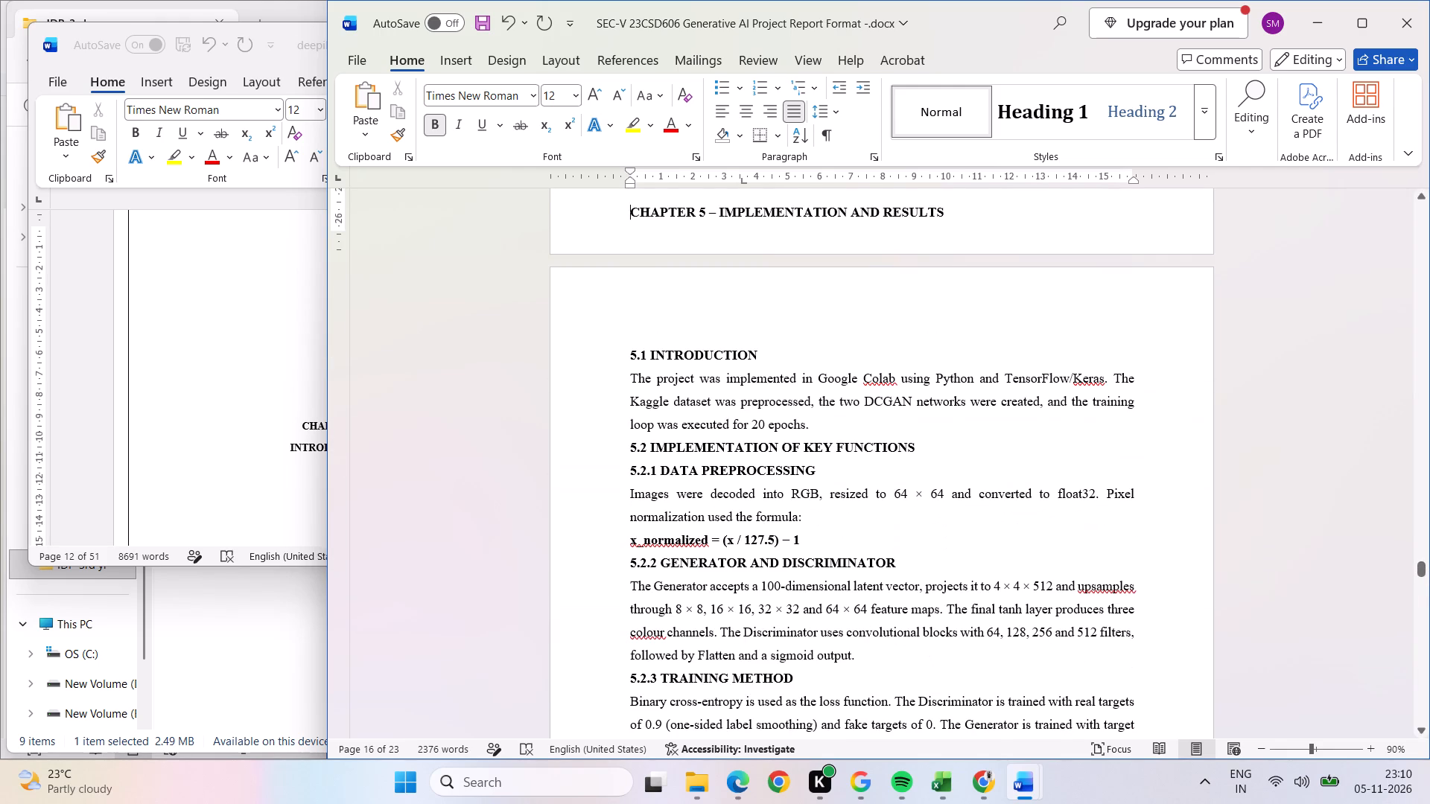
pyautogui.moveTo(772, 354); pyautogui.dragTo(524, 354)
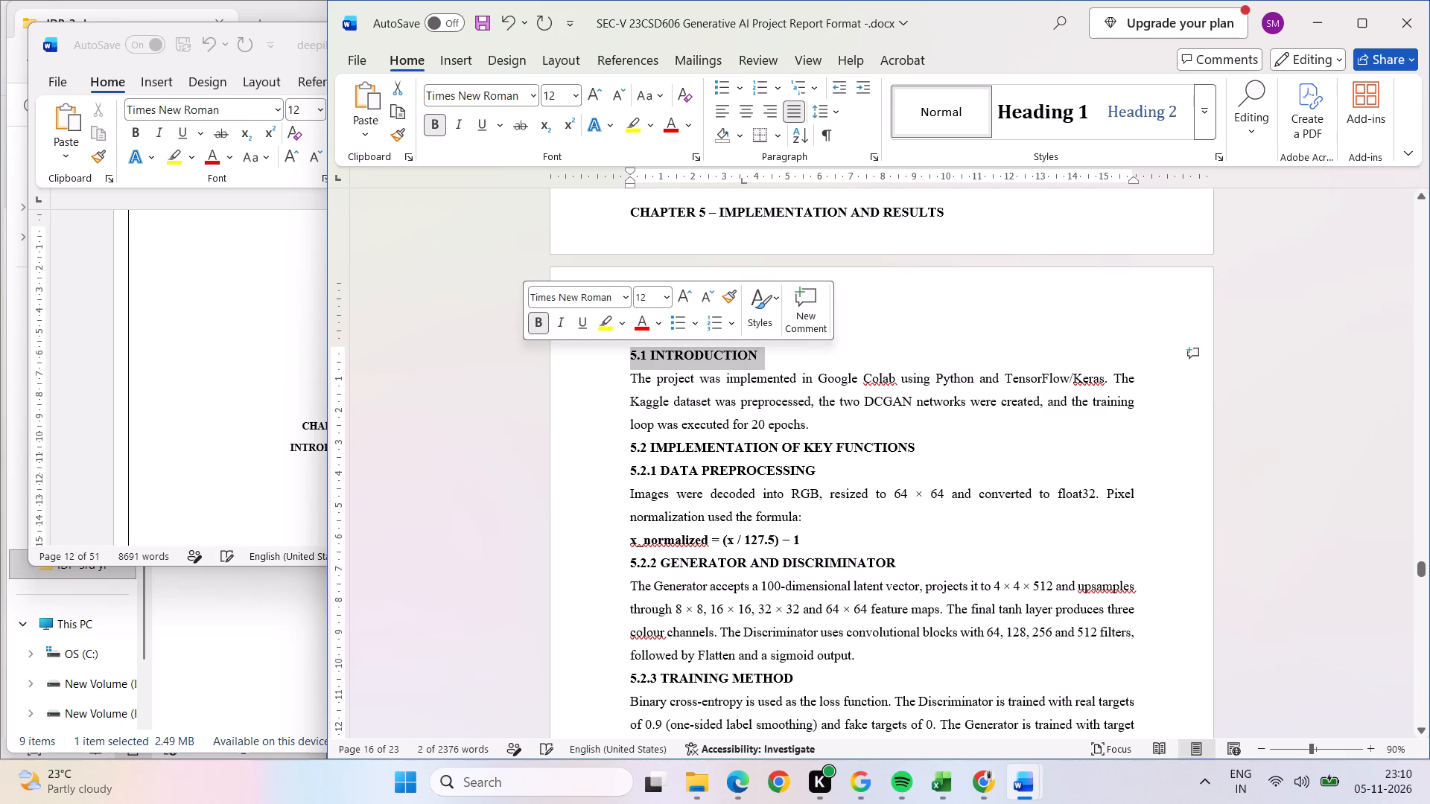
pyautogui.click(686, 296)
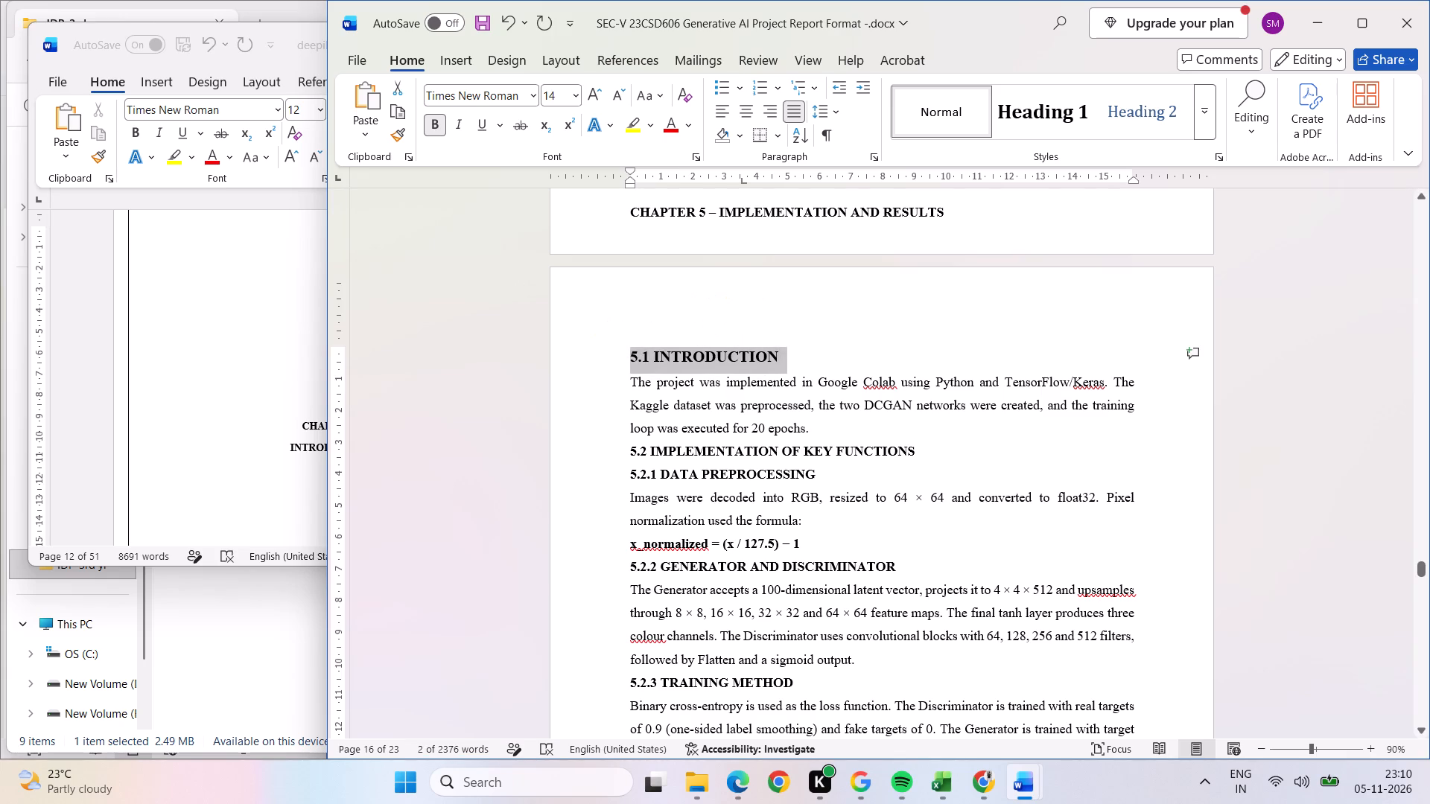
# Insert a blank line above "5.2 IMPLEMENTATION OF KEY FUNCTIONS" and increase the 5.2 and "5.2.1 DATA PREPROCESSING" headings to size 14.
pyautogui.click(890, 428)
pyautogui.press('Return')
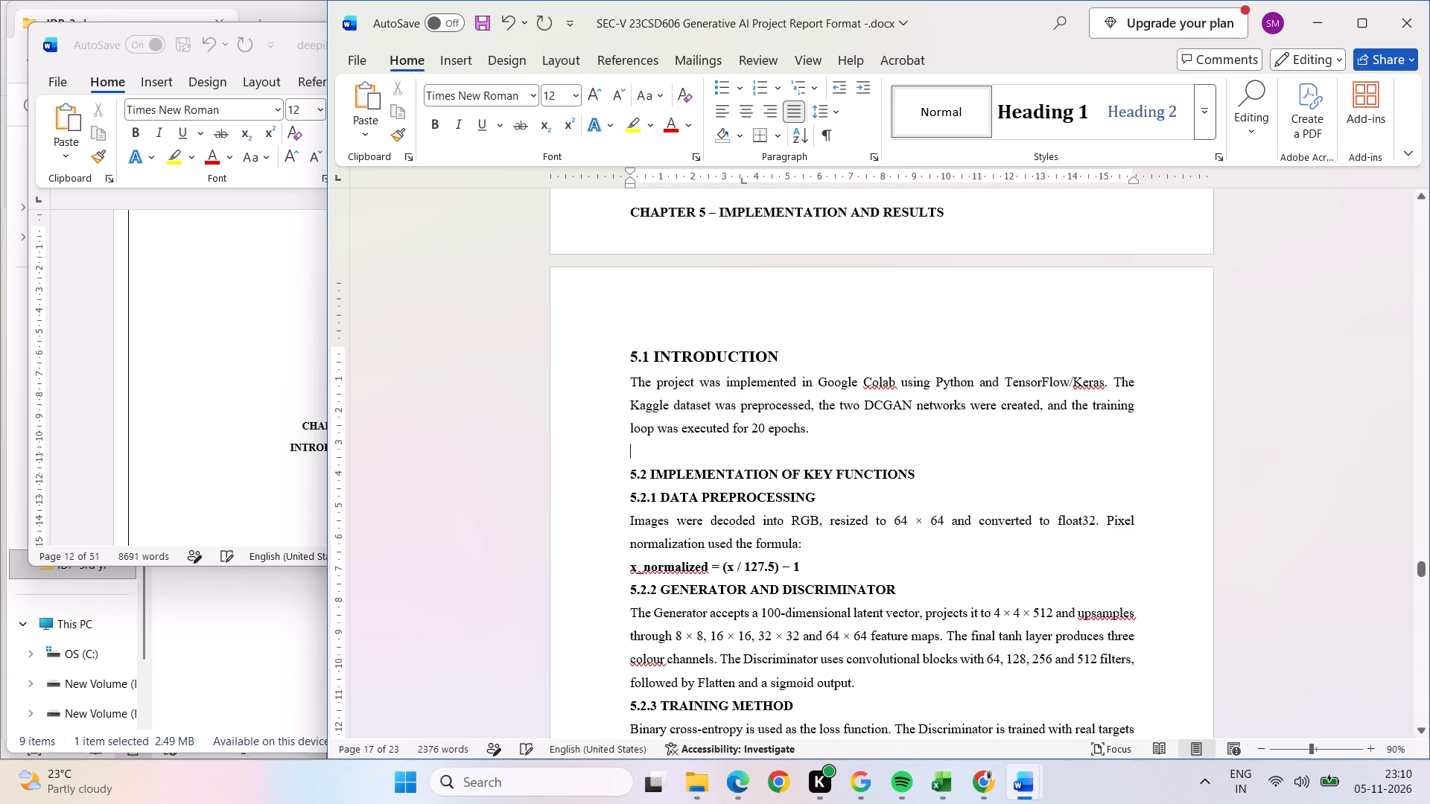
pyautogui.moveTo(848, 491); pyautogui.dragTo(603, 482)
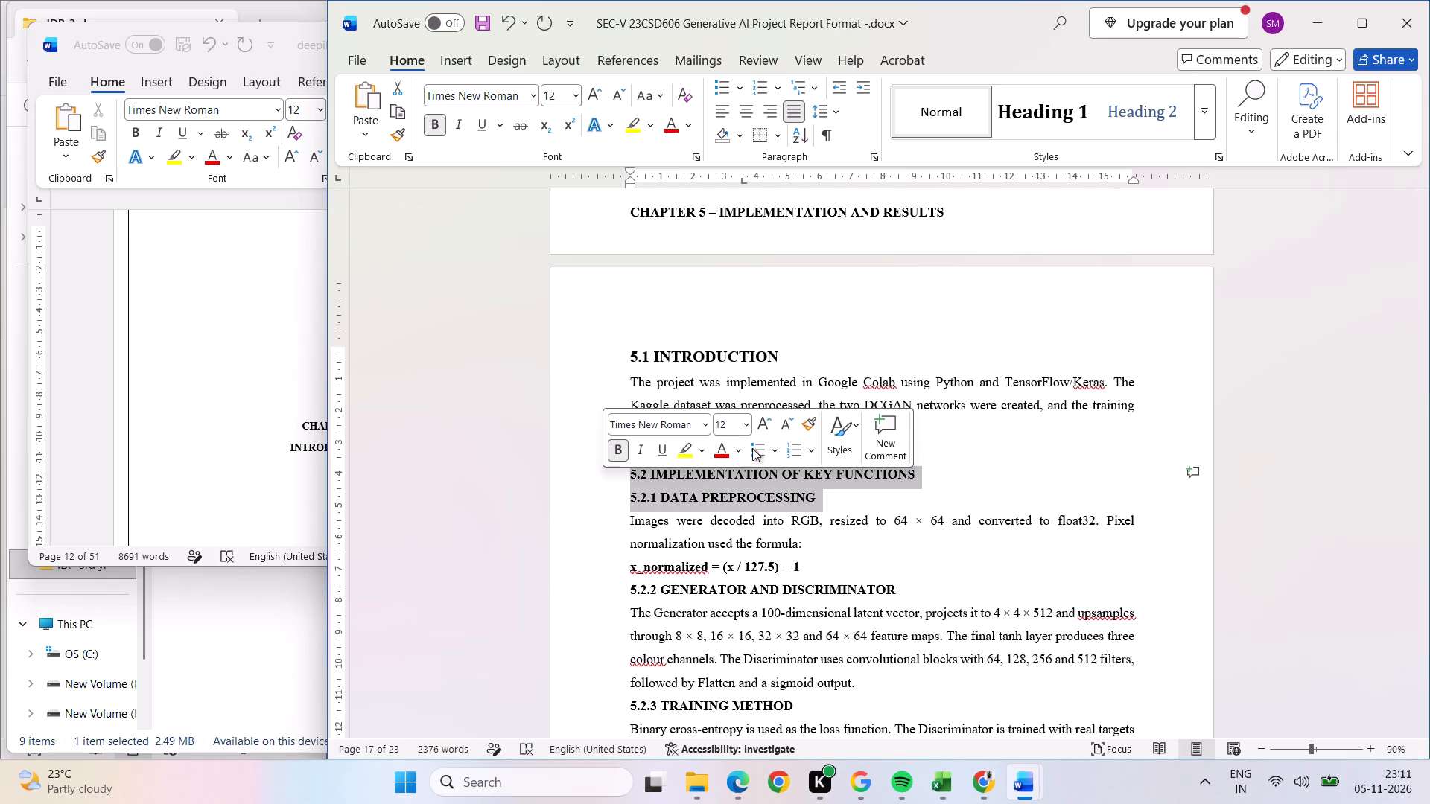
pyautogui.click(774, 433)
pyautogui.click(862, 503)
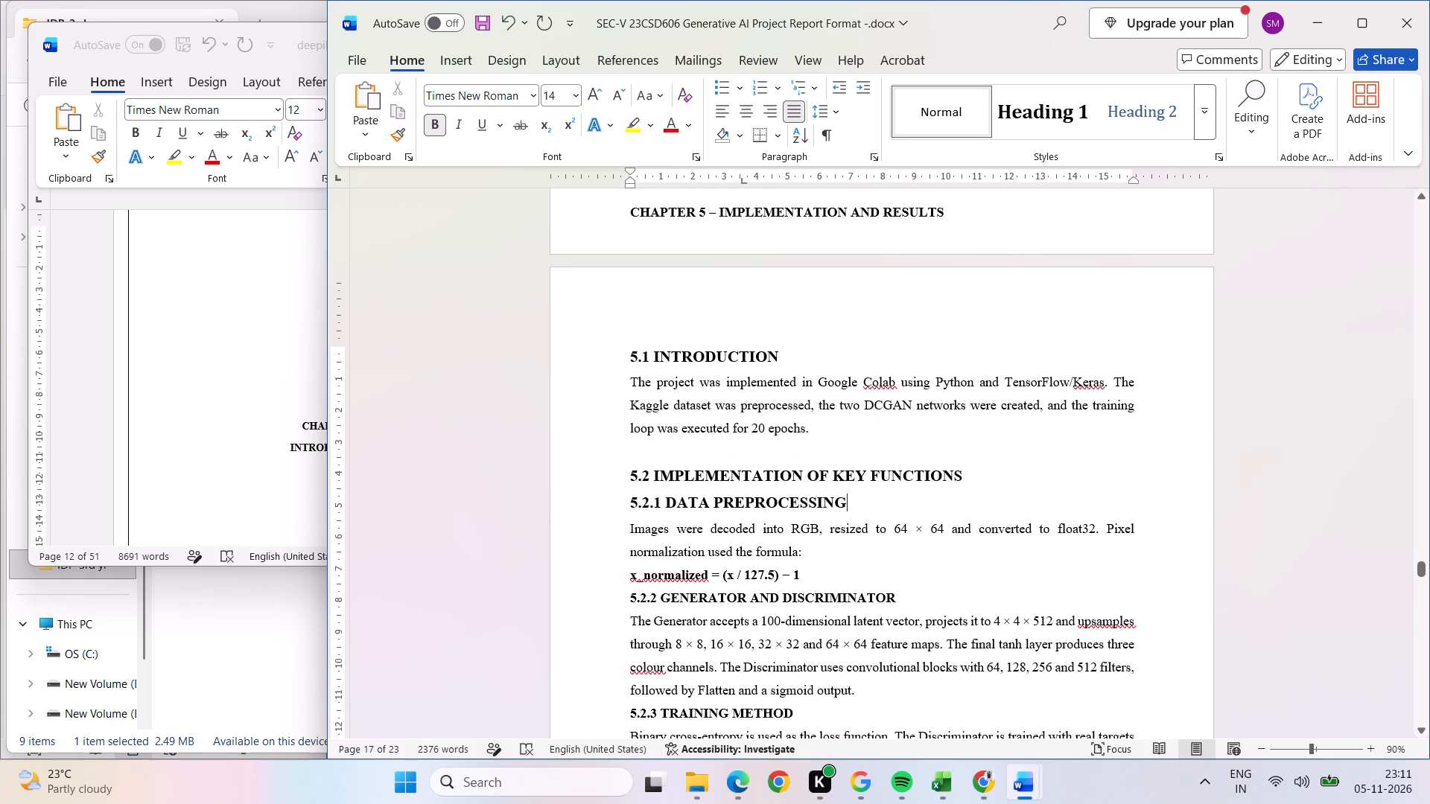
# Insert a blank line above the "5.2.2 GENERATOR AND DISCRIMINATOR" heading and increase its font size to 14.
pyautogui.moveTo(1422, 569); pyautogui.dragTo(1423, 568)
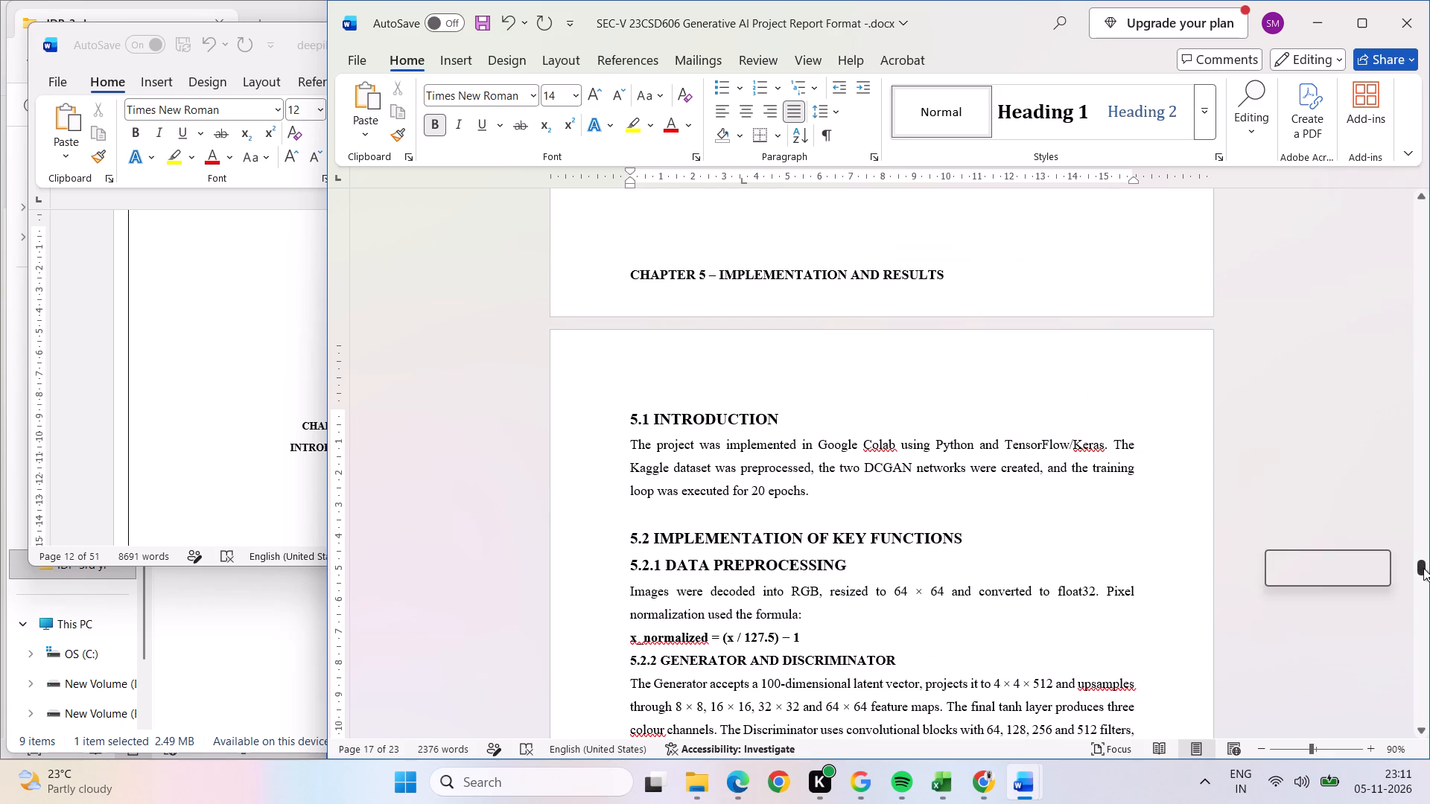
pyautogui.moveTo(1423, 568); pyautogui.dragTo(1427, 577)
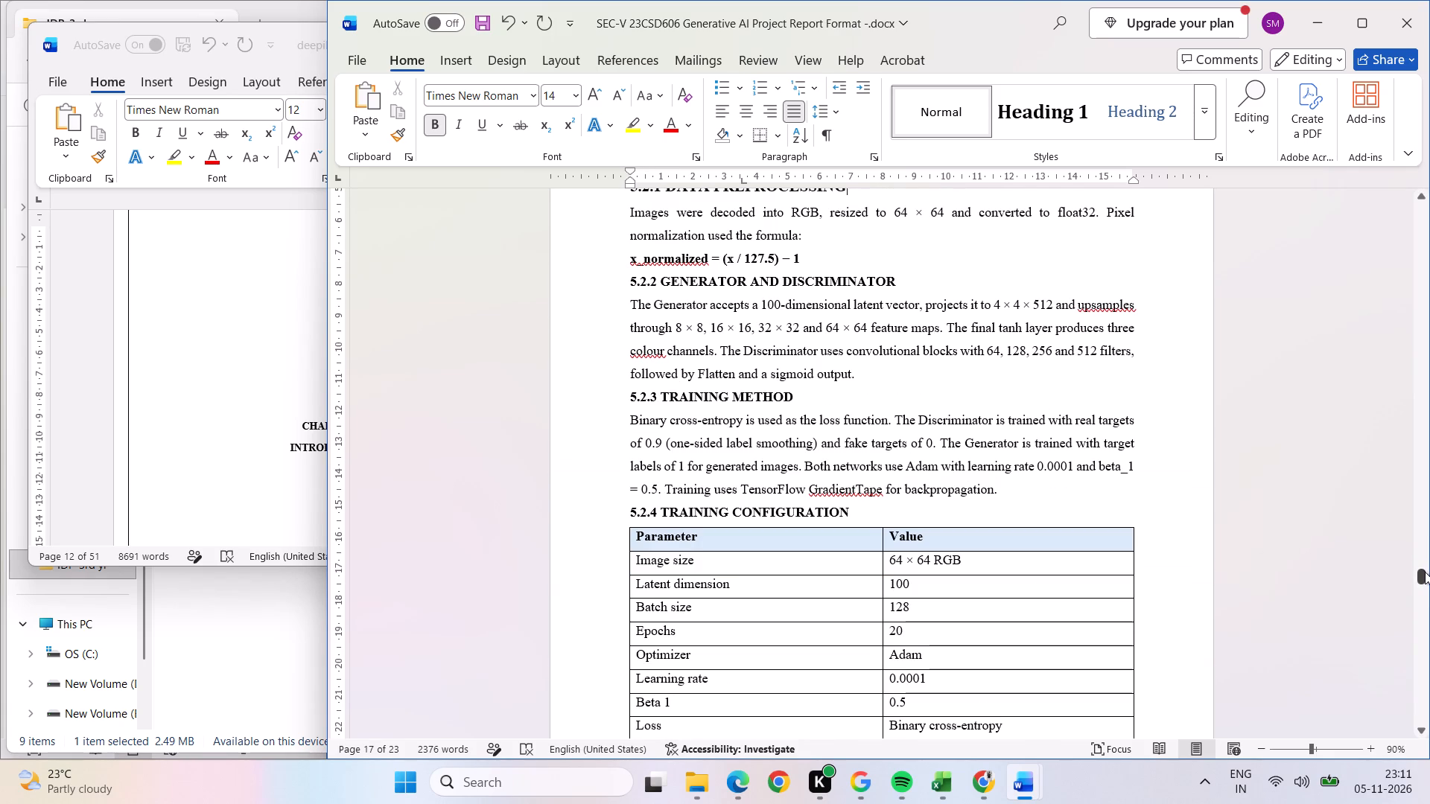
pyautogui.click(1425, 572)
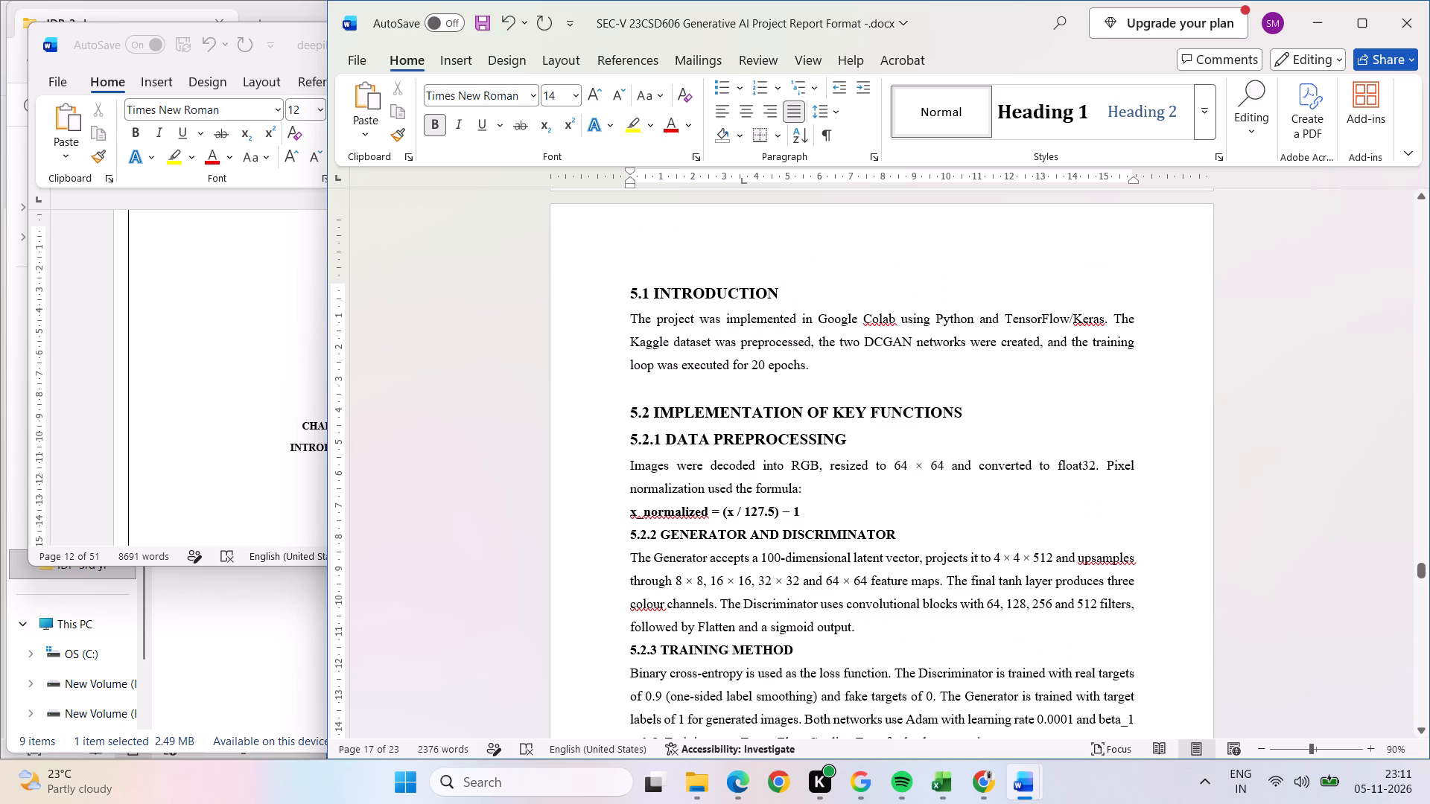
pyautogui.click(851, 502)
pyautogui.press('Return')
pyautogui.press('BackSpace')
pyautogui.press('Down')
pyautogui.press('Return')
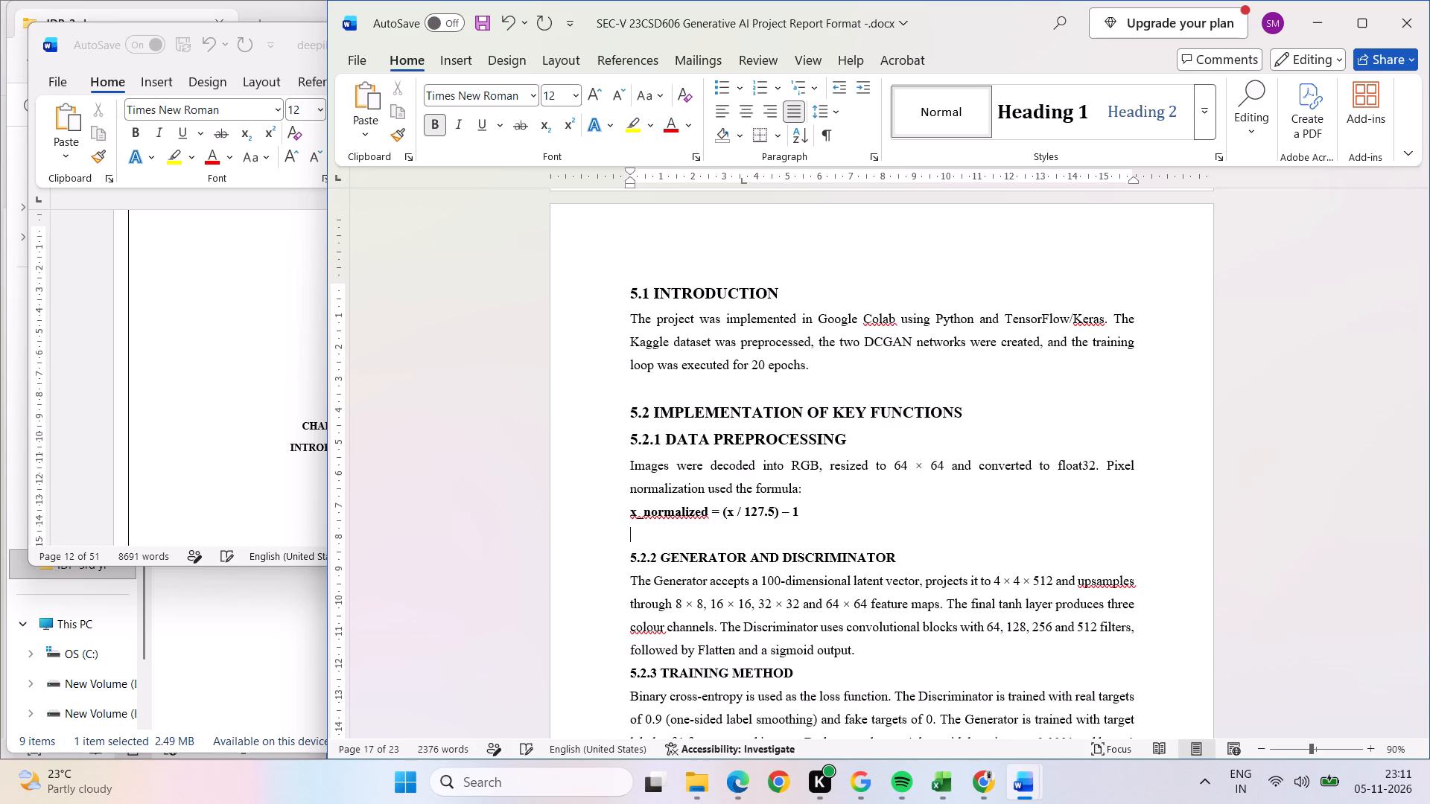
pyautogui.click(1420, 567)
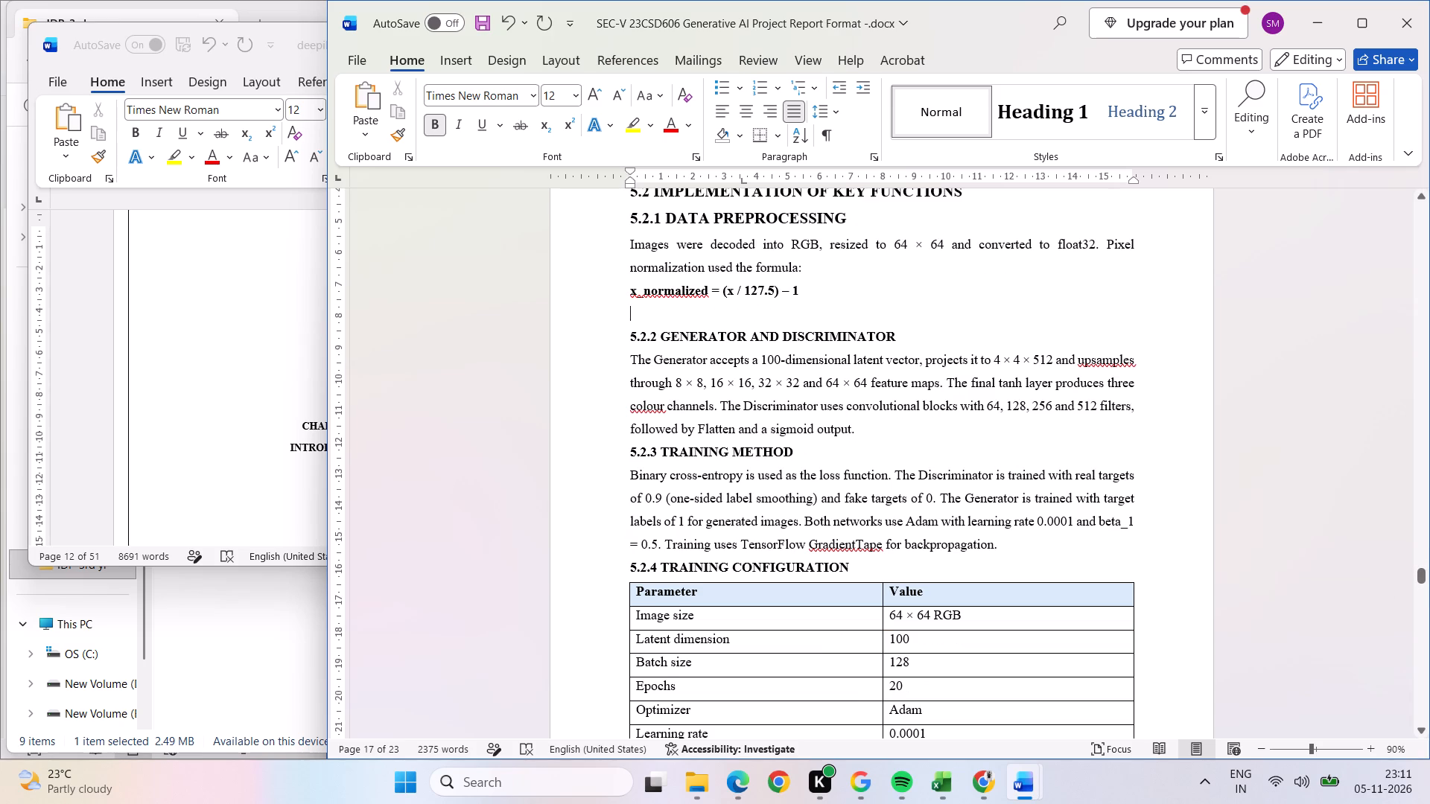
pyautogui.moveTo(930, 333); pyautogui.dragTo(569, 332)
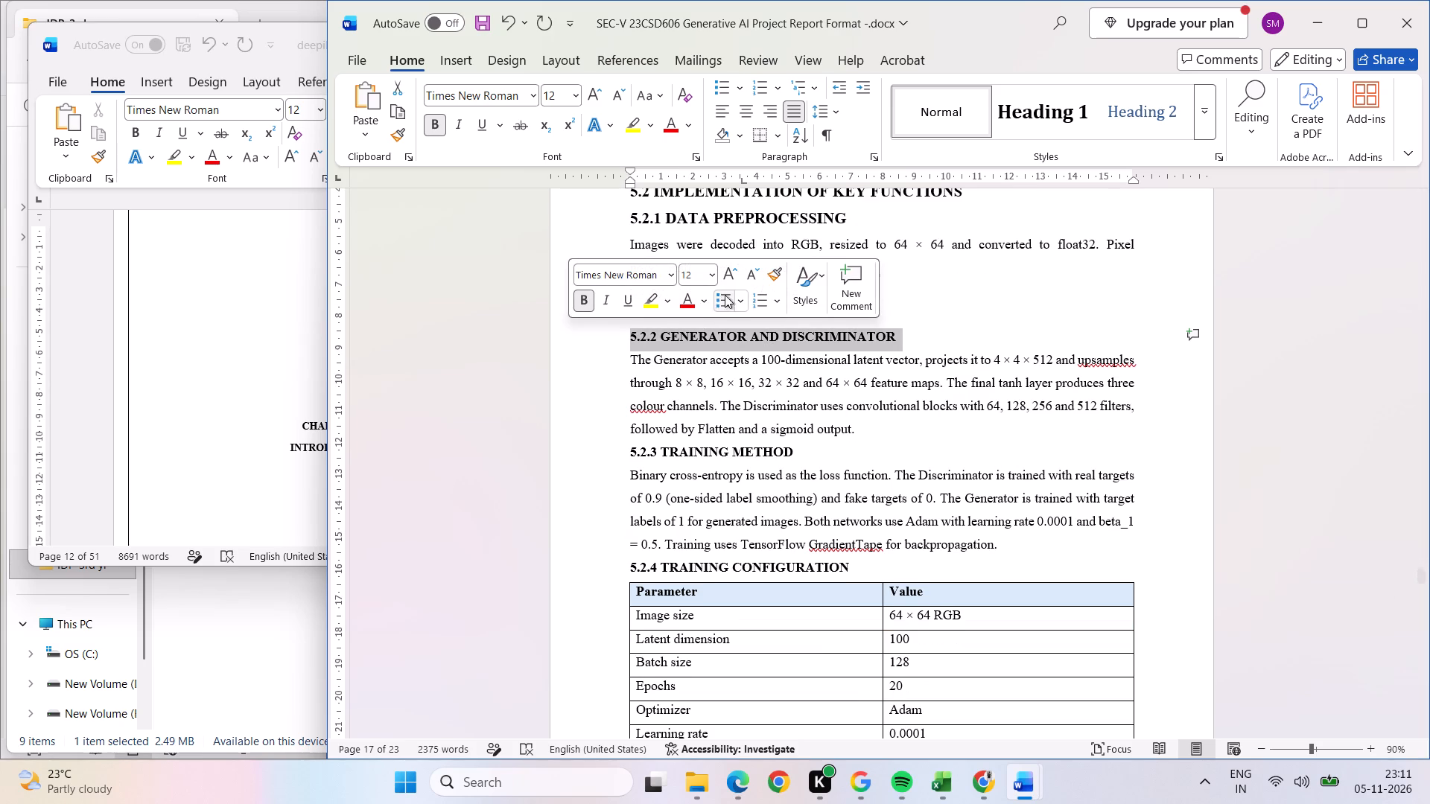
pyautogui.click(738, 279)
# Insert a blank line above the "5.2.3 TRAINING METHOD" heading and increase its font size to 14.
pyautogui.click(871, 442)
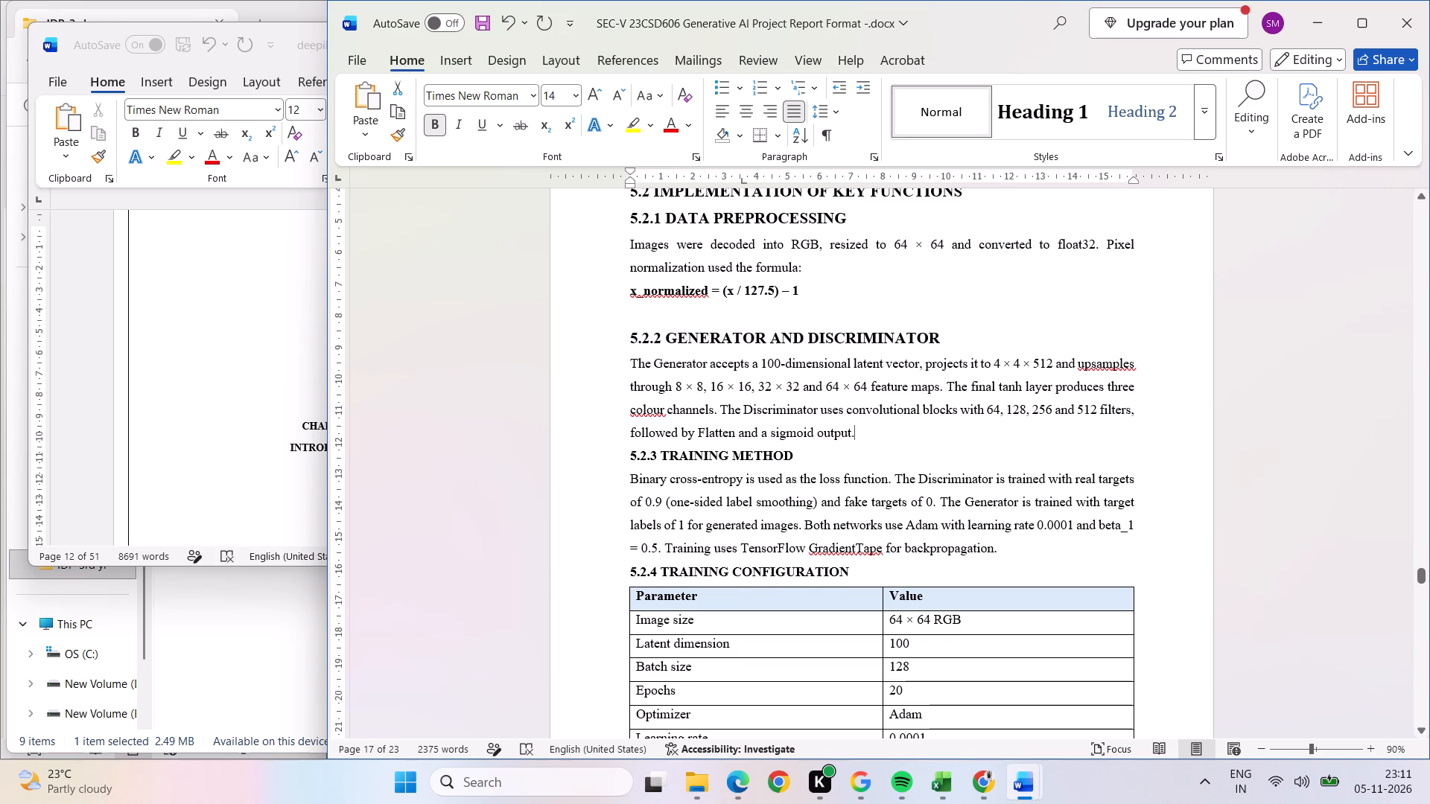
pyautogui.press('Return')
pyautogui.moveTo(840, 471); pyautogui.dragTo(579, 476)
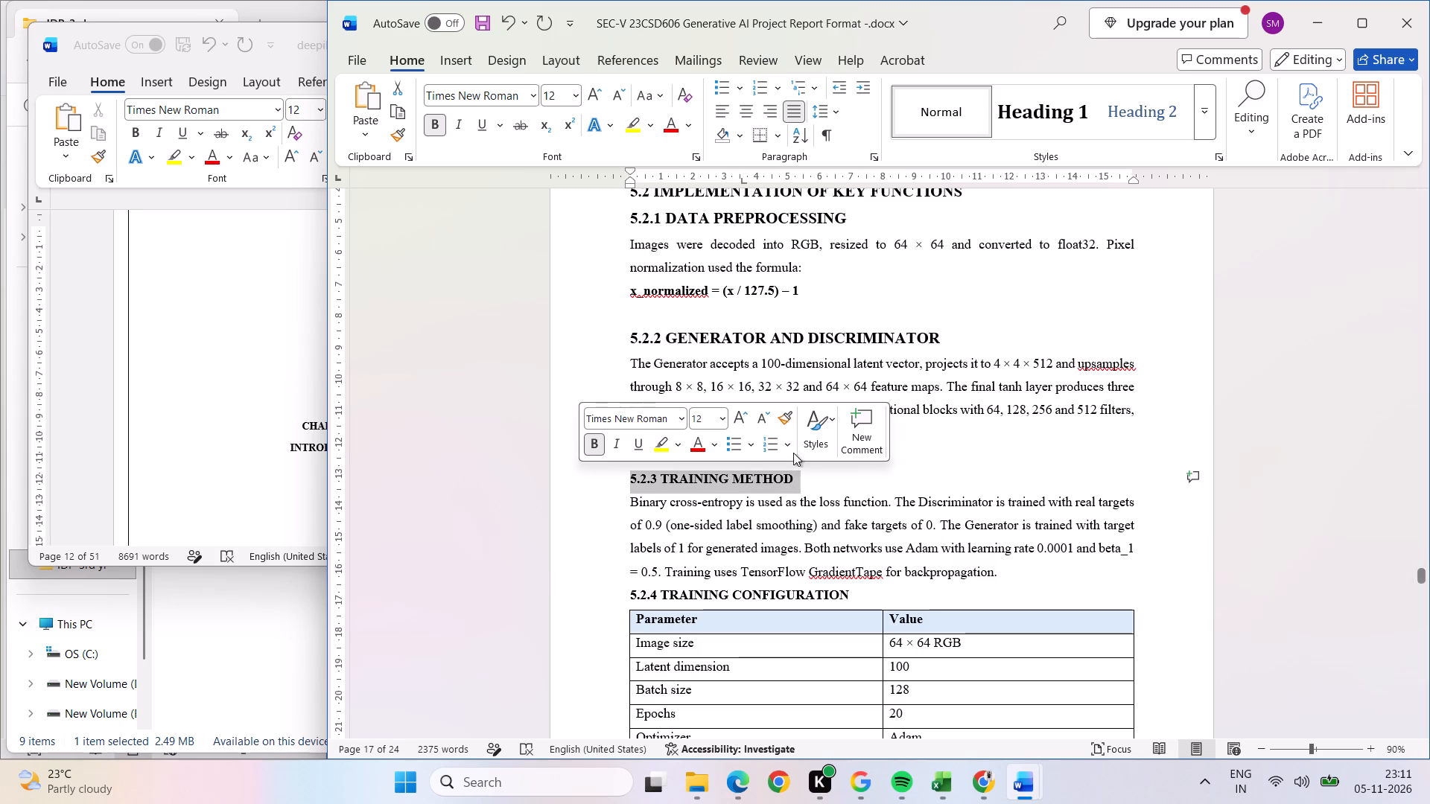
pyautogui.click(734, 414)
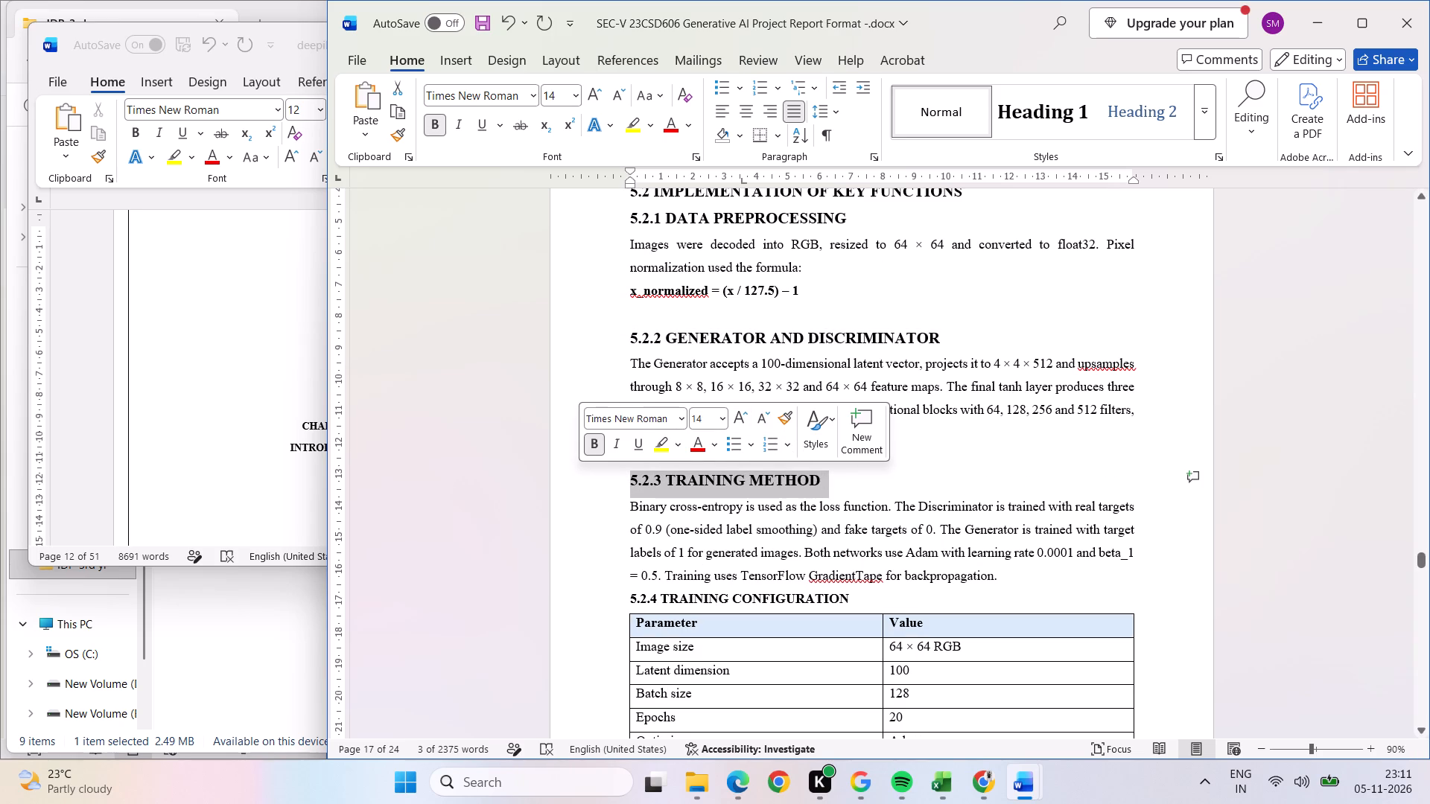
# Insert a blank line above the "5.2.4 TRAINING CONFIGURATION" heading and increase its font size to 14.
pyautogui.click(1017, 572)
pyautogui.press('Return')
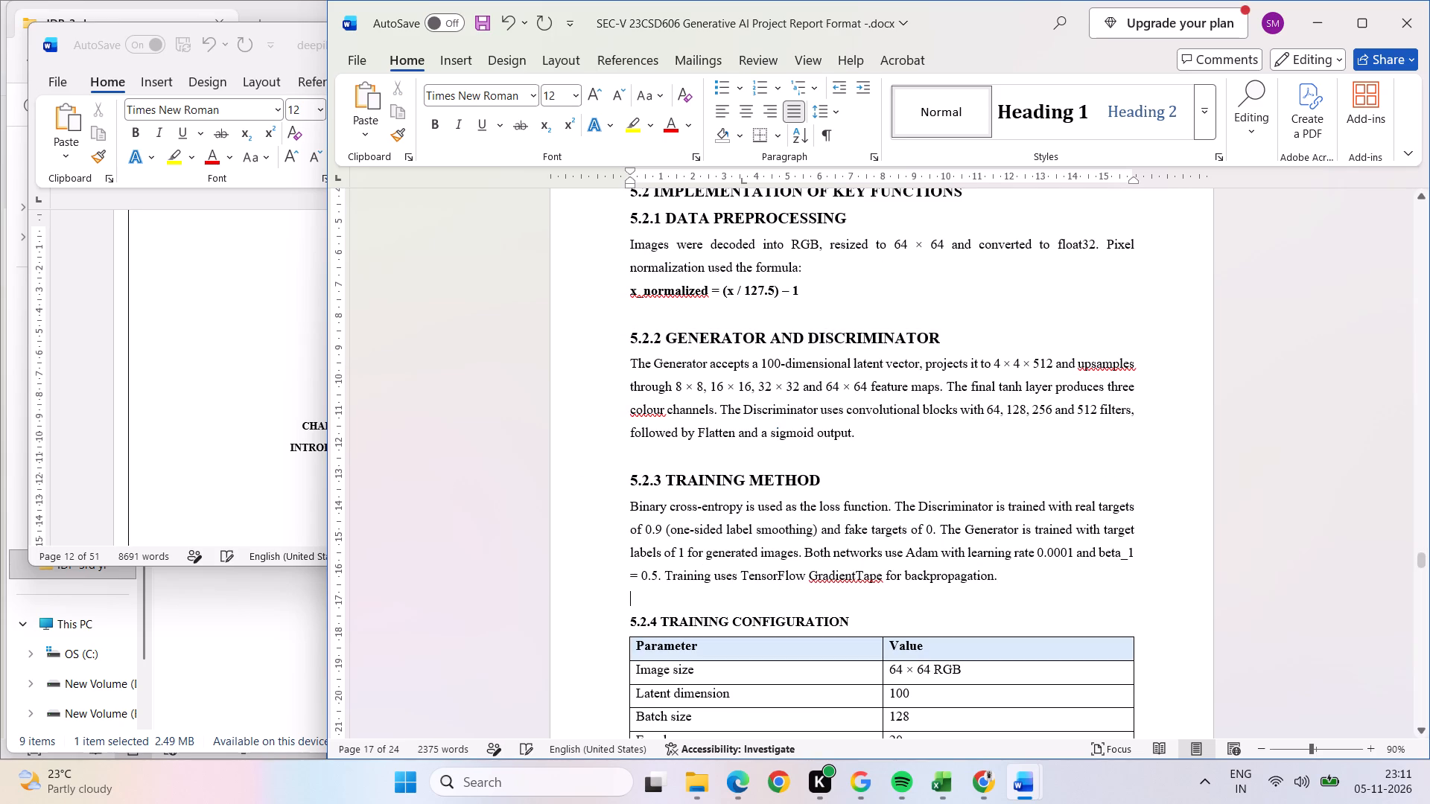
pyautogui.moveTo(1418, 559); pyautogui.dragTo(1421, 564)
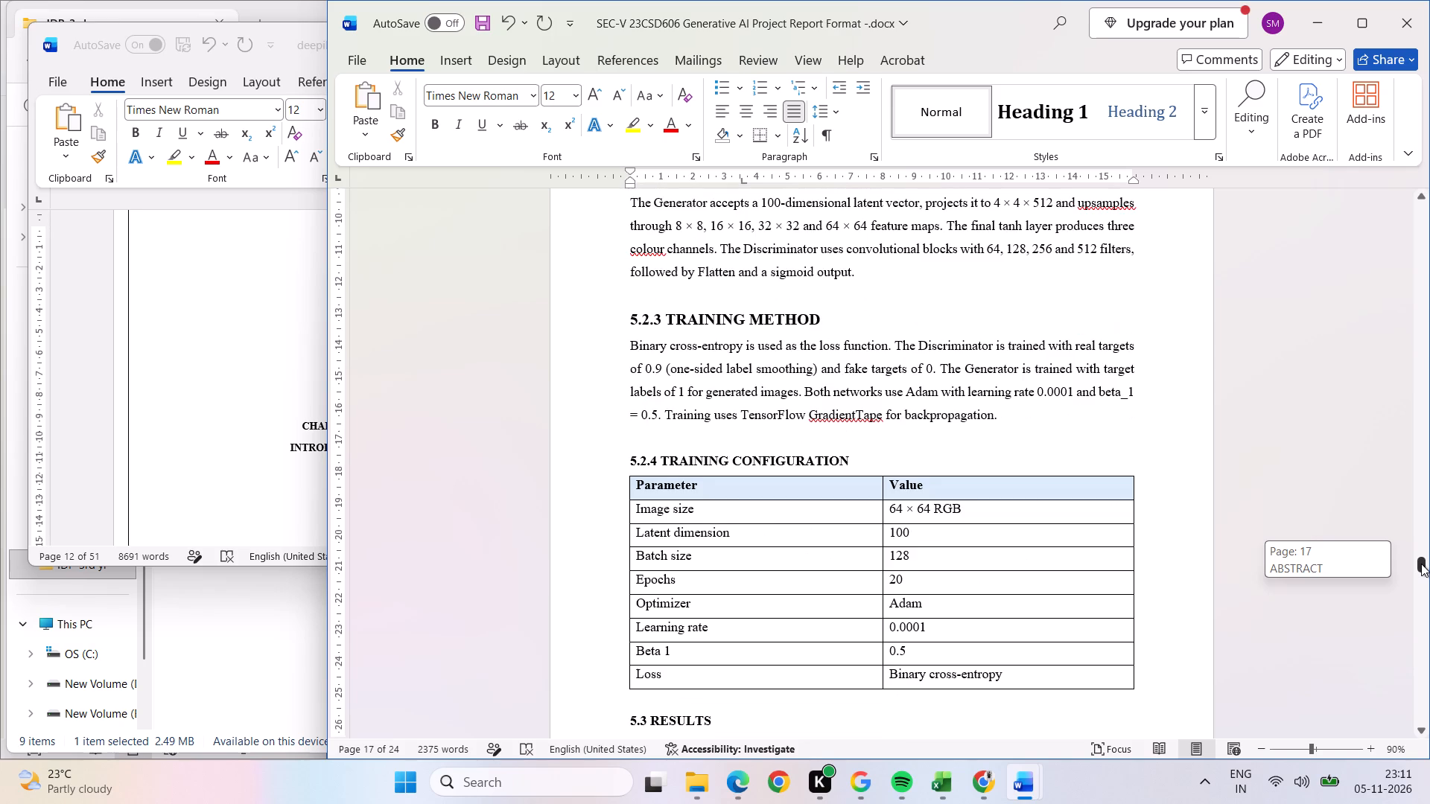
pyautogui.moveTo(1421, 564); pyautogui.dragTo(1421, 566)
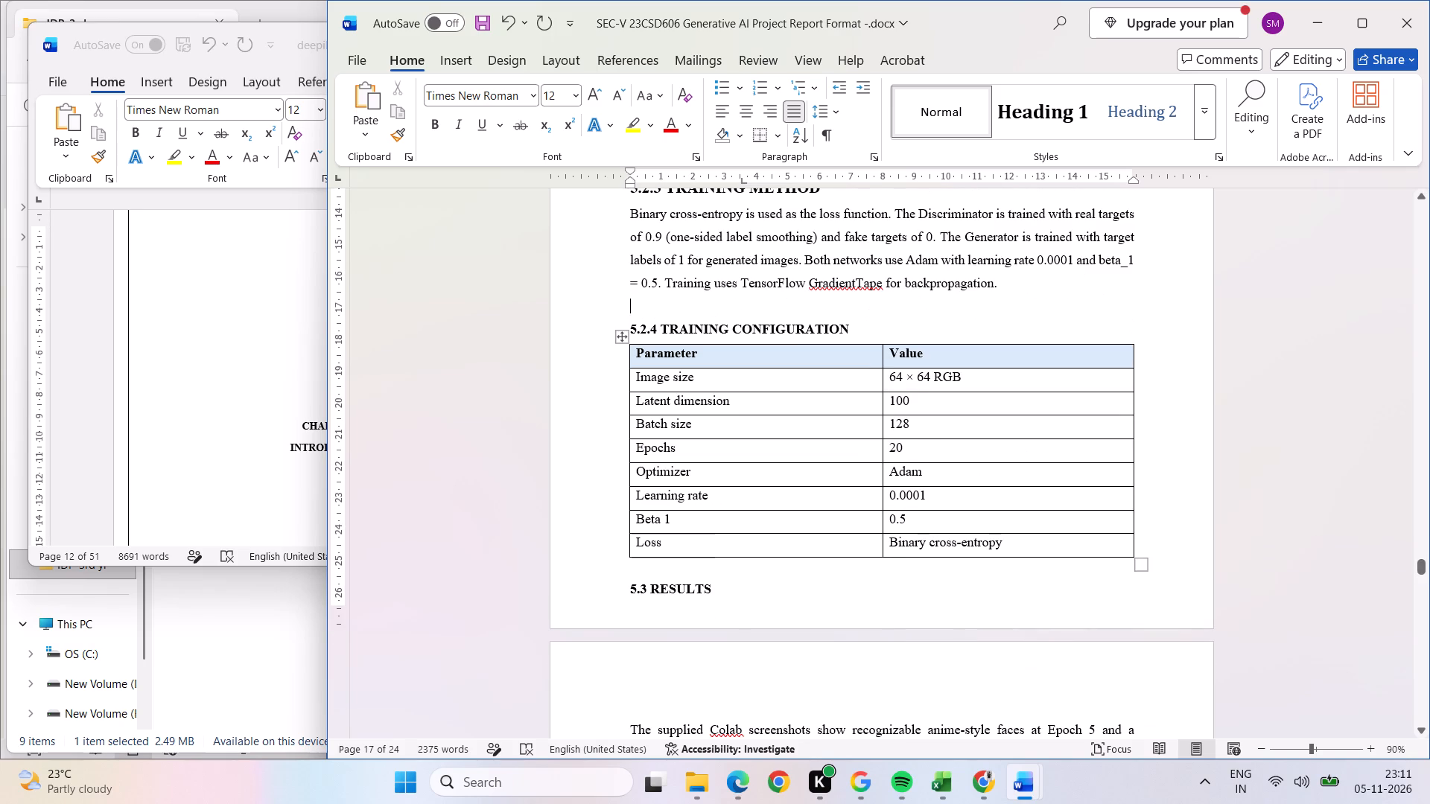
pyautogui.moveTo(859, 323); pyautogui.dragTo(561, 328)
pyautogui.click(723, 274)
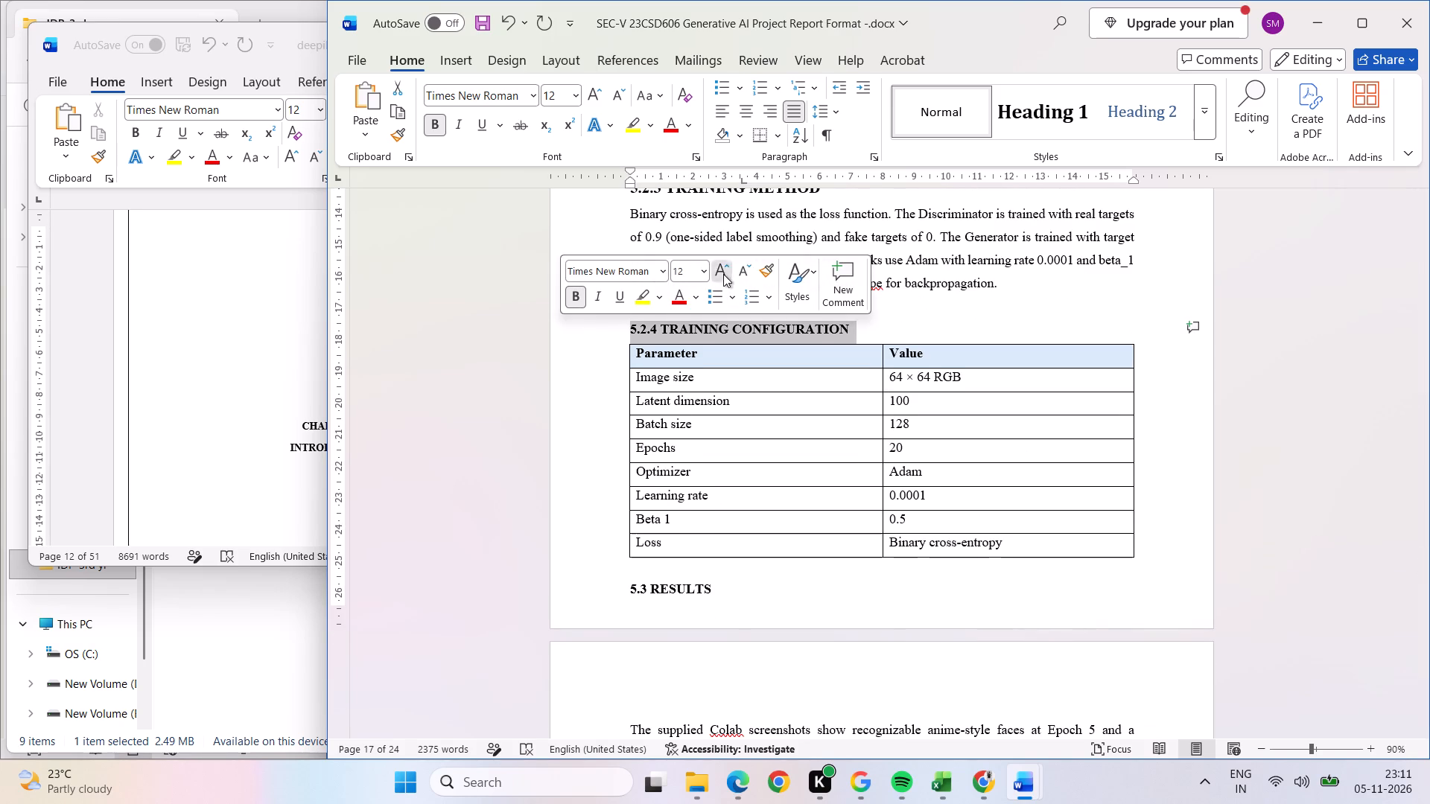
# Insert a blank line above the "5.3 RESULTS" heading and increase its font size to 14.
pyautogui.click(762, 583)
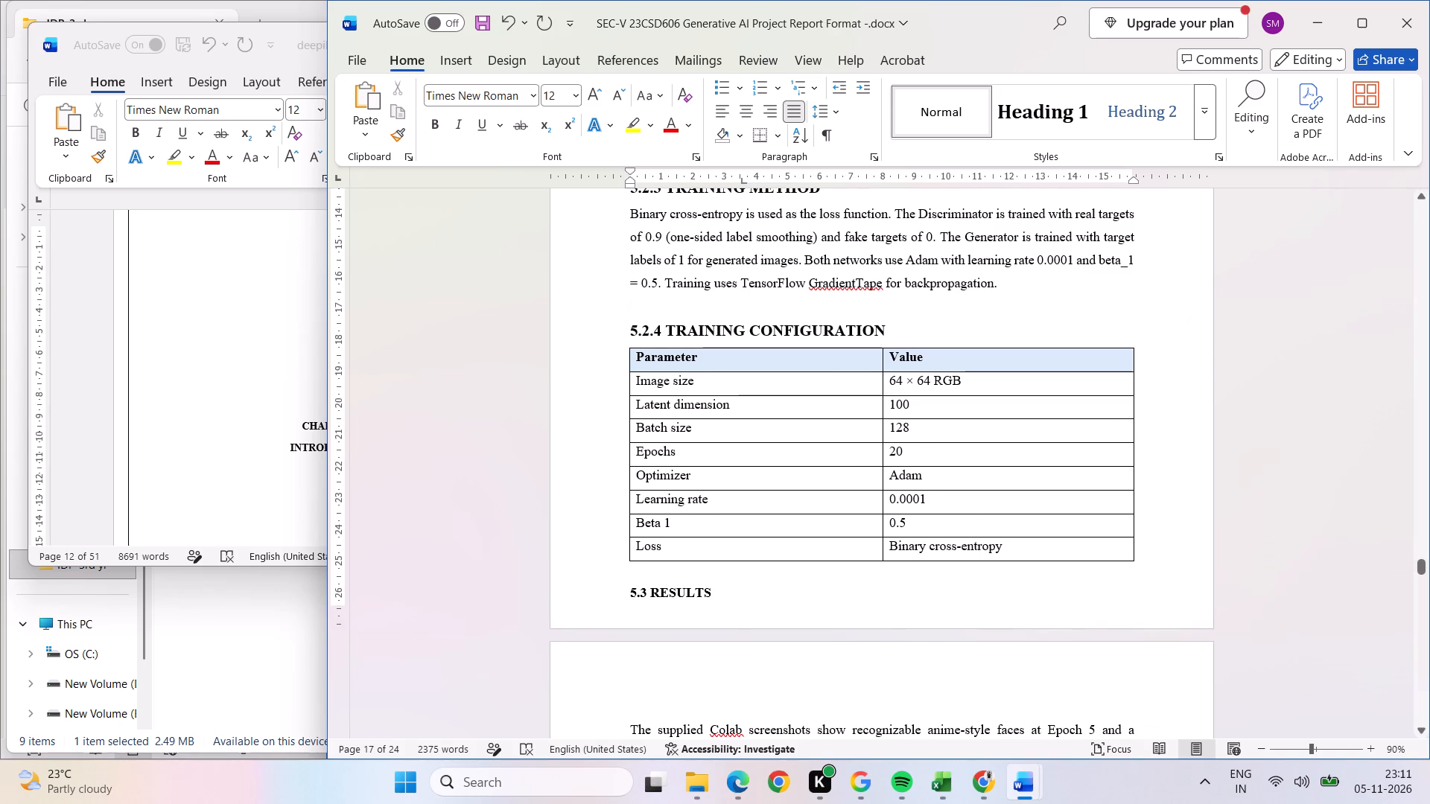
pyautogui.press('Return')
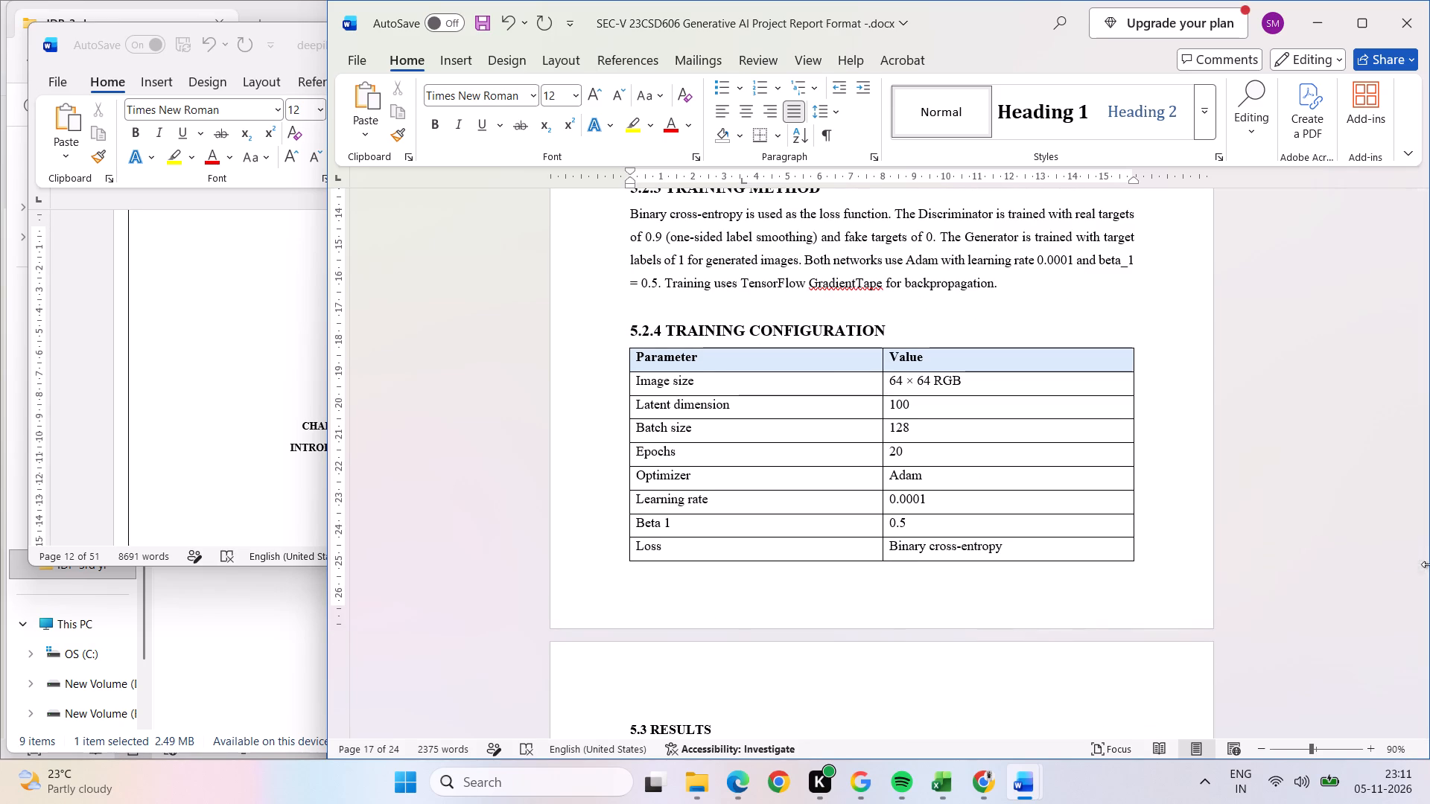
pyautogui.moveTo(1420, 564); pyautogui.dragTo(1423, 571)
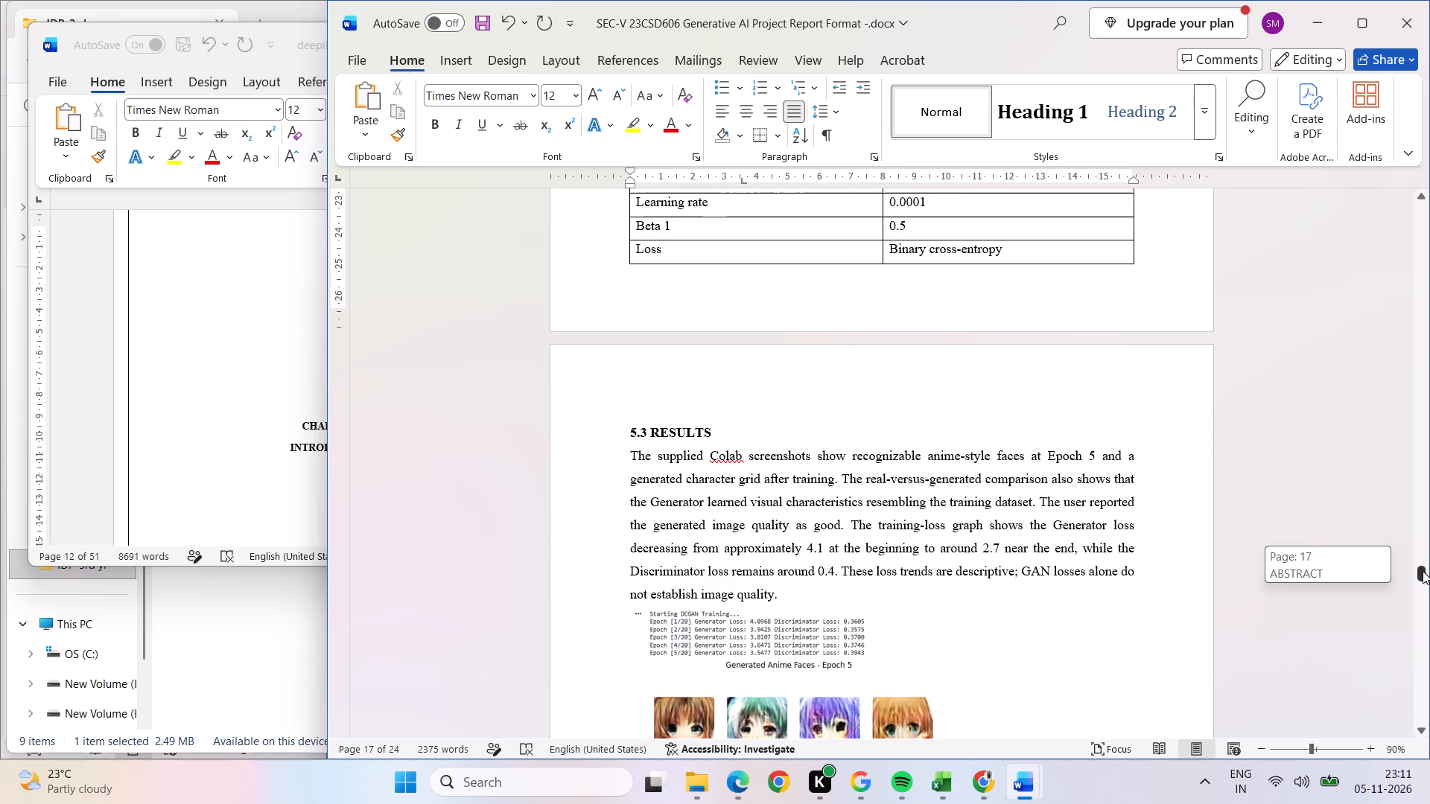
pyautogui.moveTo(1423, 571); pyautogui.dragTo(1424, 572)
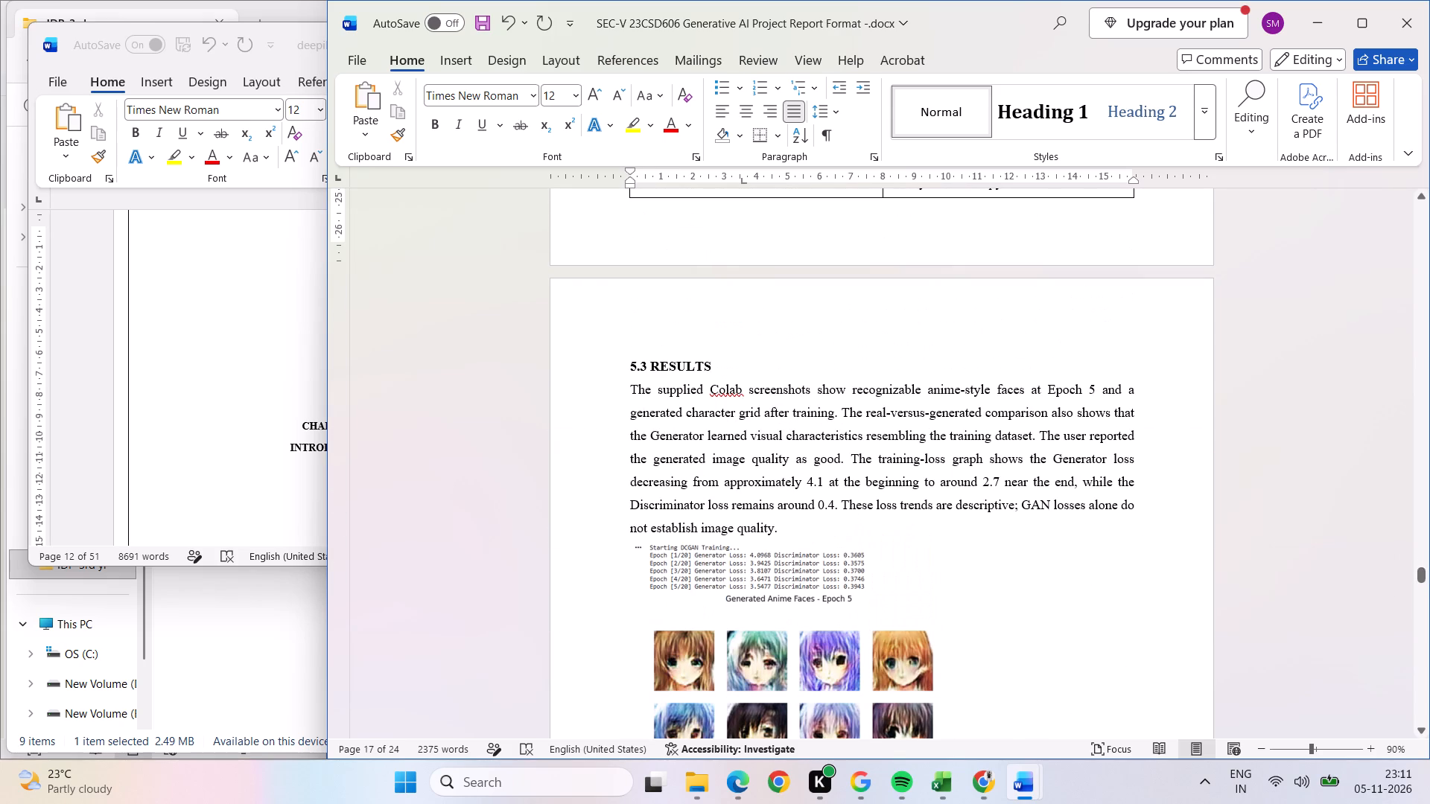
pyautogui.moveTo(728, 363); pyautogui.dragTo(553, 366)
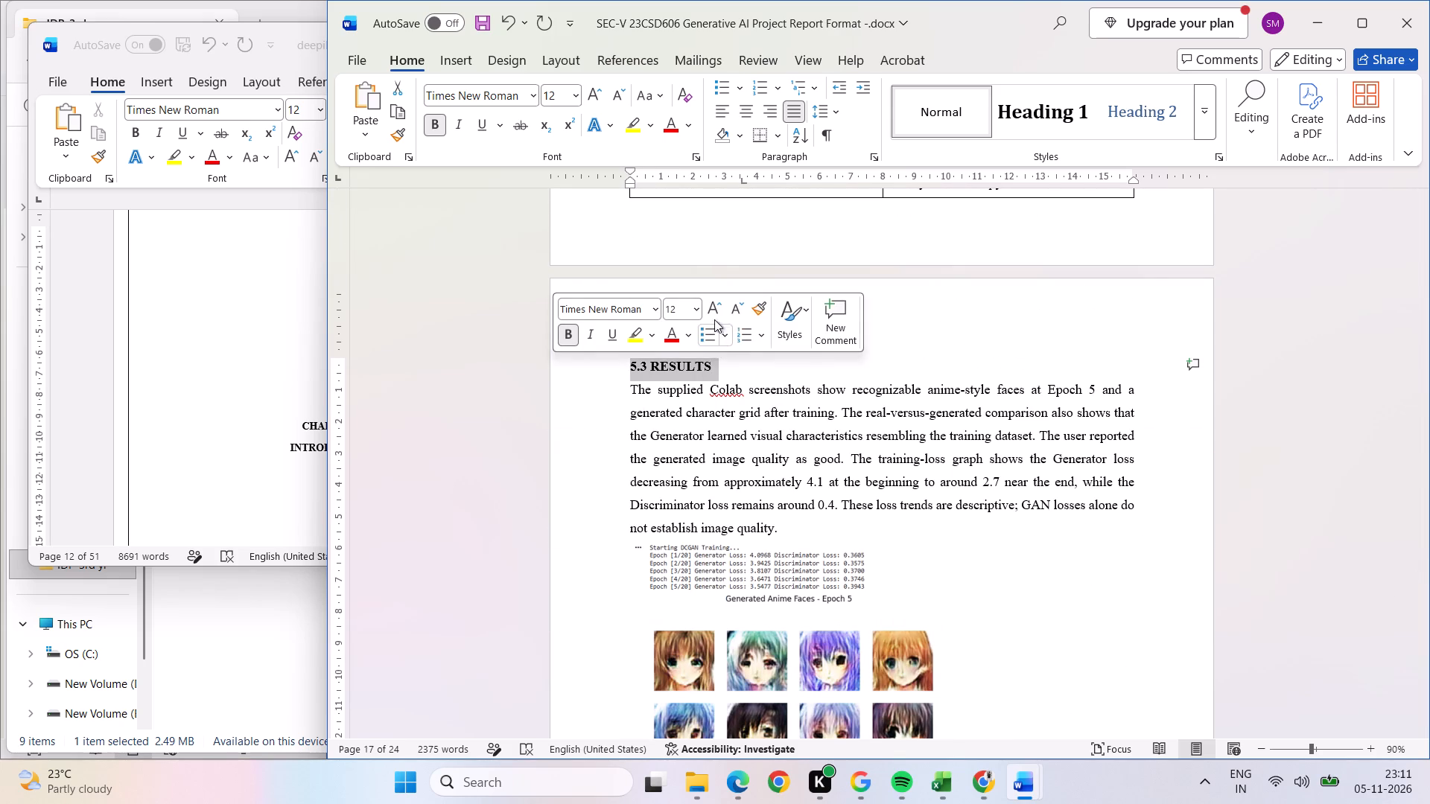
pyautogui.click(712, 309)
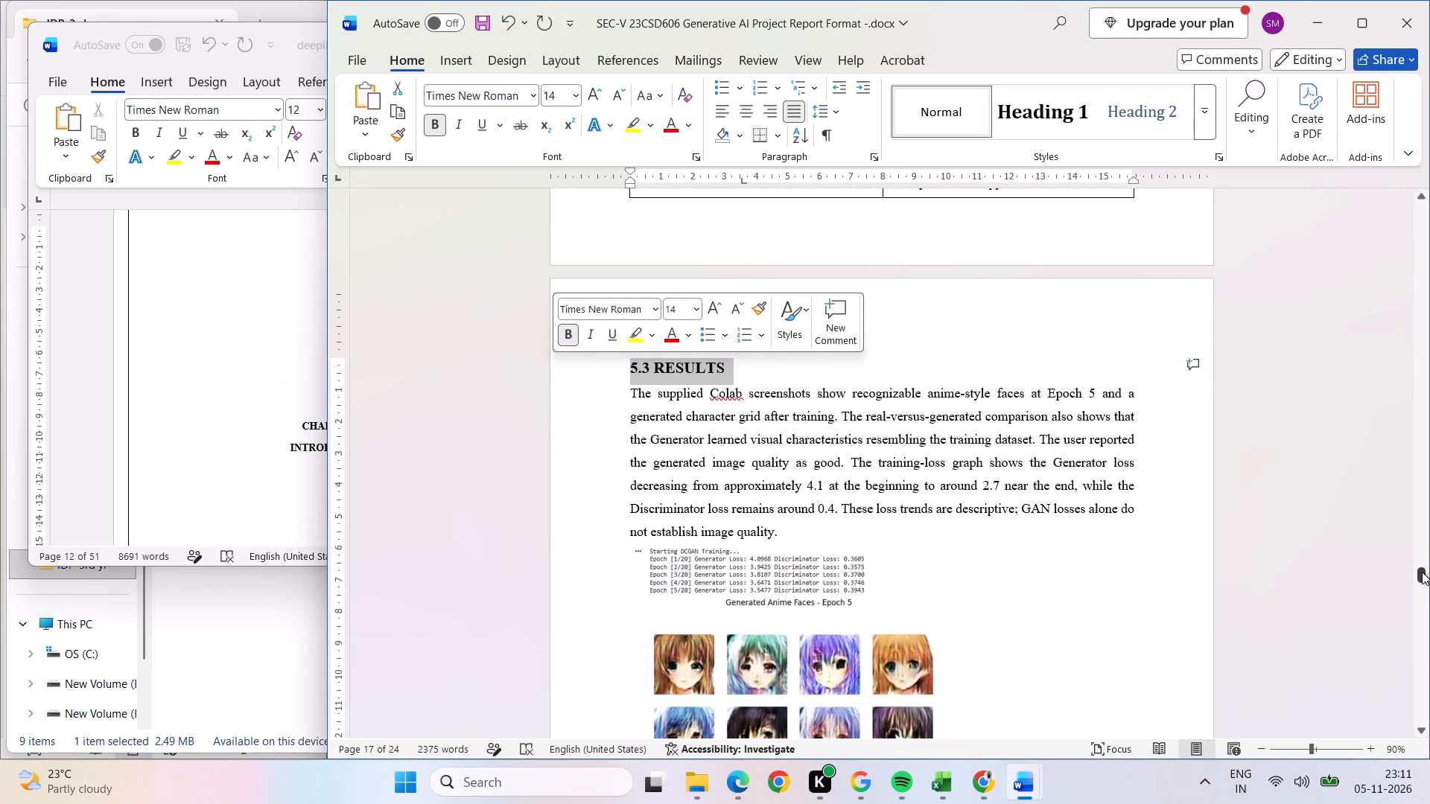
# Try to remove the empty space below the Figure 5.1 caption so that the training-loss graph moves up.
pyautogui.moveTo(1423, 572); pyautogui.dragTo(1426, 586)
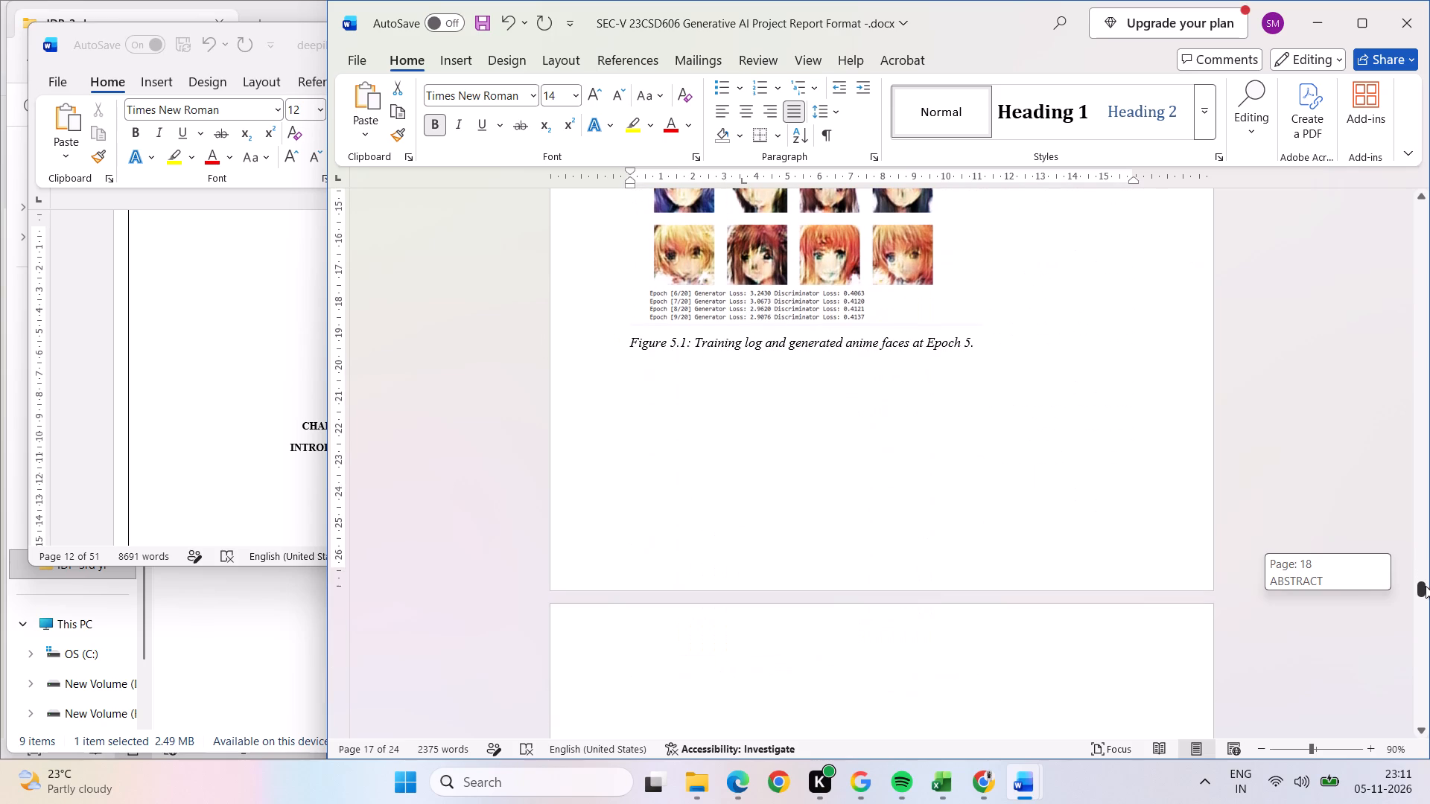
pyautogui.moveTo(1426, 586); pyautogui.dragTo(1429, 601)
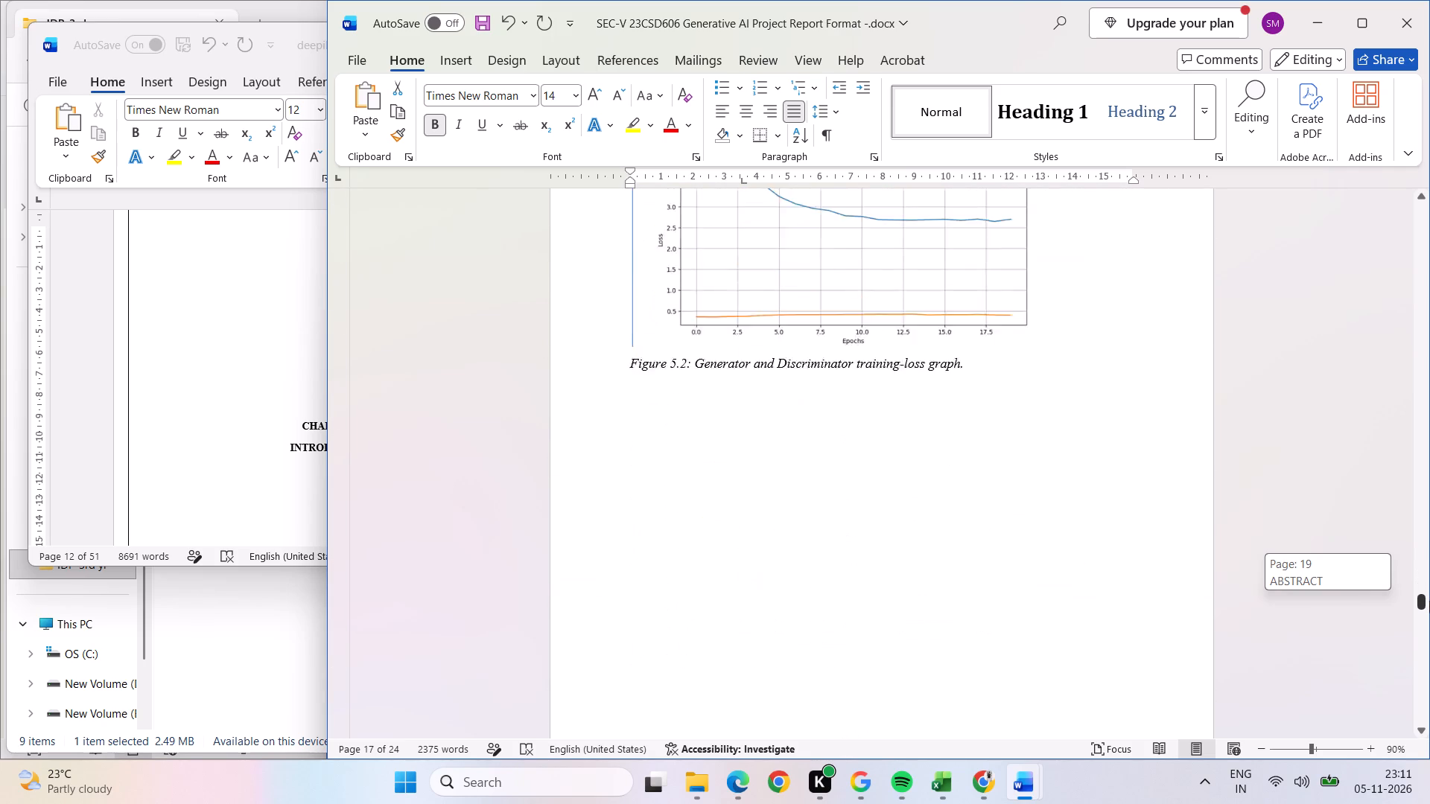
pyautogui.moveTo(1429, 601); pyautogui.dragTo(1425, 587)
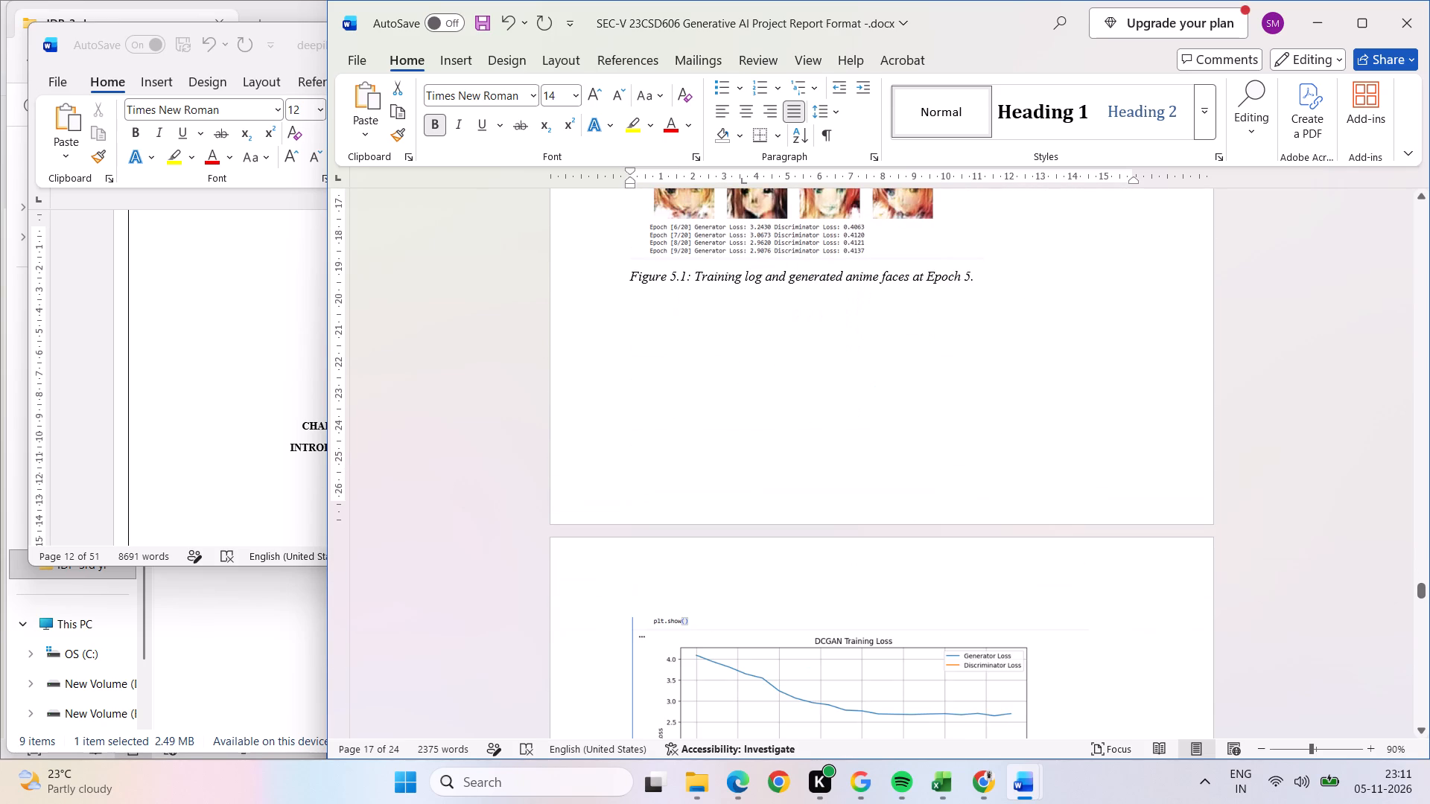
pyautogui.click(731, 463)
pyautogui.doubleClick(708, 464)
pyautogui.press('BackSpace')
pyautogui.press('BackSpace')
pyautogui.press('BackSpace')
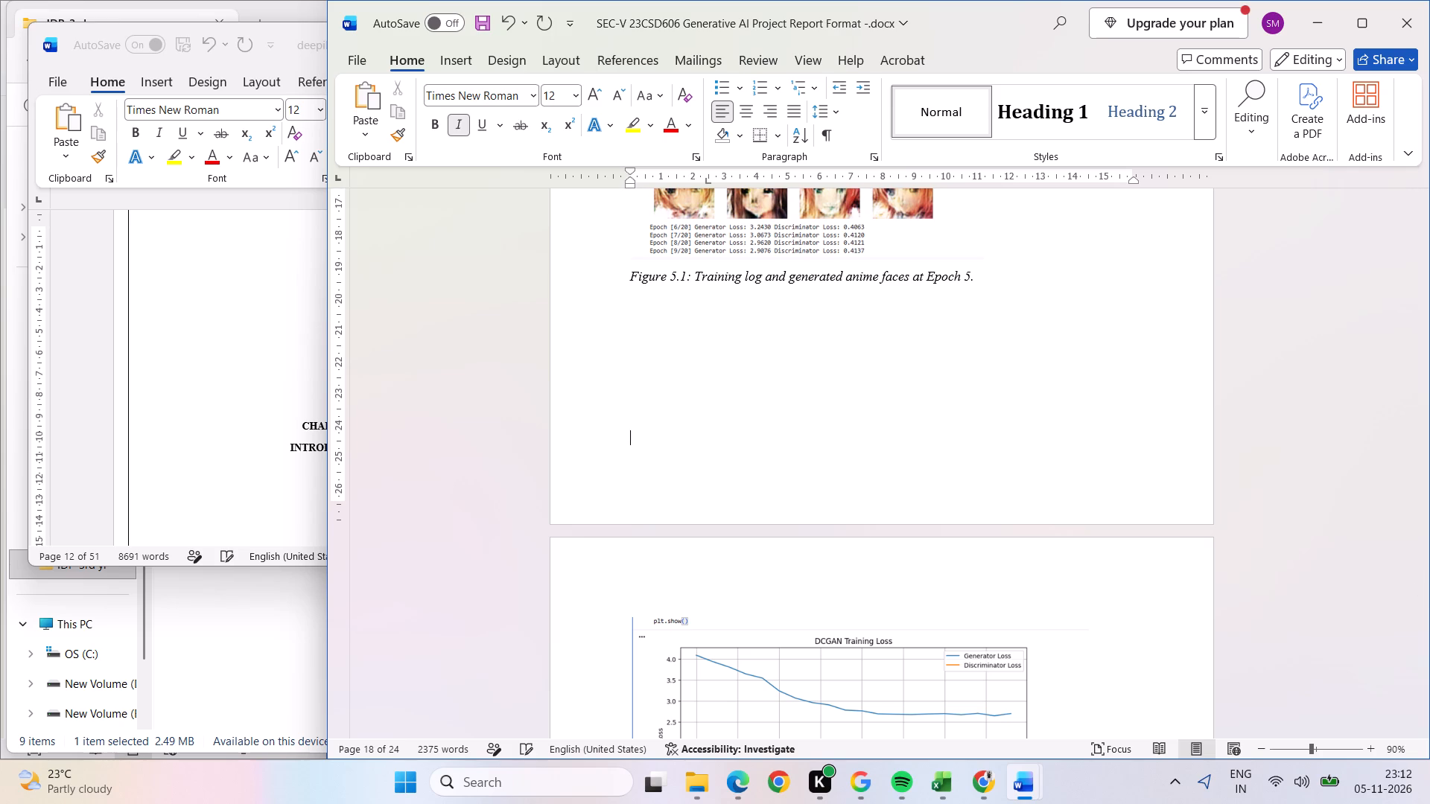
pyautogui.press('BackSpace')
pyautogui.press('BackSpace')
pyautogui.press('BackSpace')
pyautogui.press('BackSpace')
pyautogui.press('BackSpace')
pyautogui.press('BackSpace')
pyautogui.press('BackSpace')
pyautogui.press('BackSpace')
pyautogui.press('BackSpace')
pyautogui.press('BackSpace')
# Remove the page break before "CHAPTER 5 – IMPLEMENTATION AND RESULTS (CONTINUED)" so that its content directly follows the Figure 5.2 caption.
pyautogui.moveTo(1418, 593); pyautogui.dragTo(1417, 616)
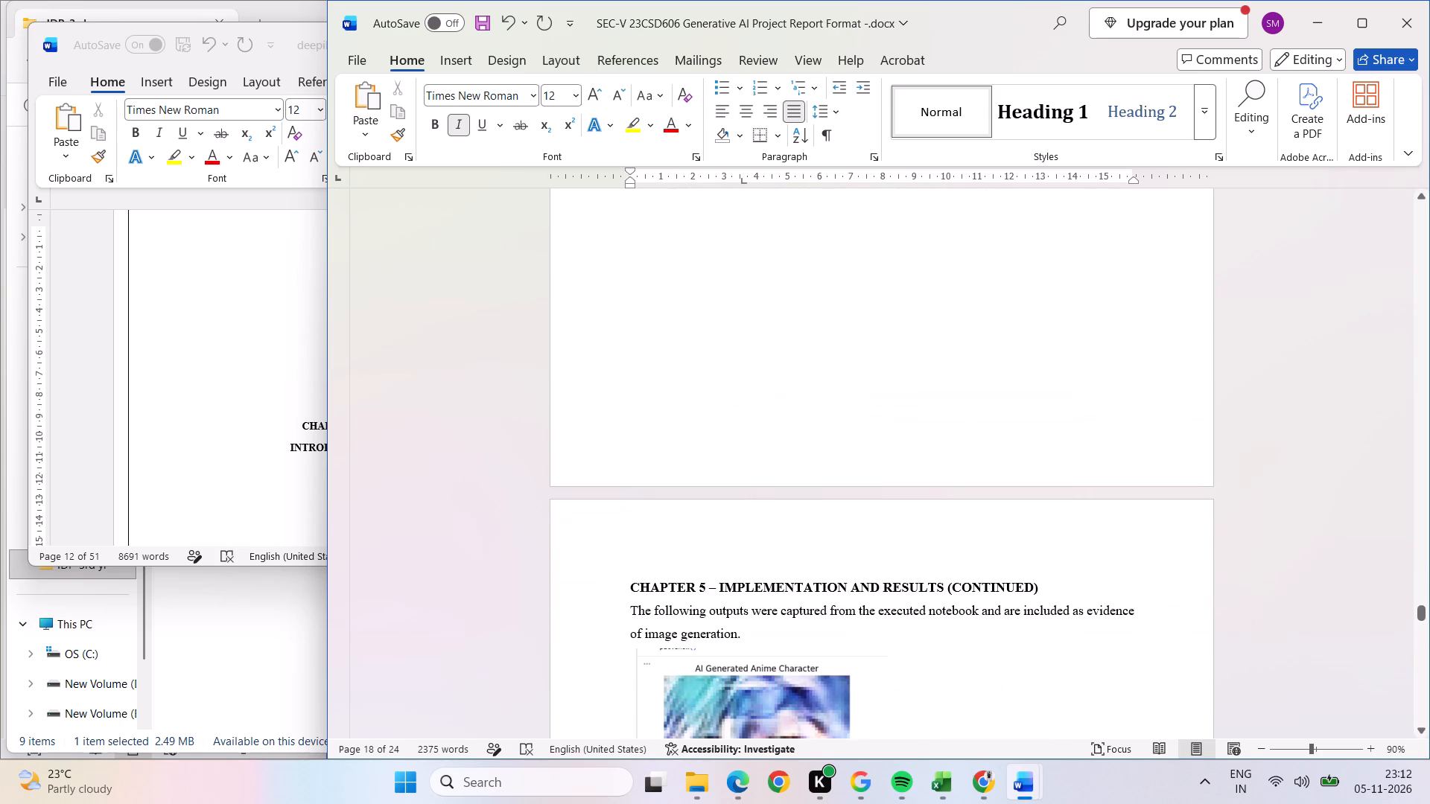
pyautogui.click(684, 457)
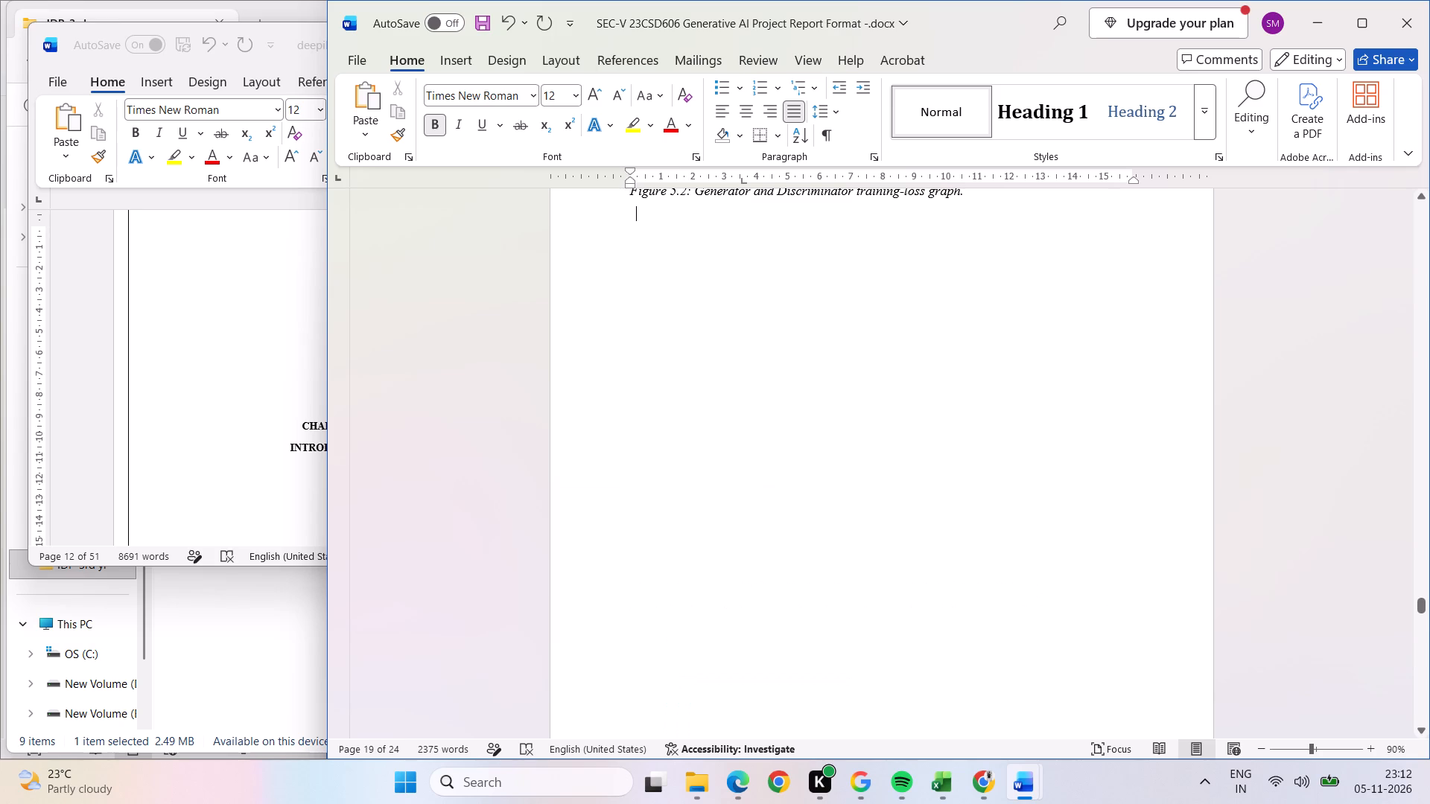
pyautogui.press('Down')
pyautogui.press('Down')
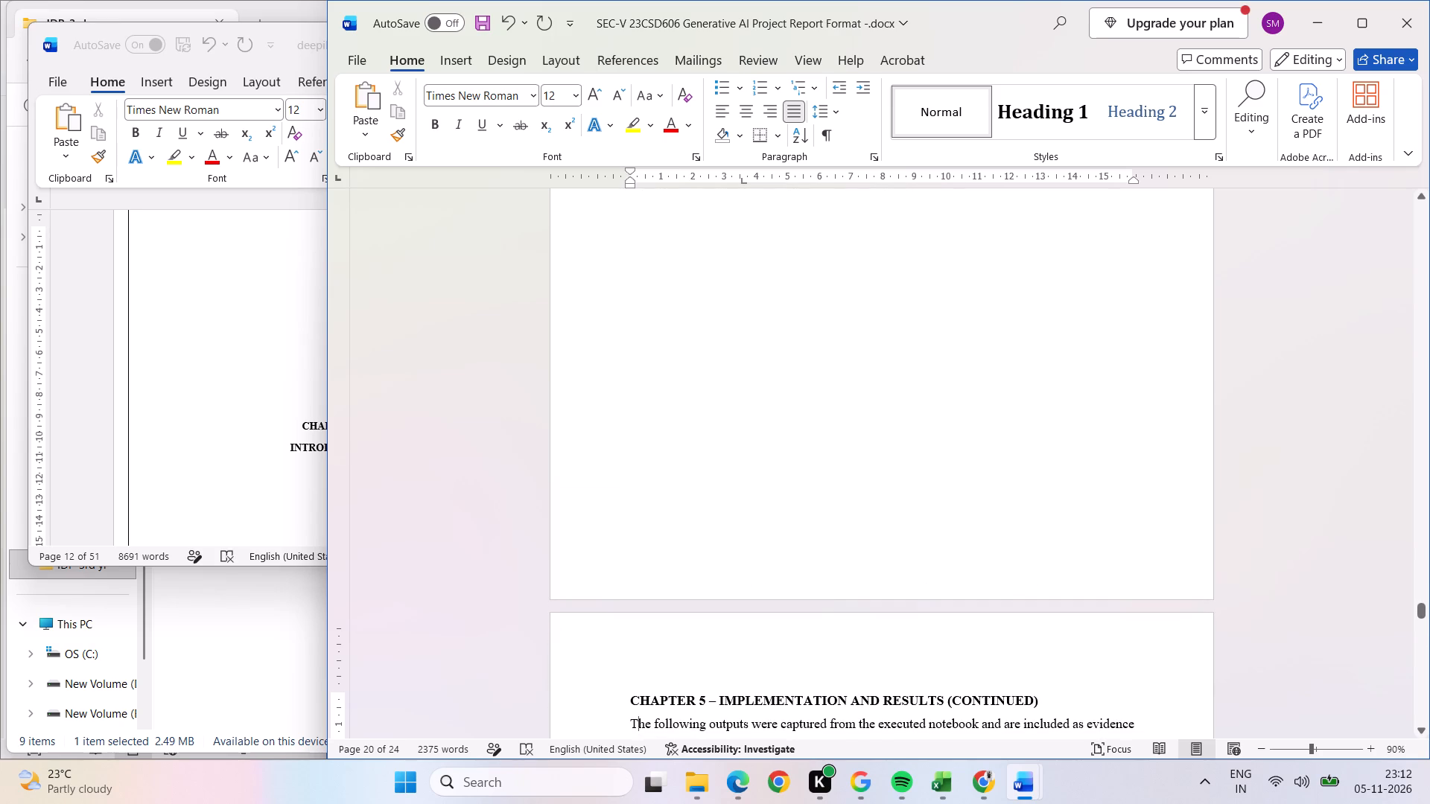
pyautogui.click(622, 700)
pyautogui.press('BackSpace')
pyautogui.press('BackSpace')
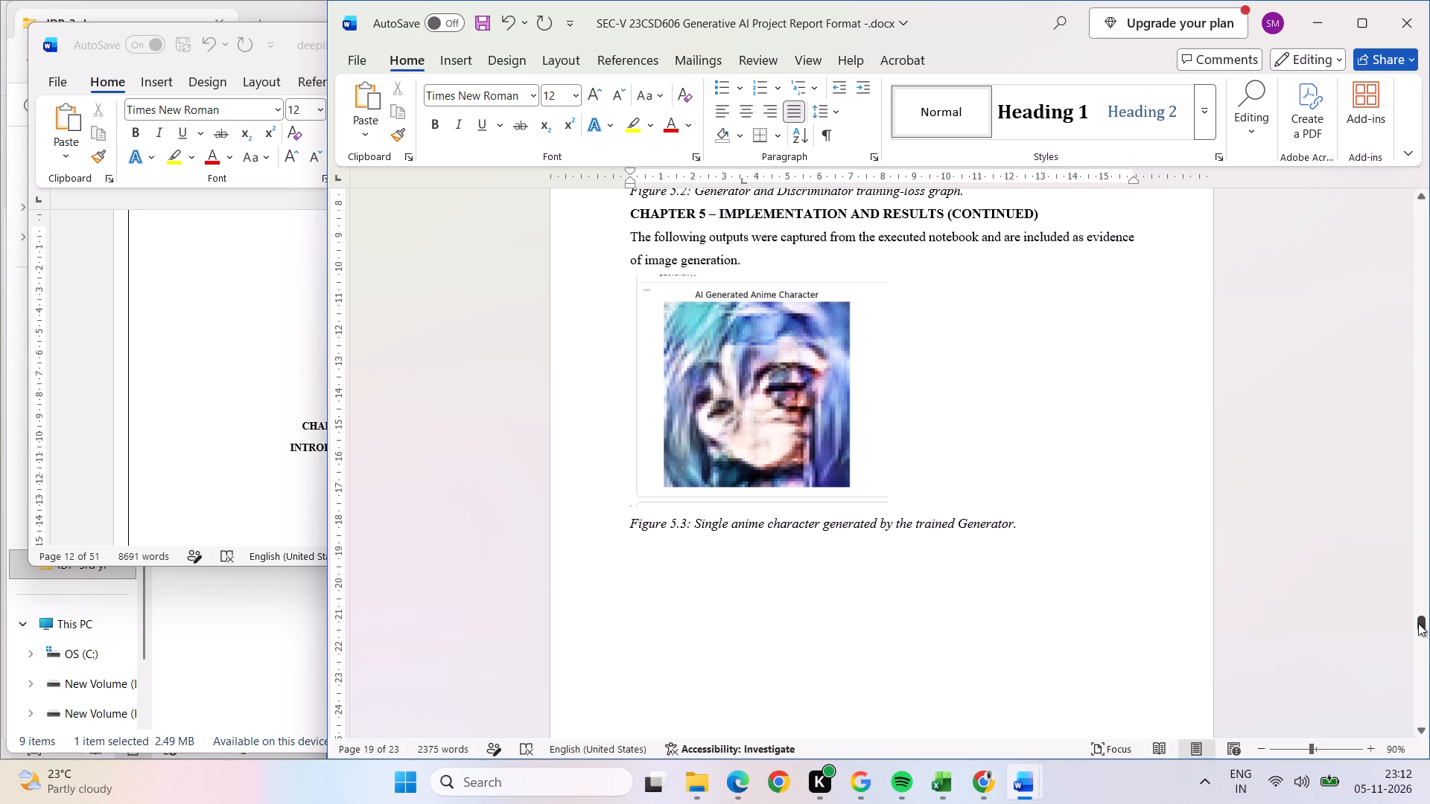
# Delete the "CHAPTER 5 – IMPLEMENTATION AND RESULTS (CONTINUED)" heading, keeping one blank line between the Figure 5.2 caption and the following paragraph.
pyautogui.moveTo(1419, 620); pyautogui.dragTo(1419, 612)
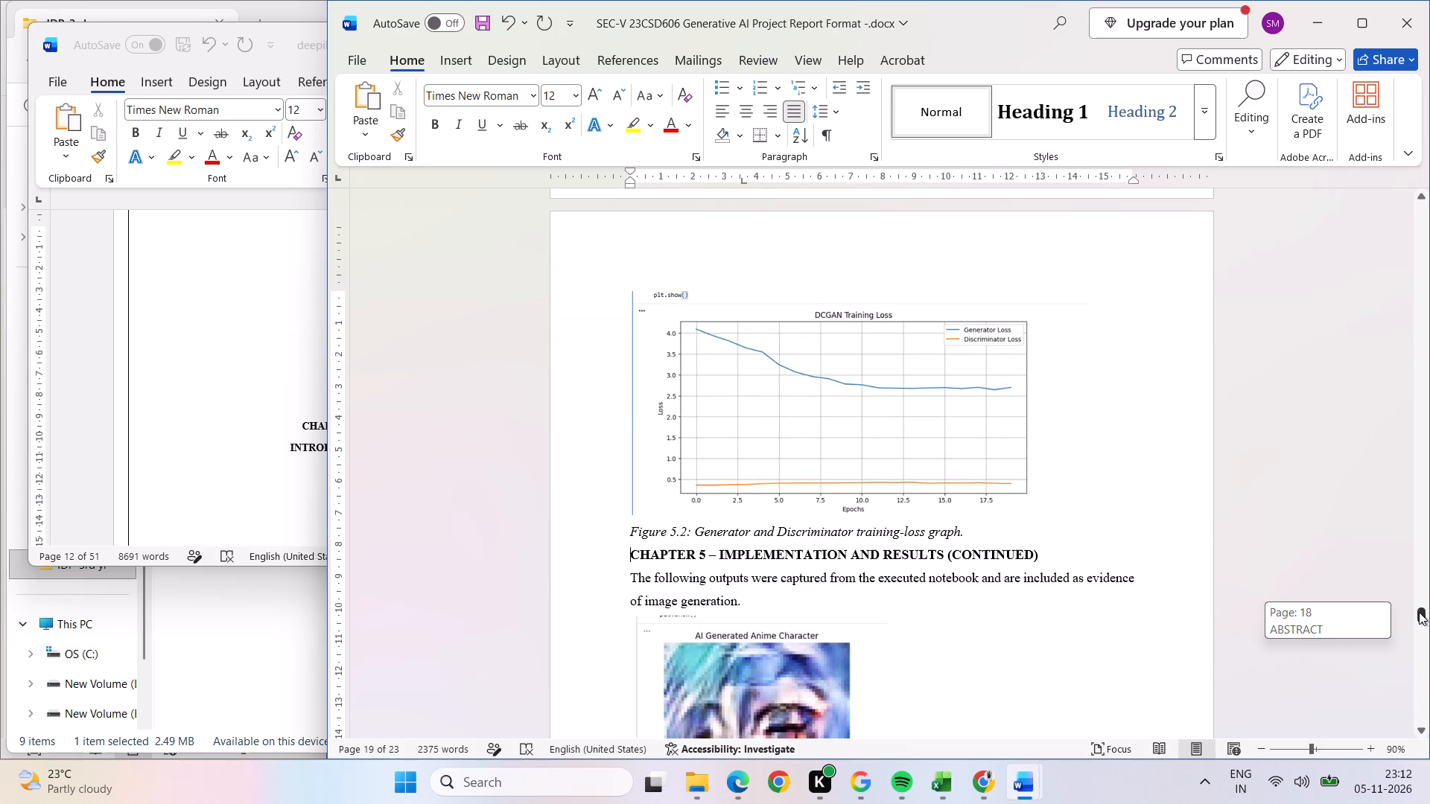
pyautogui.moveTo(1419, 612); pyautogui.dragTo(1417, 612)
pyautogui.press('Return')
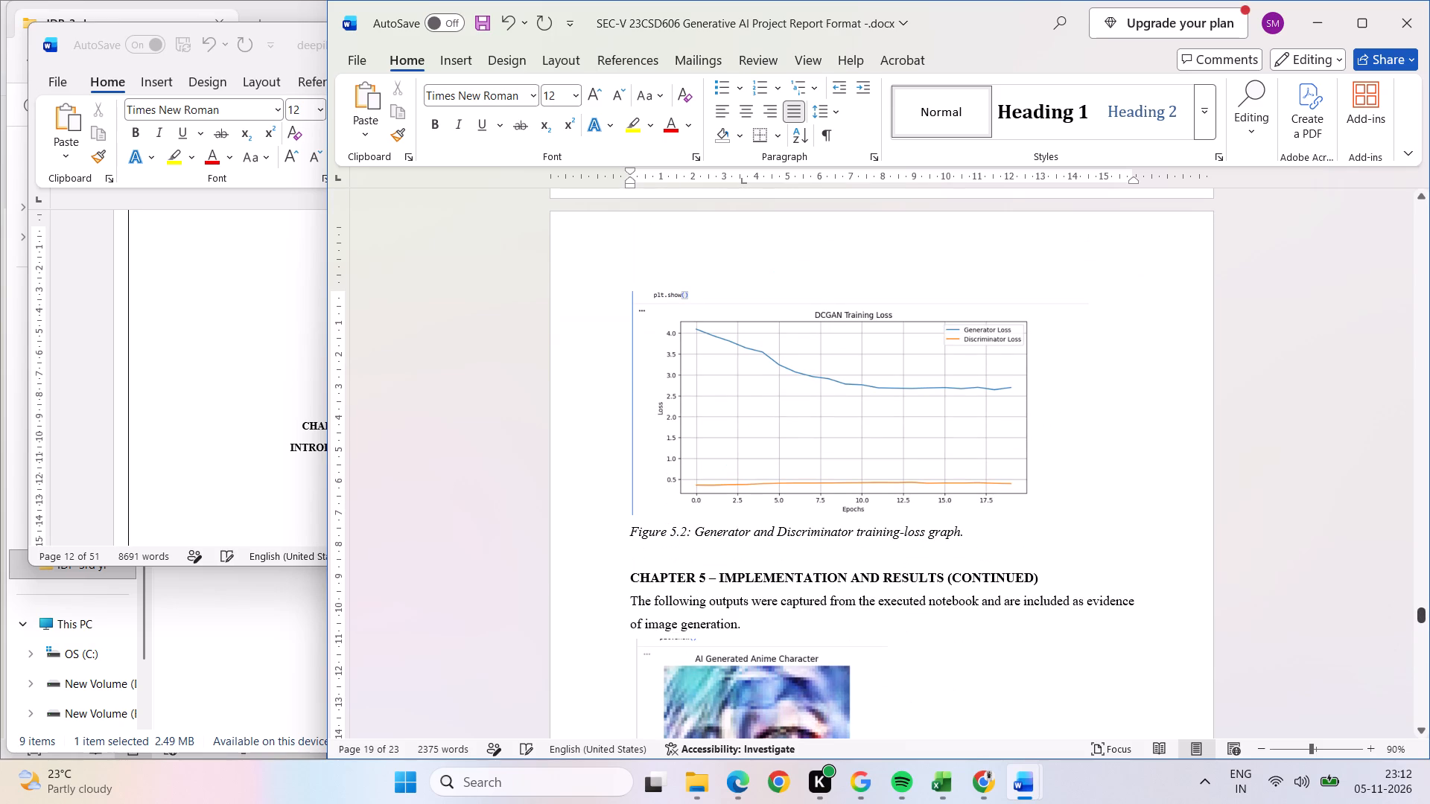
pyautogui.moveTo(1042, 574); pyautogui.dragTo(680, 595)
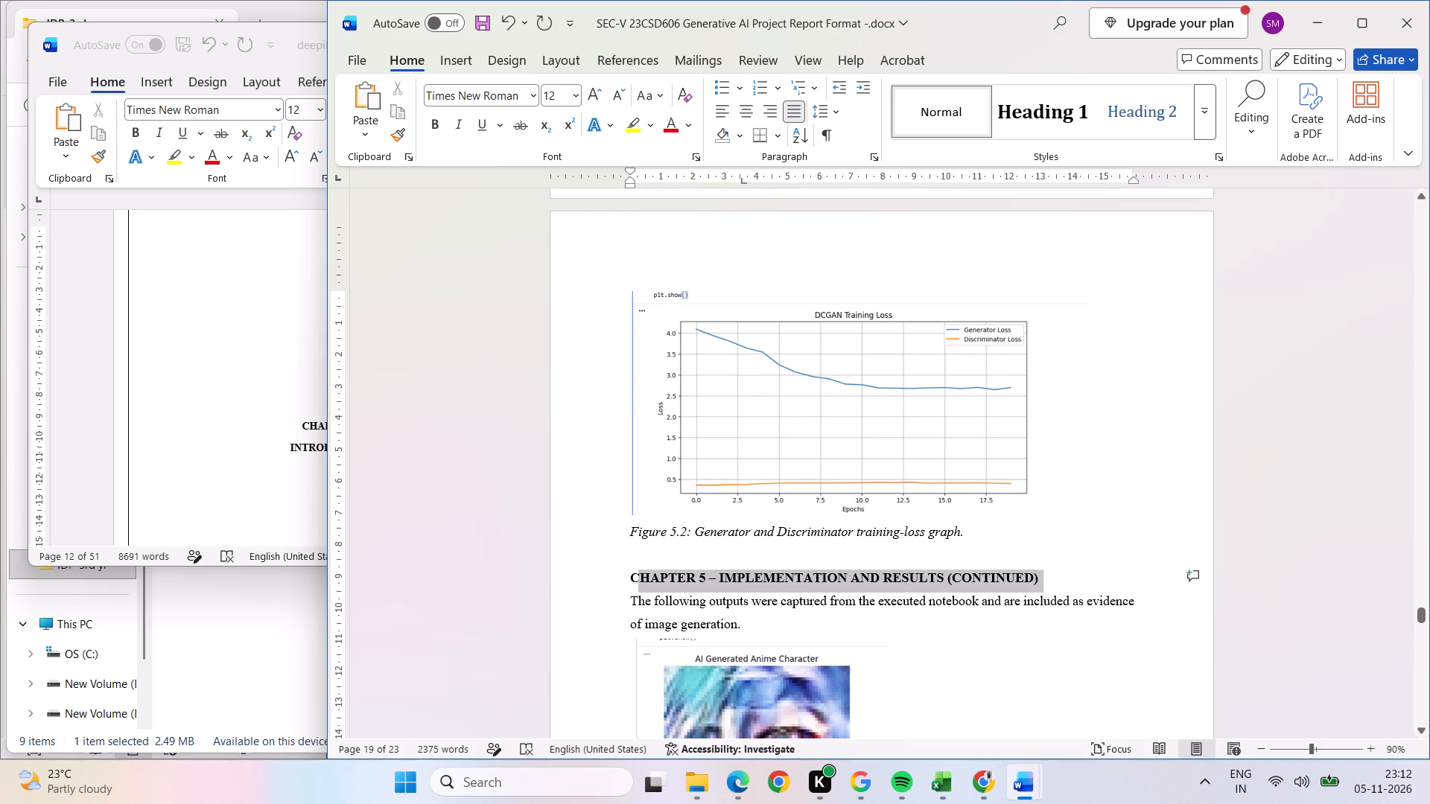
pyautogui.moveTo(680, 595); pyautogui.dragTo(626, 585)
pyautogui.press('BackSpace')
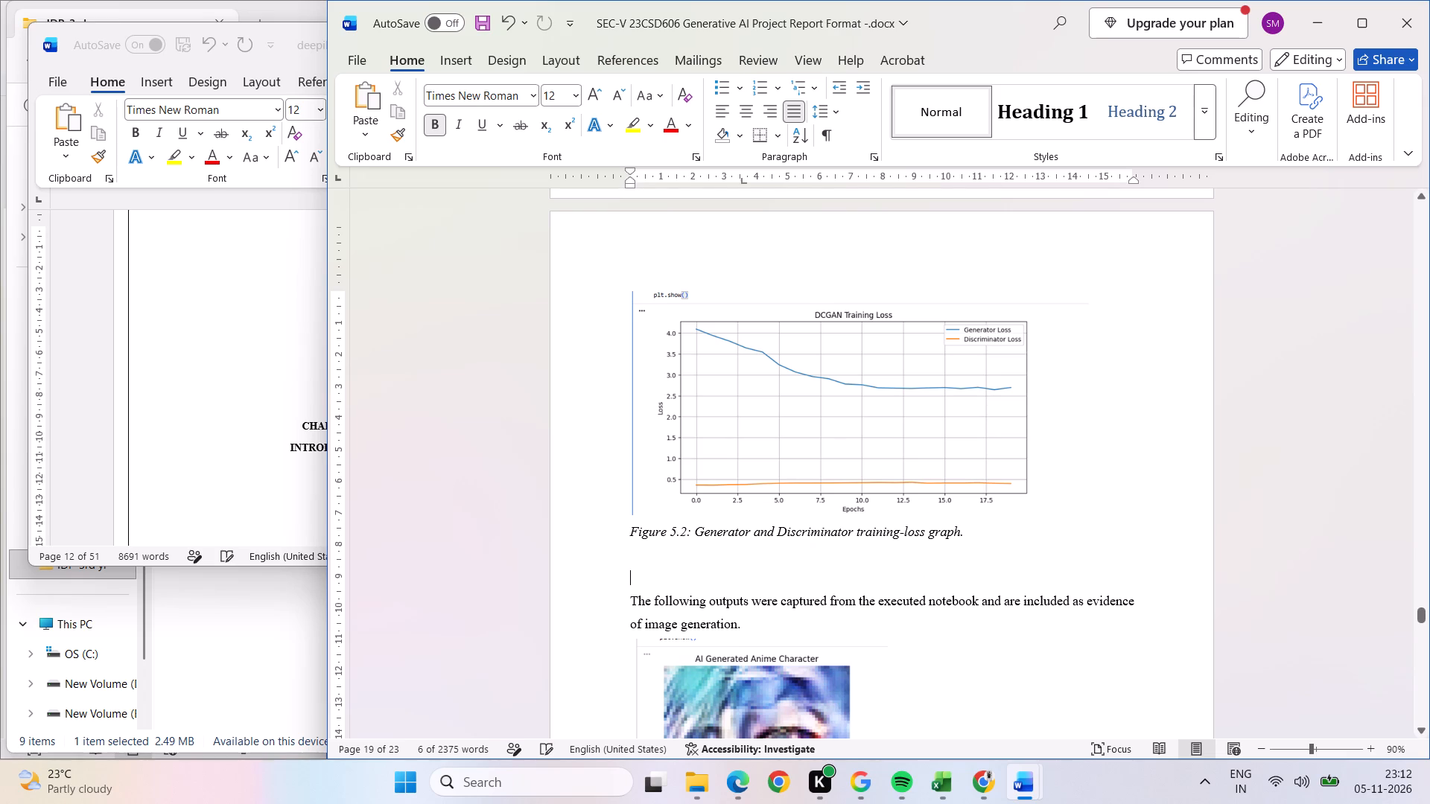
pyautogui.press('BackSpace')
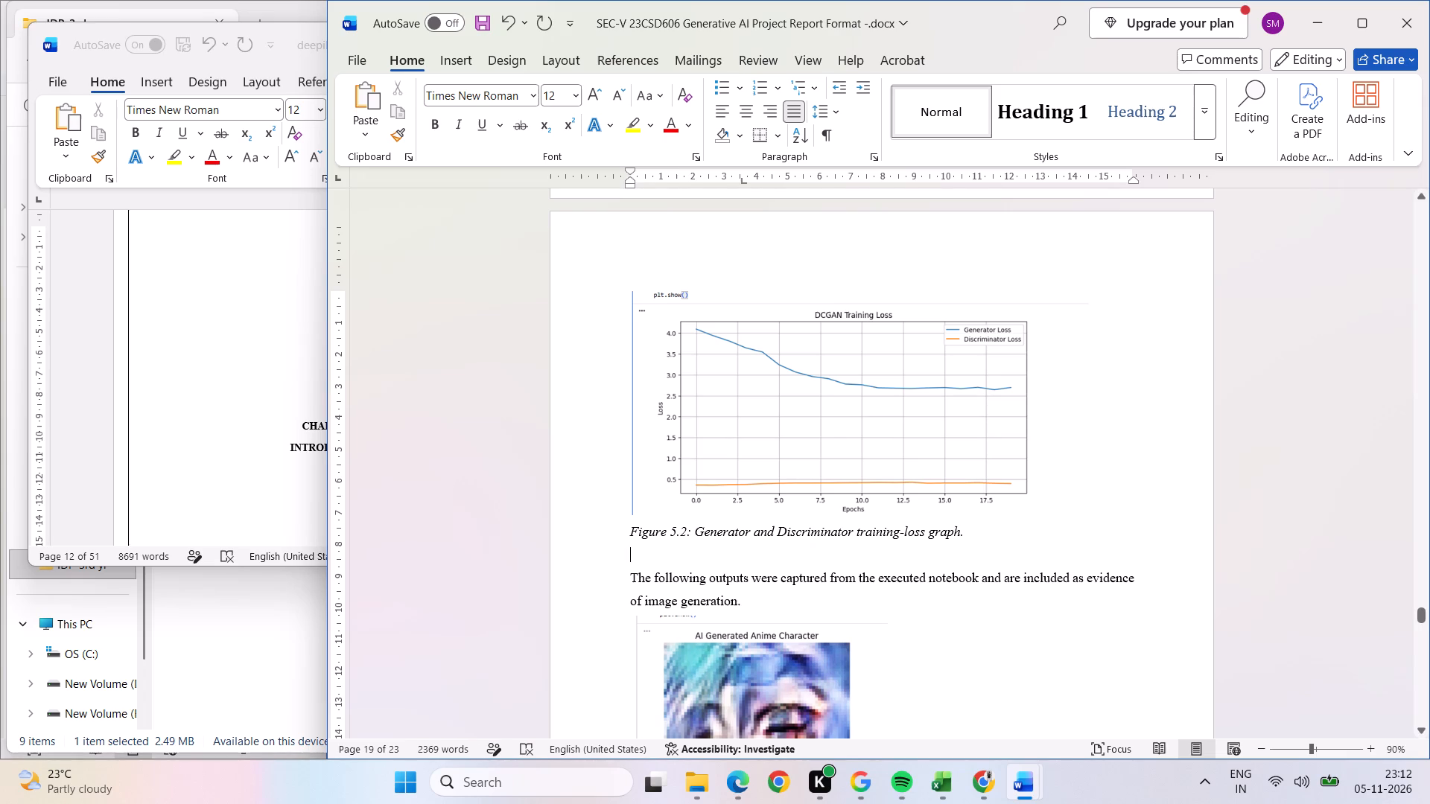
# Review the layout of the results figure pages from Figure 5.1 through to the start of Chapter 6 – Testing.
pyautogui.moveTo(1428, 613); pyautogui.dragTo(1429, 596)
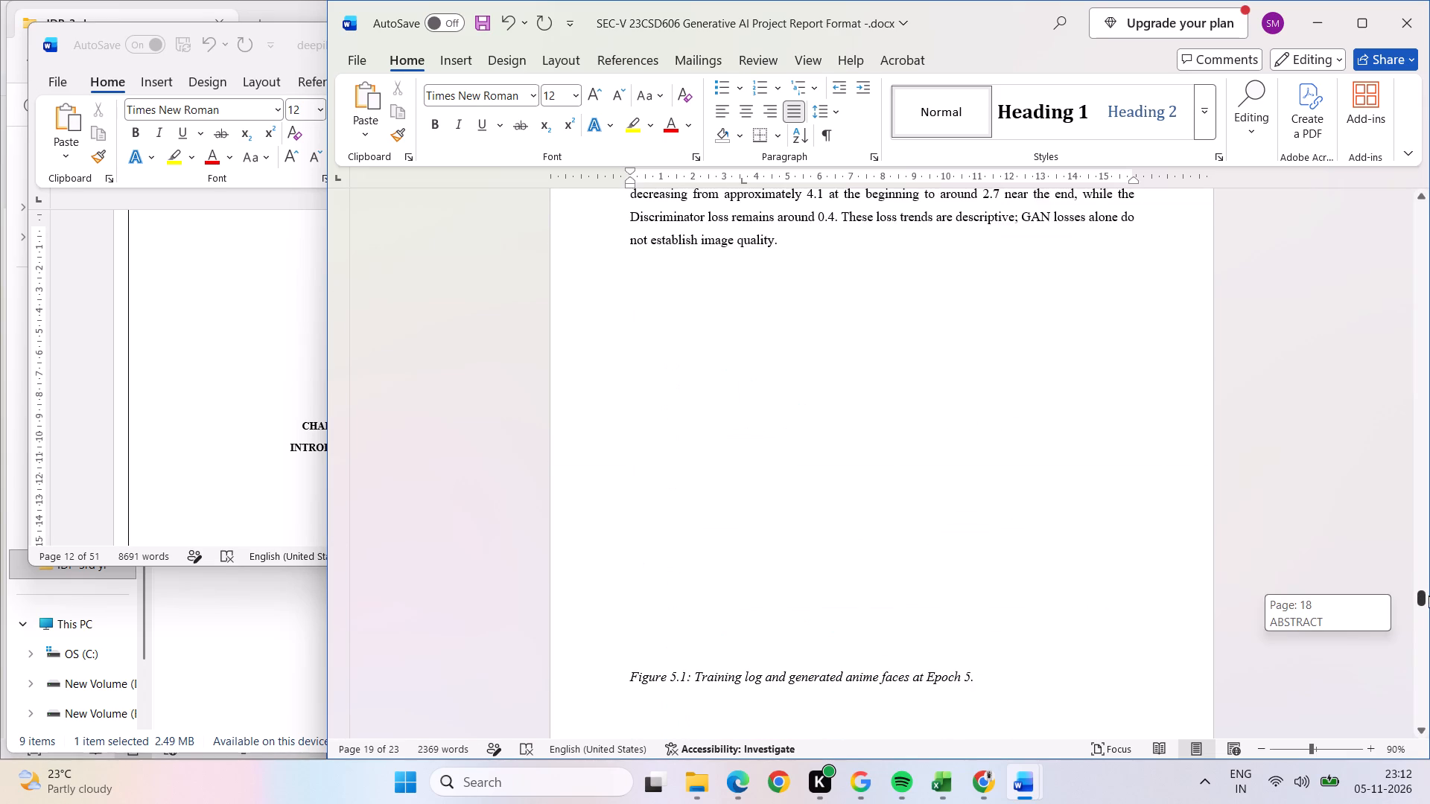
pyautogui.moveTo(1429, 596); pyautogui.dragTo(1429, 621)
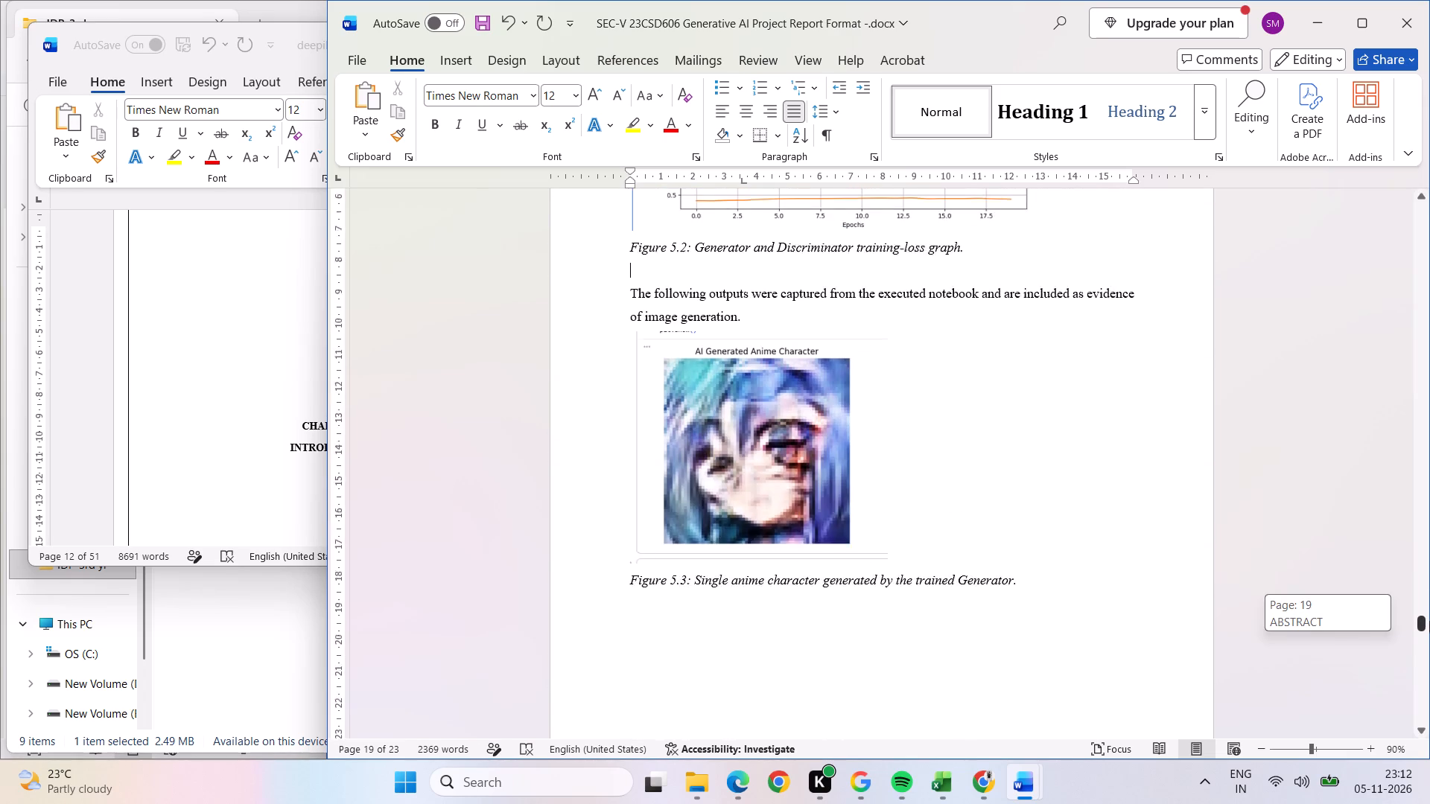
pyautogui.moveTo(1429, 621); pyautogui.dragTo(1429, 628)
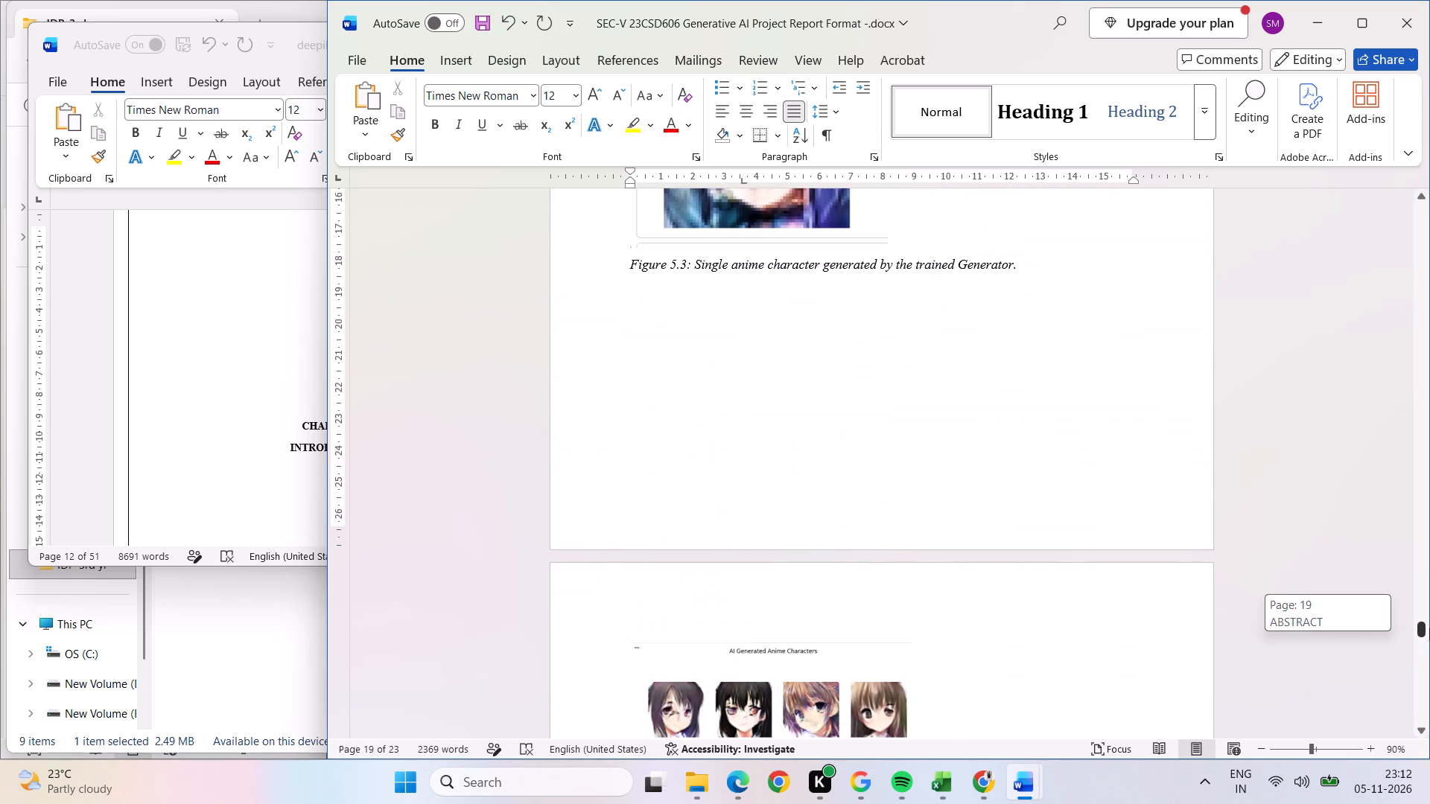
pyautogui.moveTo(1429, 628); pyautogui.dragTo(1424, 652)
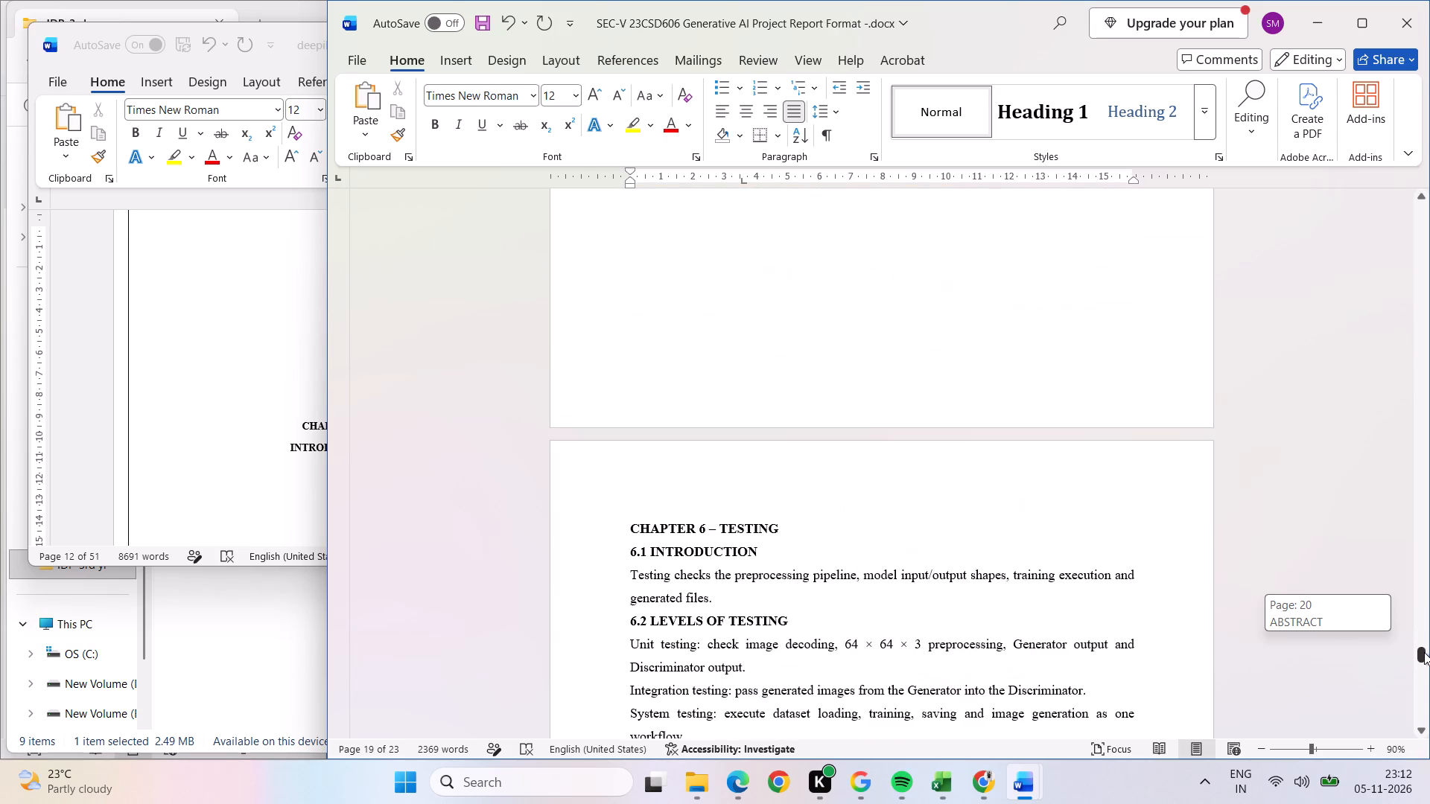
pyautogui.moveTo(1424, 652); pyautogui.dragTo(1423, 650)
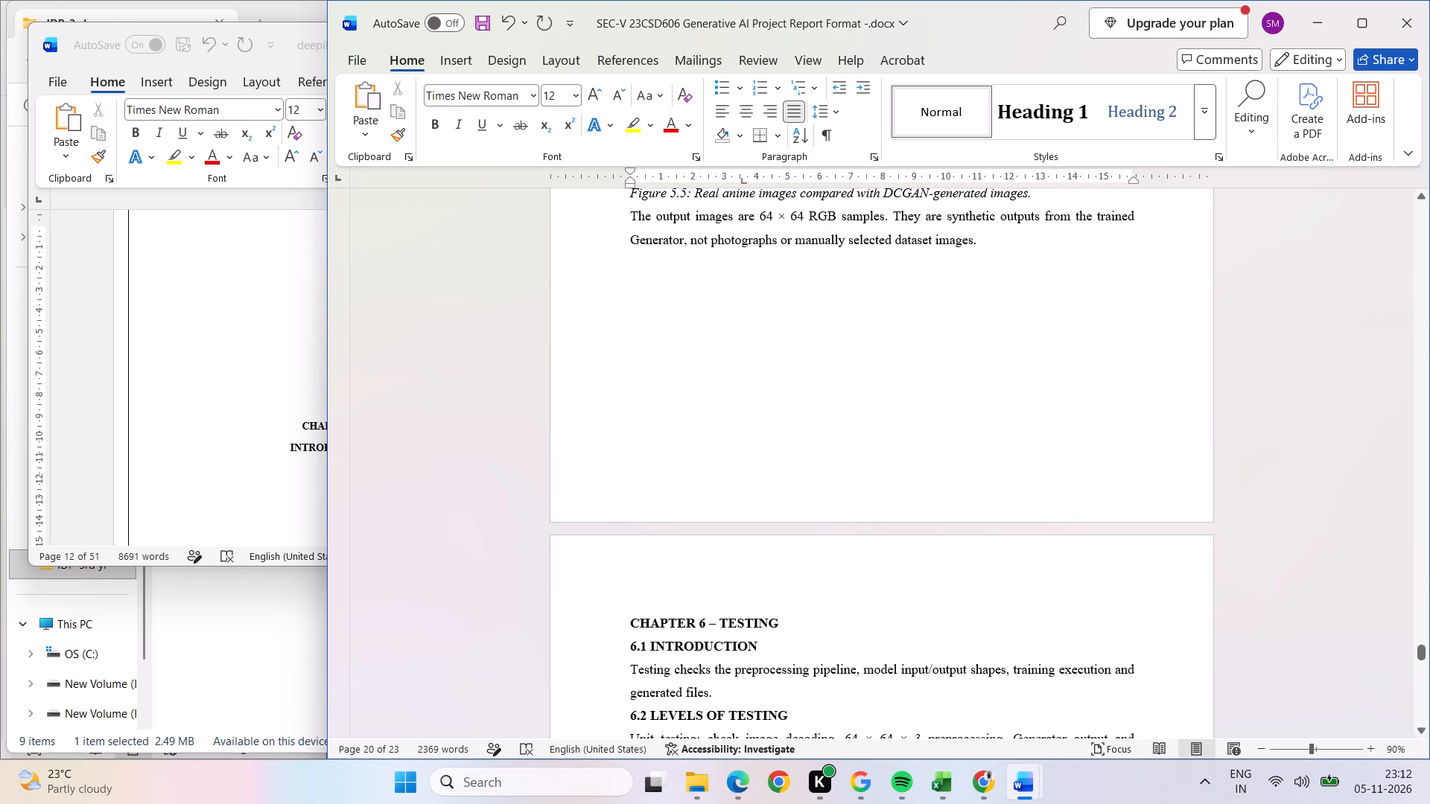
pyautogui.keyDown('ctrl'); pyautogui.scroll(1, 1370, 642); pyautogui.keyUp('ctrl')
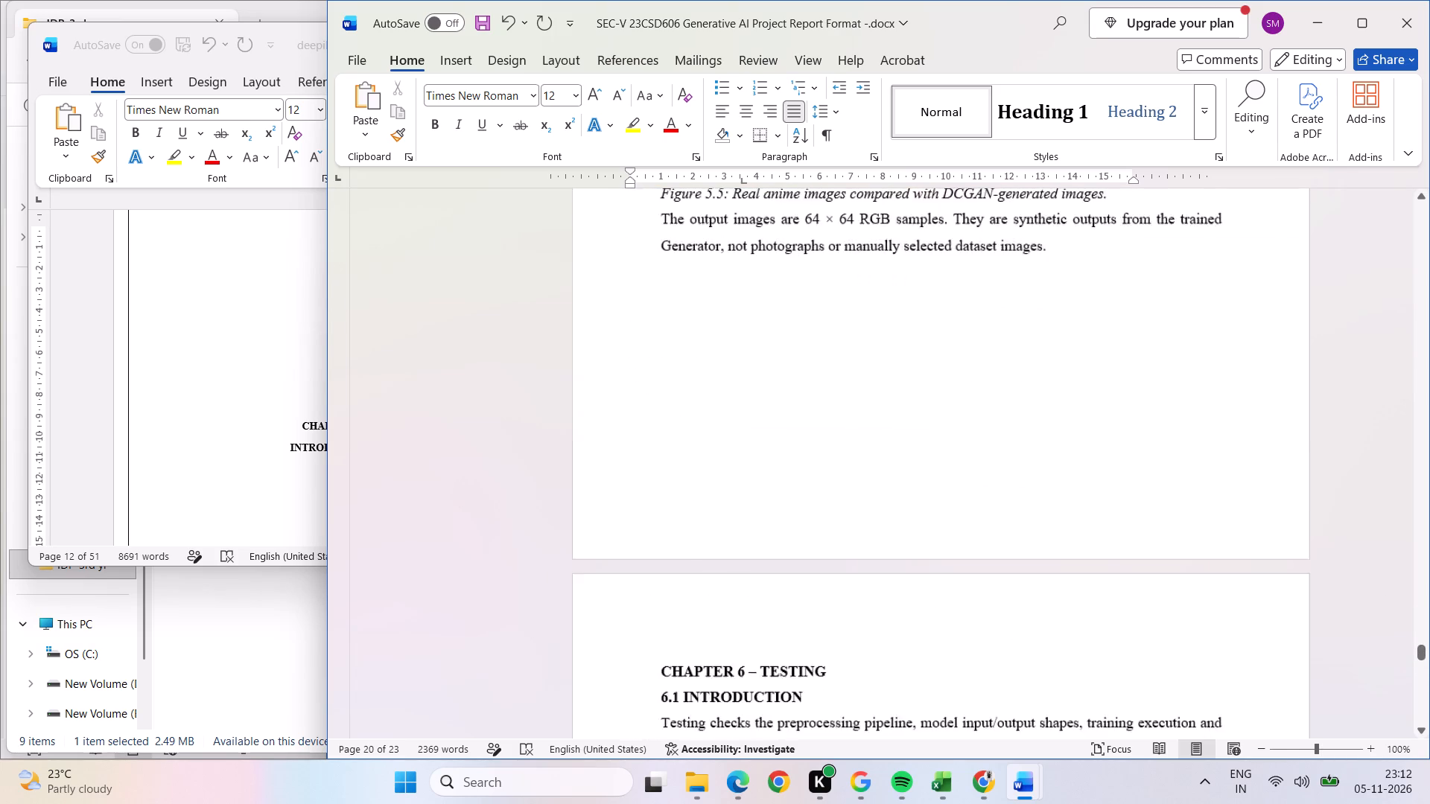
pyautogui.keyDown('ctrl'); pyautogui.scroll(1, 1370, 642); pyautogui.keyUp('ctrl')
pyautogui.keyDown('ctrl'); pyautogui.scroll(-4, 1357, 639); pyautogui.keyUp('ctrl')
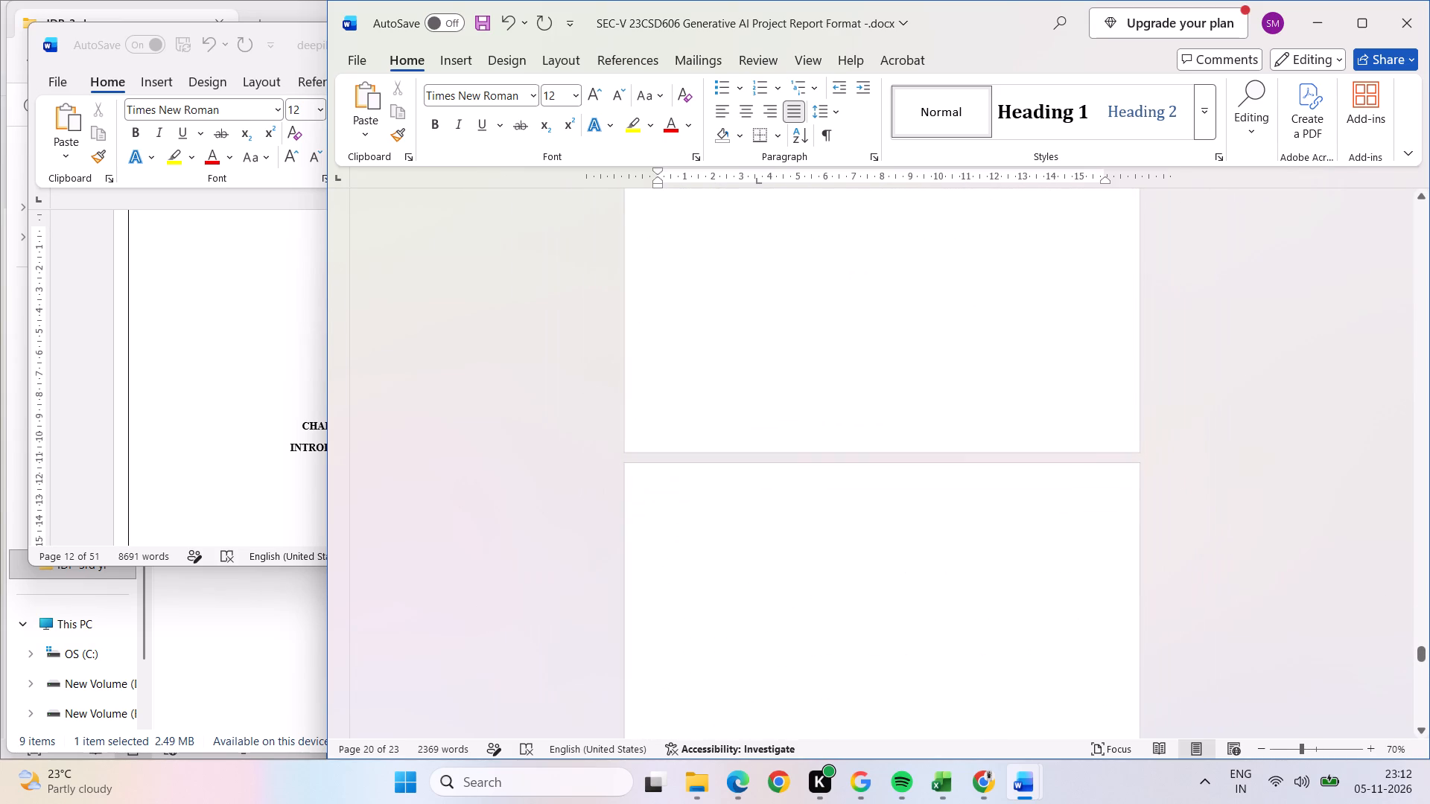
# Shrink the Figure 5.1 training-log image proportionally to about three quarters of its size so the Figure 5.2 graph fits on the same page.
pyautogui.moveTo(1416, 650); pyautogui.dragTo(1411, 622)
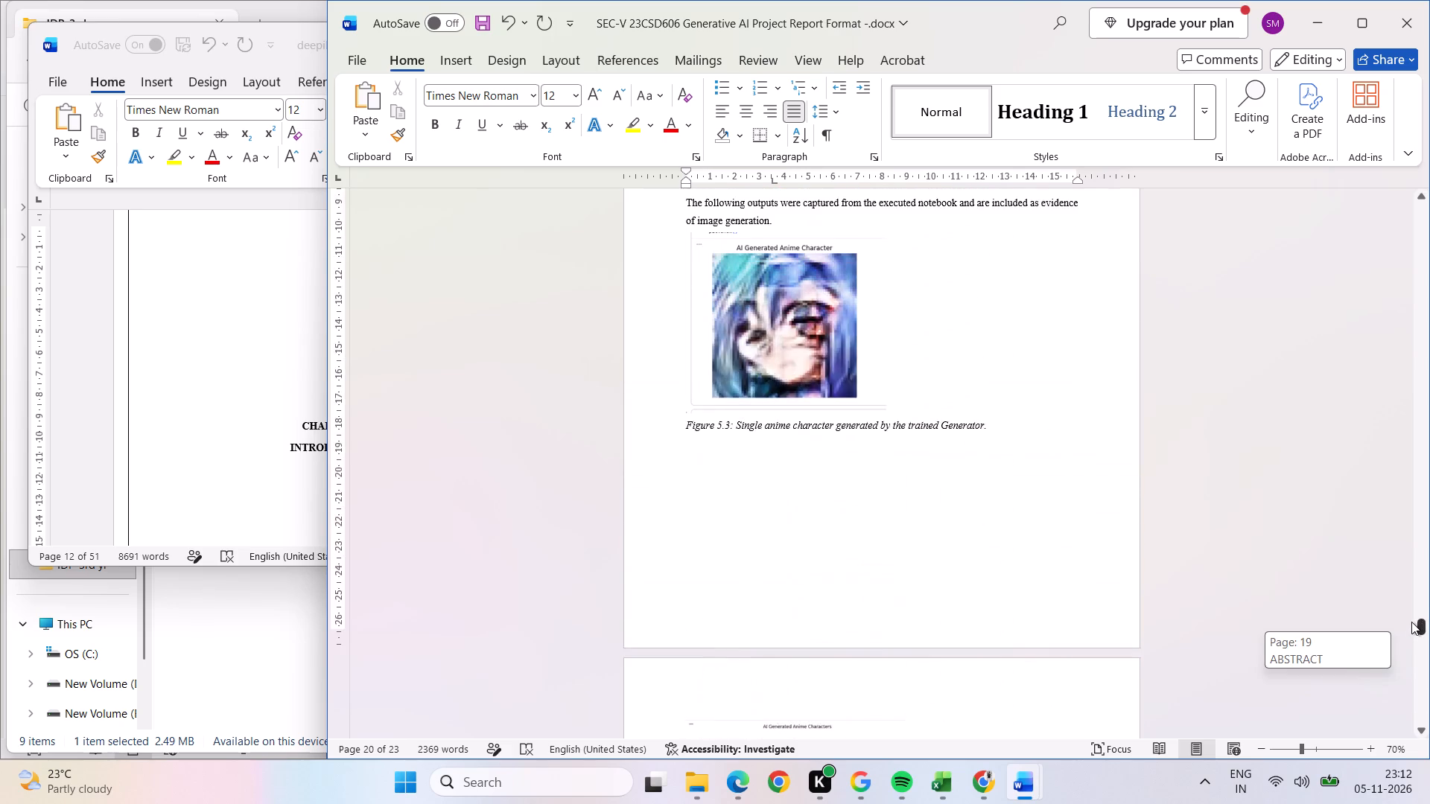
pyautogui.moveTo(1411, 622); pyautogui.dragTo(1414, 616)
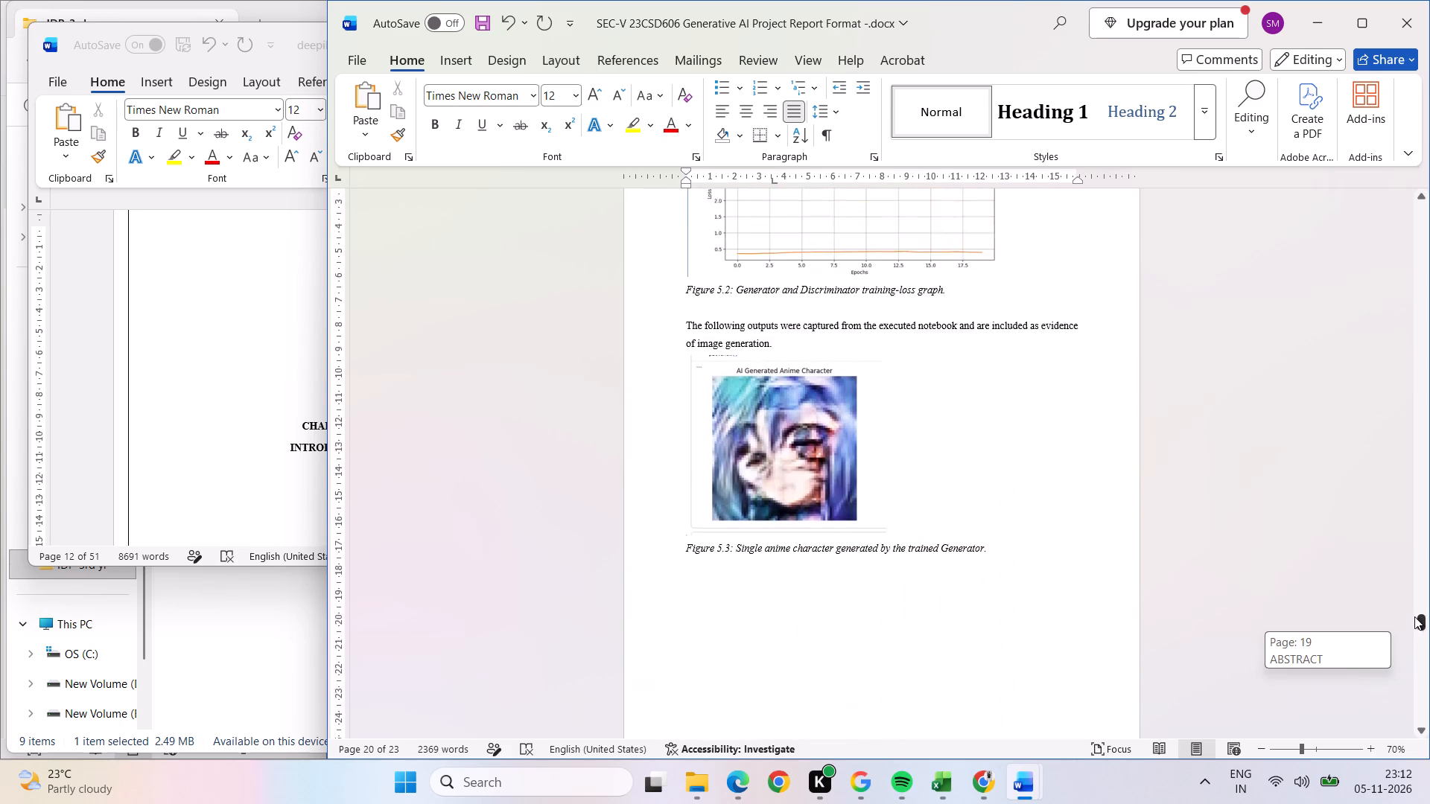
pyautogui.moveTo(1414, 616); pyautogui.dragTo(1411, 590)
pyautogui.click(872, 604)
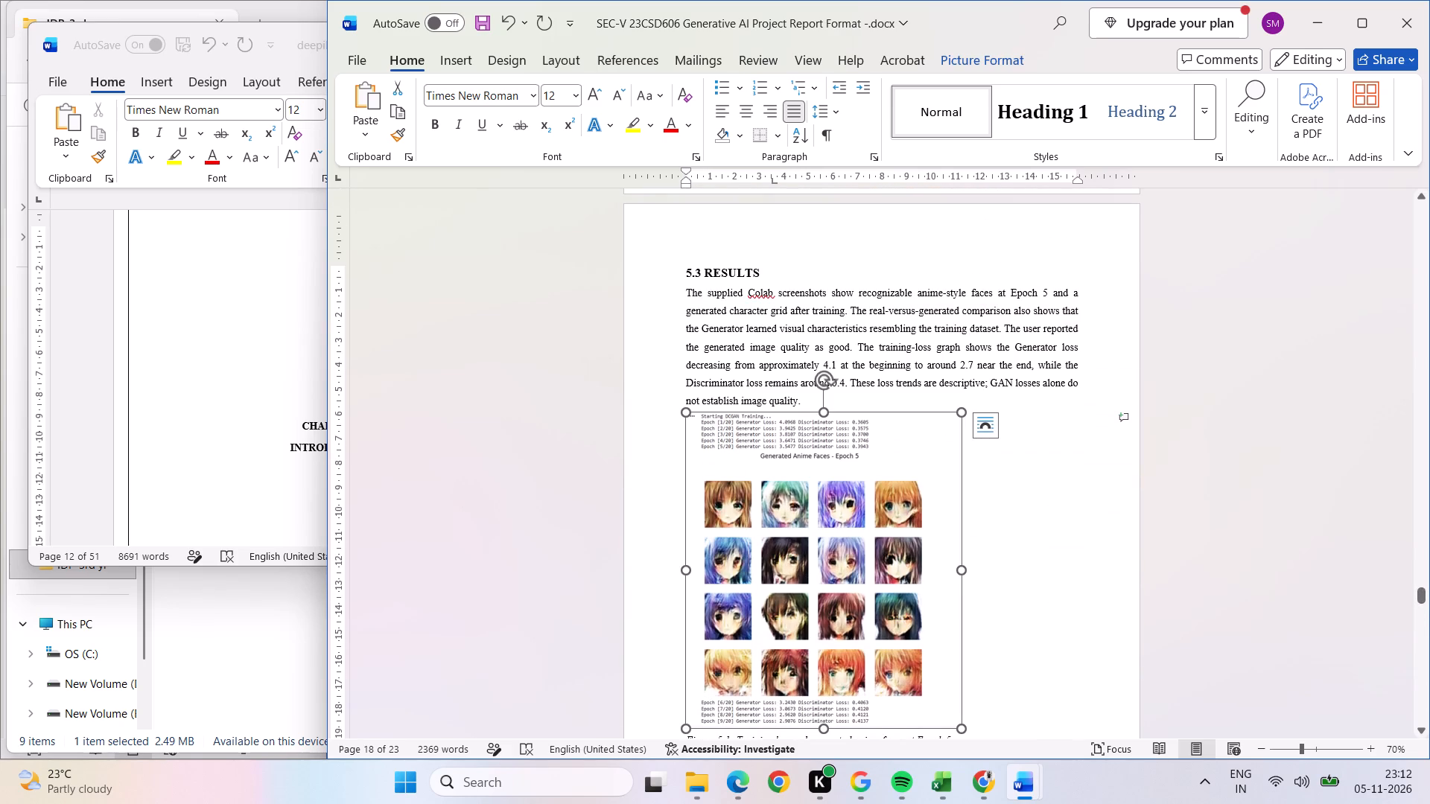
pyautogui.moveTo(964, 412); pyautogui.dragTo(876, 479)
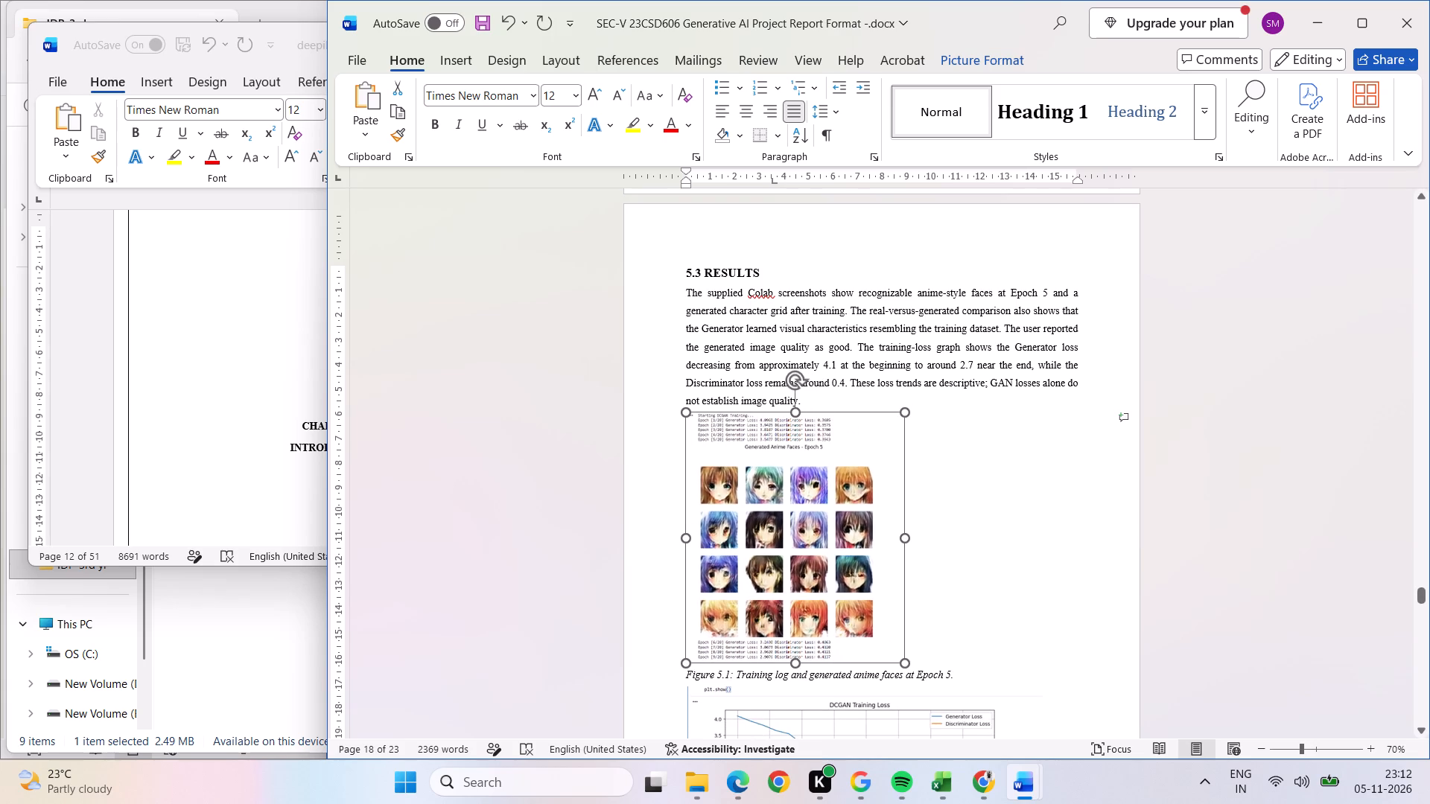
pyautogui.moveTo(876, 479); pyautogui.dragTo(868, 485)
pyautogui.click(1299, 488)
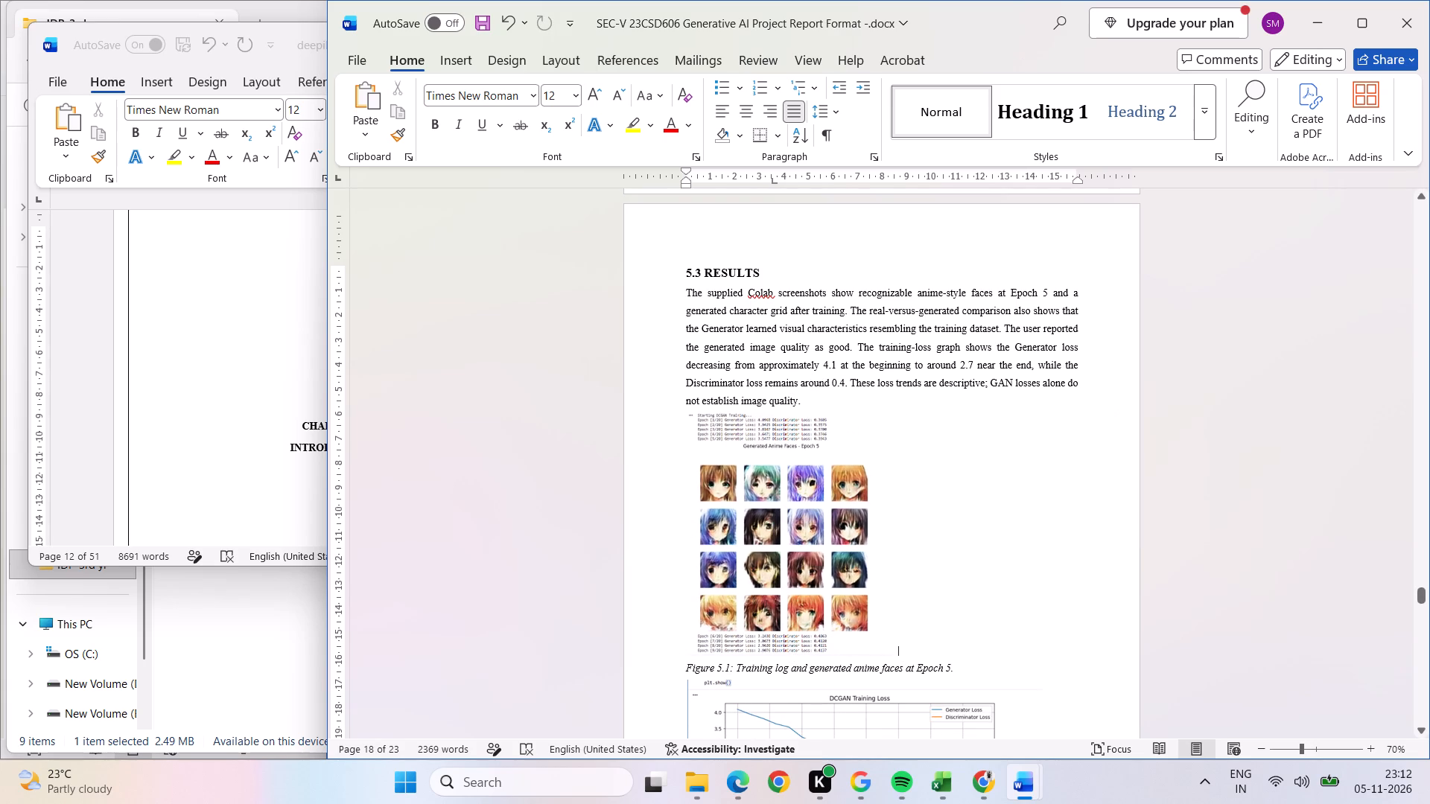
pyautogui.moveTo(1420, 595); pyautogui.dragTo(1425, 605)
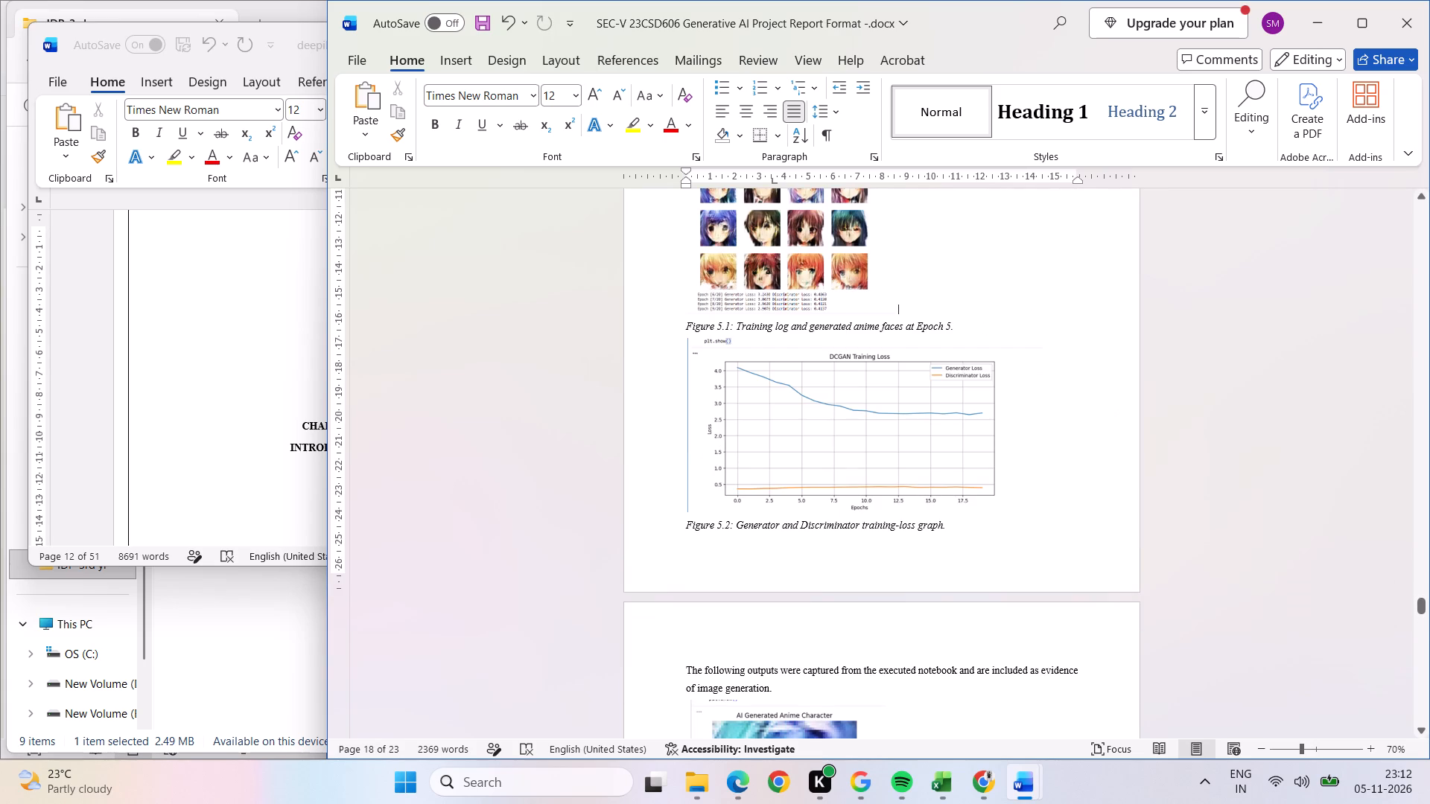
# Shrink the Figure 5.2 training-loss graph proportionally to about three quarters of its width so the following paragraph fits on the same page.
pyautogui.click(901, 444)
pyautogui.moveTo(1044, 336); pyautogui.dragTo(1023, 352)
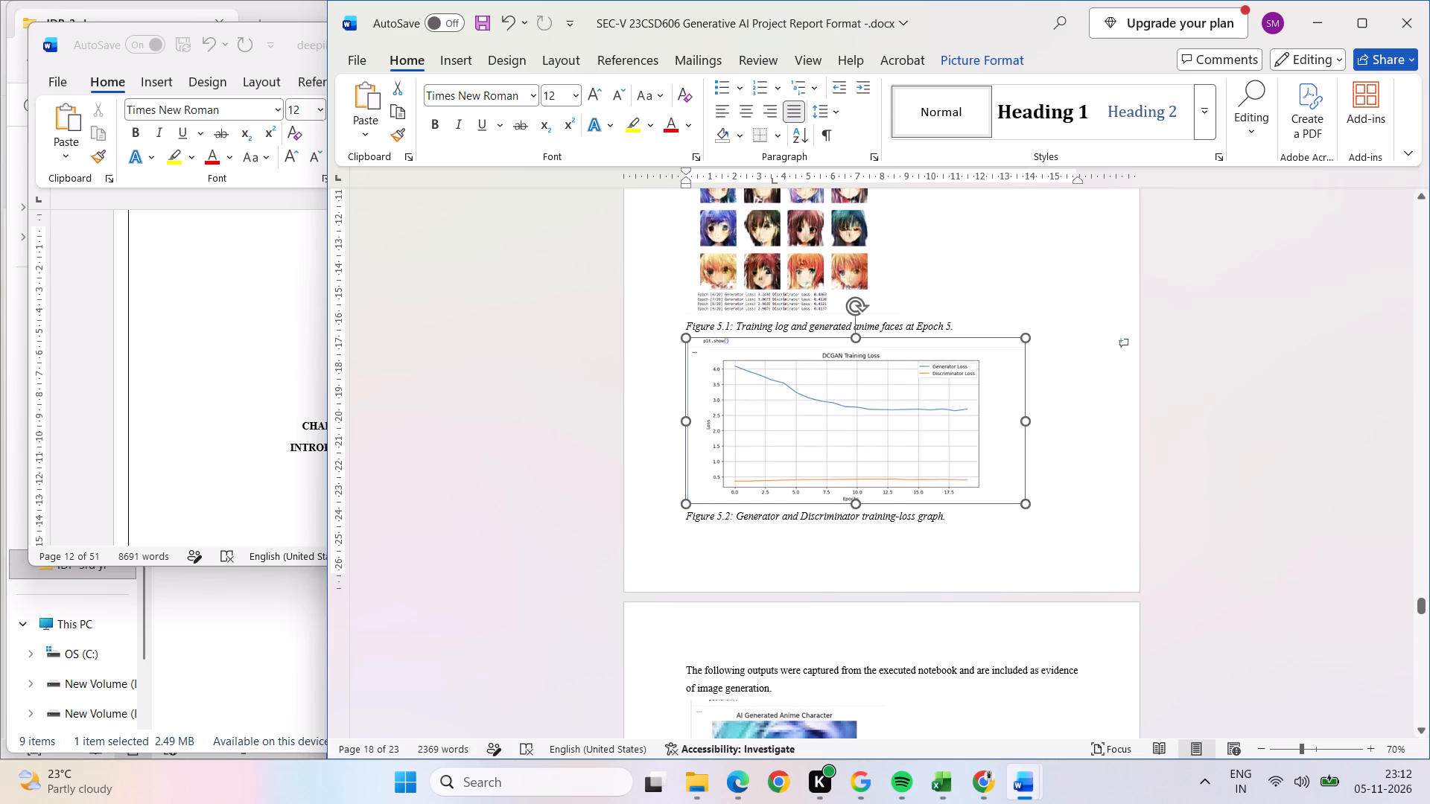
pyautogui.moveTo(1023, 352); pyautogui.dragTo(1004, 362)
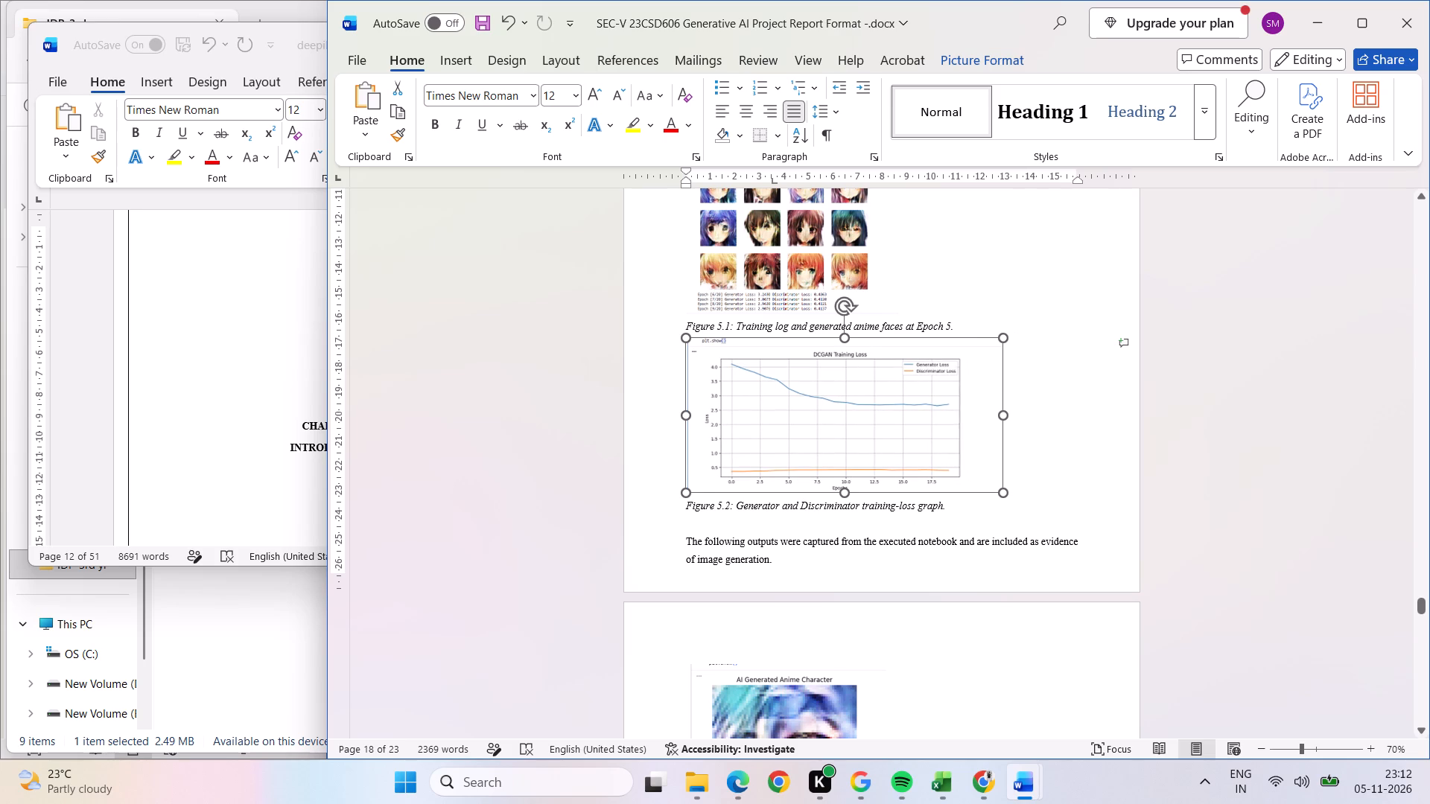
pyautogui.moveTo(1004, 362); pyautogui.dragTo(931, 454)
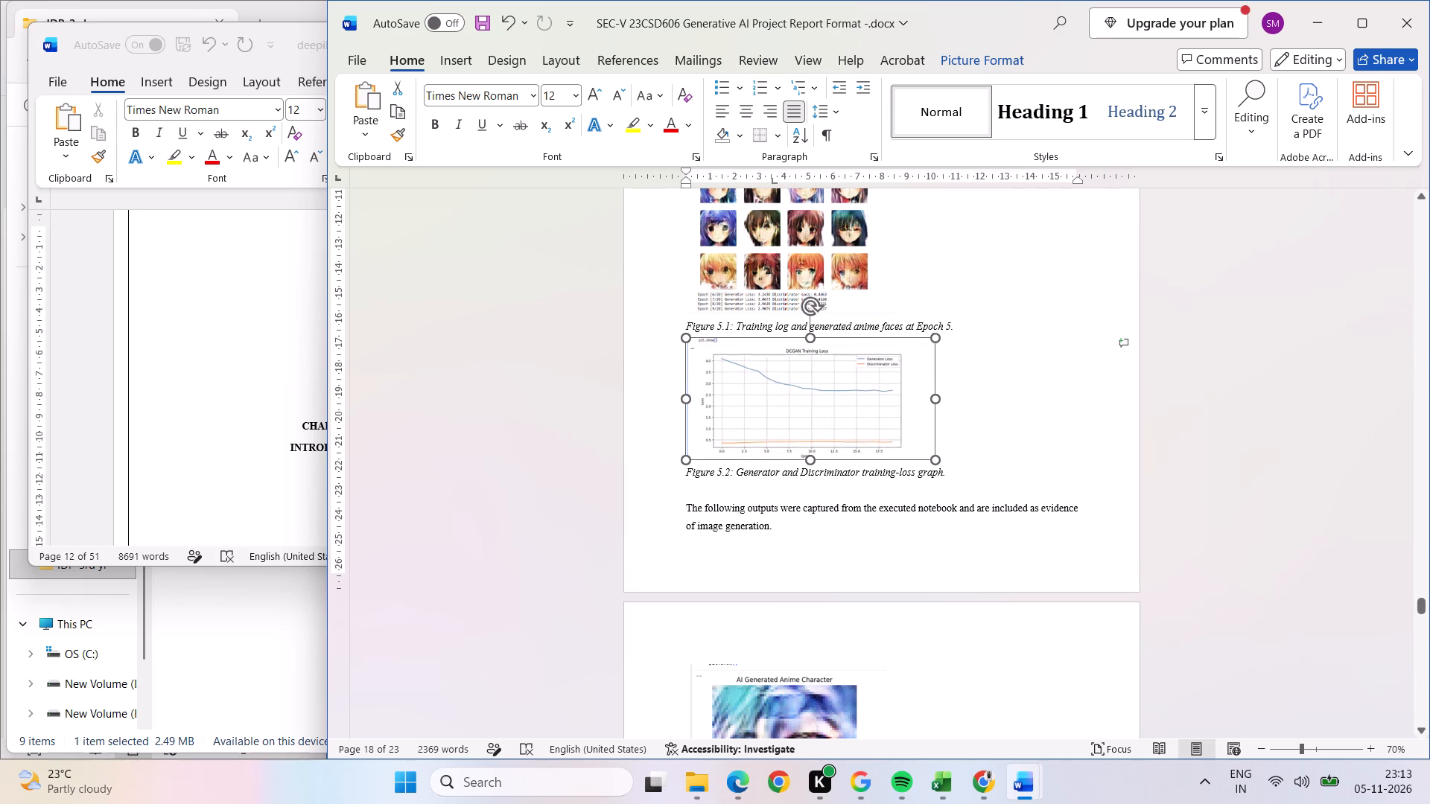
pyautogui.moveTo(931, 454); pyautogui.dragTo(931, 463)
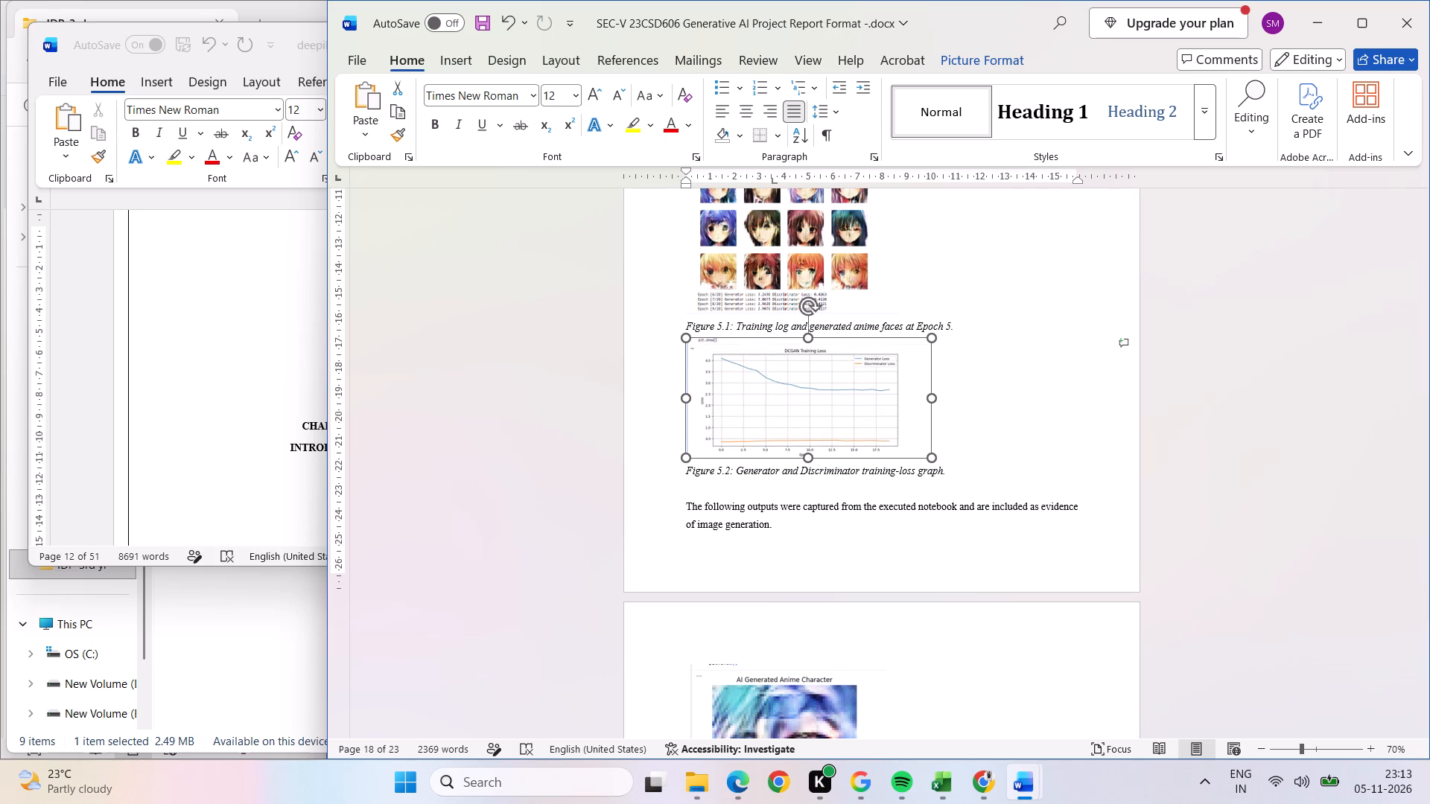
pyautogui.moveTo(931, 463); pyautogui.dragTo(951, 450)
pyautogui.click(1133, 462)
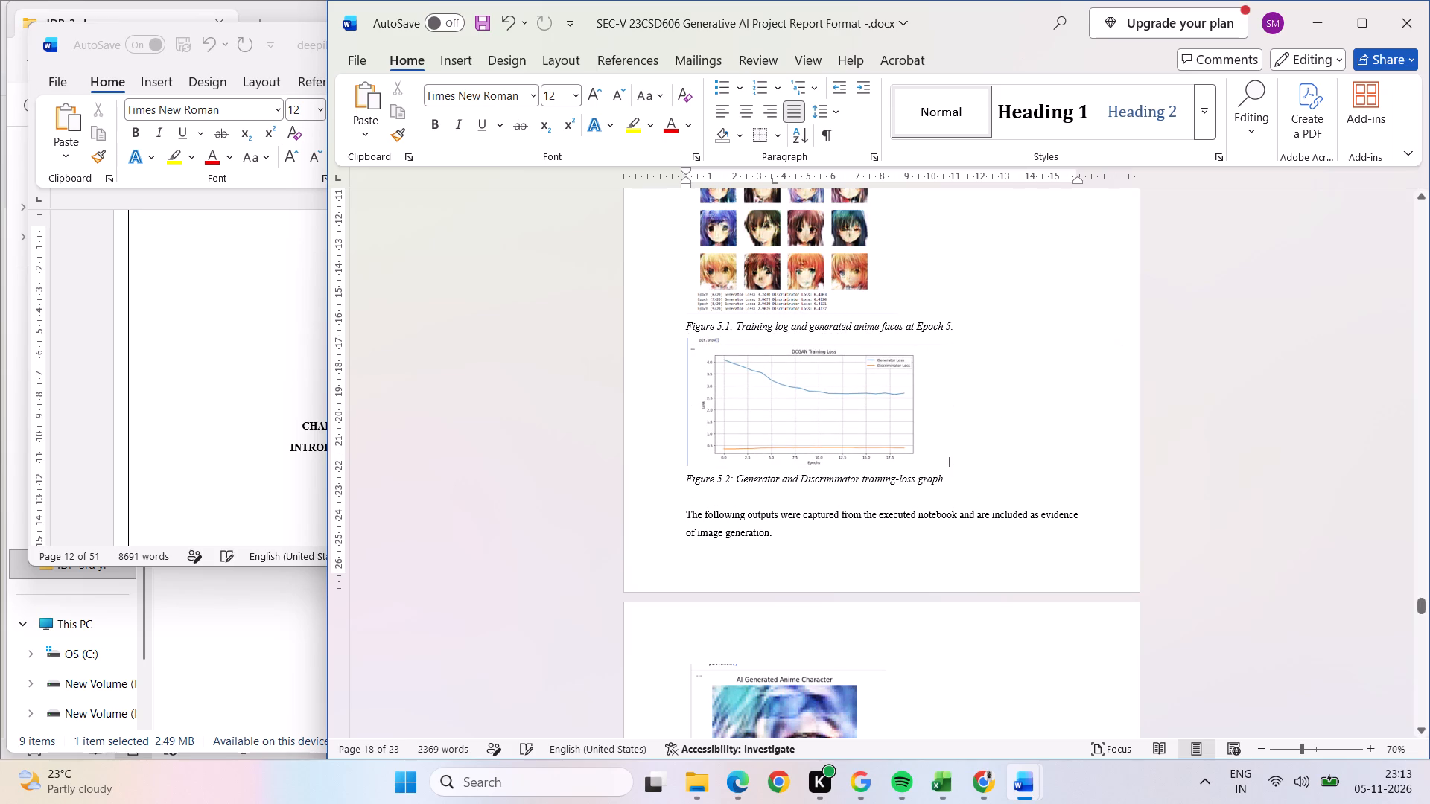
pyautogui.click(1346, 578)
# Shrink the Figure 5.3 single anime character image proportionally to about 80% of its size.
pyautogui.moveTo(1423, 603); pyautogui.dragTo(1428, 626)
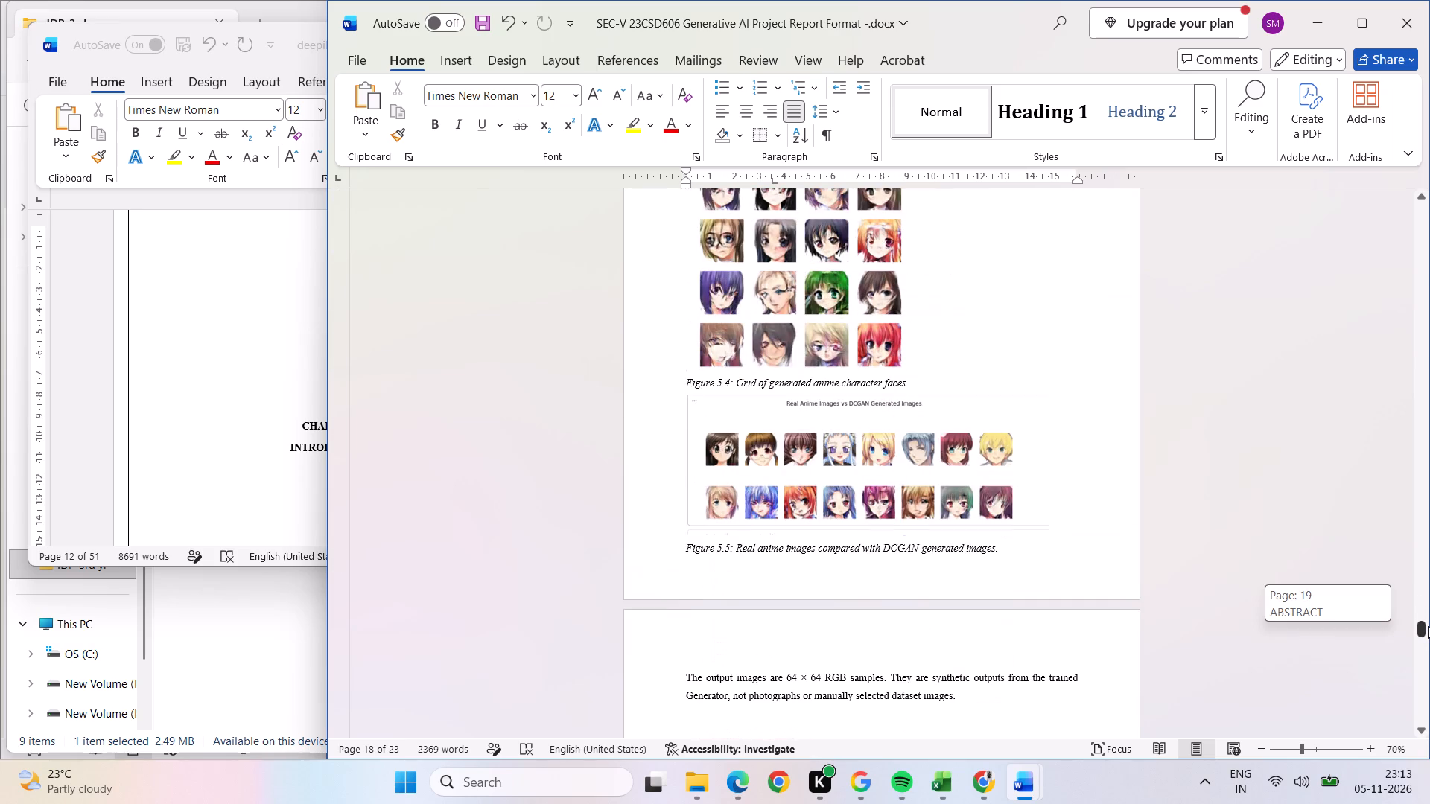
pyautogui.moveTo(1428, 626); pyautogui.dragTo(1429, 638)
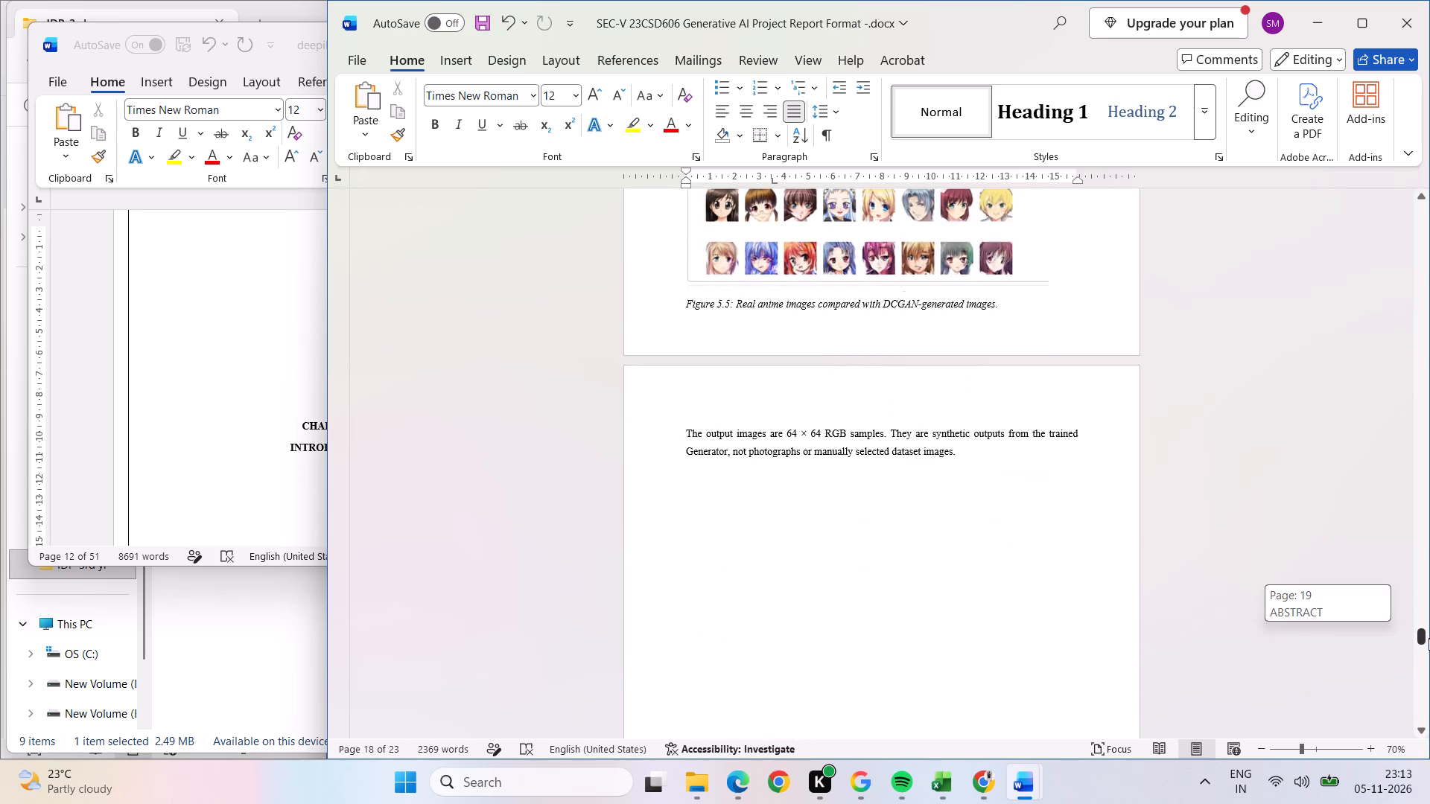
pyautogui.moveTo(1429, 638); pyautogui.dragTo(1426, 613)
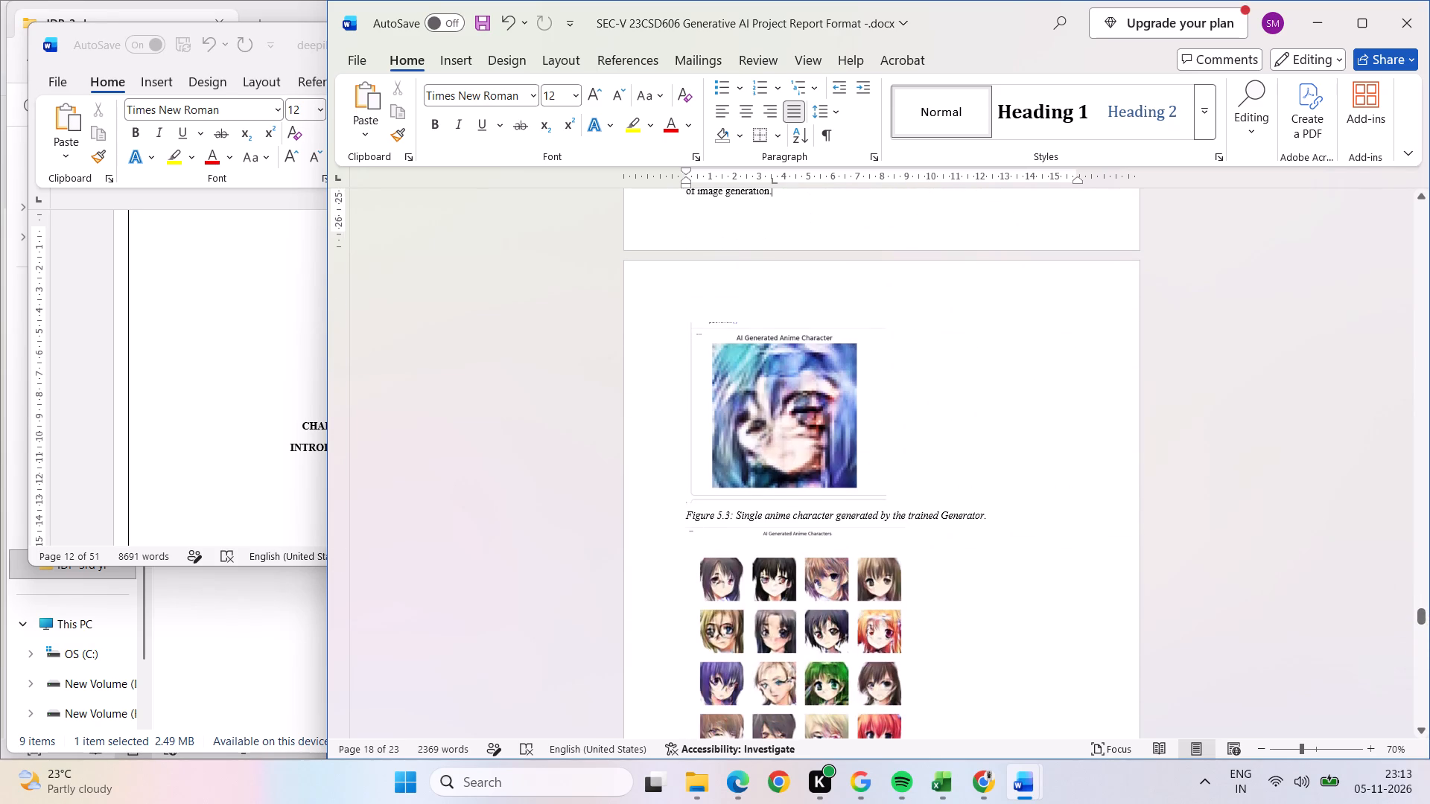
pyautogui.click(786, 448)
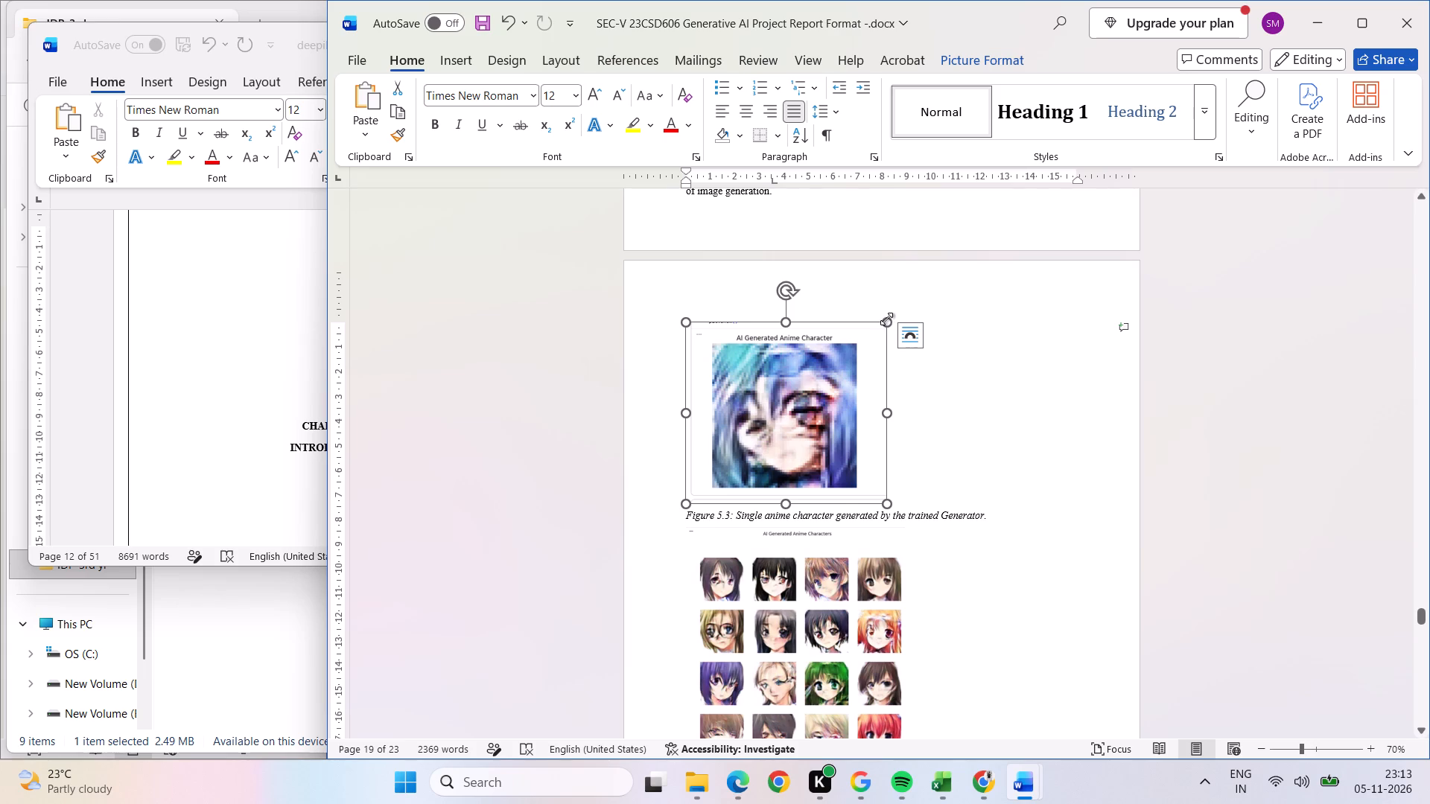
pyautogui.moveTo(886, 319); pyautogui.dragTo(845, 370)
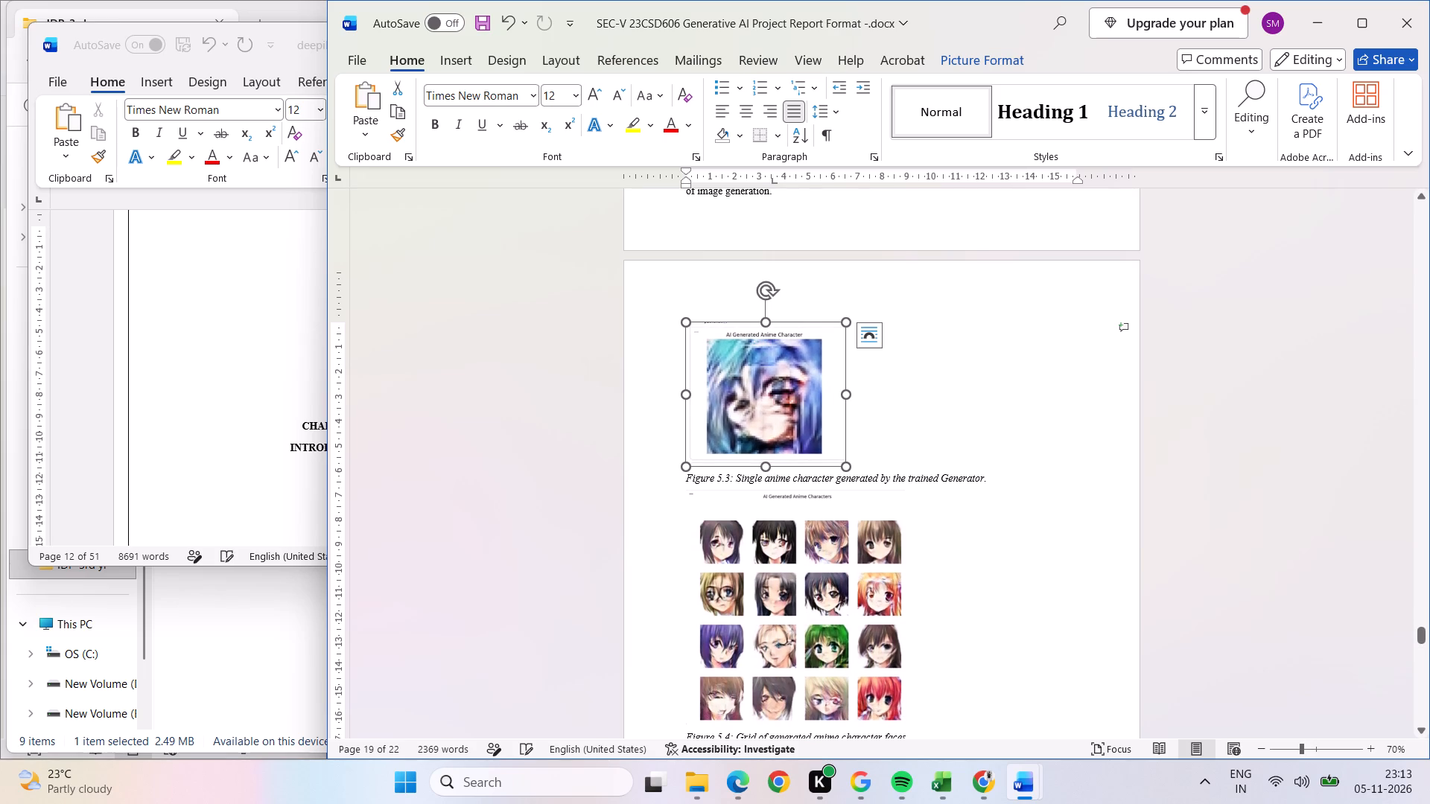
# Shrink the Figure 5.4 grid of generated faces proportionally to about 85% of its size.
pyautogui.moveTo(1423, 630); pyautogui.dragTo(1426, 637)
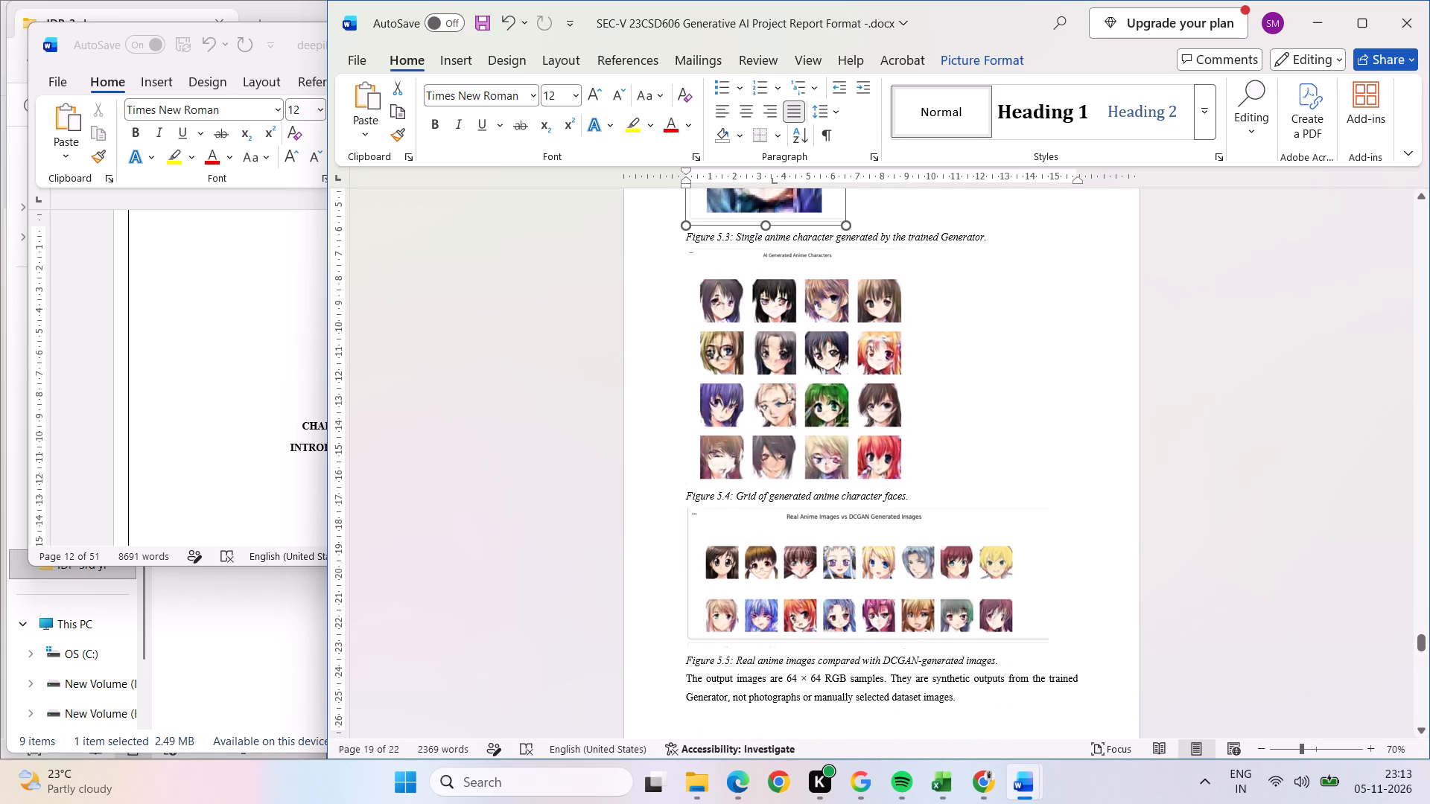
pyautogui.click(862, 366)
pyautogui.moveTo(906, 246); pyautogui.dragTo(888, 286)
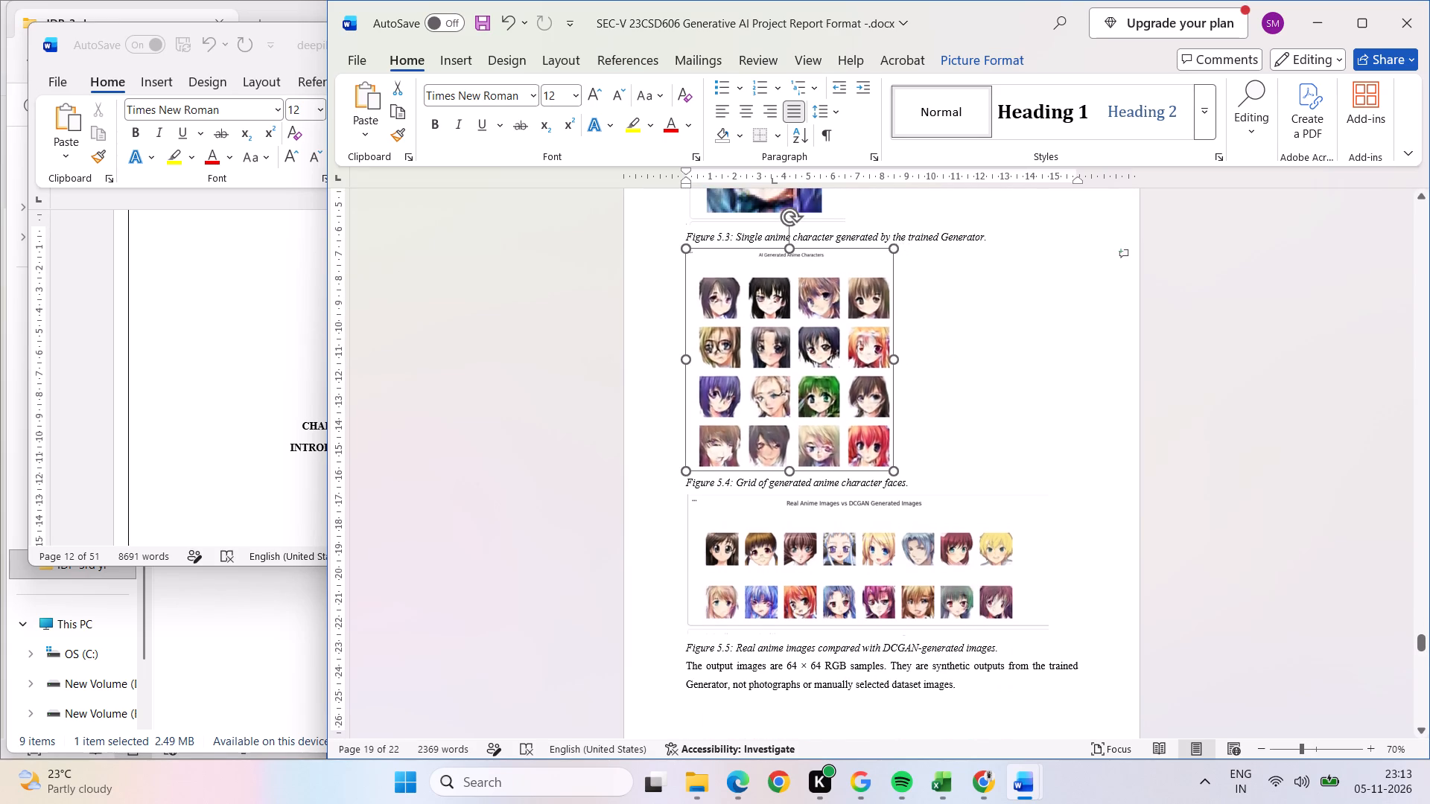
pyautogui.moveTo(888, 286); pyautogui.dragTo(874, 304)
# Shrink the Figure 5.5 real-versus-generated comparison image proportionally to about 90% of its size.
pyautogui.click(900, 552)
pyautogui.moveTo(1054, 473); pyautogui.dragTo(1055, 473)
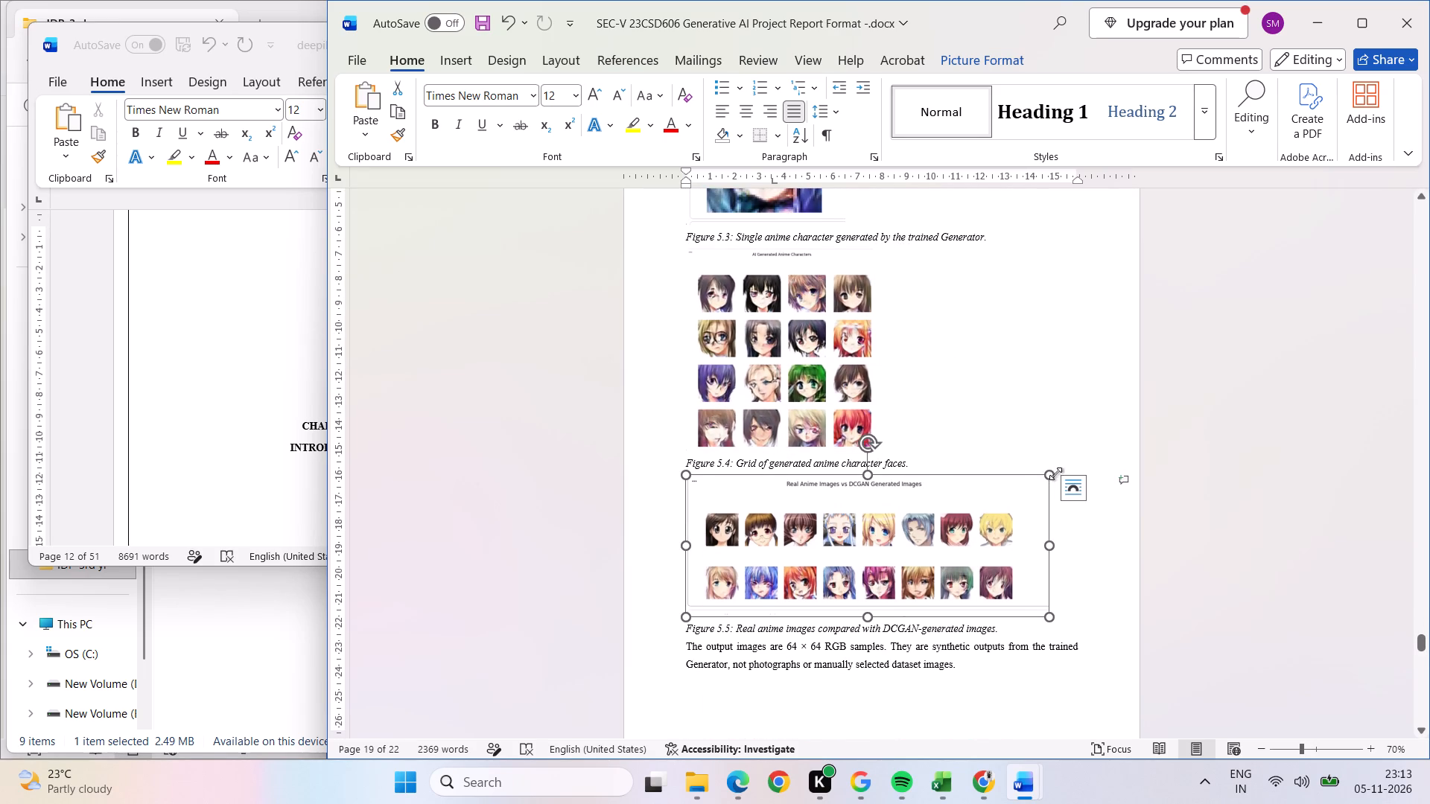
pyautogui.moveTo(1055, 473); pyautogui.dragTo(1014, 509)
pyautogui.click(1178, 508)
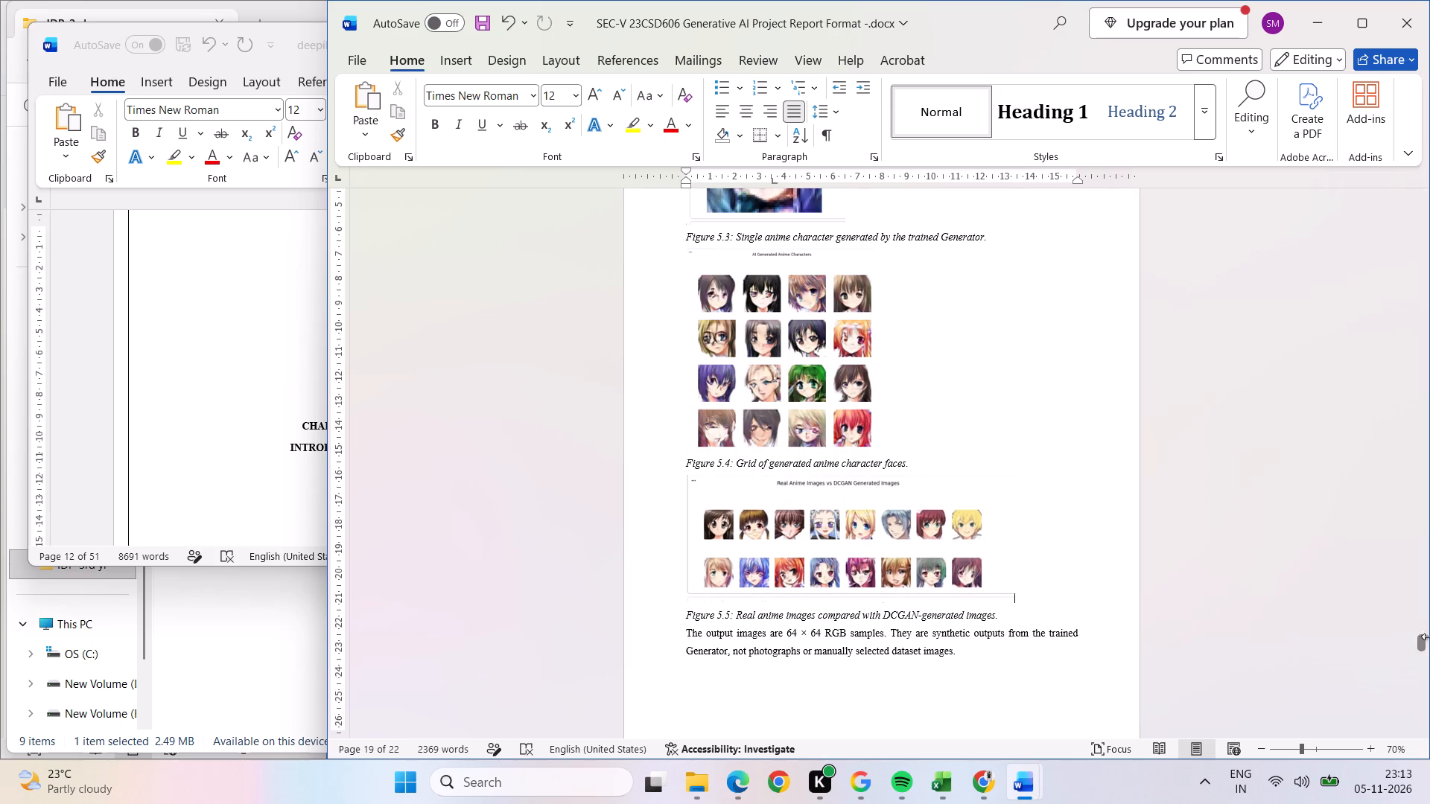
# Insert blank lines after the "CHAPTER 6 – TESTING" heading until "6.1 INTRODUCTION" starts at the top of the following page.
pyautogui.moveTo(1415, 640); pyautogui.dragTo(1420, 651)
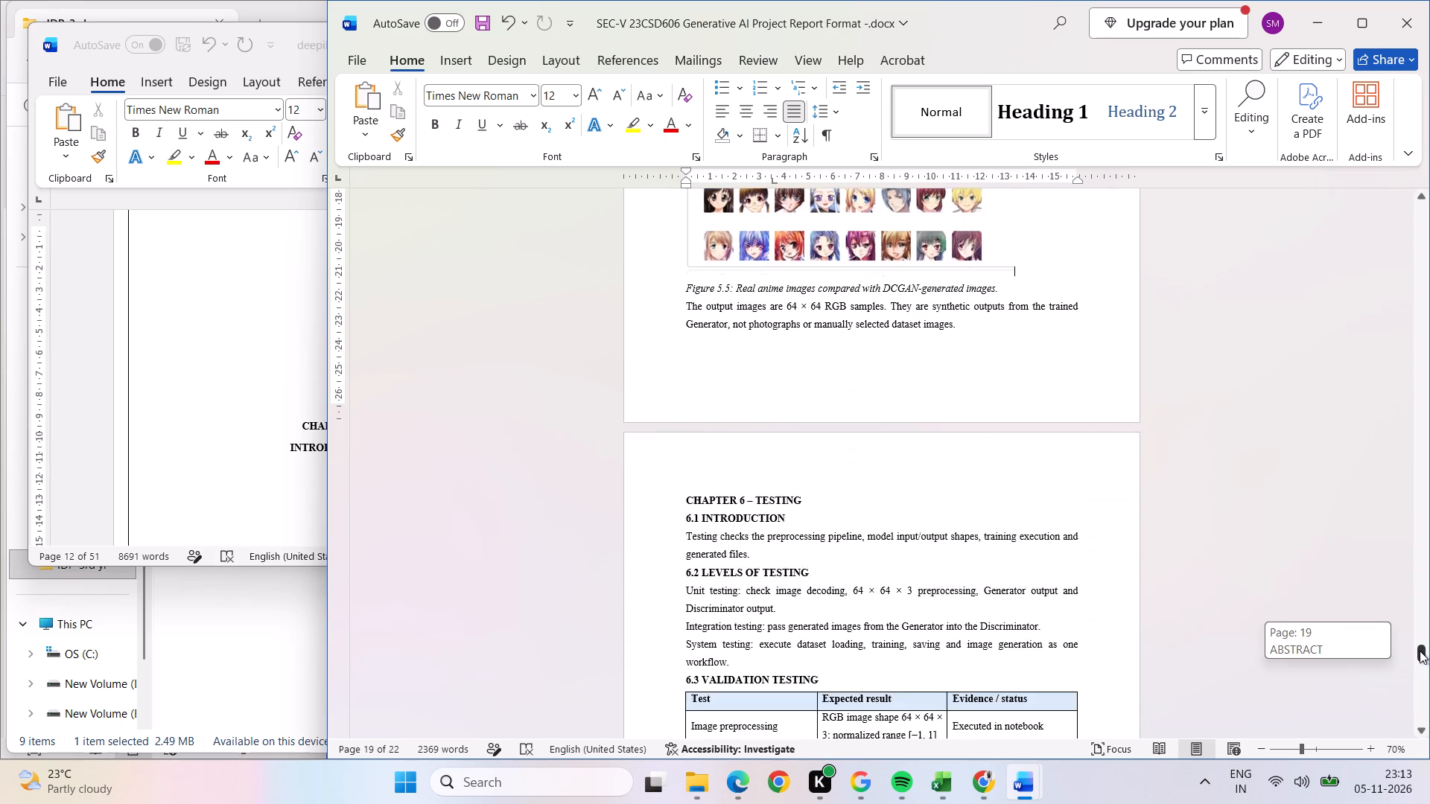
pyautogui.moveTo(1420, 651); pyautogui.dragTo(1418, 654)
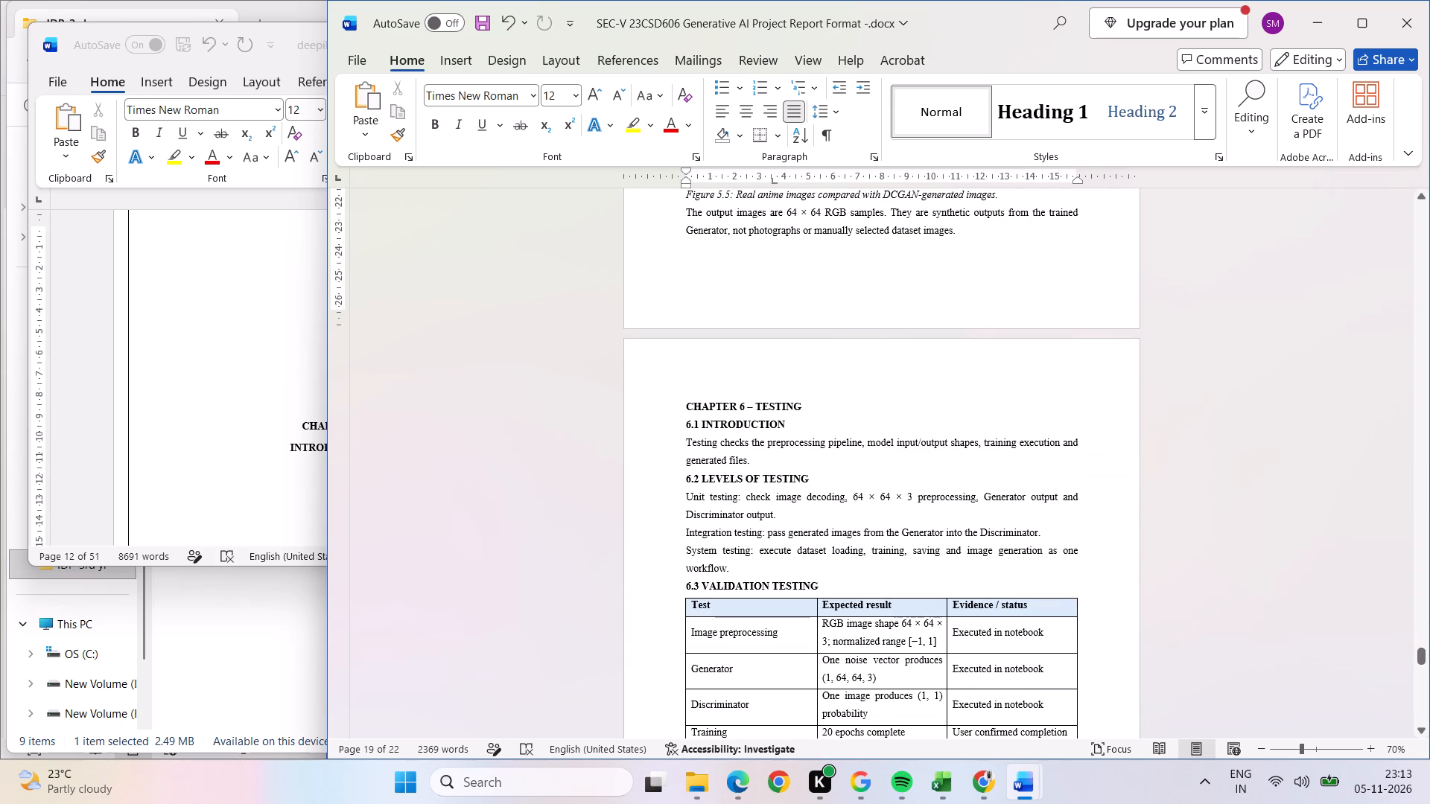
pyautogui.click(685, 404)
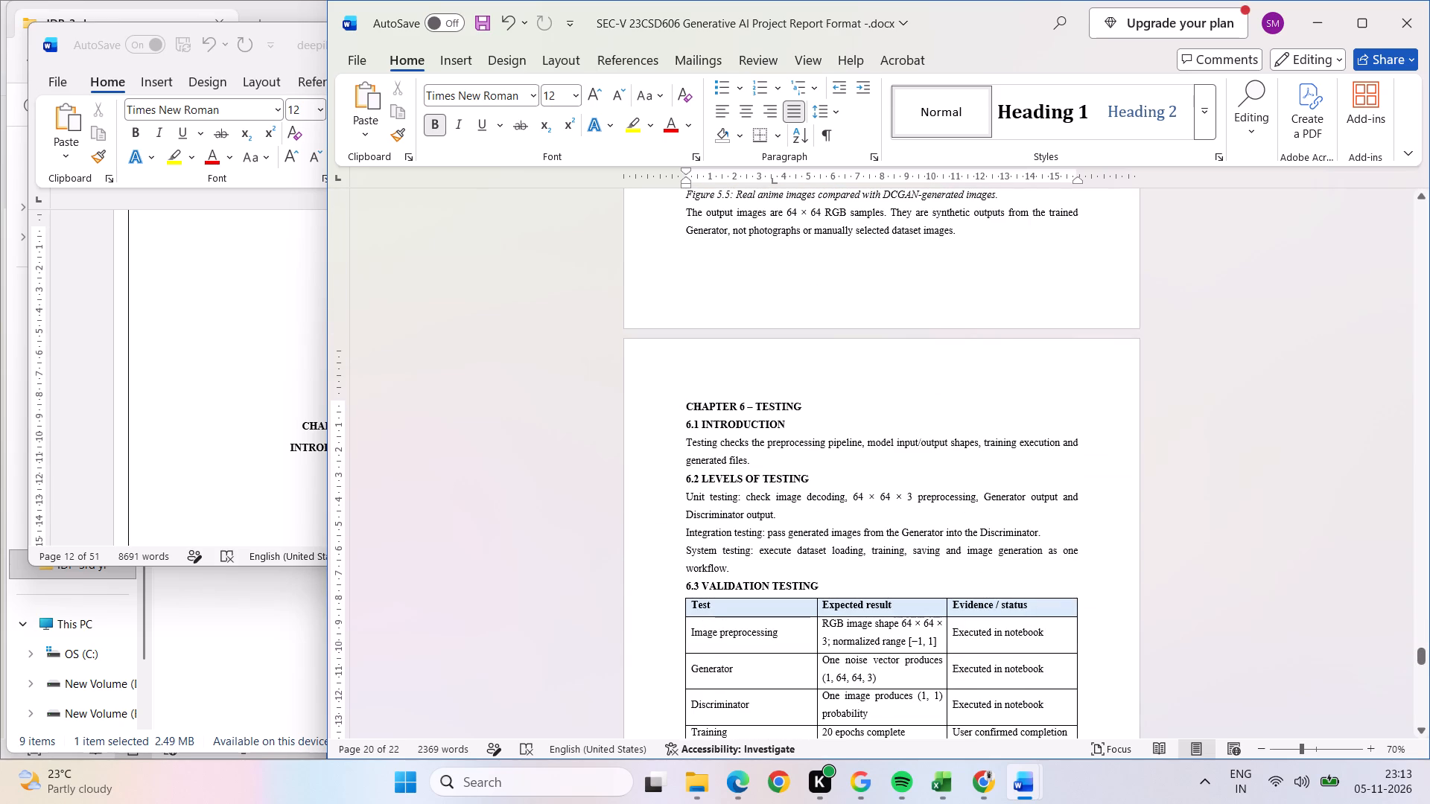
pyautogui.click(816, 409)
pyautogui.press('Return')
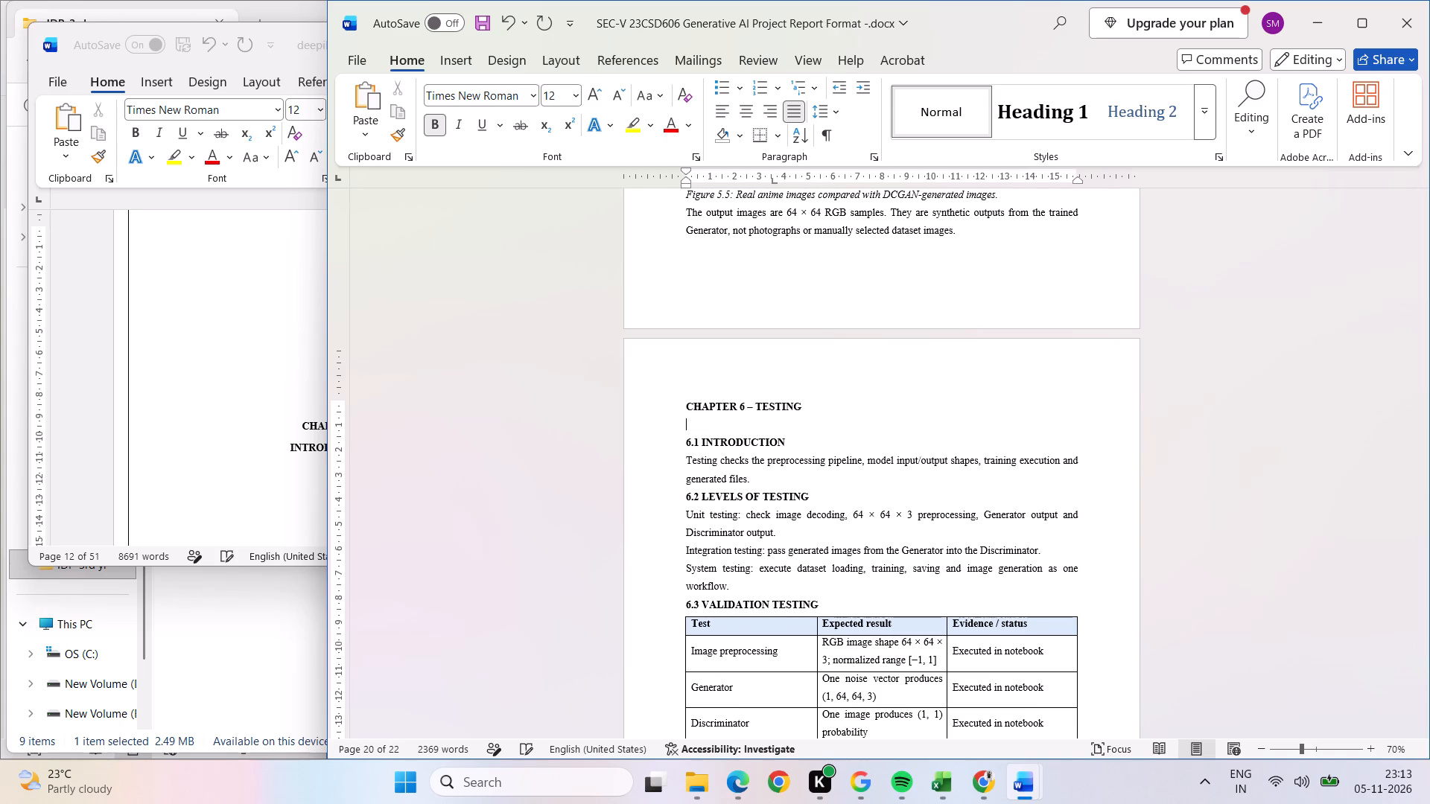
pyautogui.press('Return')
pyautogui.press('Return')
pyautogui.press('Return')
pyautogui.press('Return')
pyautogui.press('Return')
pyautogui.press('Return')
pyautogui.press('Return')
pyautogui.press('Return')
pyautogui.press('Return')
pyautogui.press('Return')
pyautogui.press('Return')
pyautogui.press('Return')
pyautogui.press('Return')
pyautogui.press('Return')
pyautogui.press('Return')
pyautogui.press('Return')
pyautogui.press('Return')
pyautogui.press('Return')
pyautogui.press('Return')
pyautogui.press('Return')
pyautogui.press('Return')
pyautogui.press('Return')
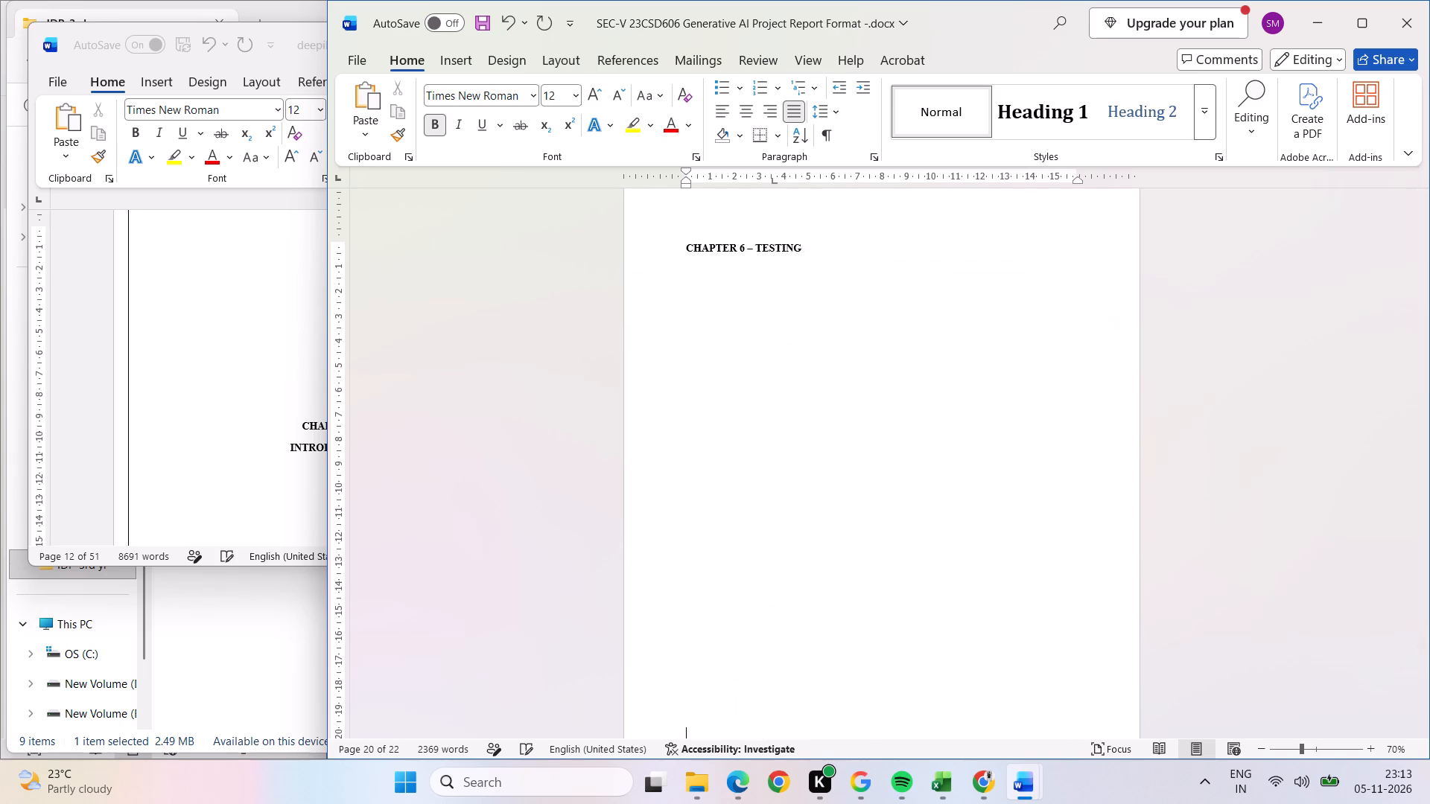
pyautogui.press('Return')
pyautogui.press('Return')
pyautogui.press('Return')
pyautogui.press('Return')
pyautogui.press('Return')
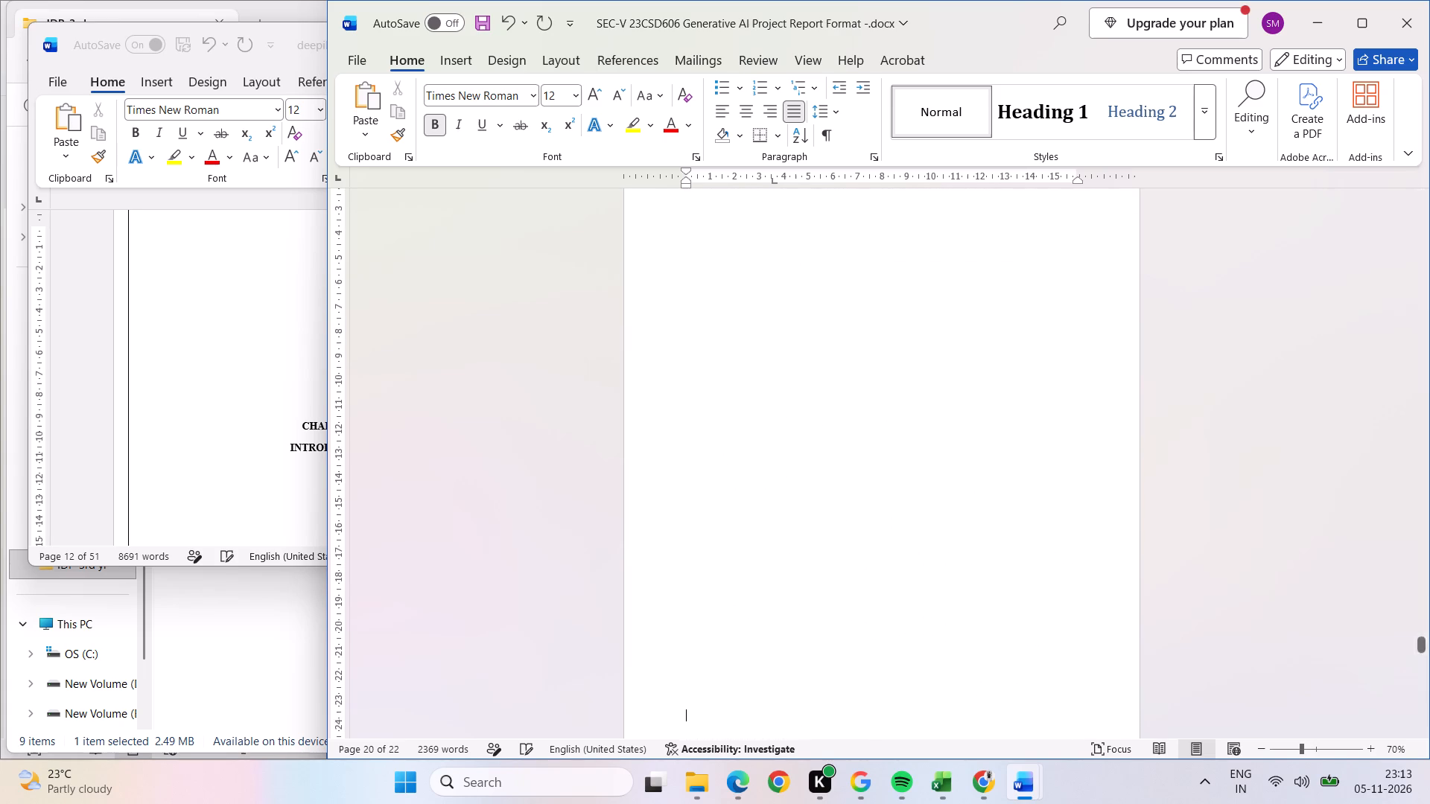
pyautogui.press('Return')
pyautogui.press('Return')
pyautogui.press('Return')
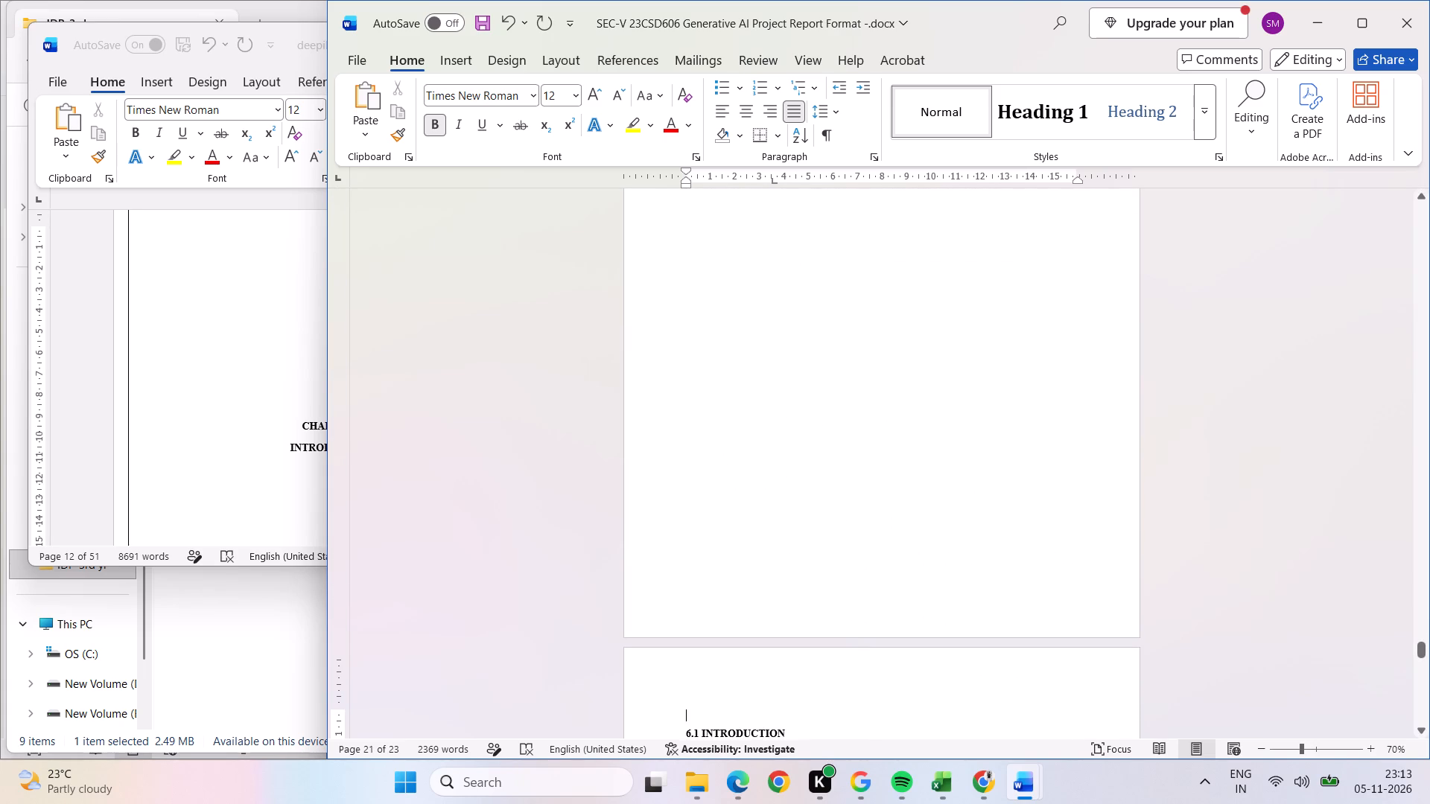
pyautogui.press('BackSpace')
pyautogui.press('BackSpace')
pyautogui.press('Return')
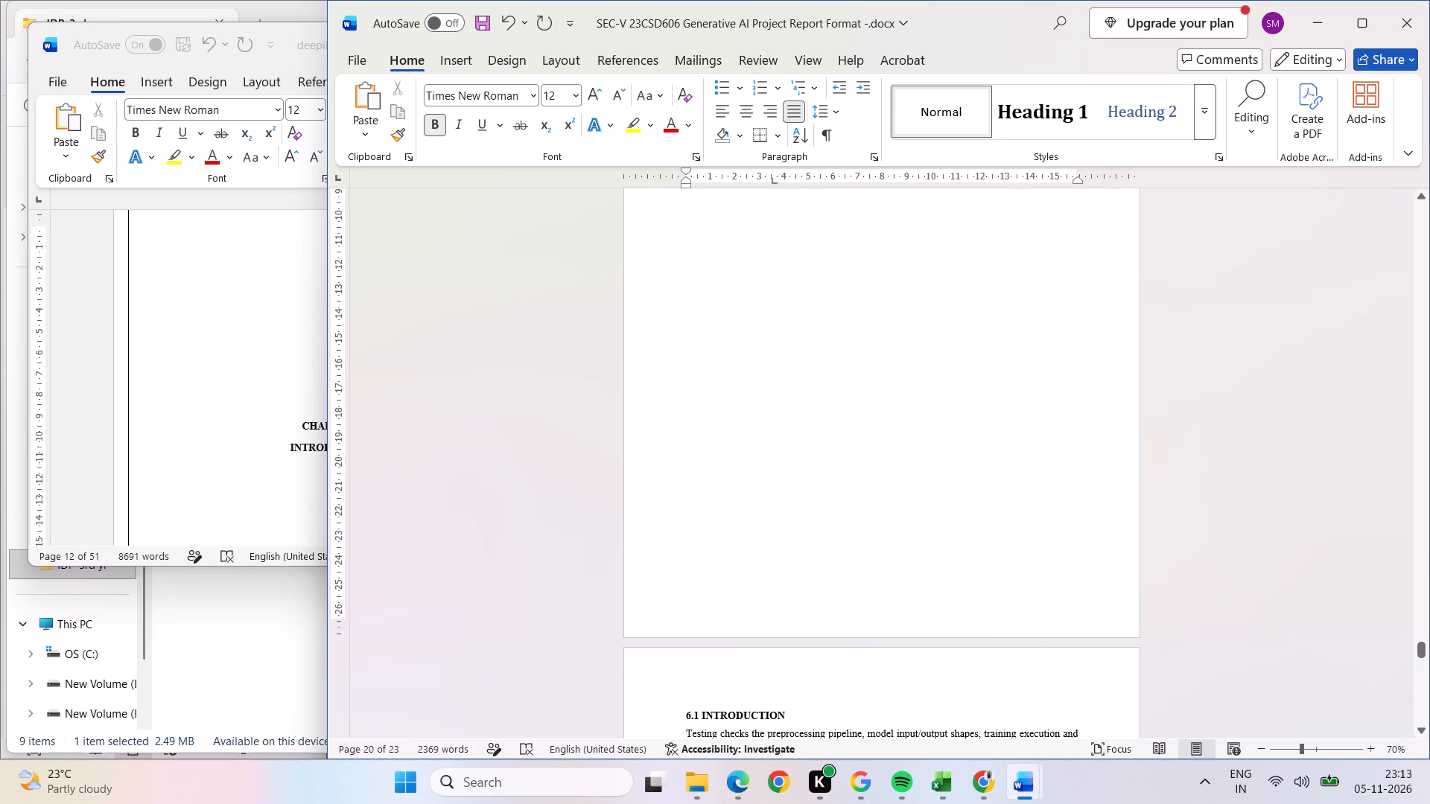
# Set the "6.1 INTRODUCTION" heading's font size to 14.
pyautogui.moveTo(1422, 644); pyautogui.dragTo(1422, 657)
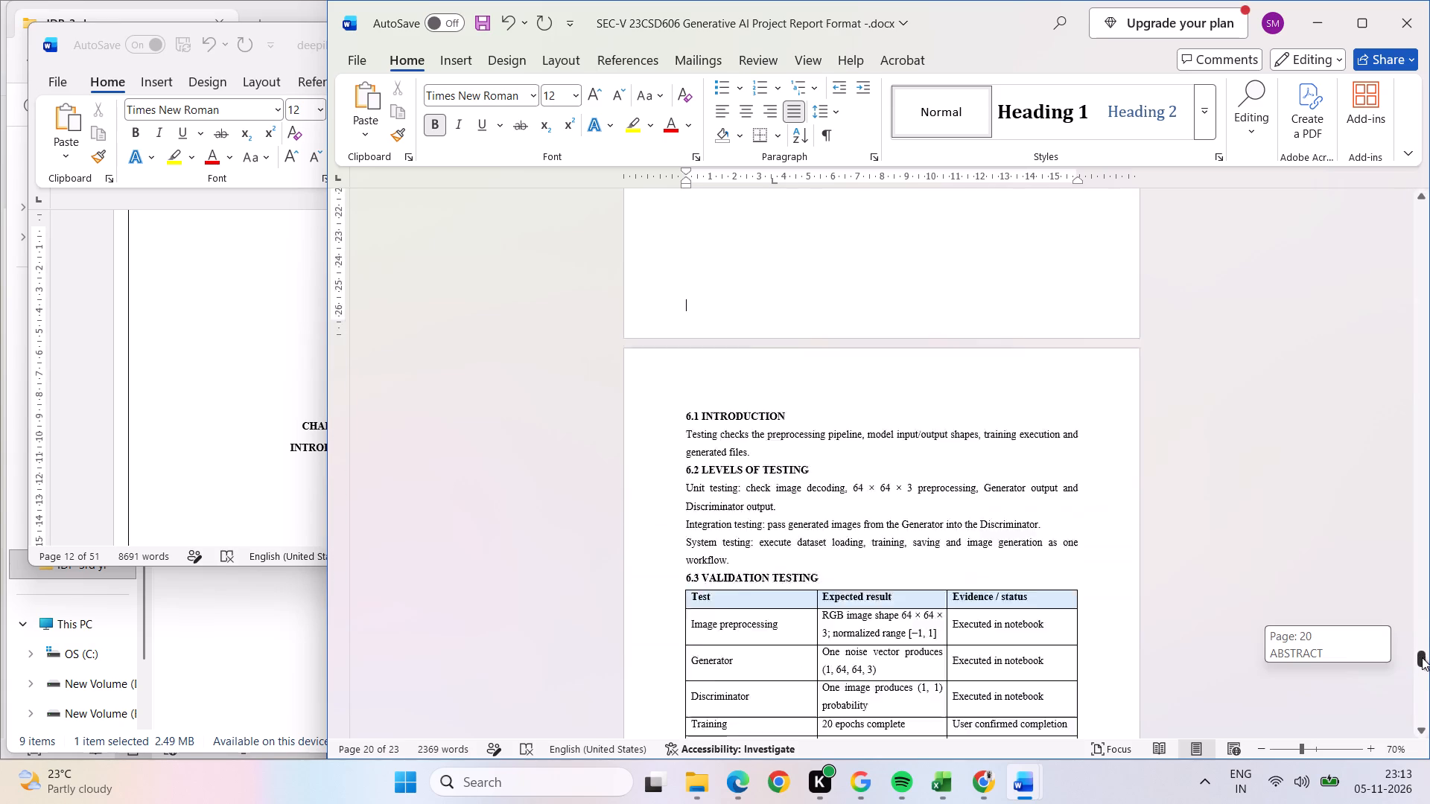
pyautogui.moveTo(1422, 657); pyautogui.dragTo(1423, 657)
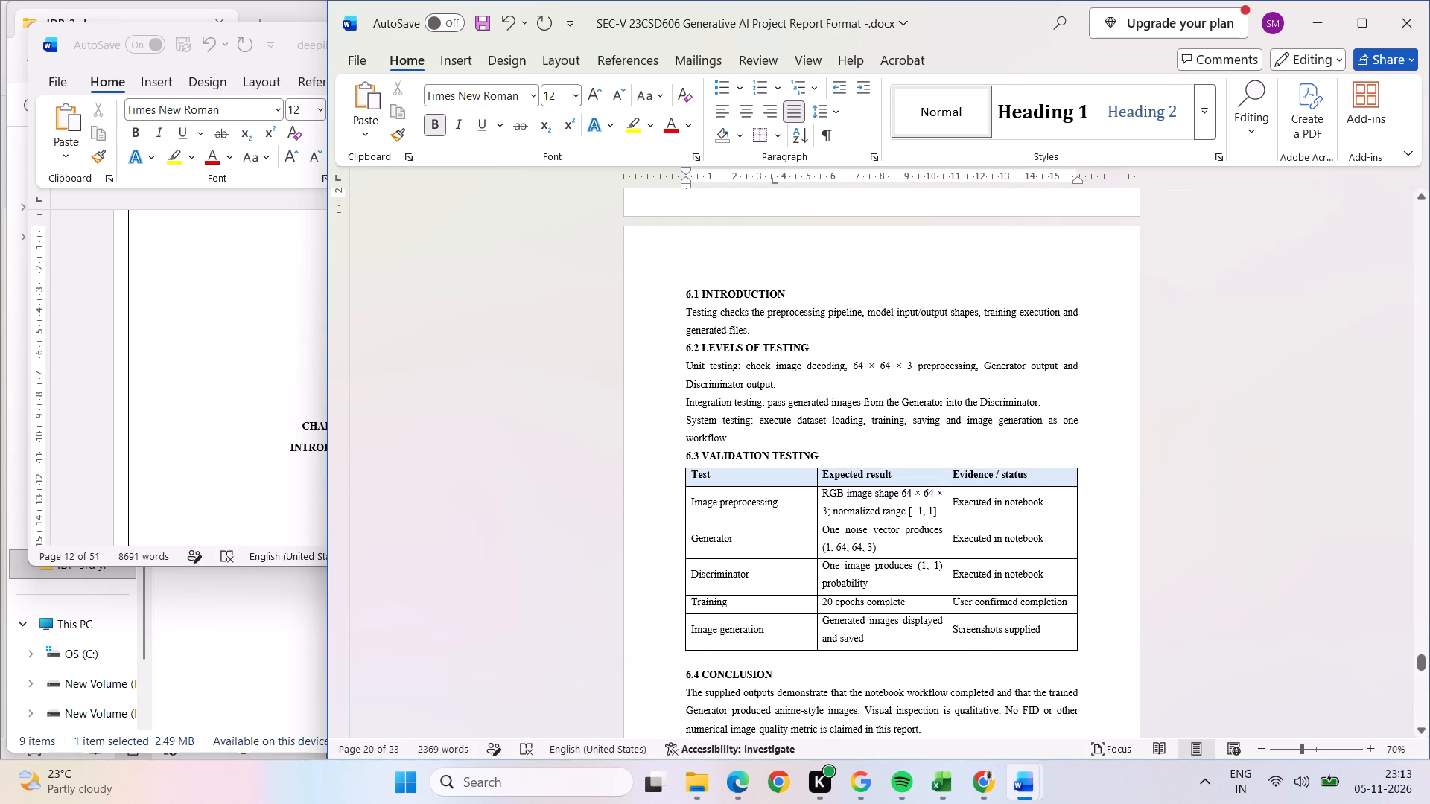
pyautogui.moveTo(804, 293); pyautogui.dragTo(658, 295)
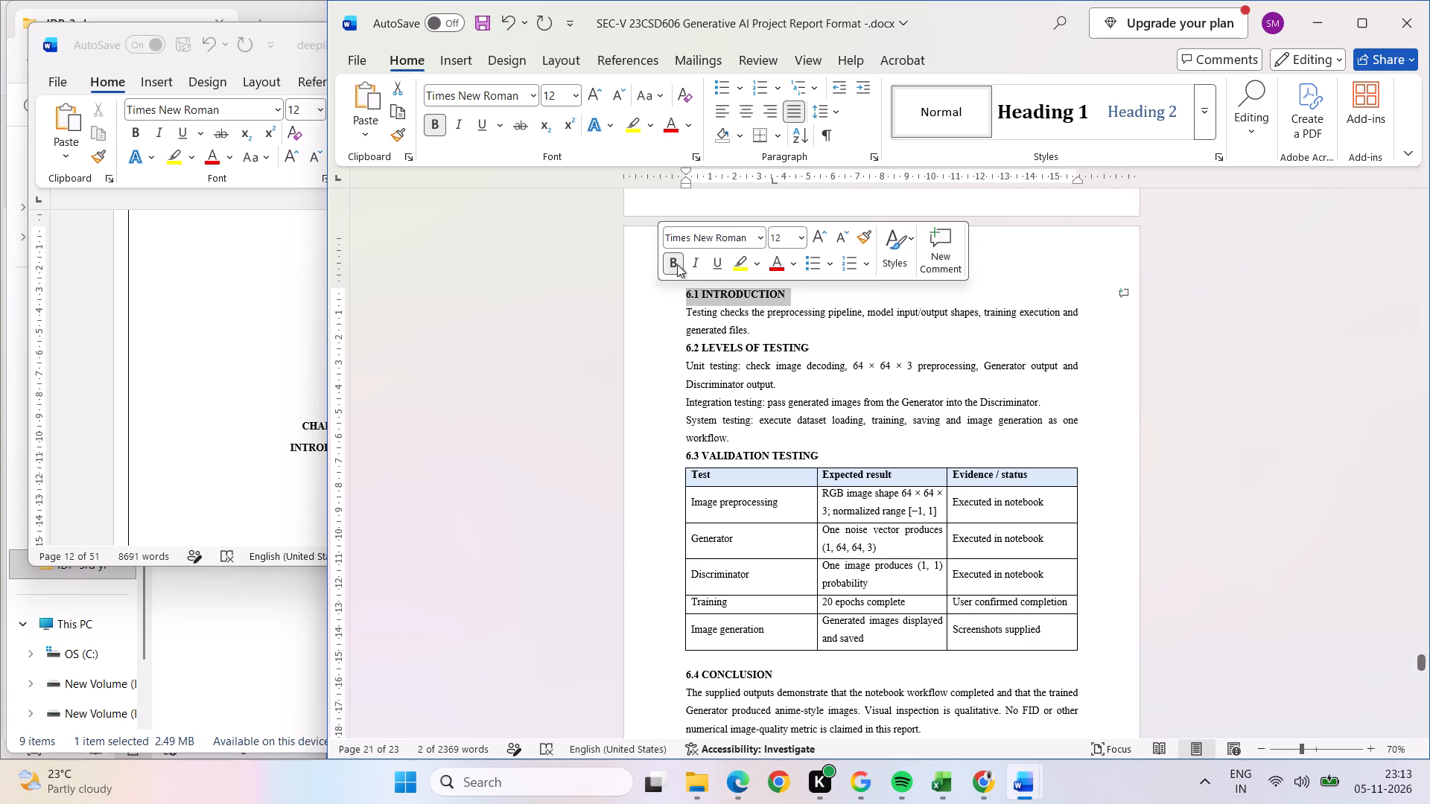
pyautogui.click(816, 237)
pyautogui.click(829, 297)
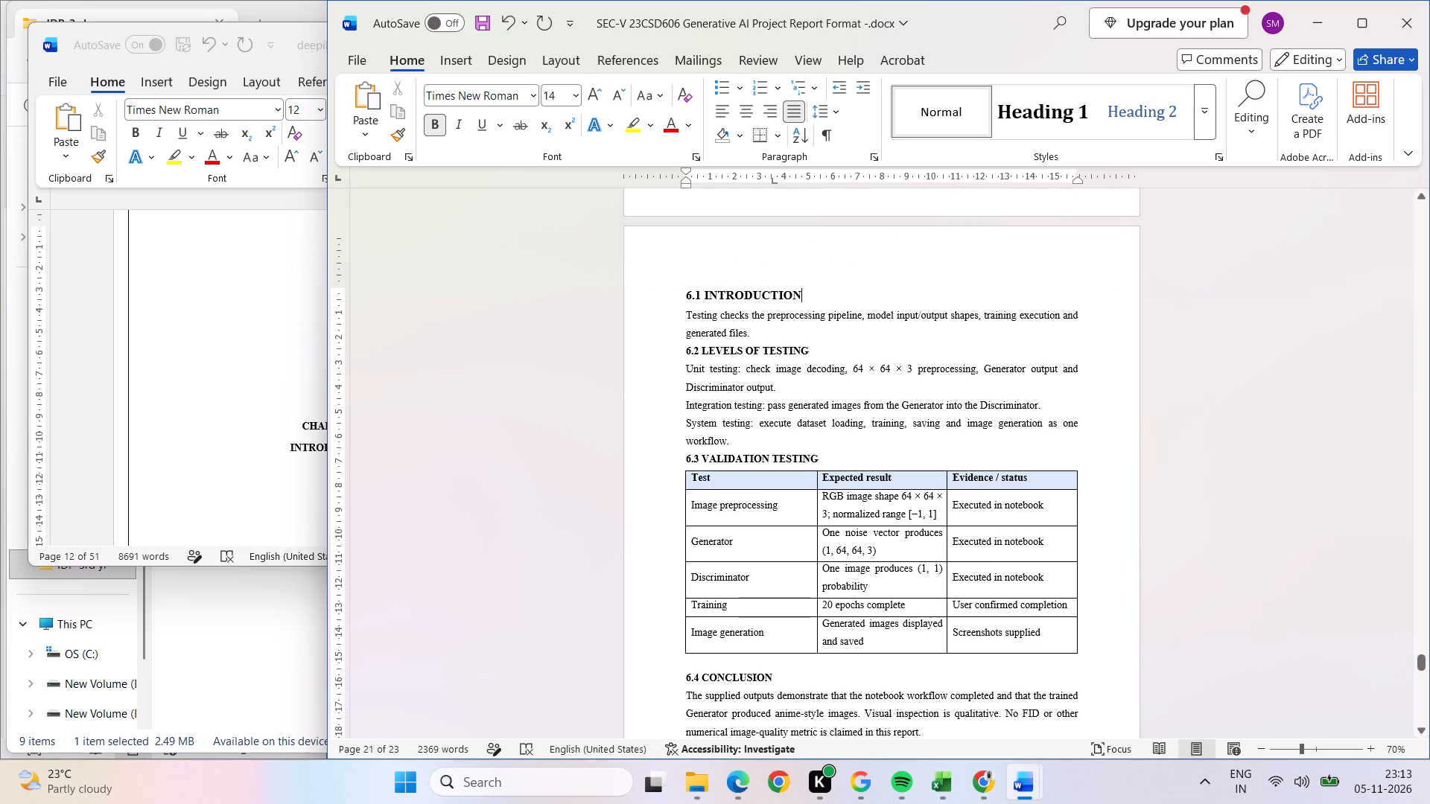
# Add a blank line above the "6.2 LEVELS OF TESTING" heading and set its font size to 14.
pyautogui.click(816, 337)
pyautogui.press('Return')
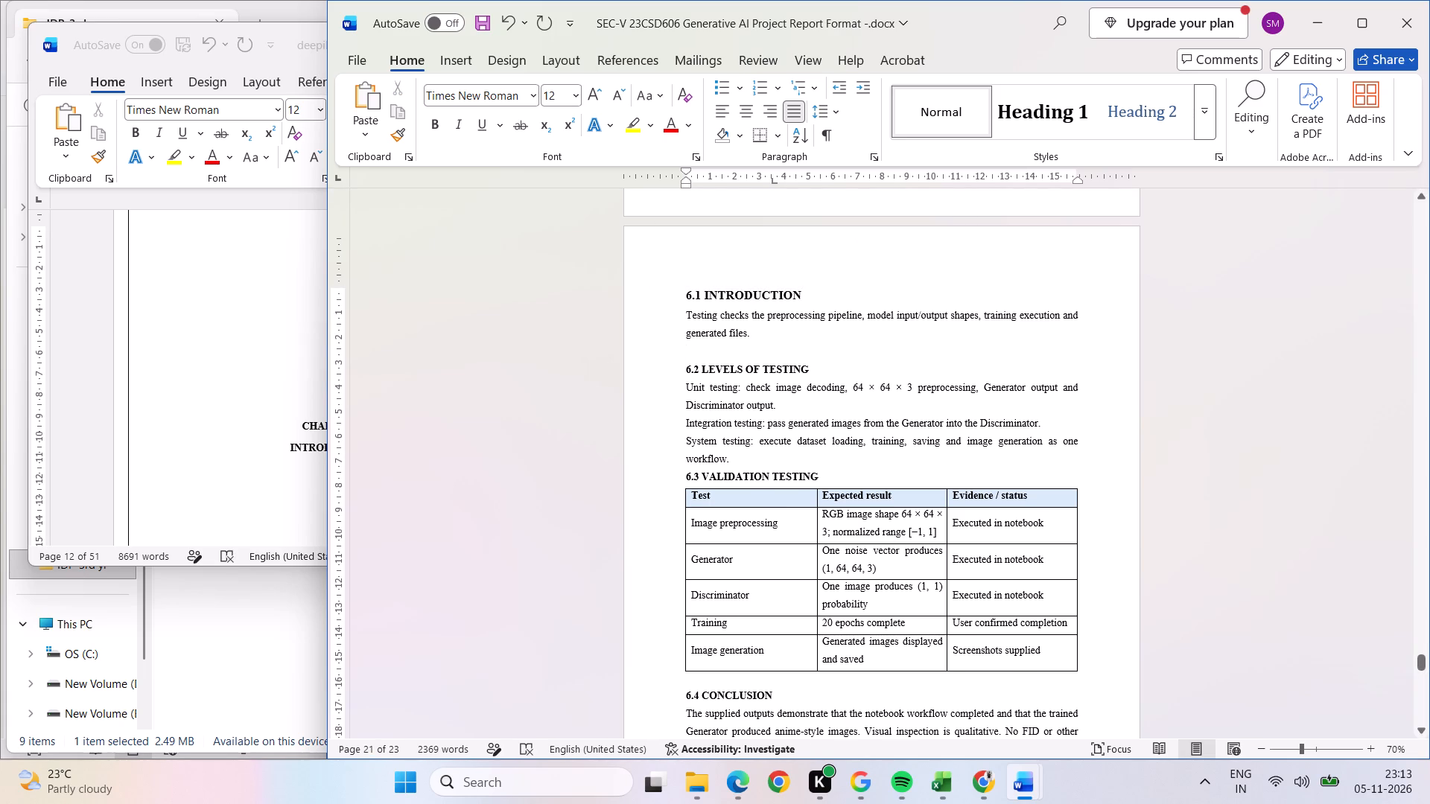
pyautogui.moveTo(826, 364); pyautogui.dragTo(667, 369)
pyautogui.click(832, 316)
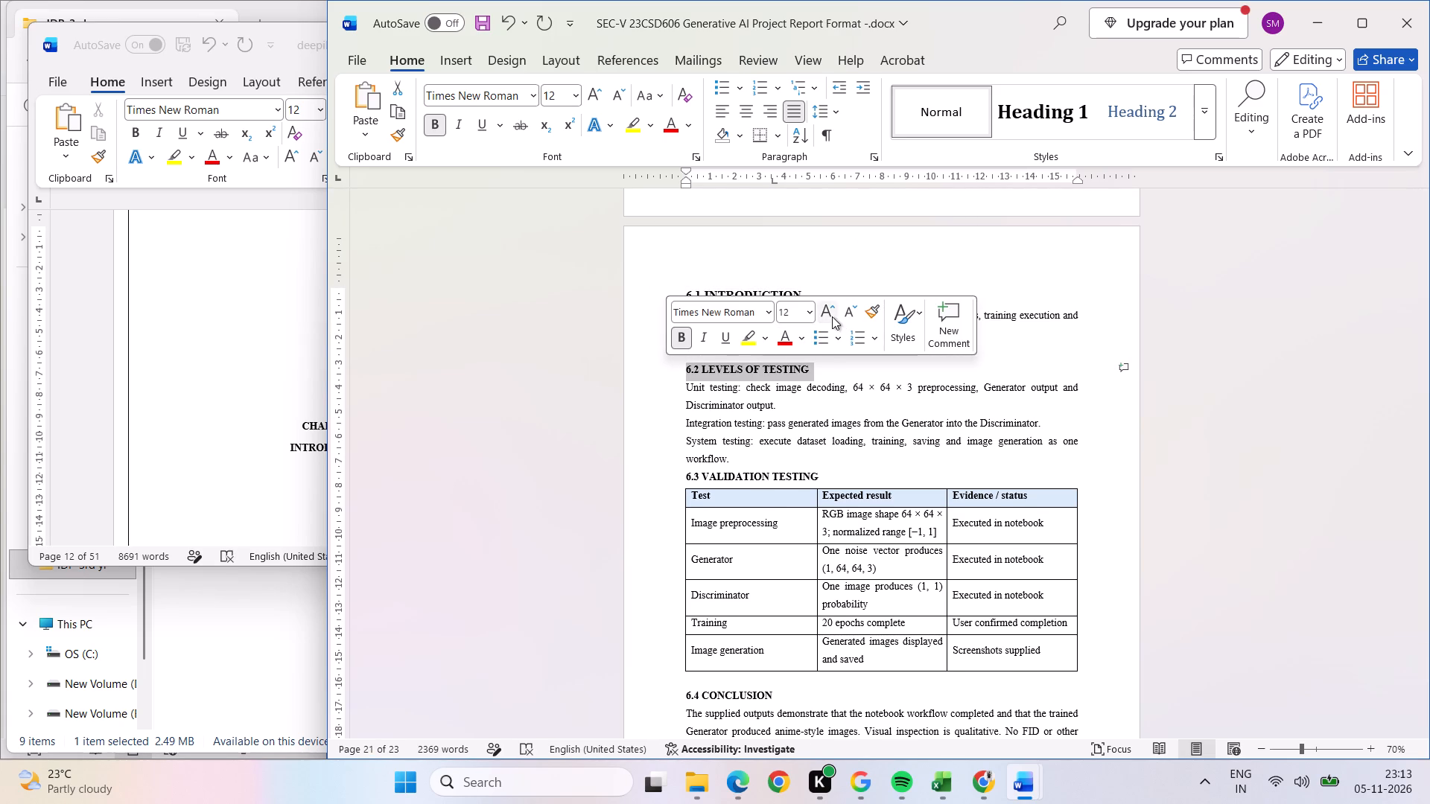
pyautogui.click(841, 381)
# Add a blank line above the "6.3 VALIDATION TESTING" heading and set its font size to 14.
pyautogui.click(802, 456)
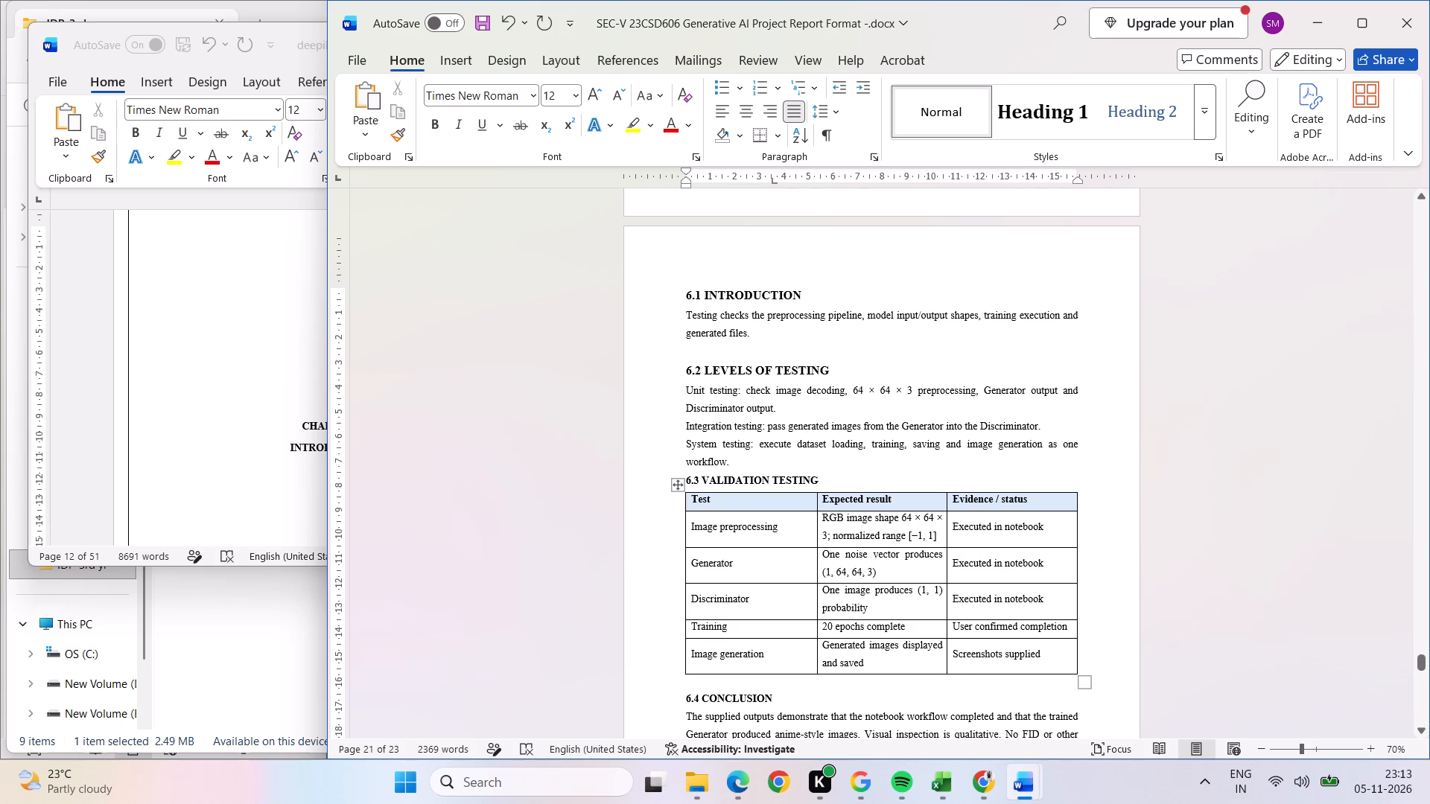
pyautogui.press('Return')
pyautogui.moveTo(831, 491); pyautogui.dragTo(799, 491)
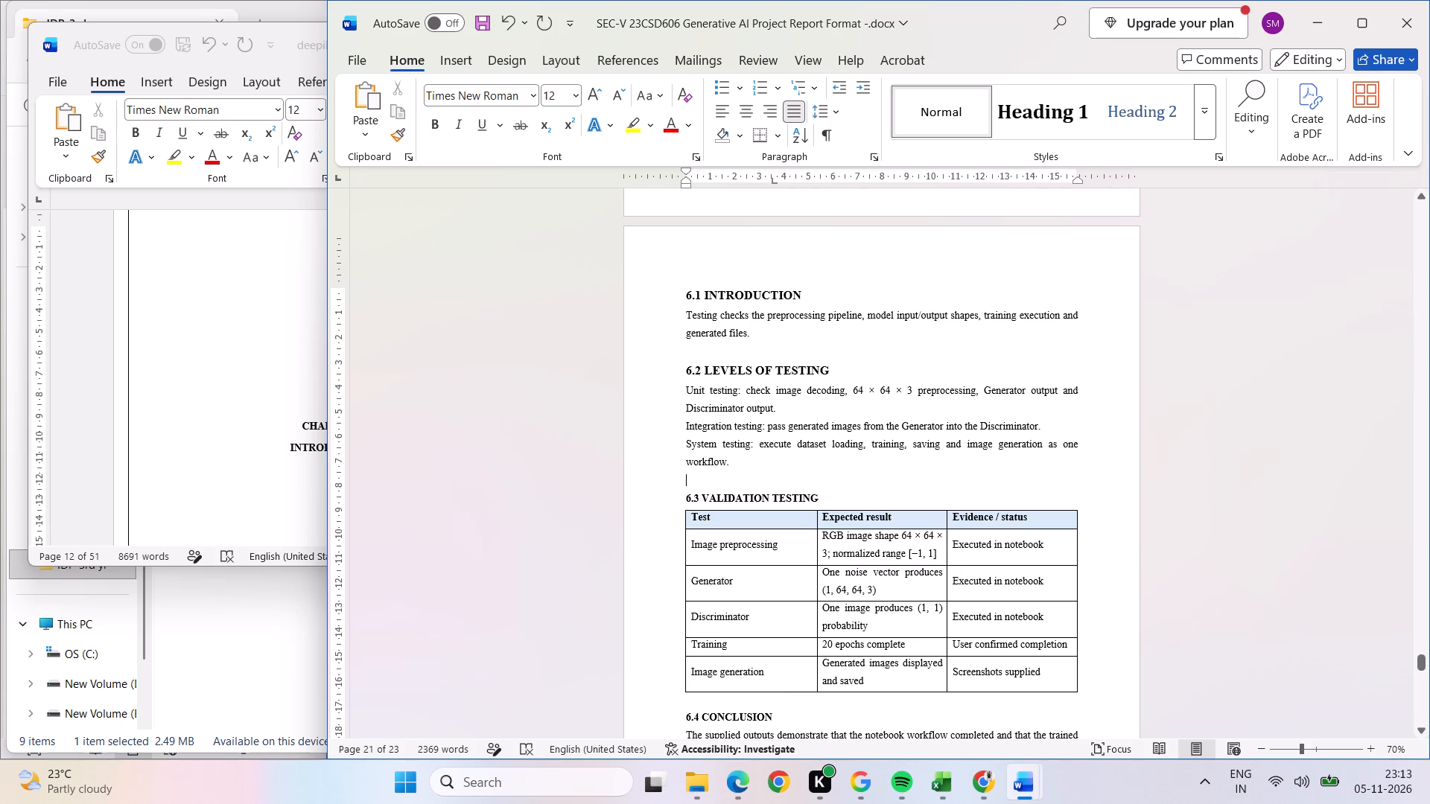
pyautogui.moveTo(799, 491); pyautogui.dragTo(664, 491)
pyautogui.moveTo(834, 501); pyautogui.dragTo(656, 499)
pyautogui.click(812, 439)
pyautogui.click(1209, 572)
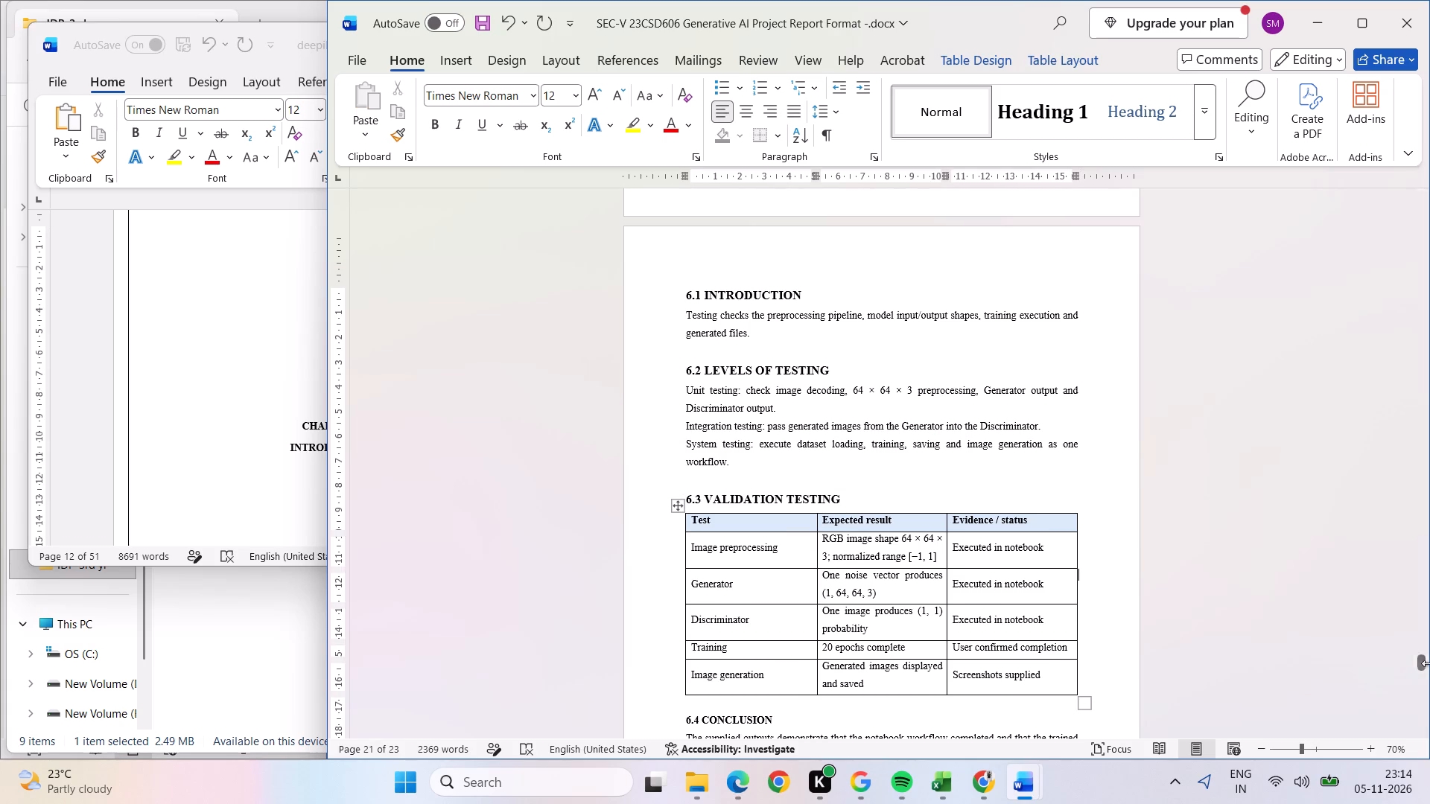
# Set the "6.4 CONCLUSION" heading's font size to 14.
pyautogui.moveTo(1417, 657); pyautogui.dragTo(1419, 662)
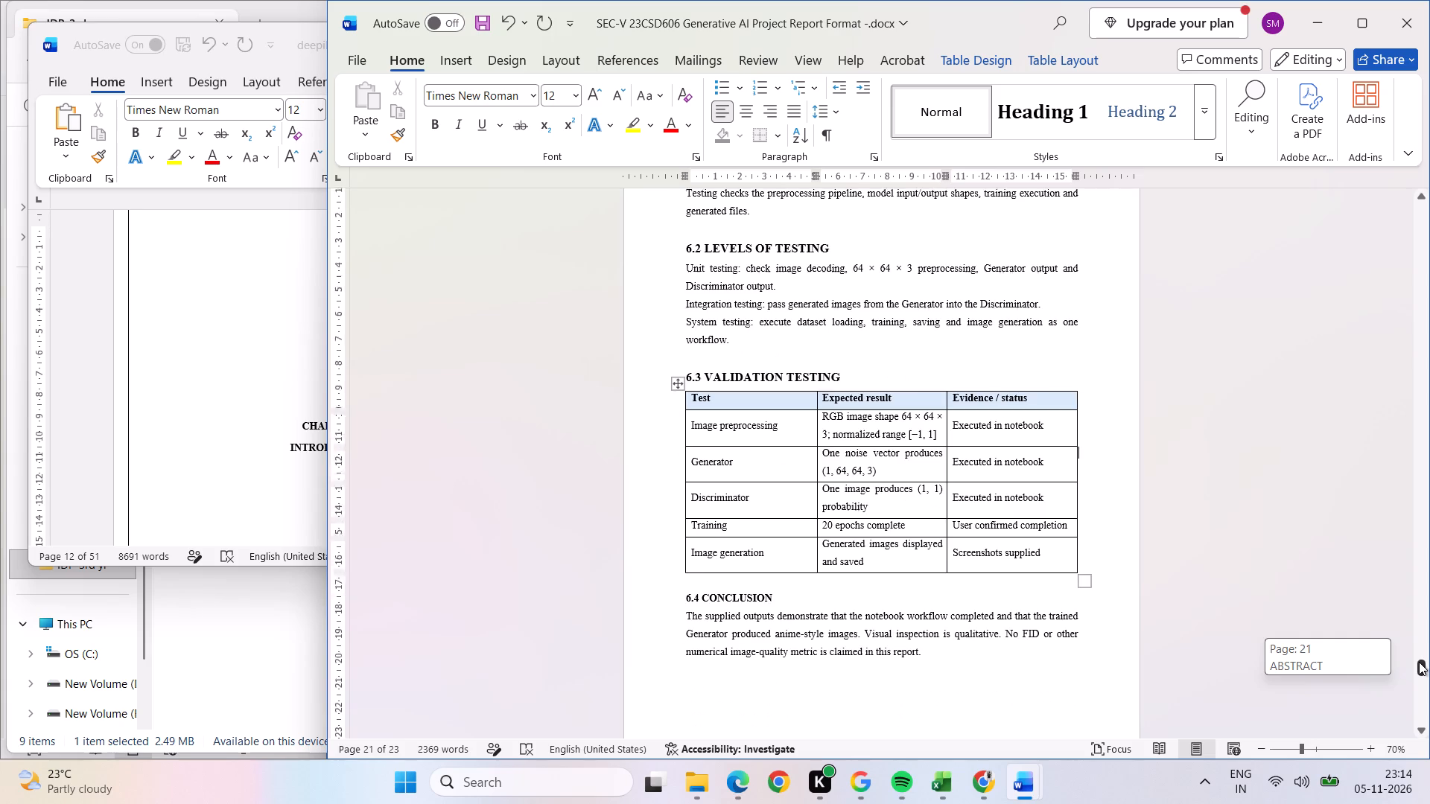
pyautogui.moveTo(1419, 662); pyautogui.dragTo(1419, 665)
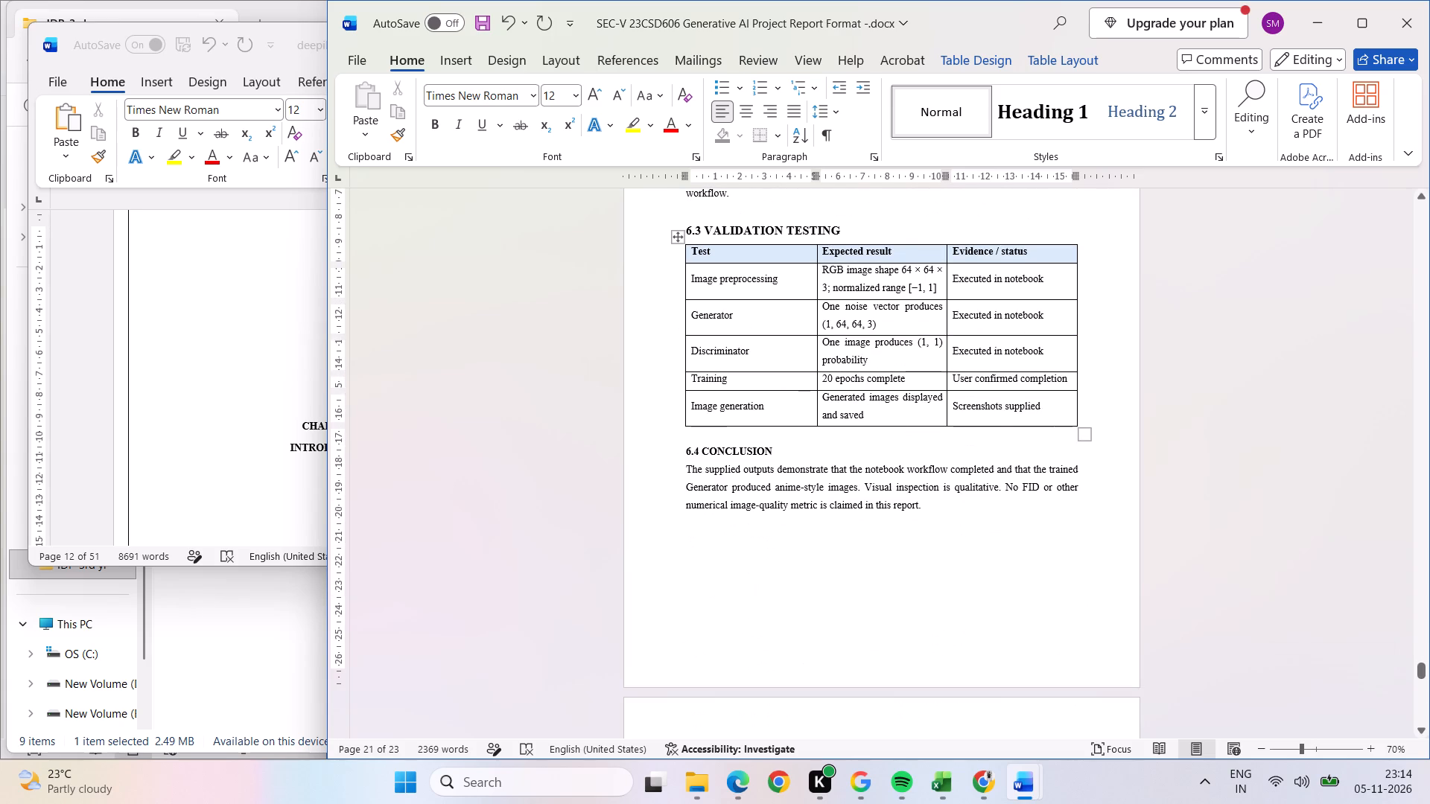
pyautogui.moveTo(783, 450); pyautogui.dragTo(623, 453)
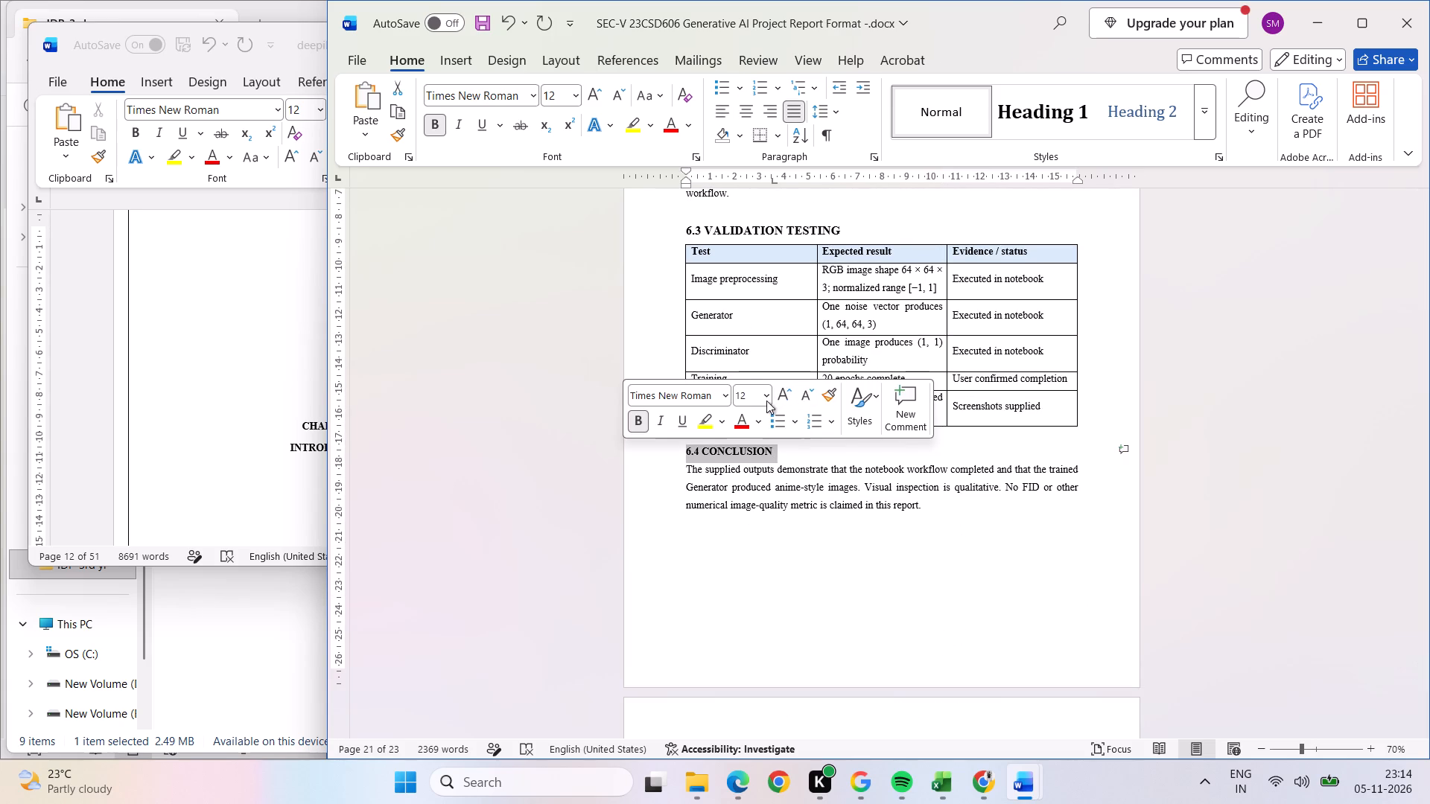
pyautogui.click(781, 395)
pyautogui.click(1238, 501)
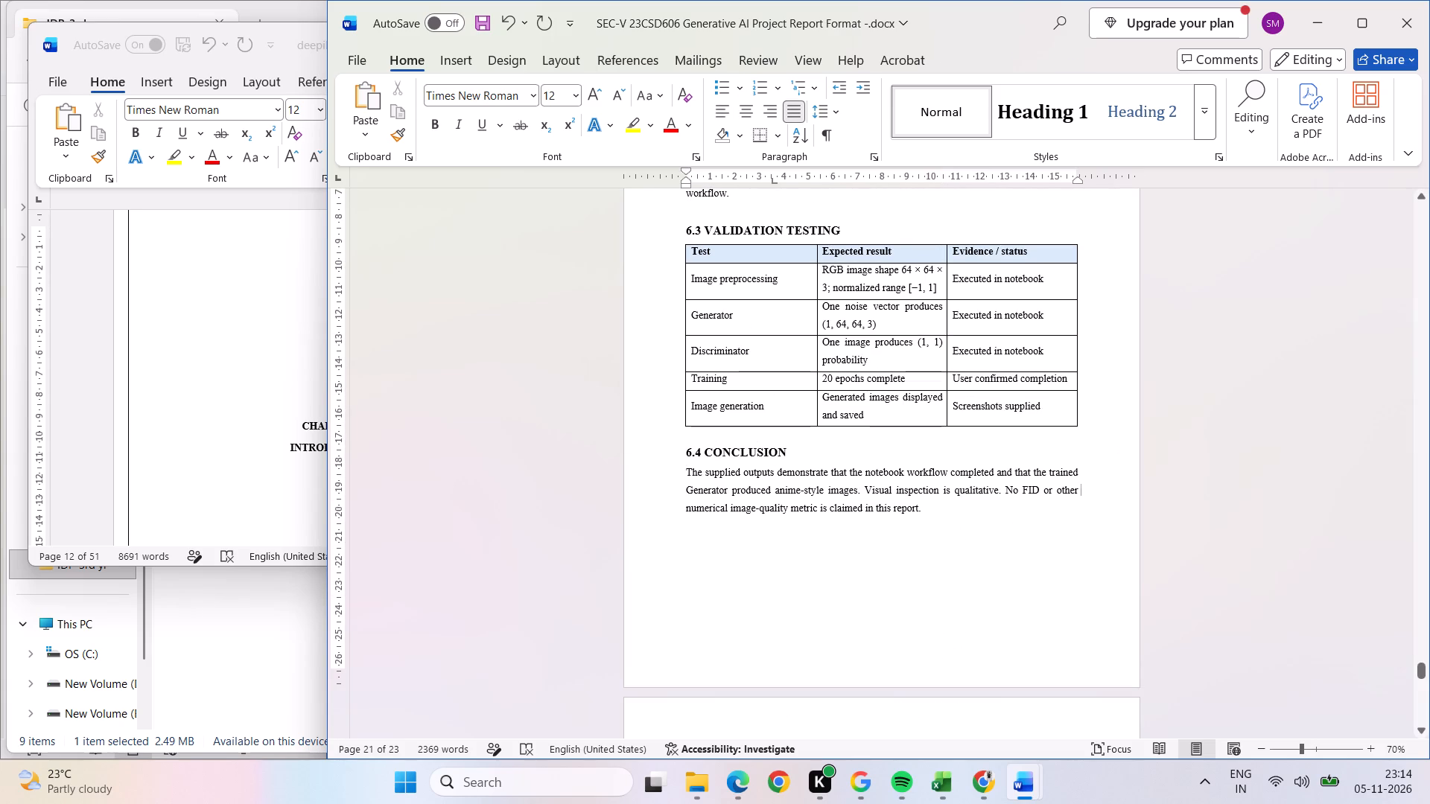
# Insert blank lines after the "CHAPTER 7 – CONCLUSION" heading until "7.1 CONCLUSION" starts at the top of the following page.
pyautogui.moveTo(1417, 669); pyautogui.dragTo(1422, 679)
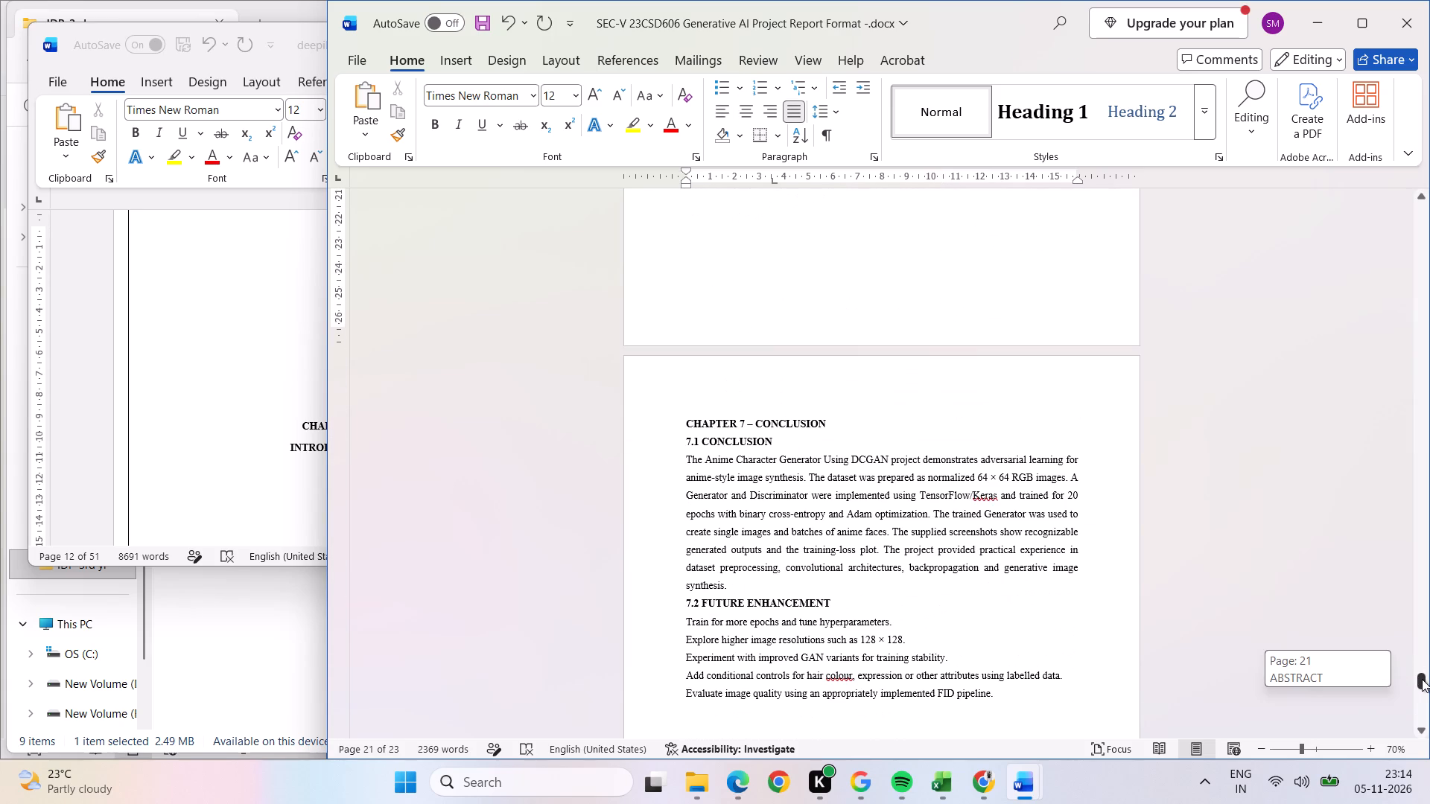
pyautogui.moveTo(1422, 679); pyautogui.dragTo(1421, 678)
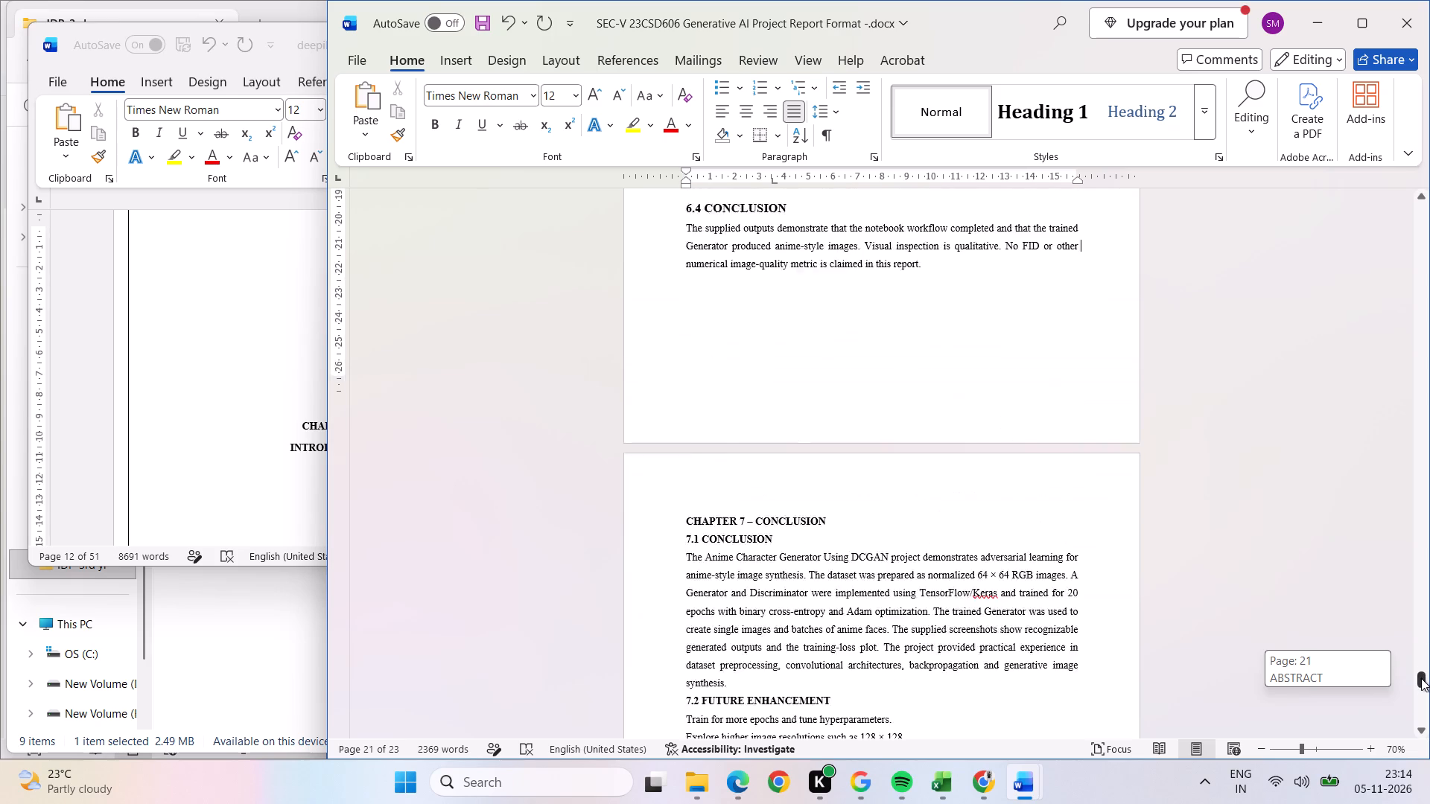
pyautogui.moveTo(1421, 678); pyautogui.dragTo(1421, 679)
pyautogui.click(686, 419)
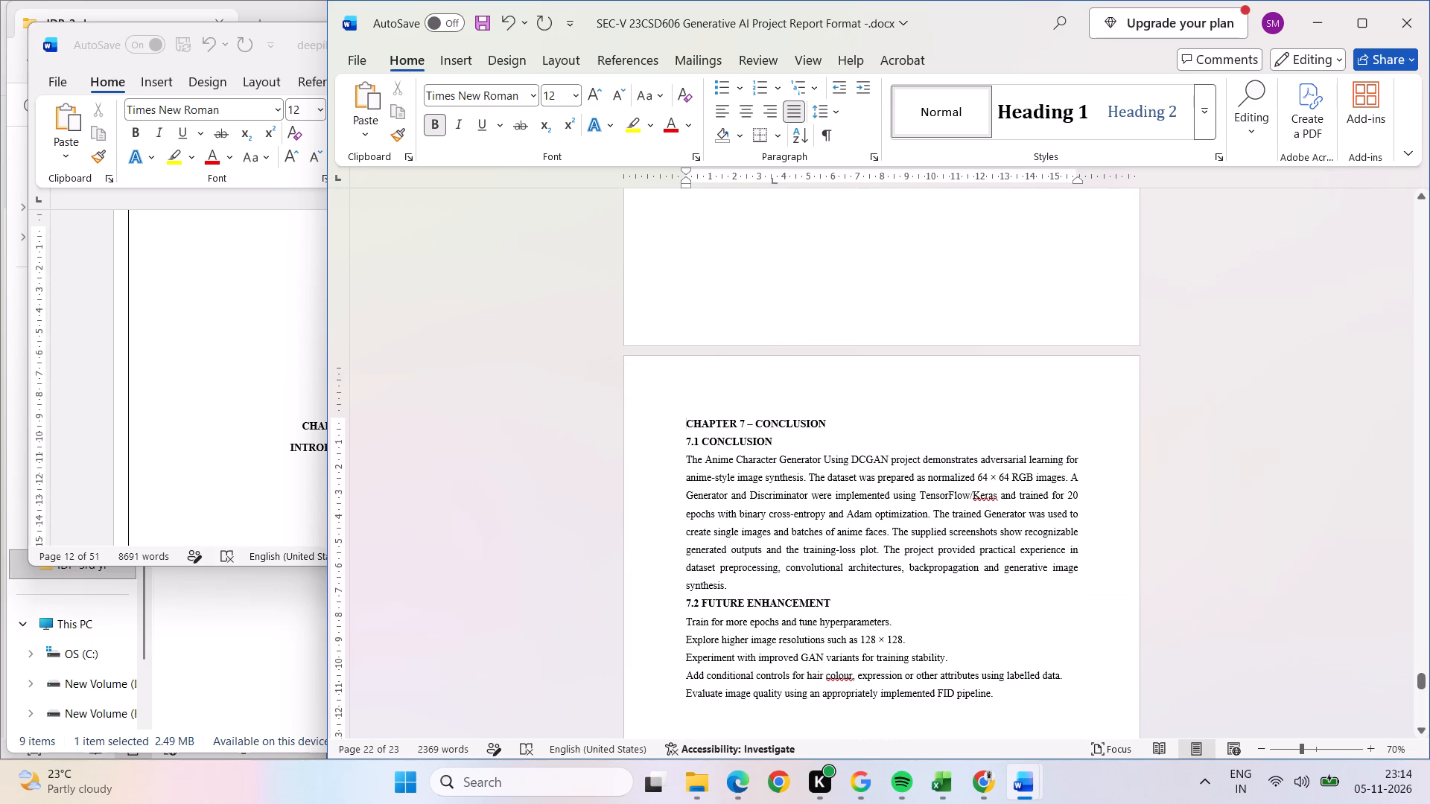
pyautogui.click(847, 419)
pyautogui.press('Return')
pyautogui.press('Return')
pyautogui.press('Return')
pyautogui.press('Return')
pyautogui.press('Return')
pyautogui.press('Return')
pyautogui.press('Return')
pyautogui.press('Return')
pyautogui.press('Return')
pyautogui.press('Return')
pyautogui.press('Return')
pyautogui.press('Return')
pyautogui.press('Return')
pyautogui.press('Return')
pyautogui.press('Return')
pyautogui.press('Return')
pyautogui.press('Return')
pyautogui.press('Return')
pyautogui.press('Return')
pyautogui.press('Return')
pyautogui.press('Return')
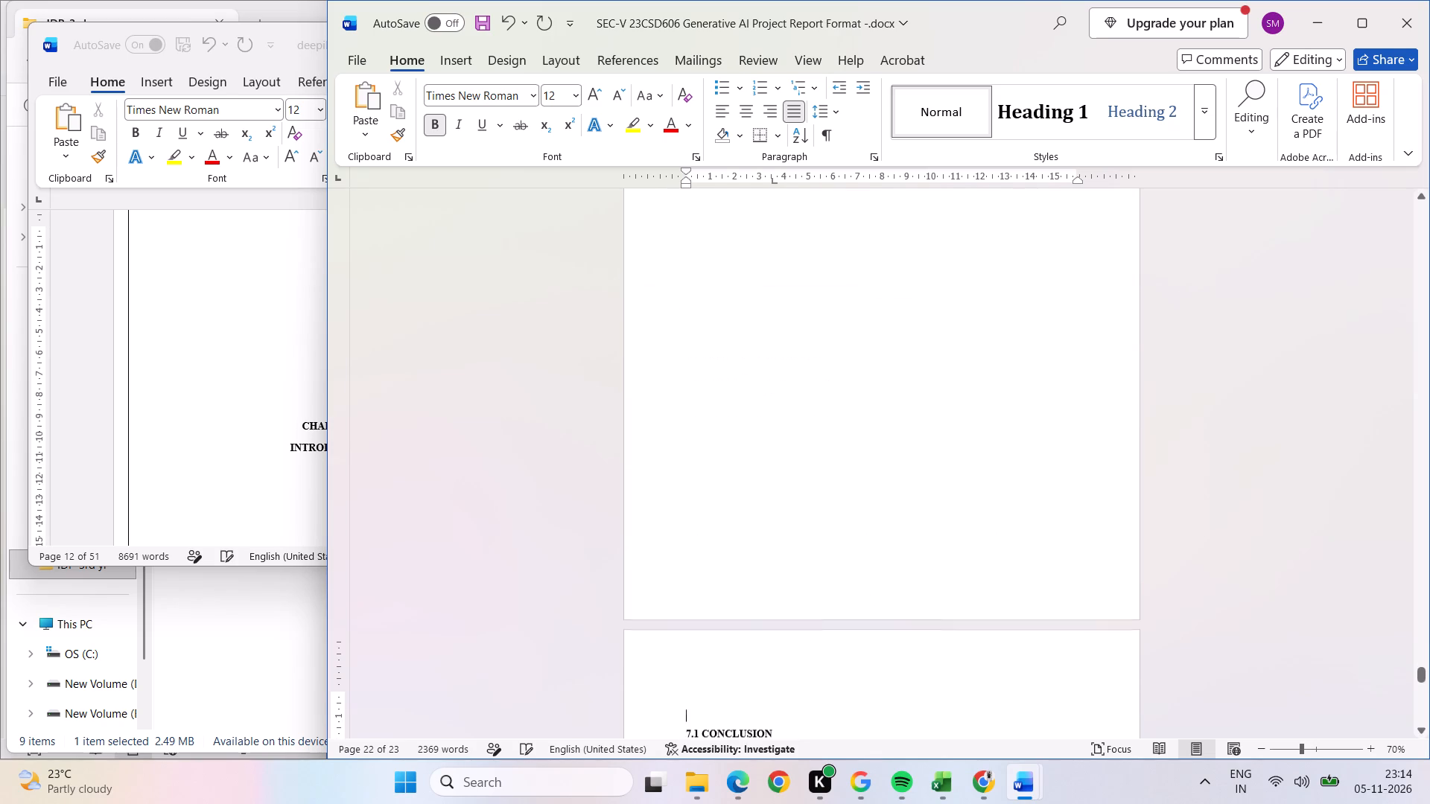
pyautogui.press('BackSpace')
pyautogui.press('BackSpace')
pyautogui.press('BackSpace')
pyautogui.press('Return')
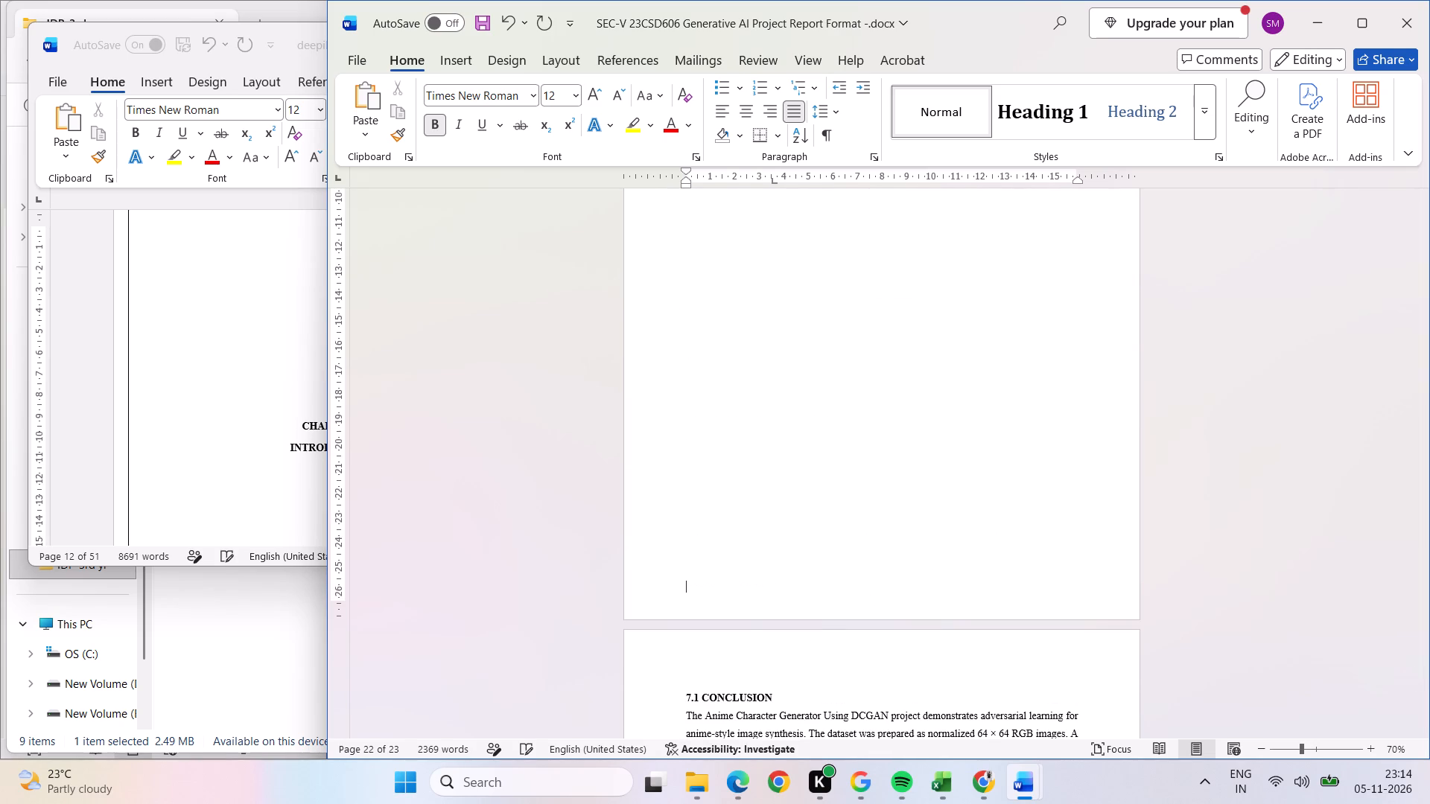
# Set the "7.1 CONCLUSION" heading's font size to 14.
pyautogui.moveTo(1425, 674); pyautogui.dragTo(1426, 688)
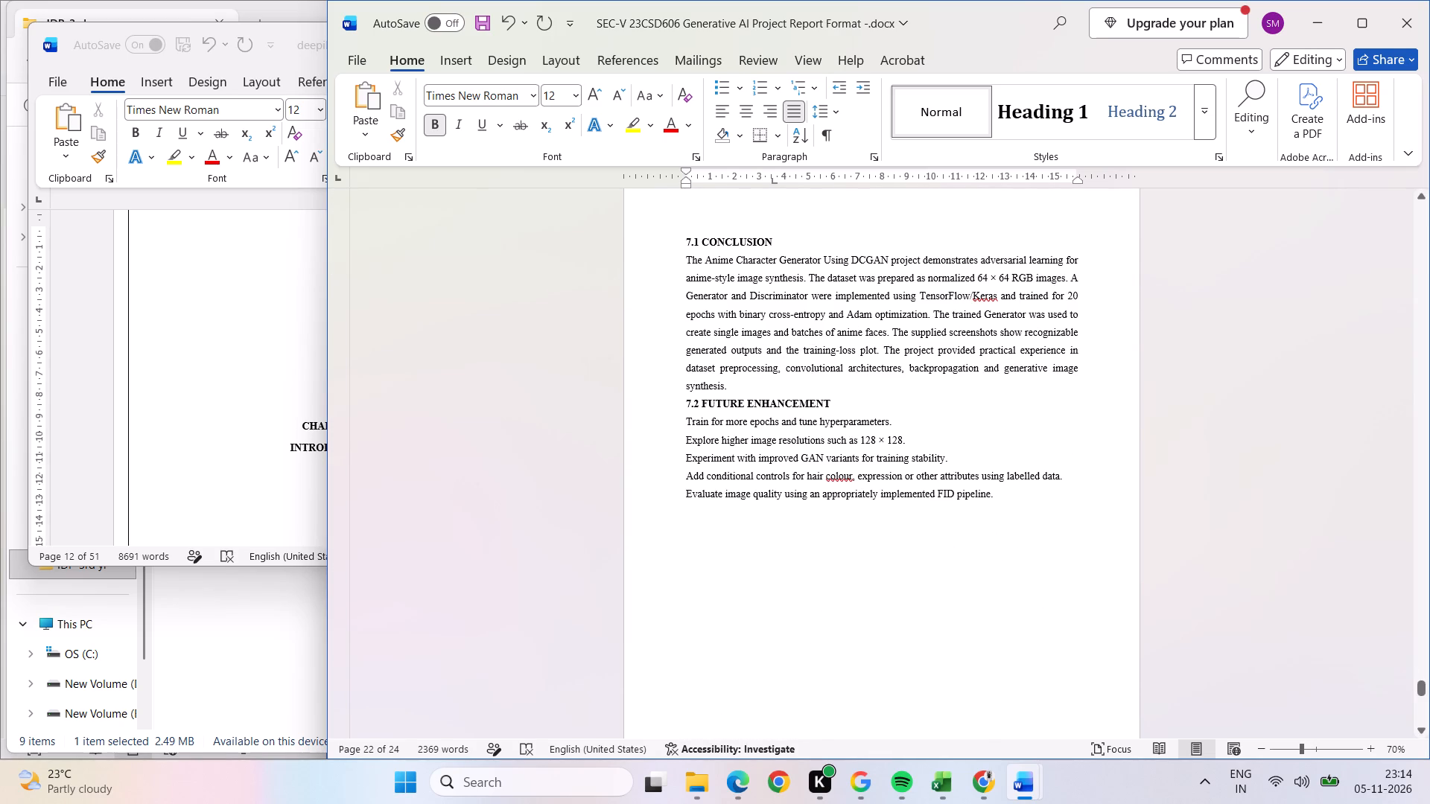
pyautogui.moveTo(798, 252); pyautogui.dragTo(654, 246)
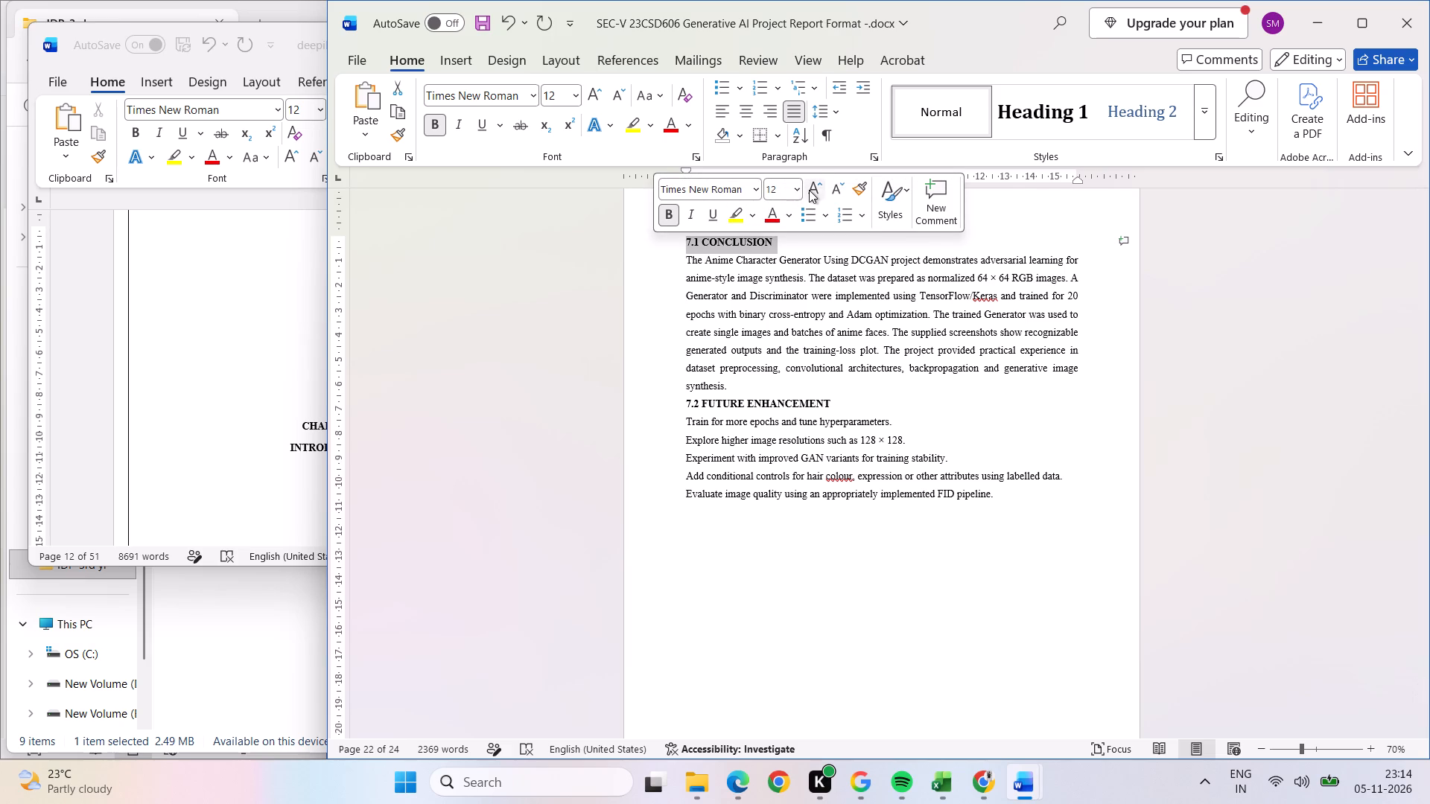
pyautogui.click(811, 188)
# Add a blank line above the "7.2 FUTURE ENHANCEMENT" heading and set its font size to 14.
pyautogui.click(848, 395)
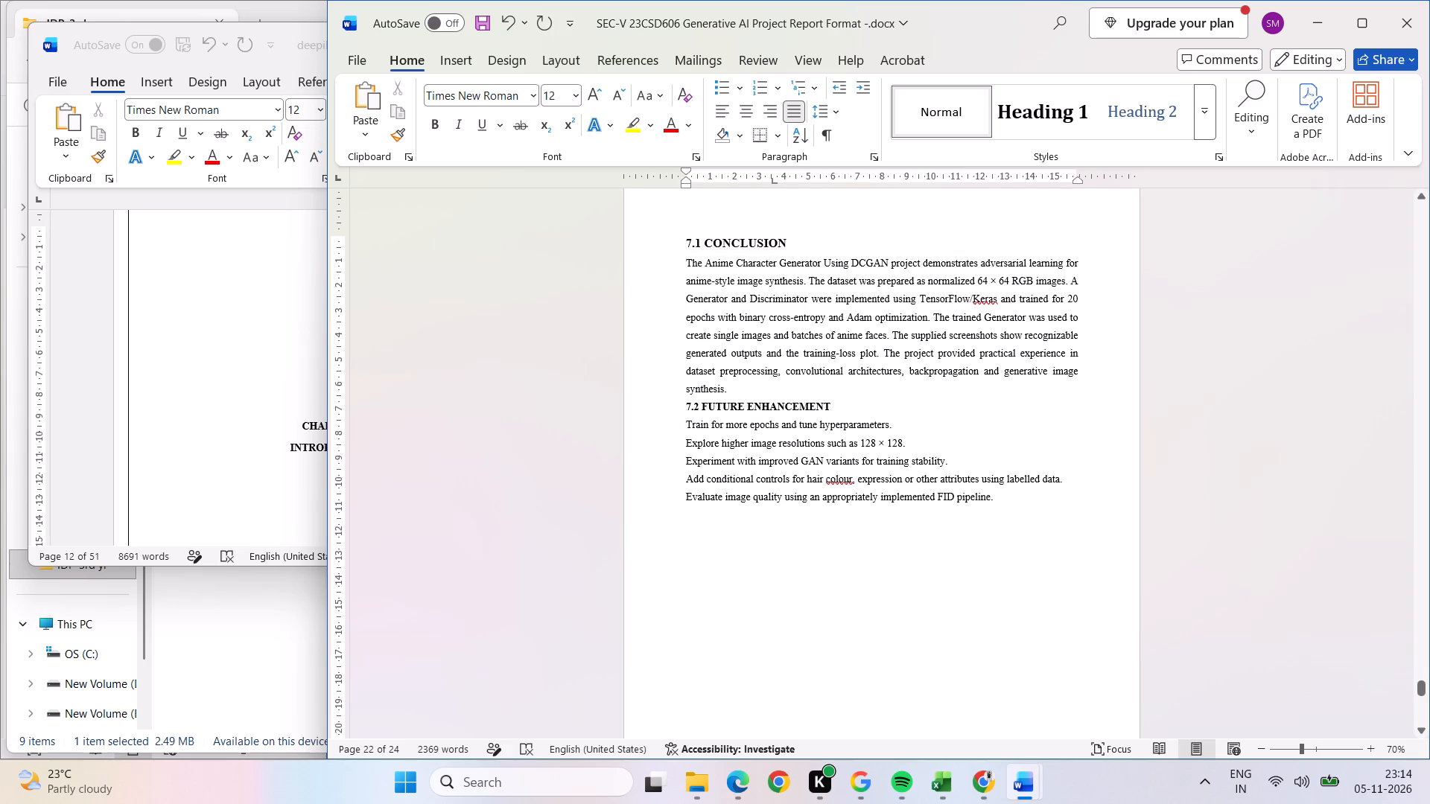
pyautogui.press('Return')
pyautogui.moveTo(854, 422); pyautogui.dragTo(618, 424)
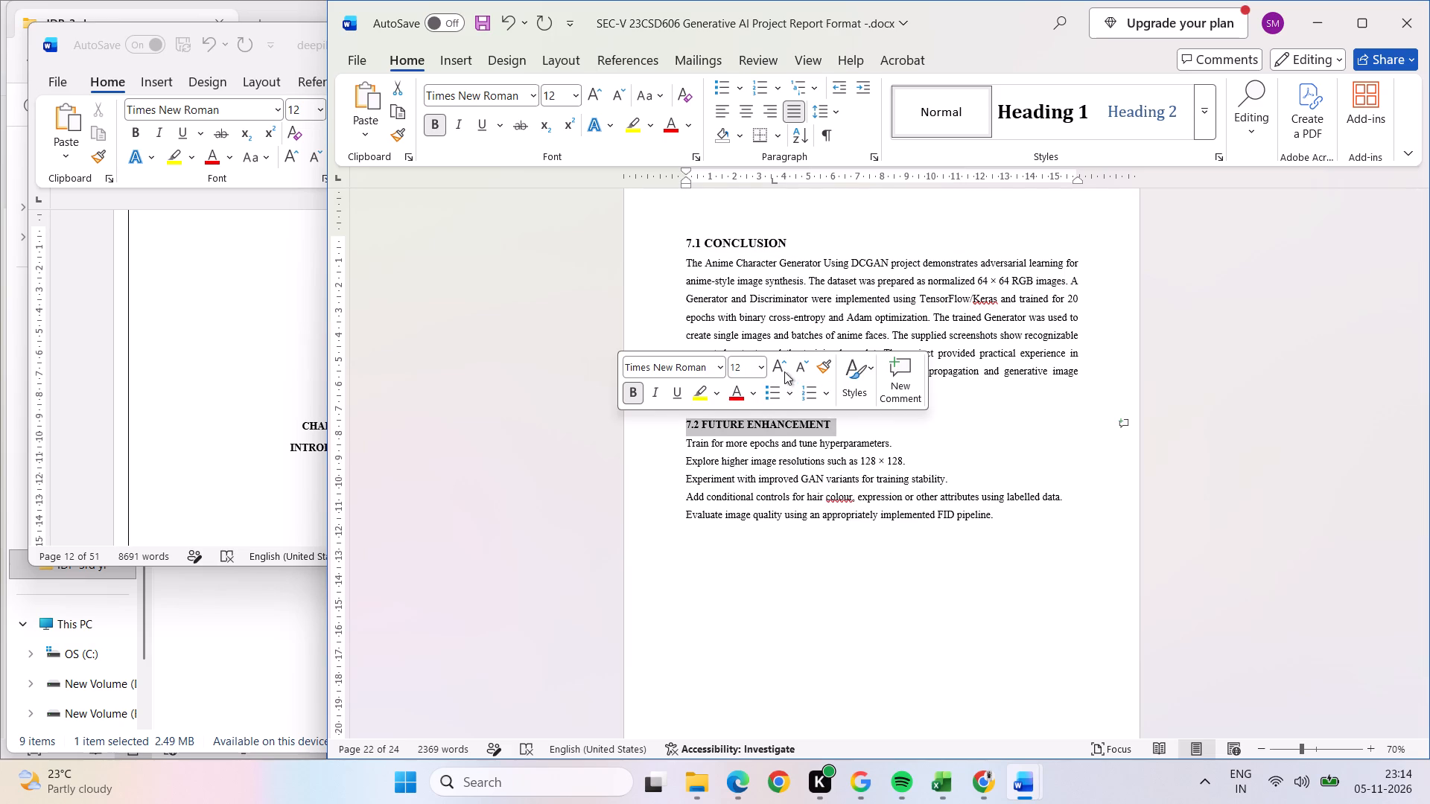
pyautogui.click(783, 371)
pyautogui.click(942, 424)
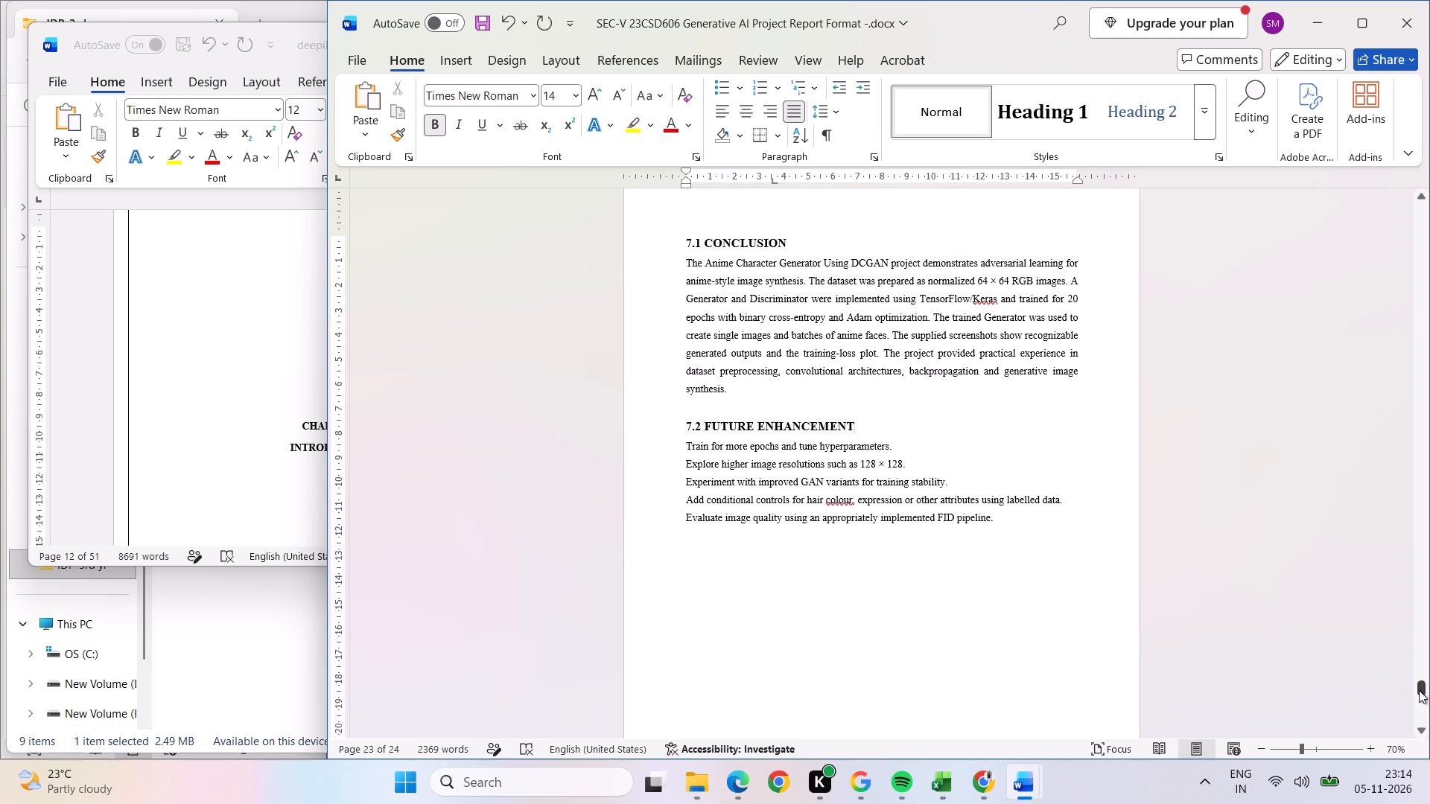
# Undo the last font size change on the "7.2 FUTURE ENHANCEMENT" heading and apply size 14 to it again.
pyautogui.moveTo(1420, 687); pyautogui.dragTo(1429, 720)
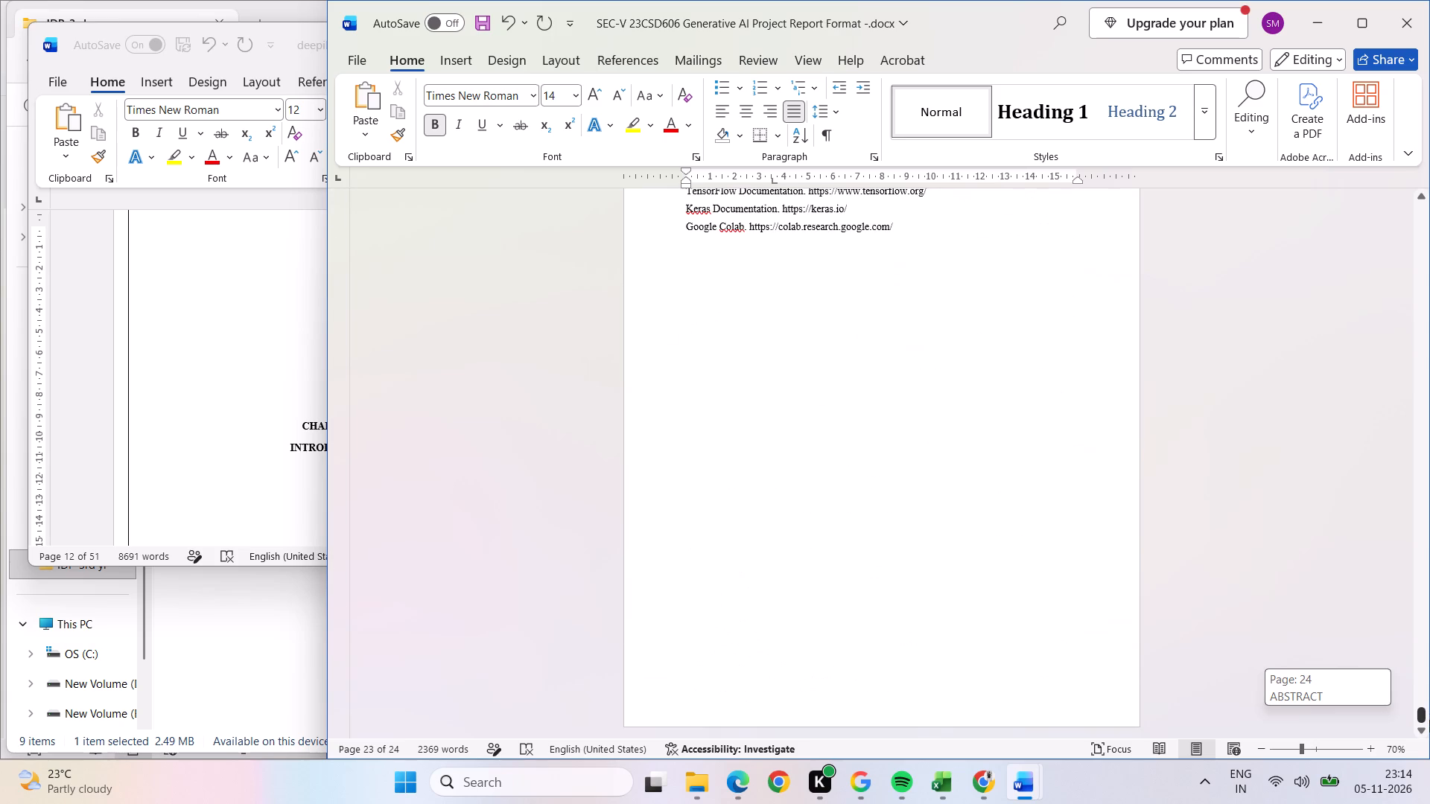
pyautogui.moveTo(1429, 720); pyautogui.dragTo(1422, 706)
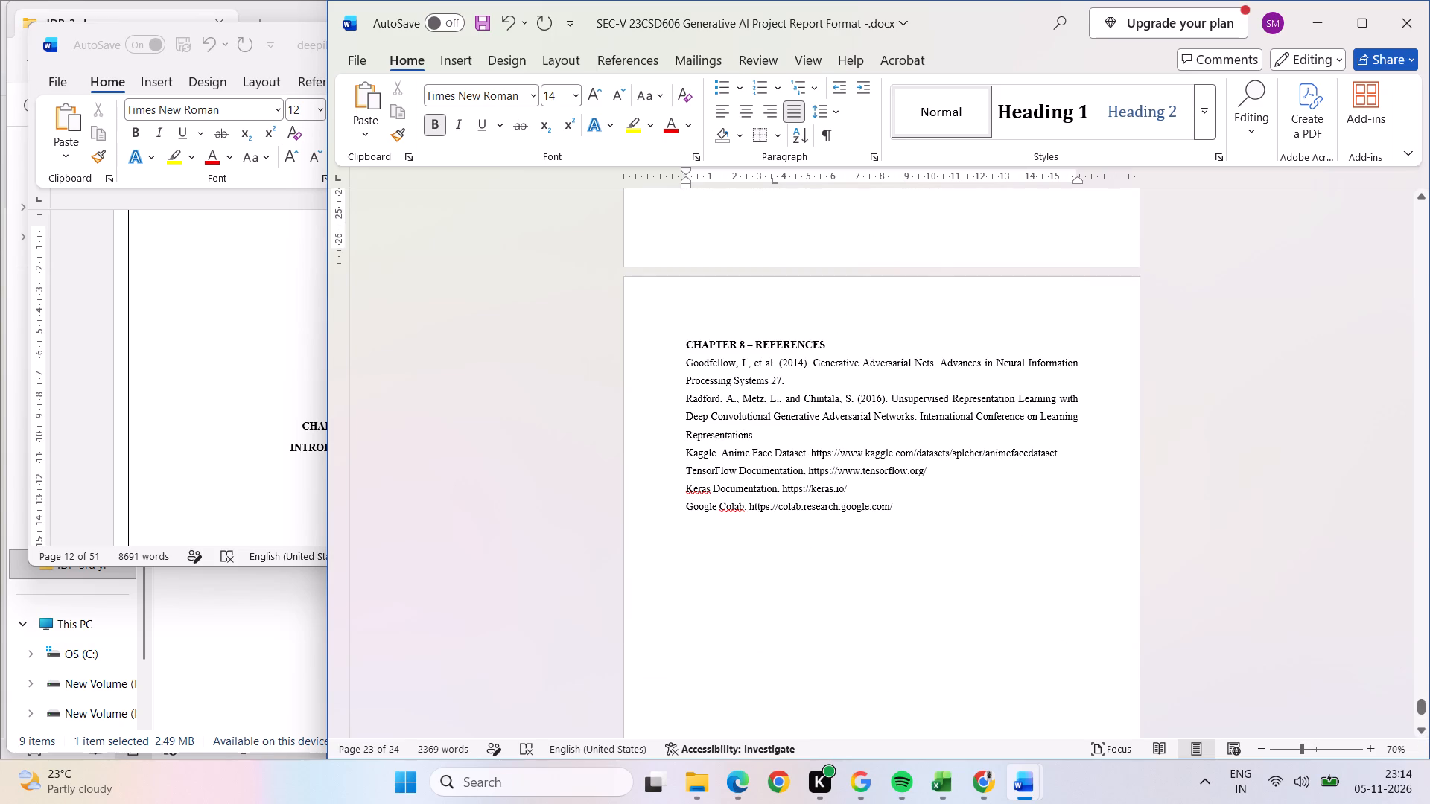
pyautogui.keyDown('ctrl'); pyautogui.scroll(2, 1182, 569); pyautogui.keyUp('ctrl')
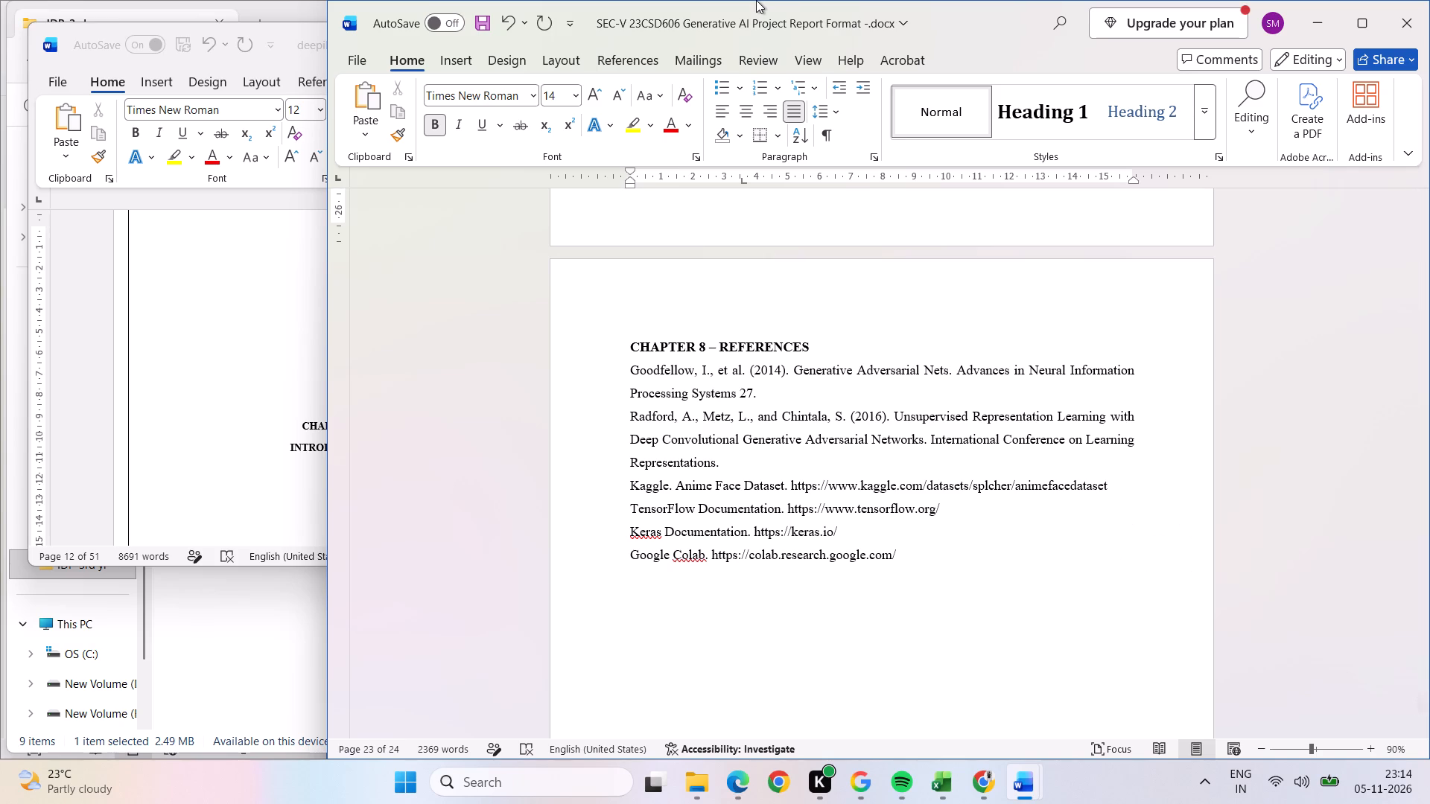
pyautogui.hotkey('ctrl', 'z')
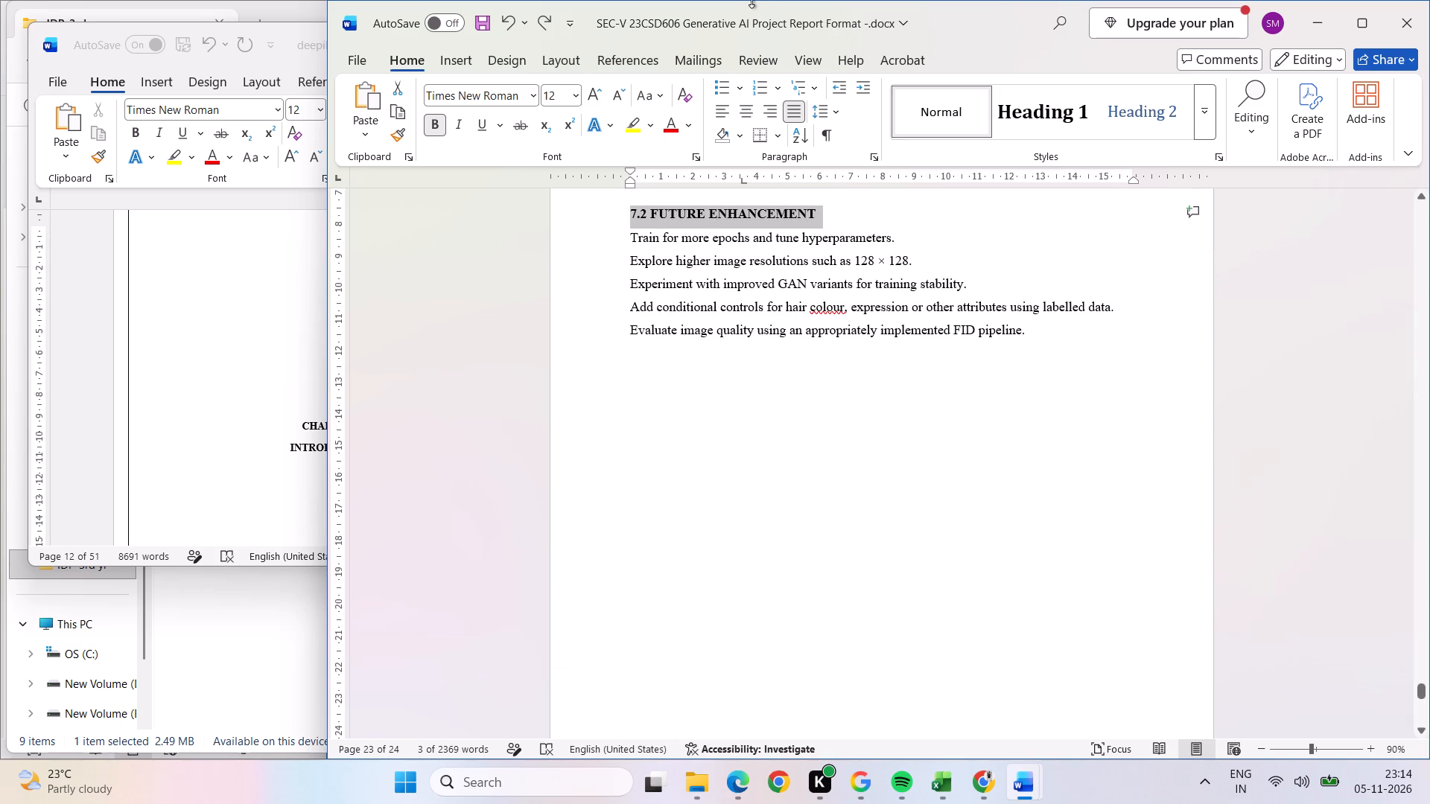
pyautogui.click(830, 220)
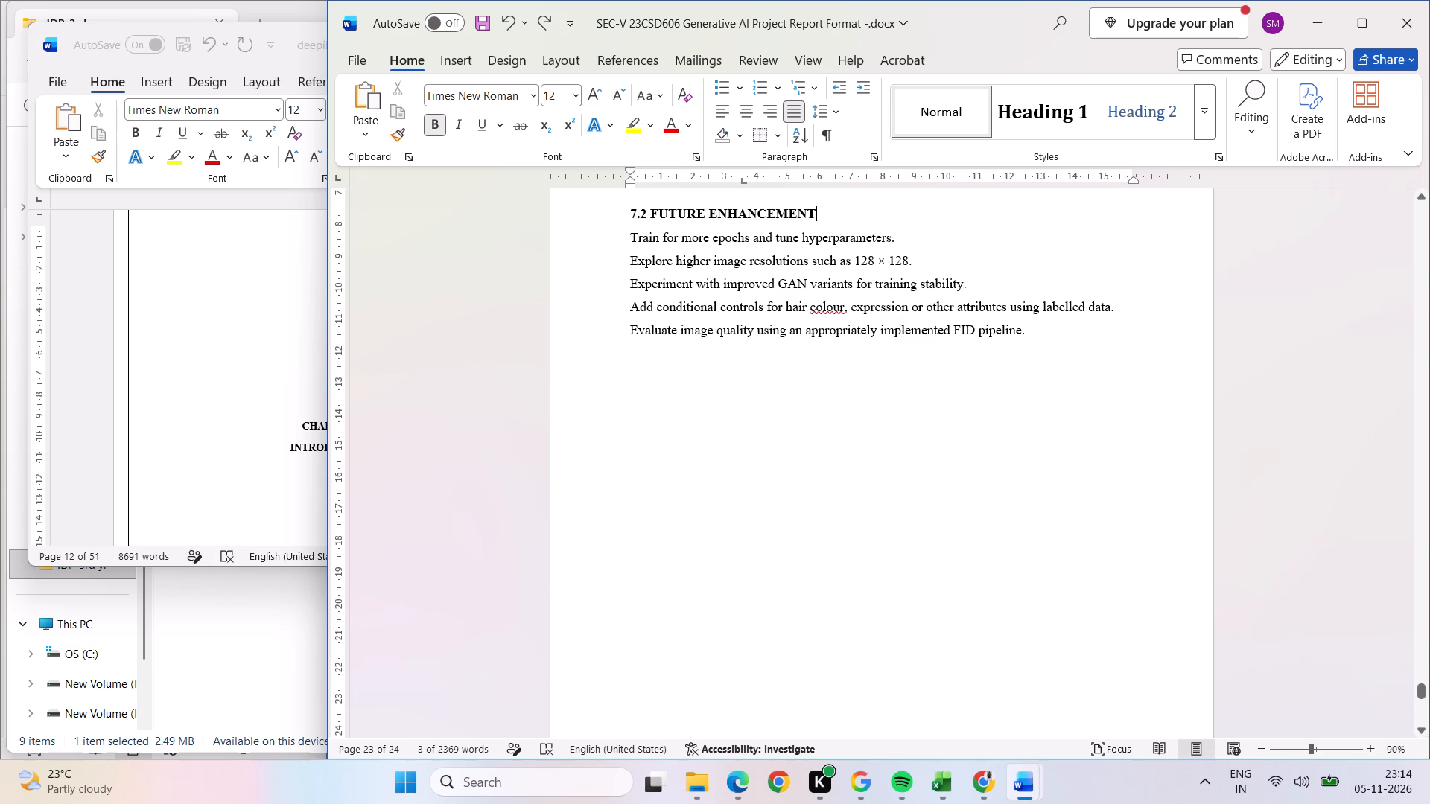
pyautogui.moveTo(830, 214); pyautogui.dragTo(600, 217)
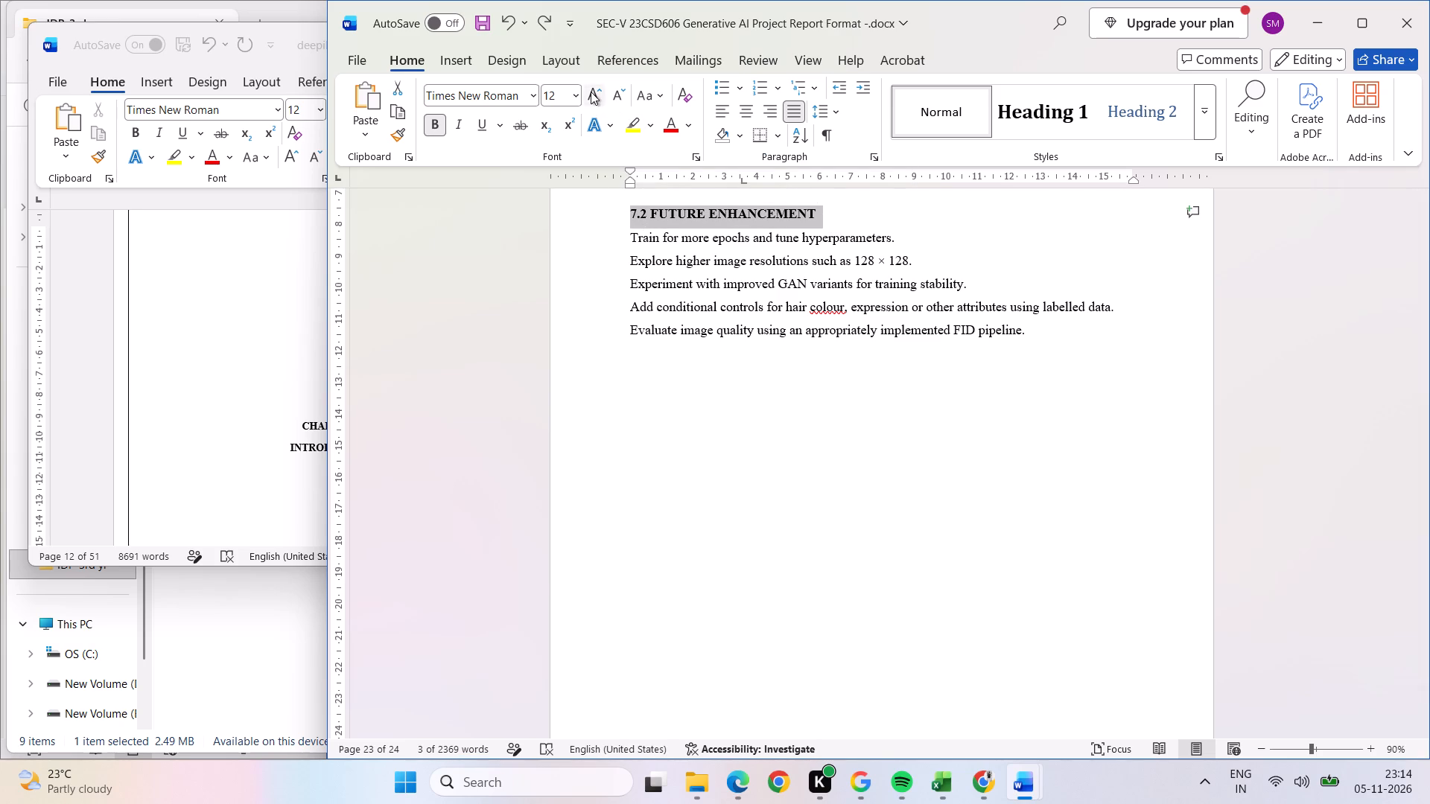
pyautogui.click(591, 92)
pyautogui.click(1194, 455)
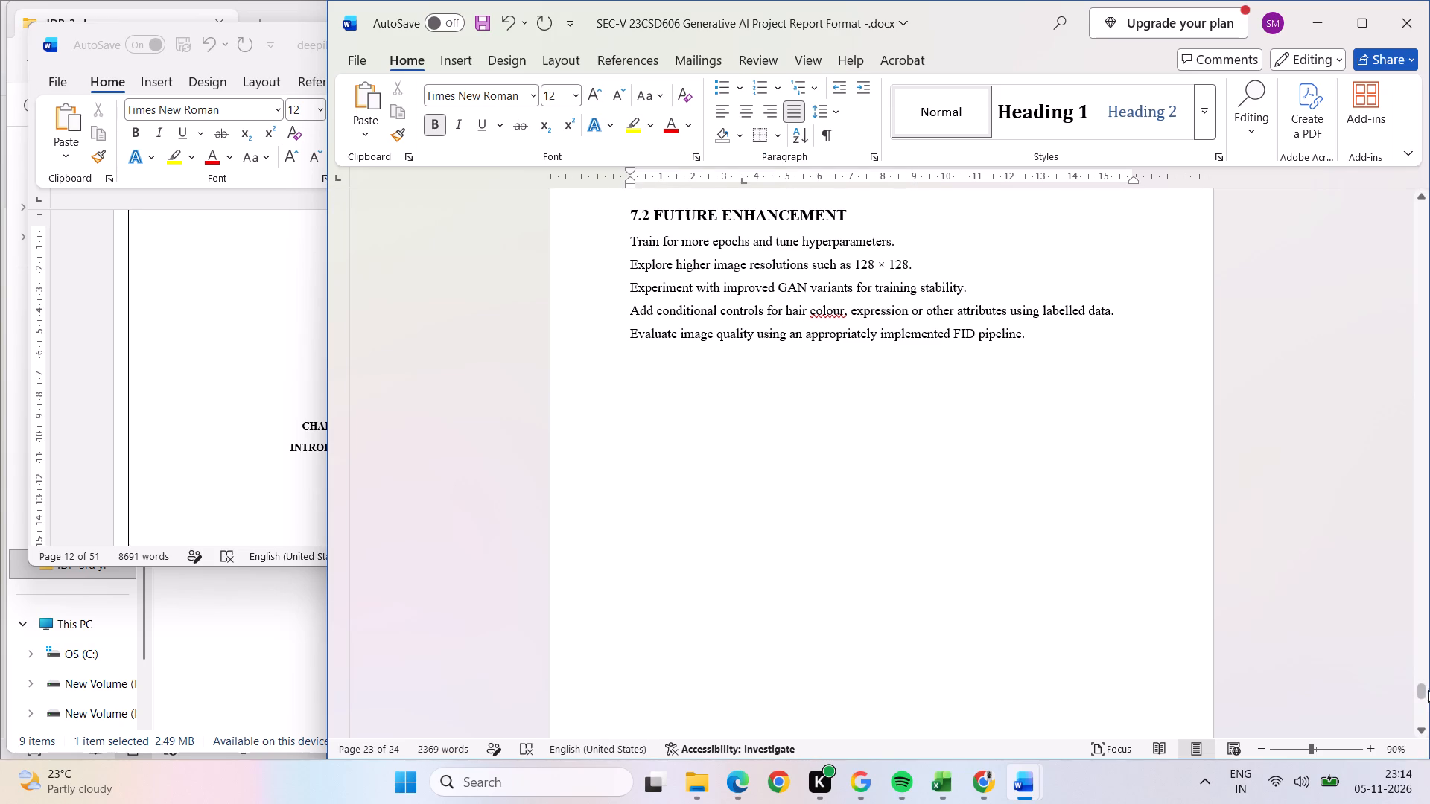
# Review the page layout of the whole report, including the references page, chapter pages, front matter, abstract and index.
pyautogui.moveTo(1411, 689); pyautogui.dragTo(1412, 697)
pyautogui.moveTo(1421, 686); pyautogui.dragTo(1429, 709)
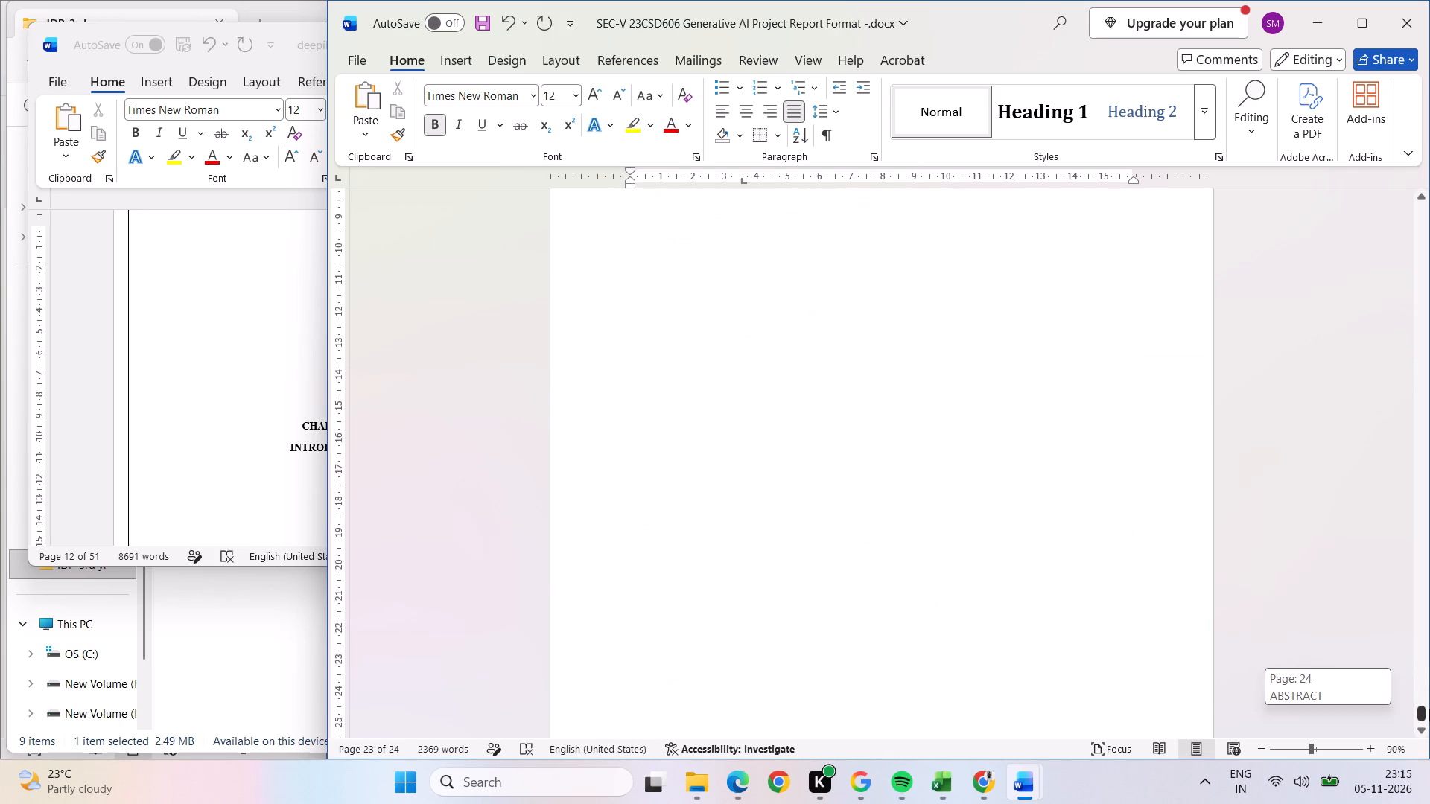
pyautogui.moveTo(1429, 709); pyautogui.dragTo(1429, 699)
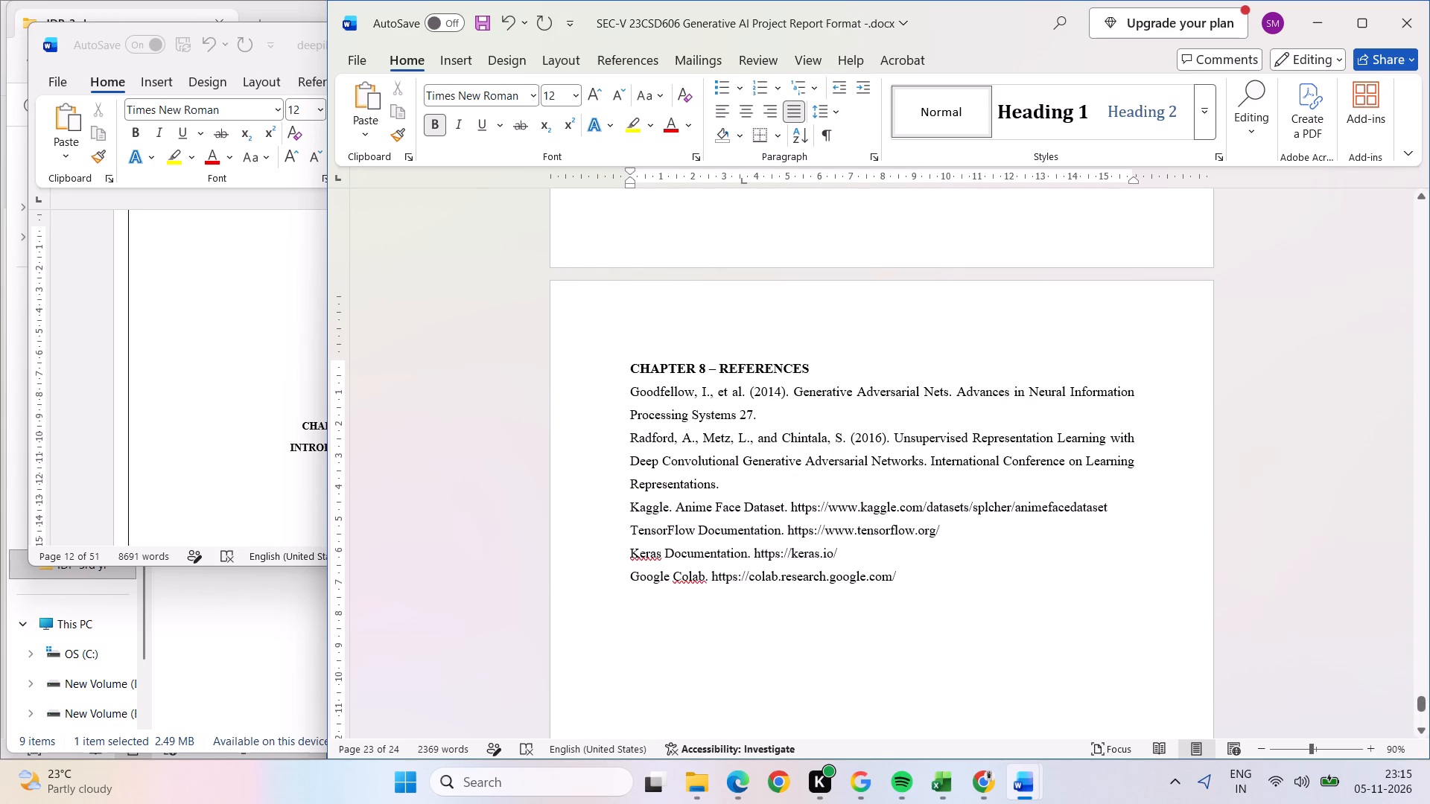
pyautogui.keyDown('ctrl'); pyautogui.scroll(-5, 773, 450); pyautogui.keyUp('ctrl')
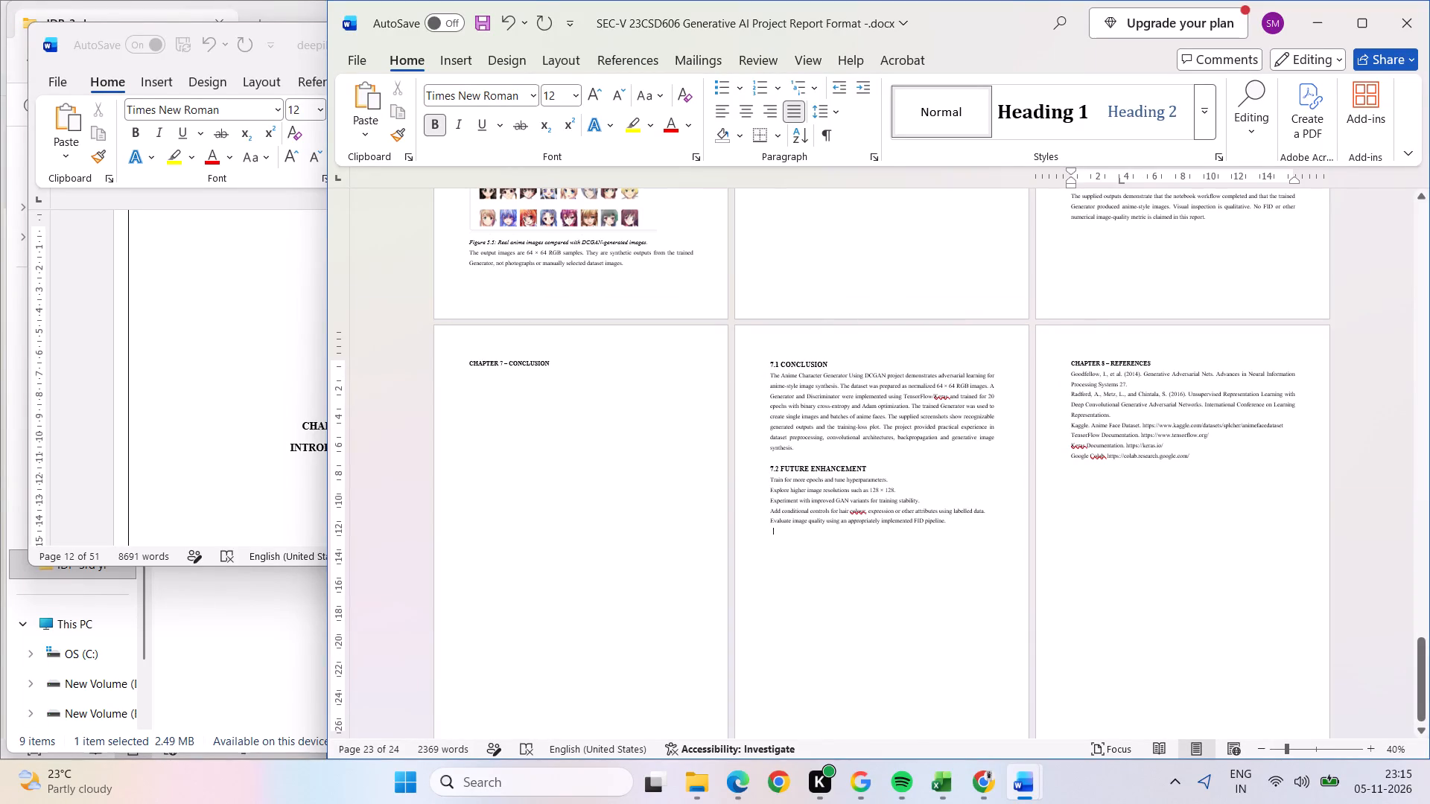
pyautogui.scroll(6, 720, 552)
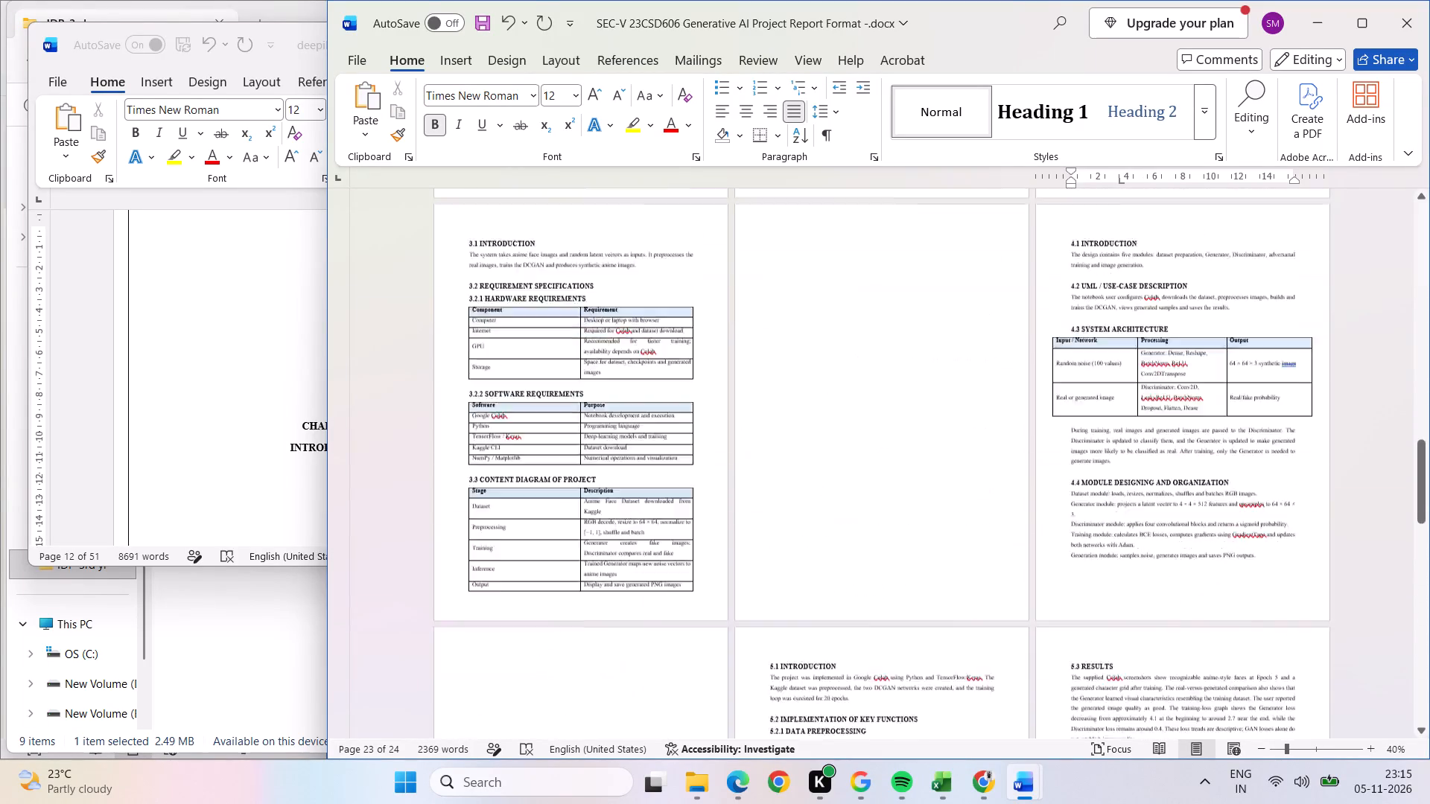
pyautogui.scroll(3, 720, 550)
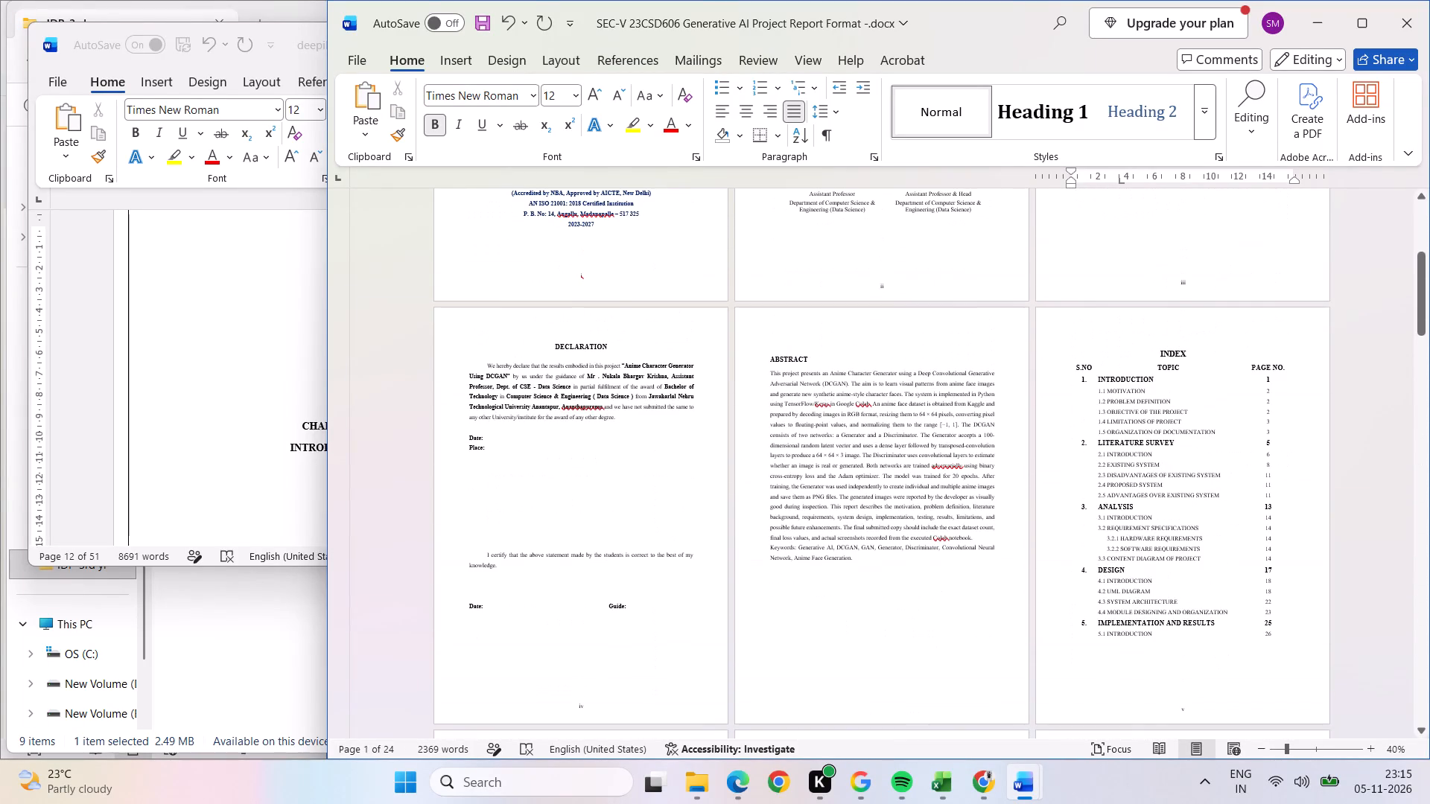
pyautogui.keyDown('ctrl'); pyautogui.scroll(5, 730, 542); pyautogui.keyUp('ctrl')
pyautogui.scroll(-2, 730, 542)
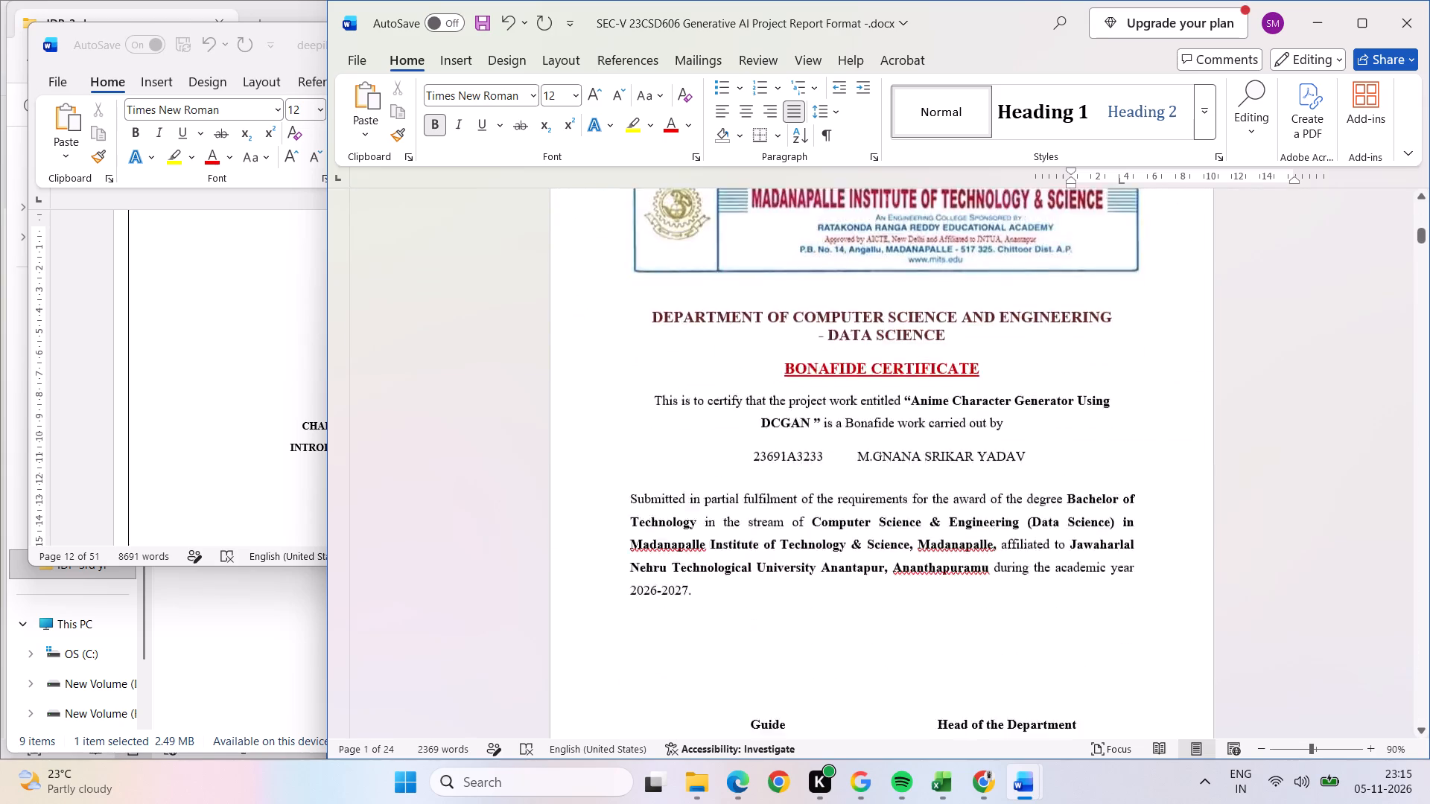
pyautogui.keyDown('ctrl'); pyautogui.scroll(4, 730, 542); pyautogui.keyUp('ctrl')
pyautogui.scroll(-2, 730, 543)
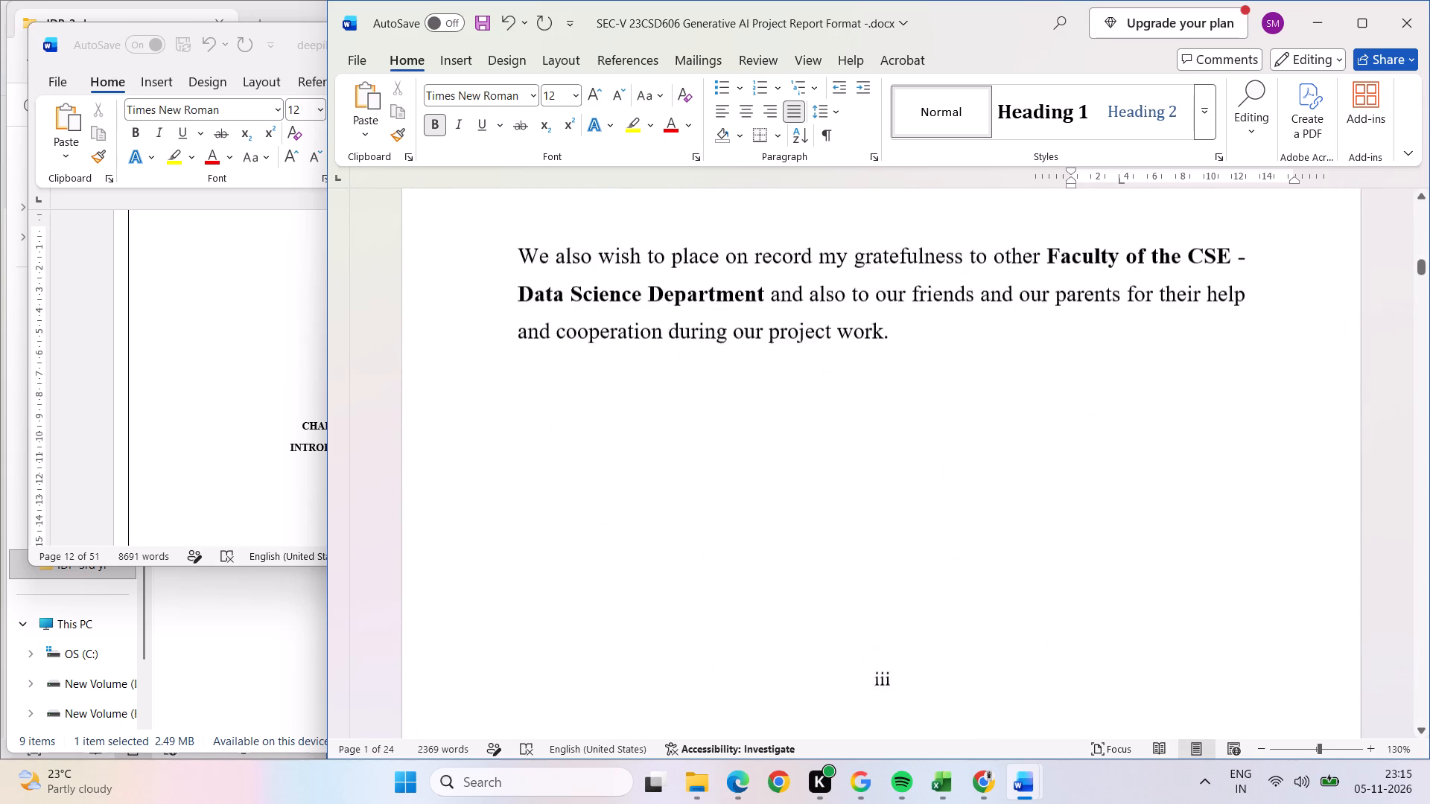
pyautogui.scroll(-2, 730, 545)
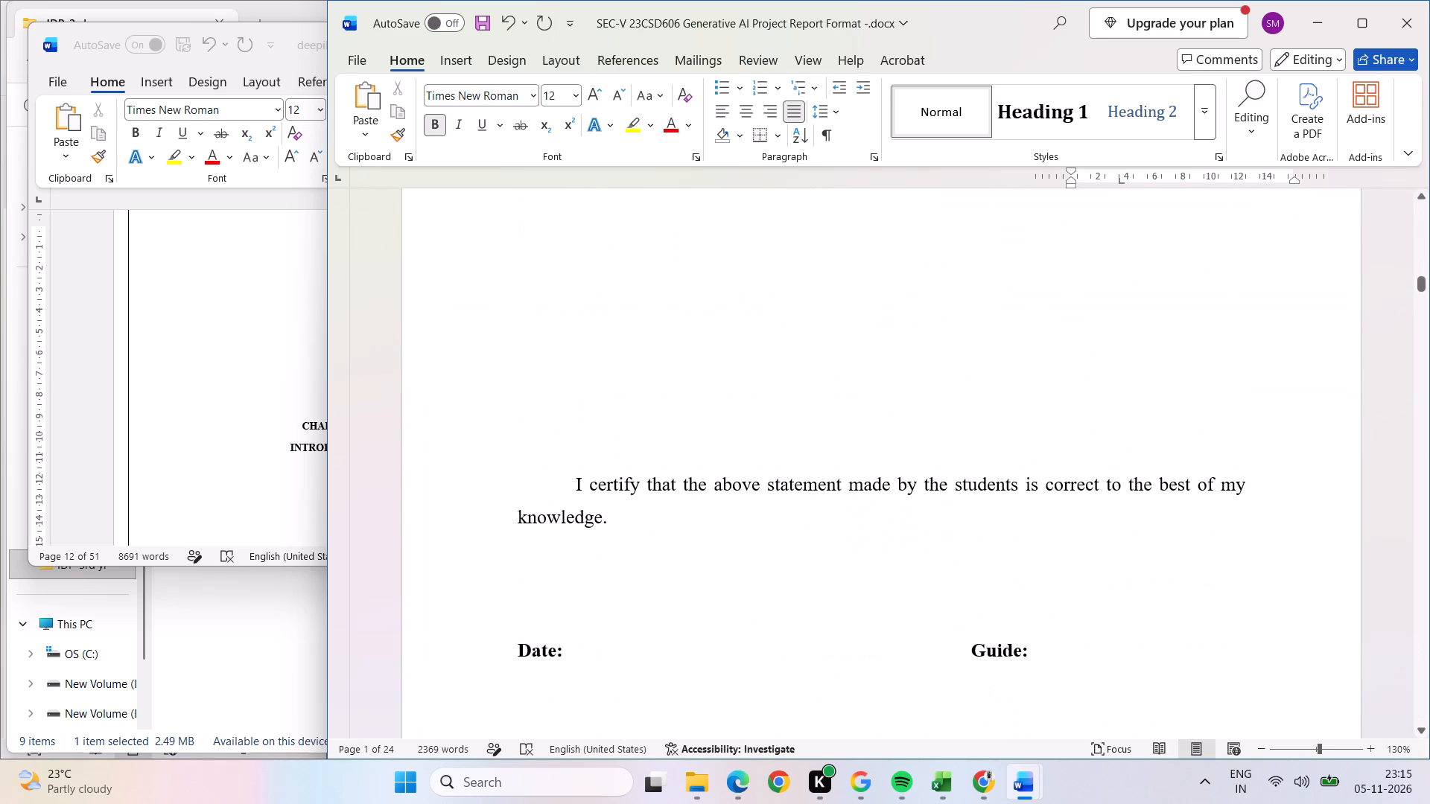
pyautogui.scroll(-2, 730, 544)
pyautogui.keyDown('ctrl'); pyautogui.scroll(-1, 730, 544); pyautogui.keyUp('ctrl')
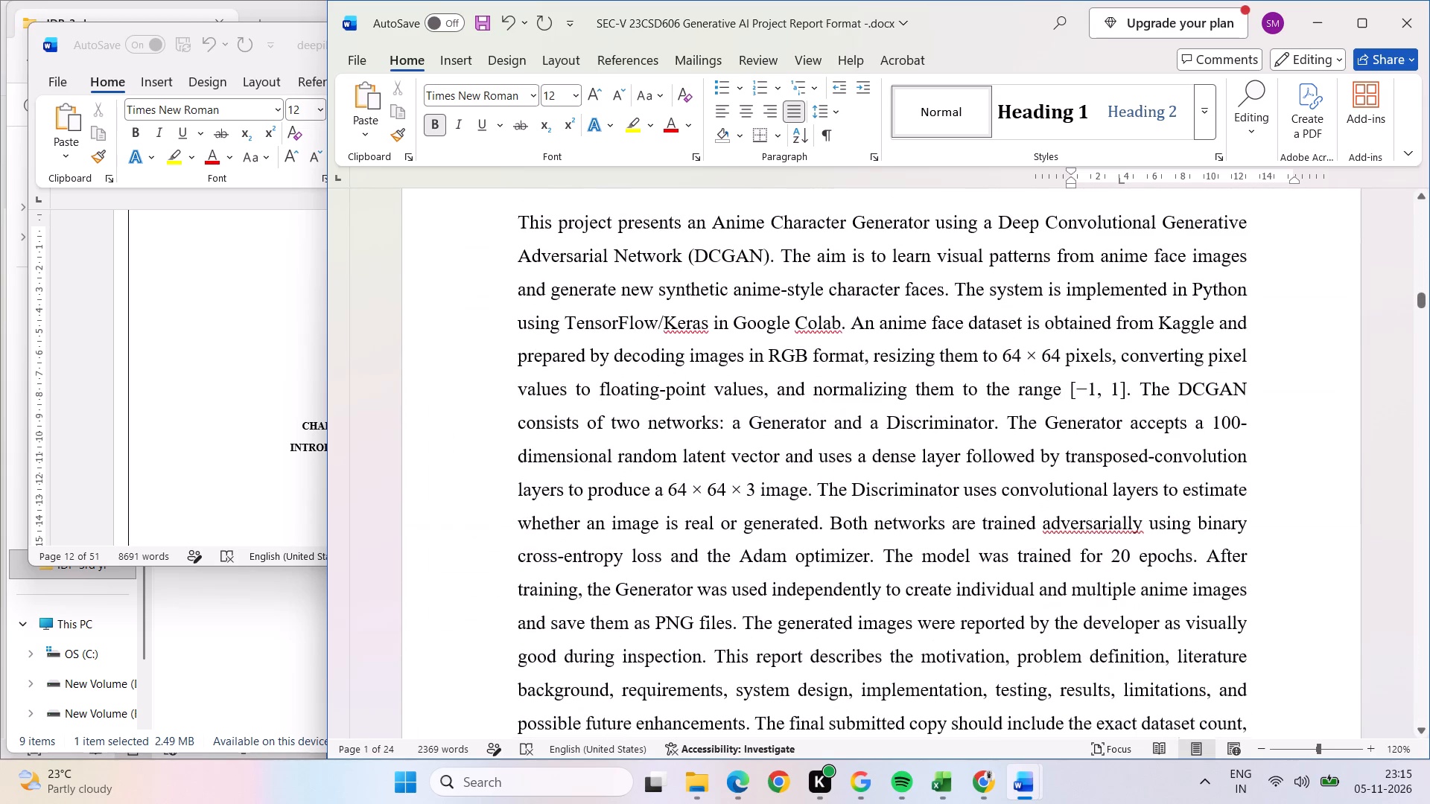
pyautogui.keyDown('ctrl'); pyautogui.scroll(-3, 728, 546); pyautogui.keyUp('ctrl')
pyautogui.scroll(-2, 728, 545)
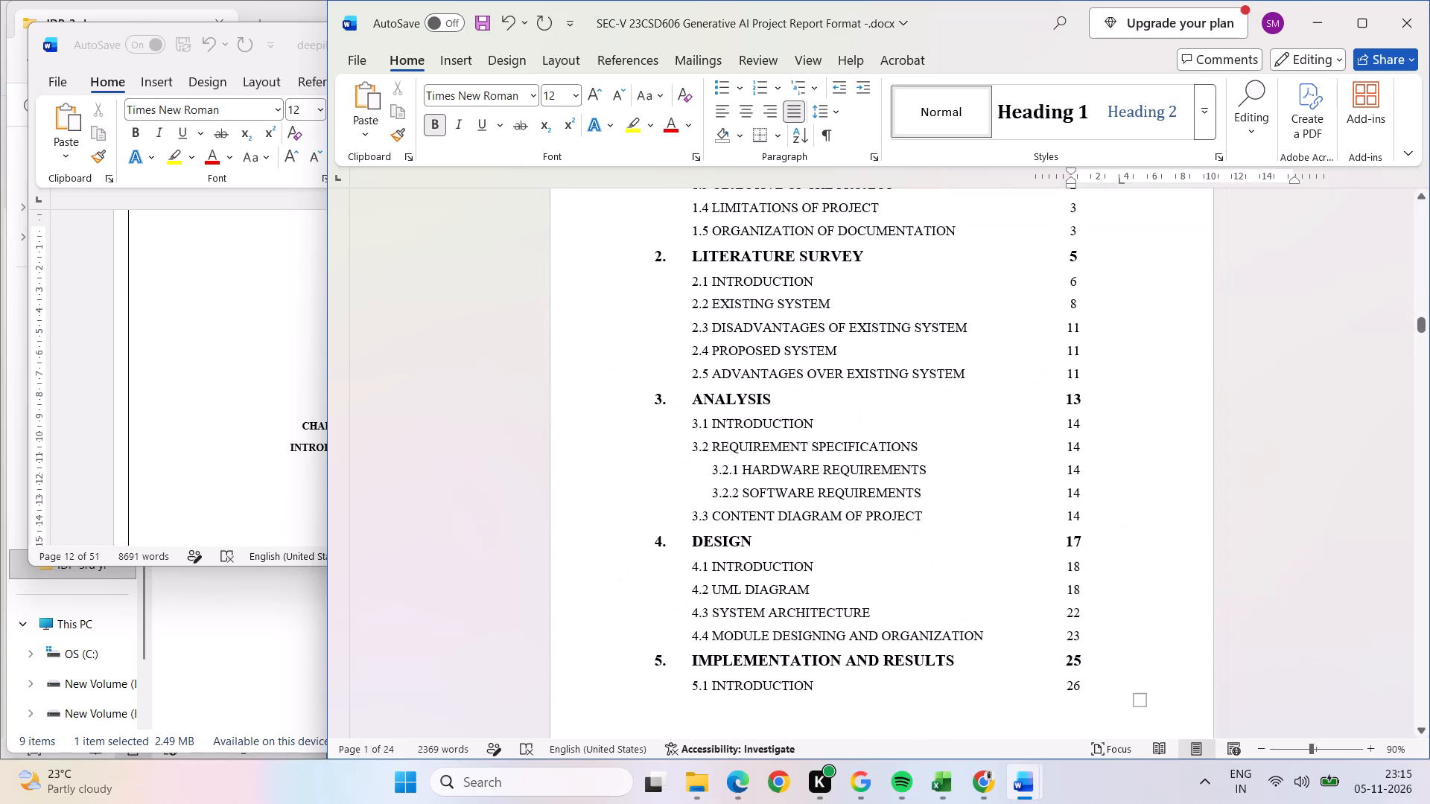
pyautogui.scroll(1, 729, 543)
pyautogui.scroll(-1, 729, 543)
pyautogui.keyDown('ctrl'); pyautogui.scroll(-5, 729, 543); pyautogui.keyUp('ctrl')
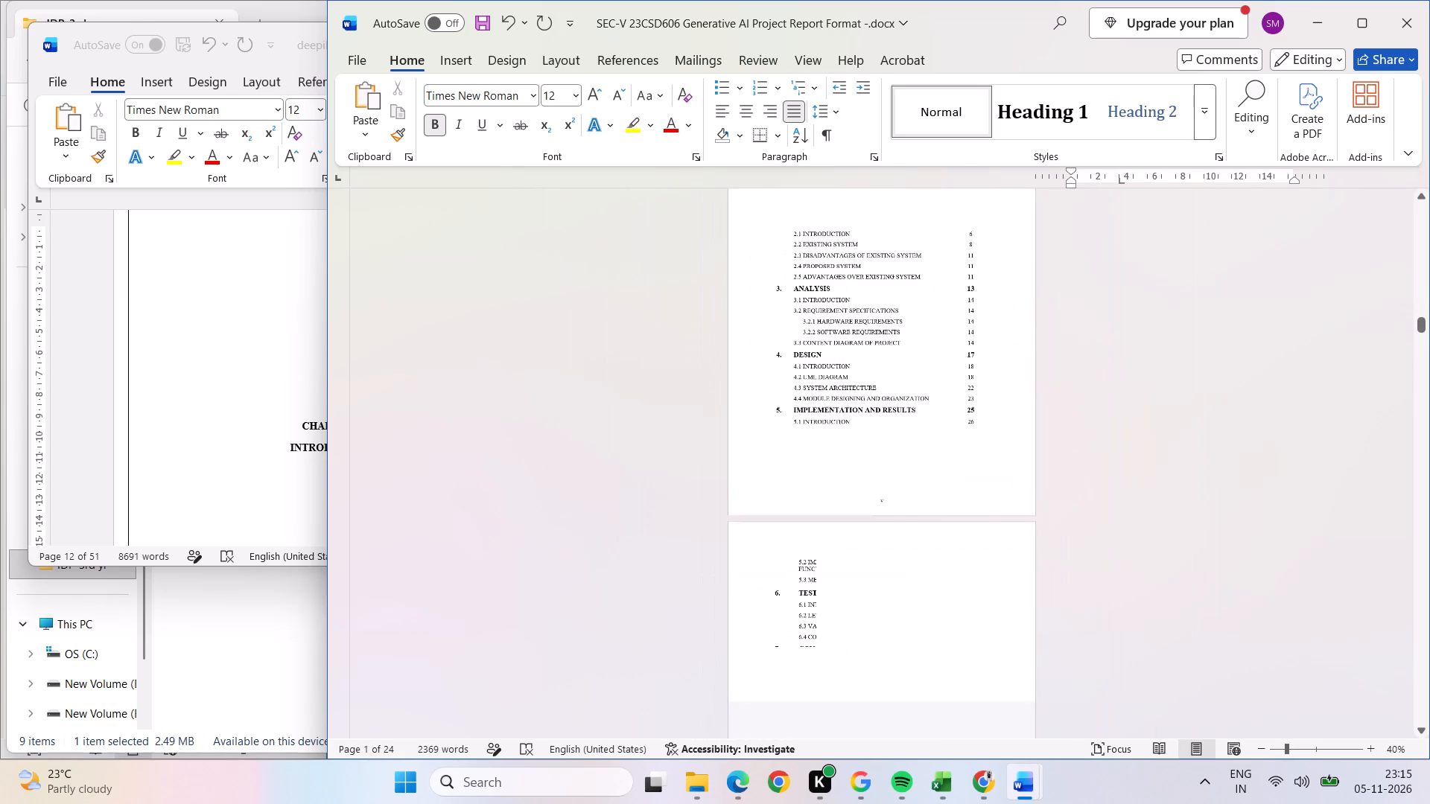
pyautogui.scroll(1, 769, 537)
pyautogui.keyDown('ctrl'); pyautogui.scroll(1, 769, 536); pyautogui.keyUp('ctrl')
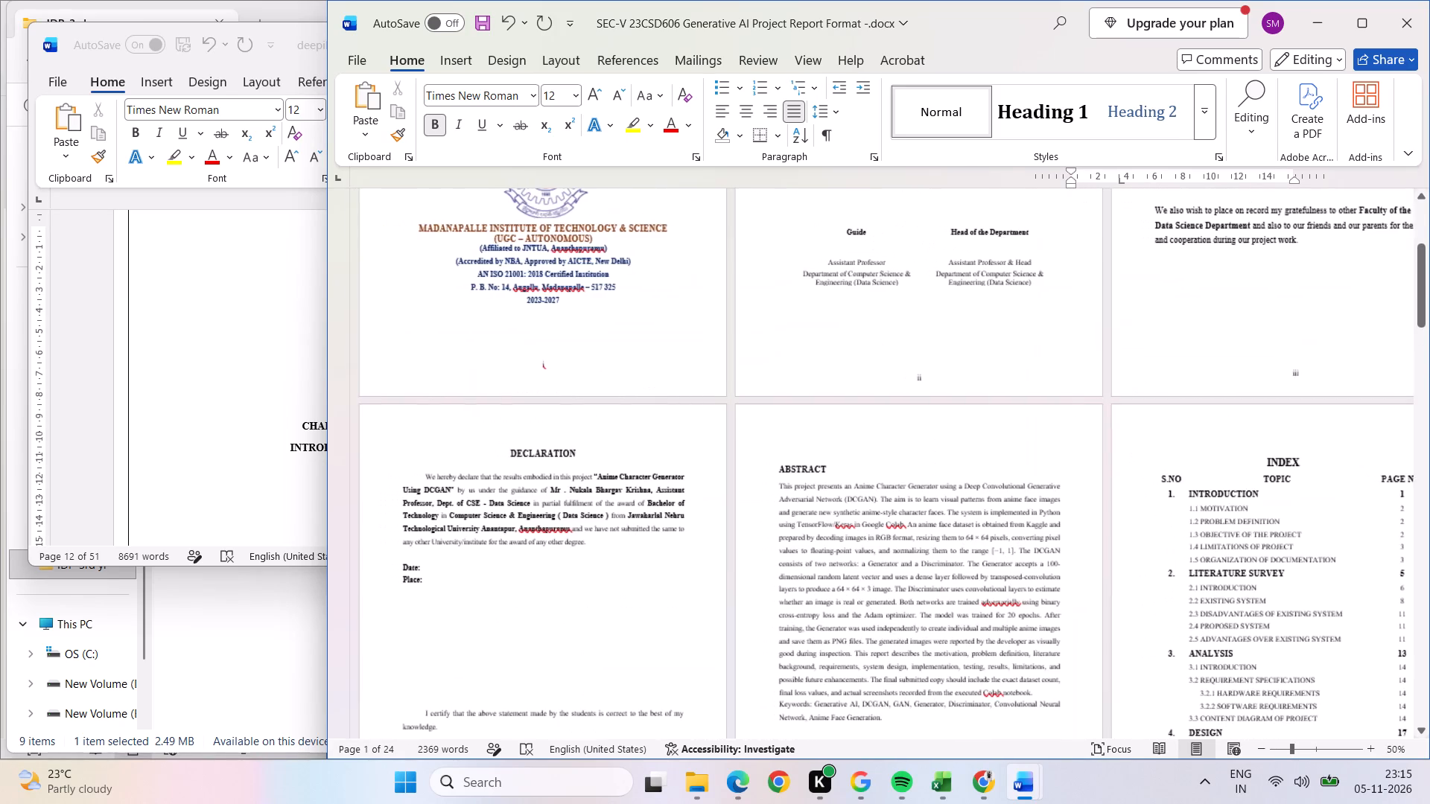
pyautogui.keyDown('ctrl'); pyautogui.scroll(1, 769, 536); pyautogui.keyUp('ctrl')
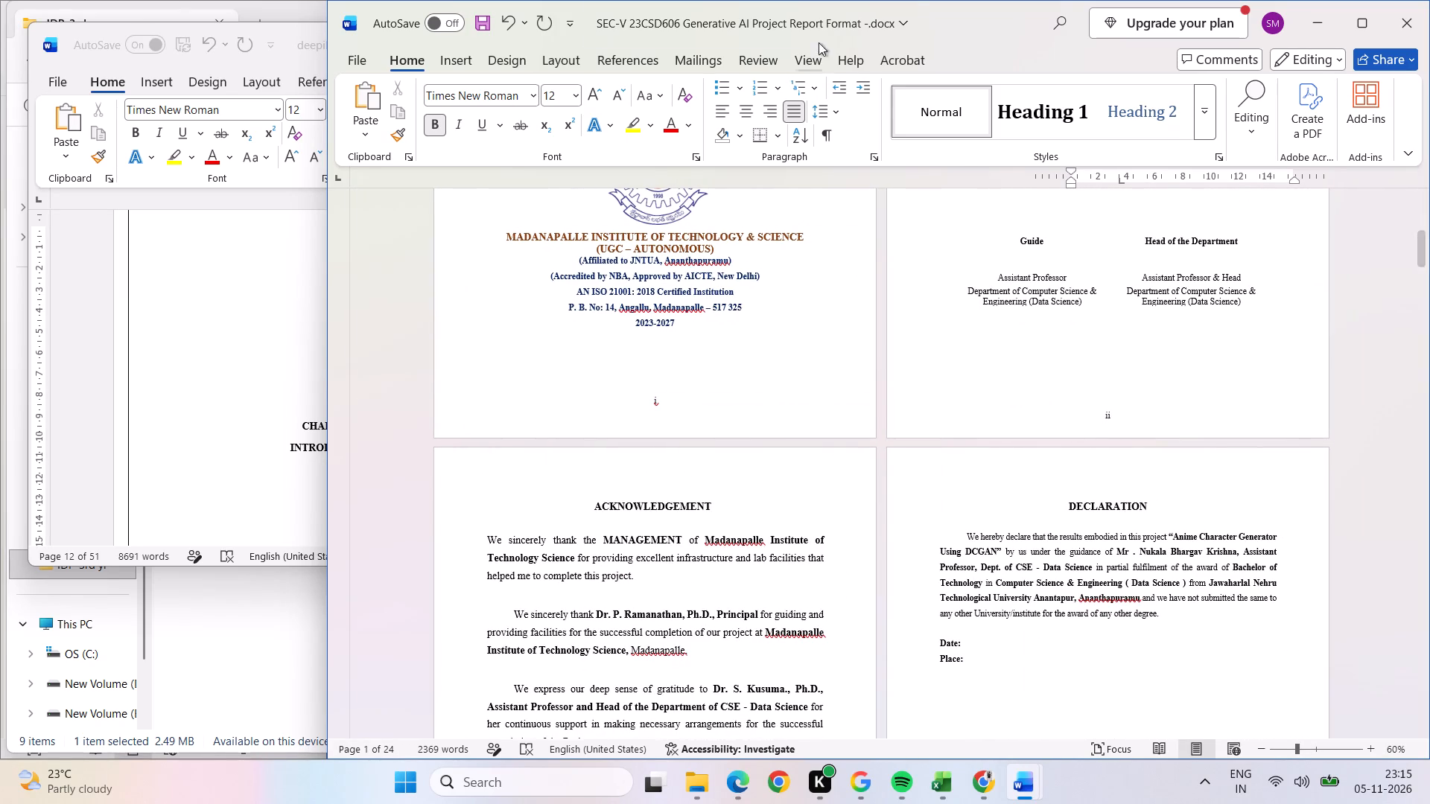
# Save a copy of the report to the Desktop folder as a Word document named GEN-AI-Report.
pyautogui.click(821, 31)
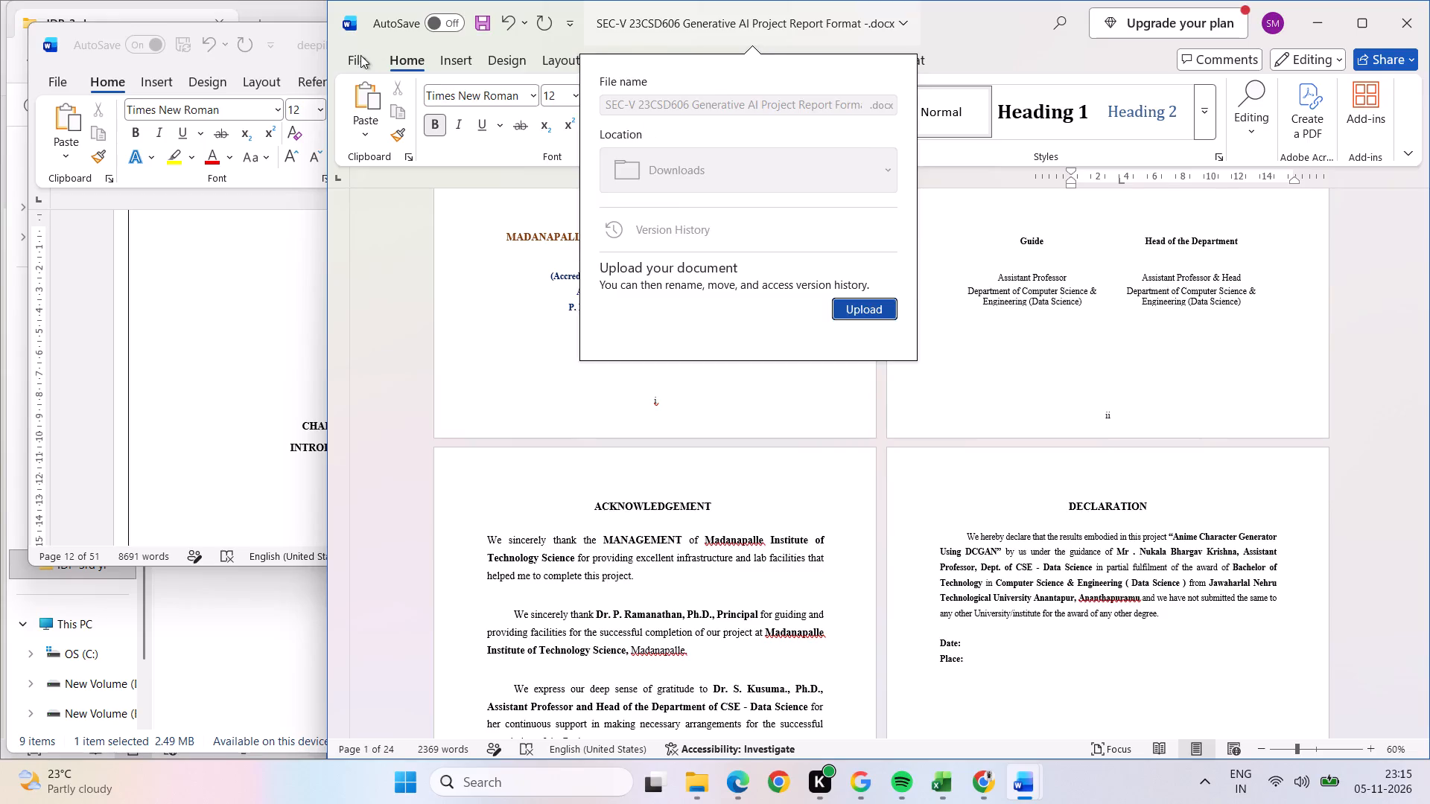
pyautogui.click(360, 56)
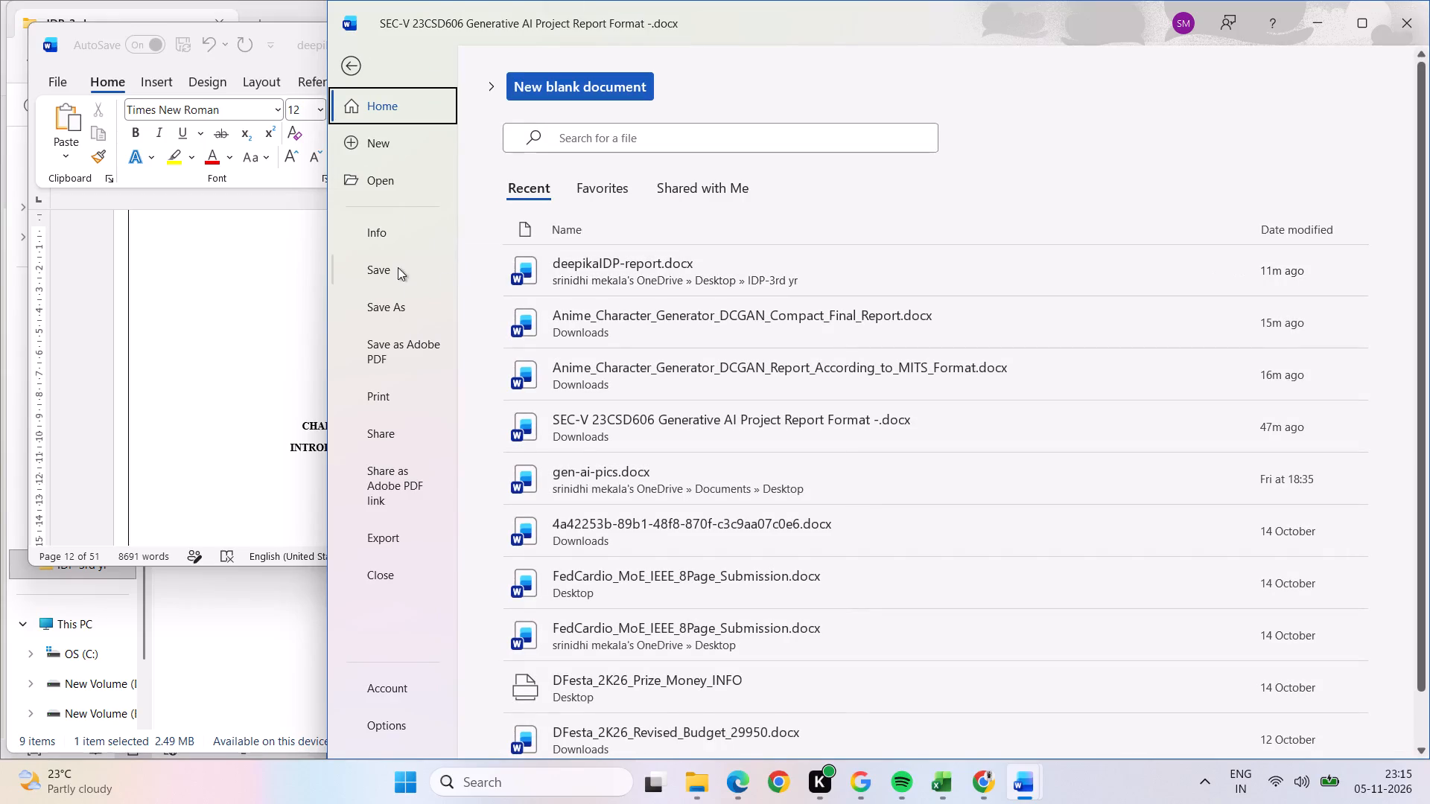
pyautogui.click(387, 304)
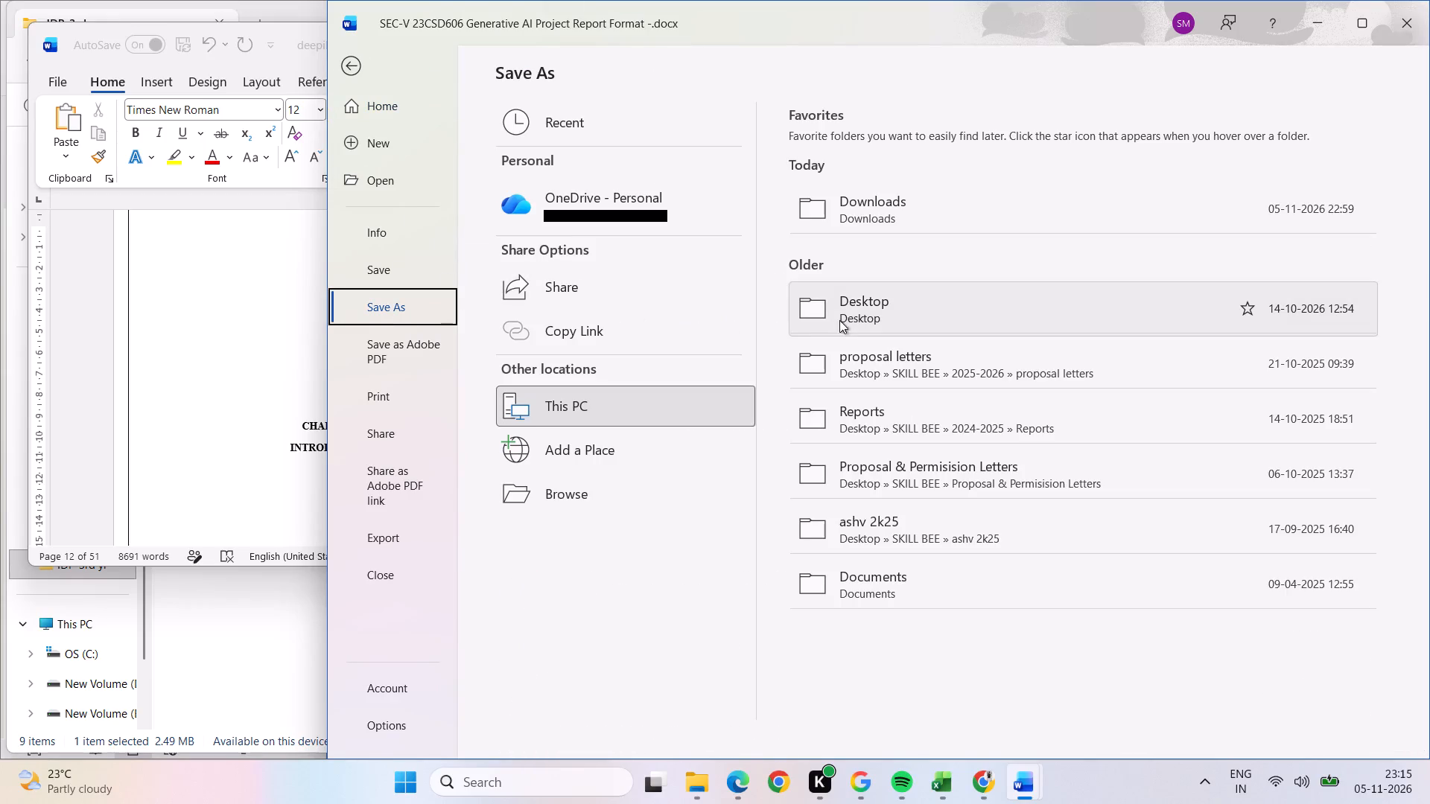
pyautogui.click(842, 320)
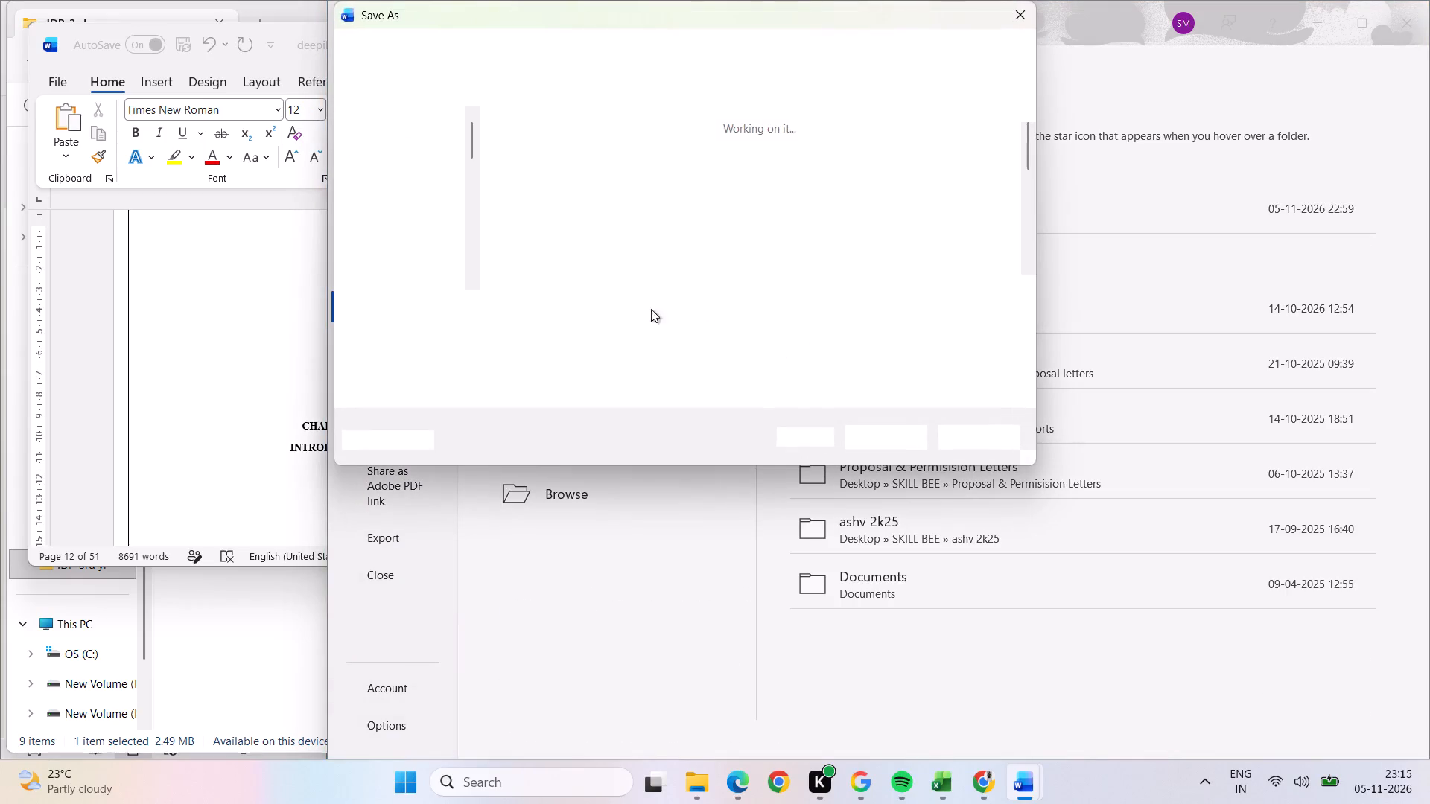
pyautogui.press('BackSpace')
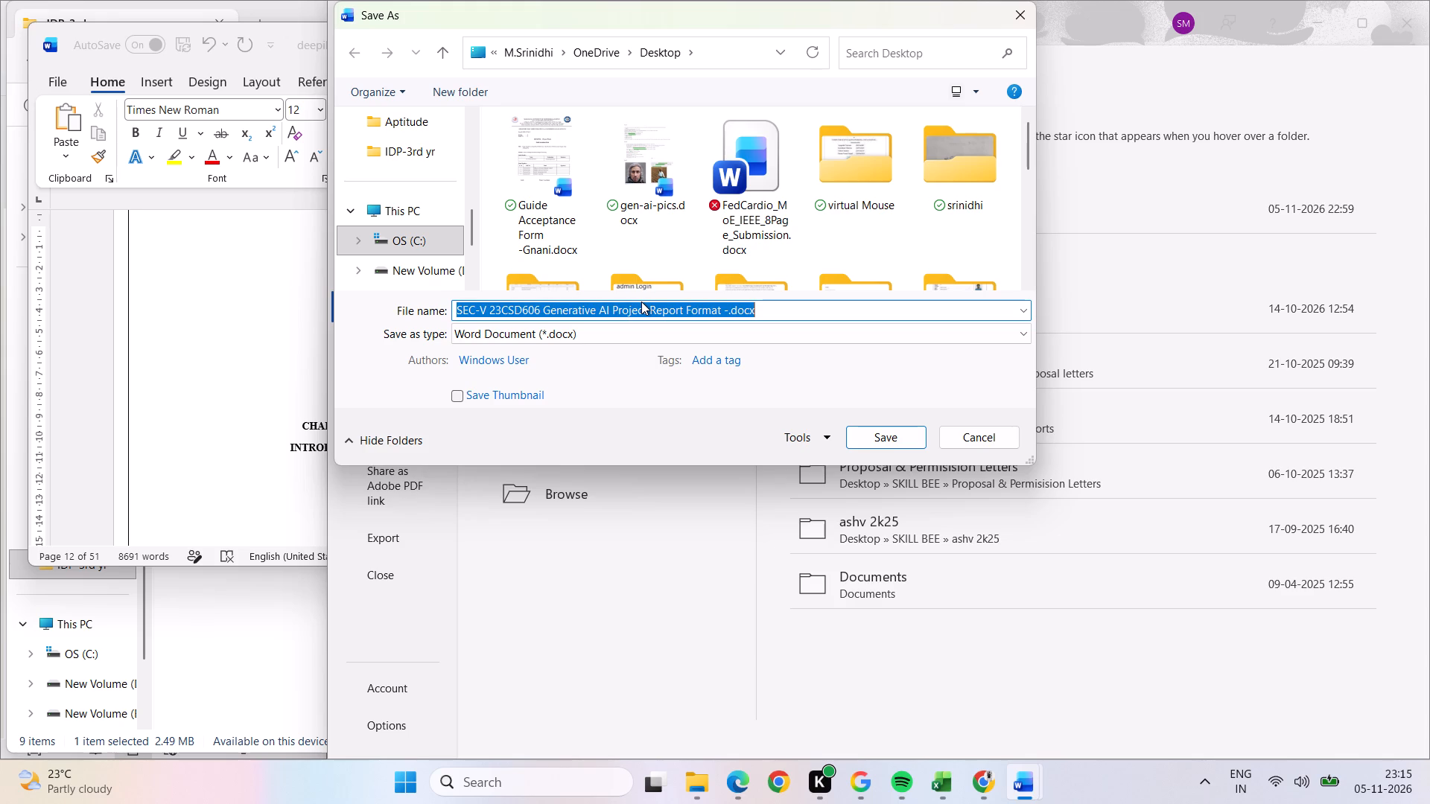
pyautogui.write('GEN')
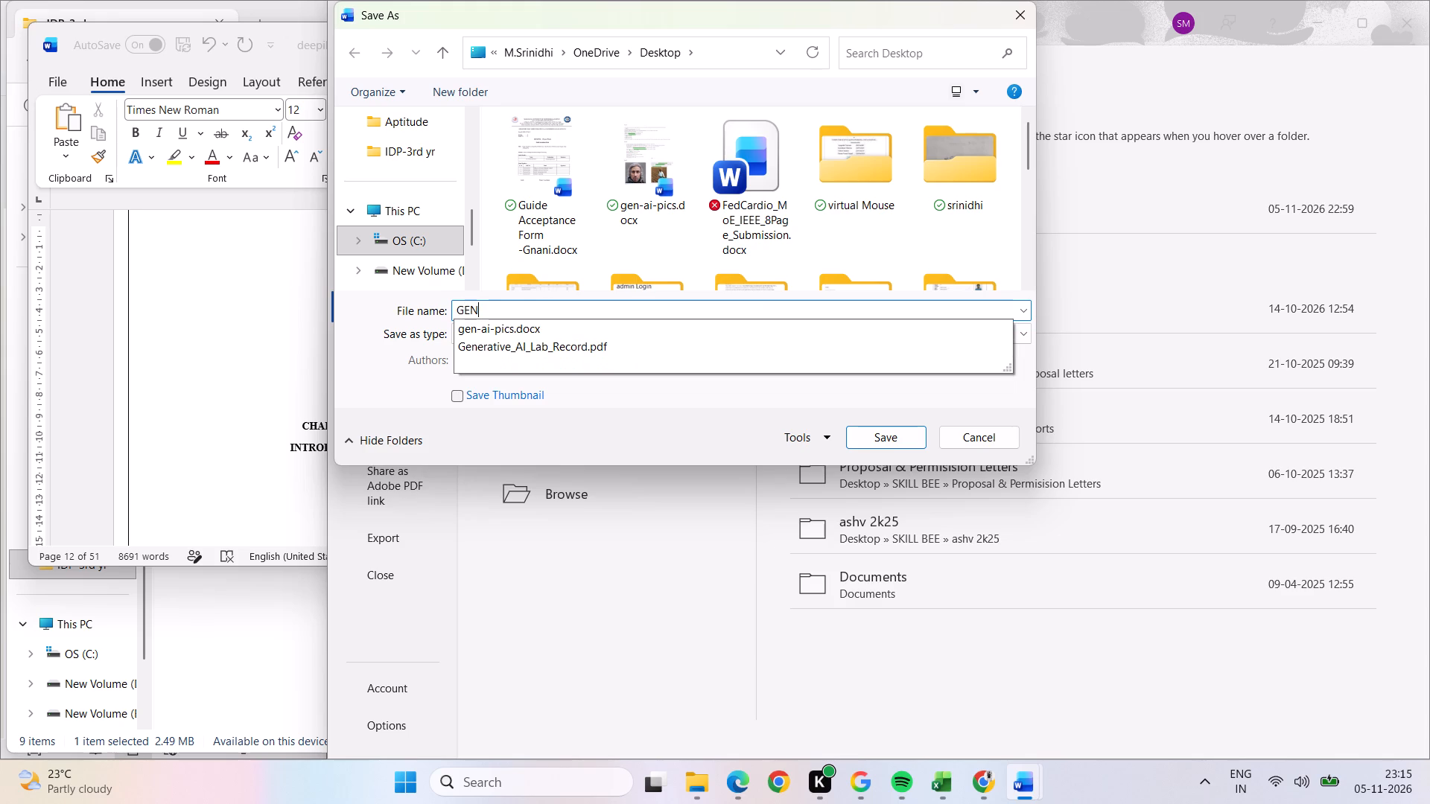
pyautogui.hotkey('shift', '_')
pyautogui.hotkey('shift', 'BackSpace')
pyautogui.hotkey('shift', '_')
pyautogui.hotkey('shift', 'BackSpace')
pyautogui.write('-A')
pyautogui.hotkey('shift', 'i')
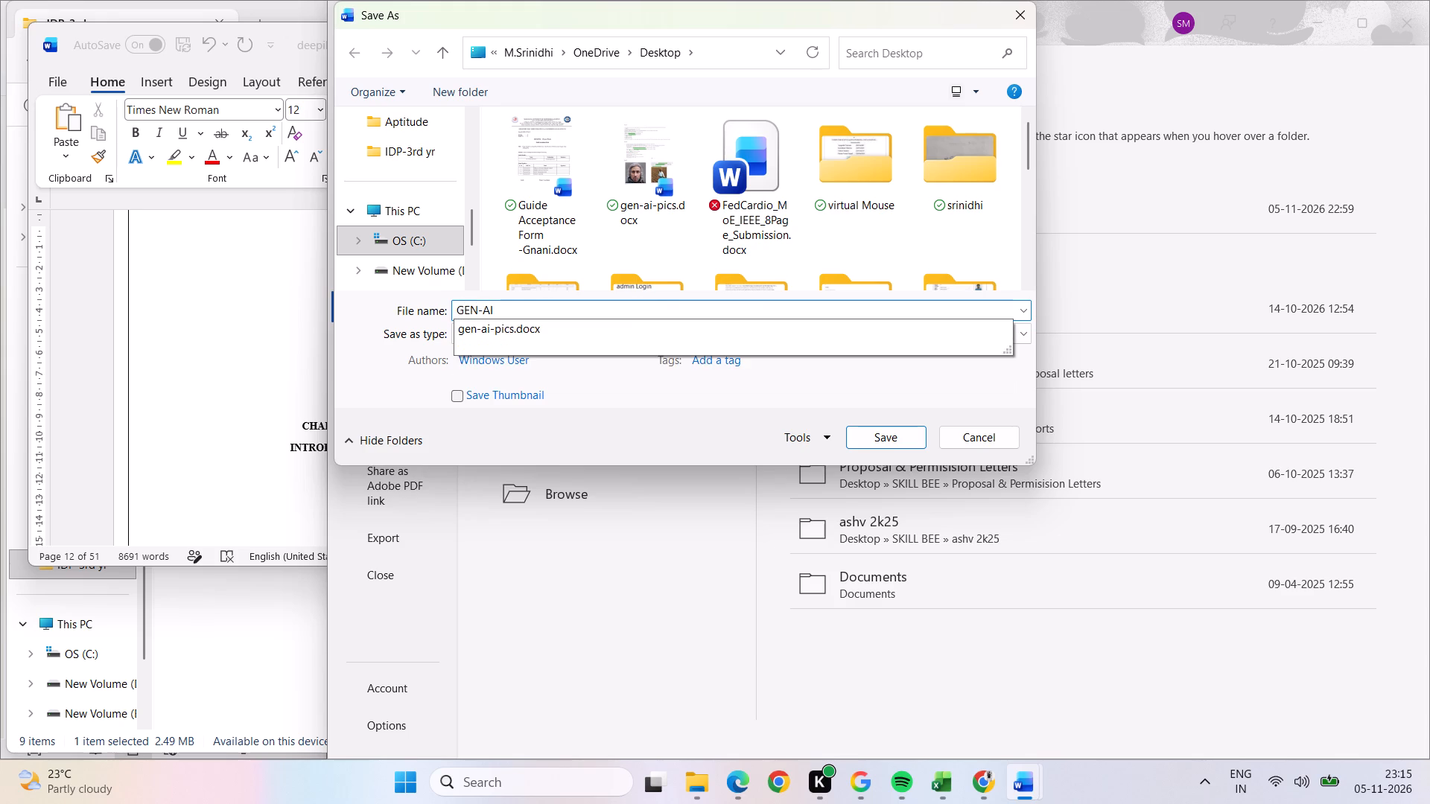
pyautogui.press('-')
pyautogui.write('Report')
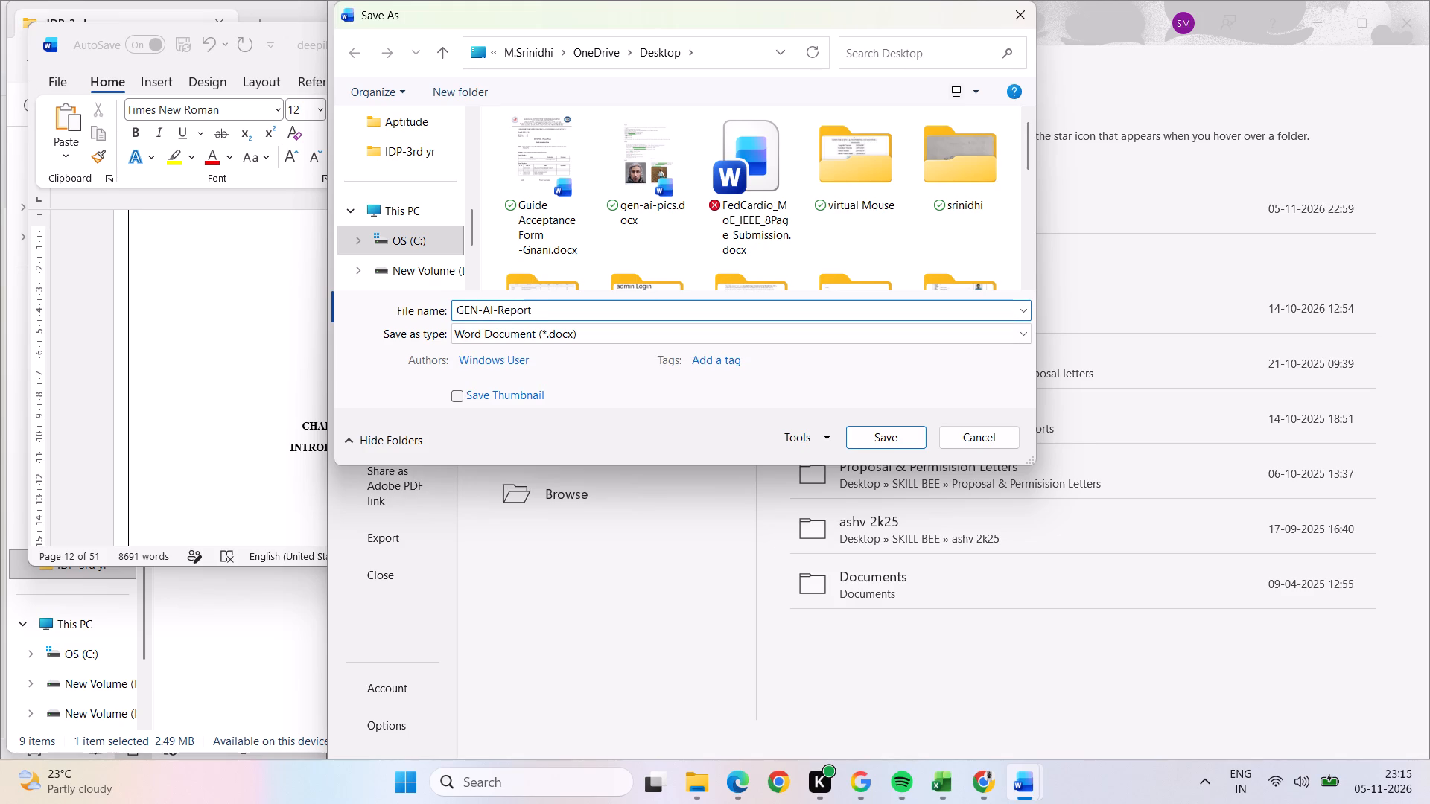
pyautogui.click(866, 431)
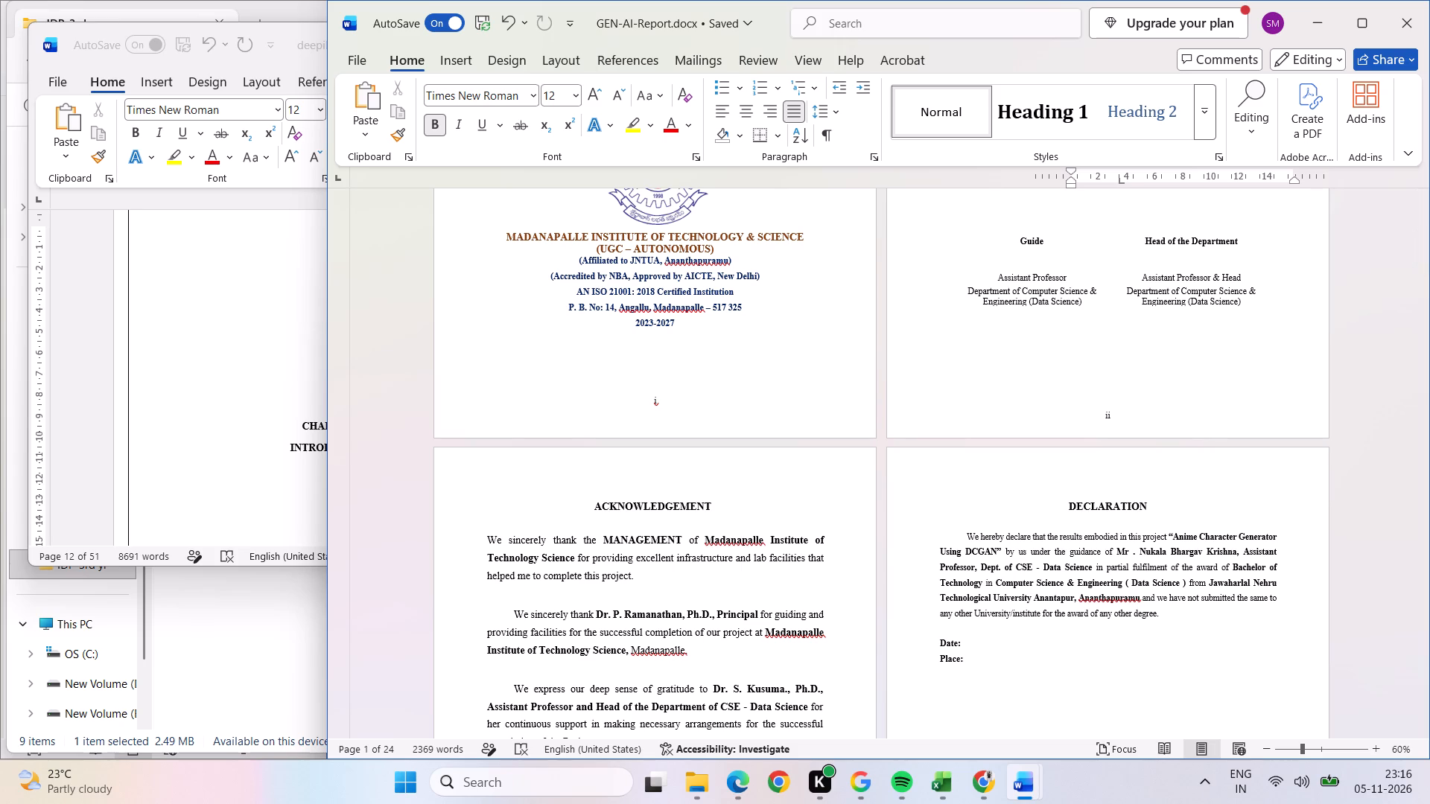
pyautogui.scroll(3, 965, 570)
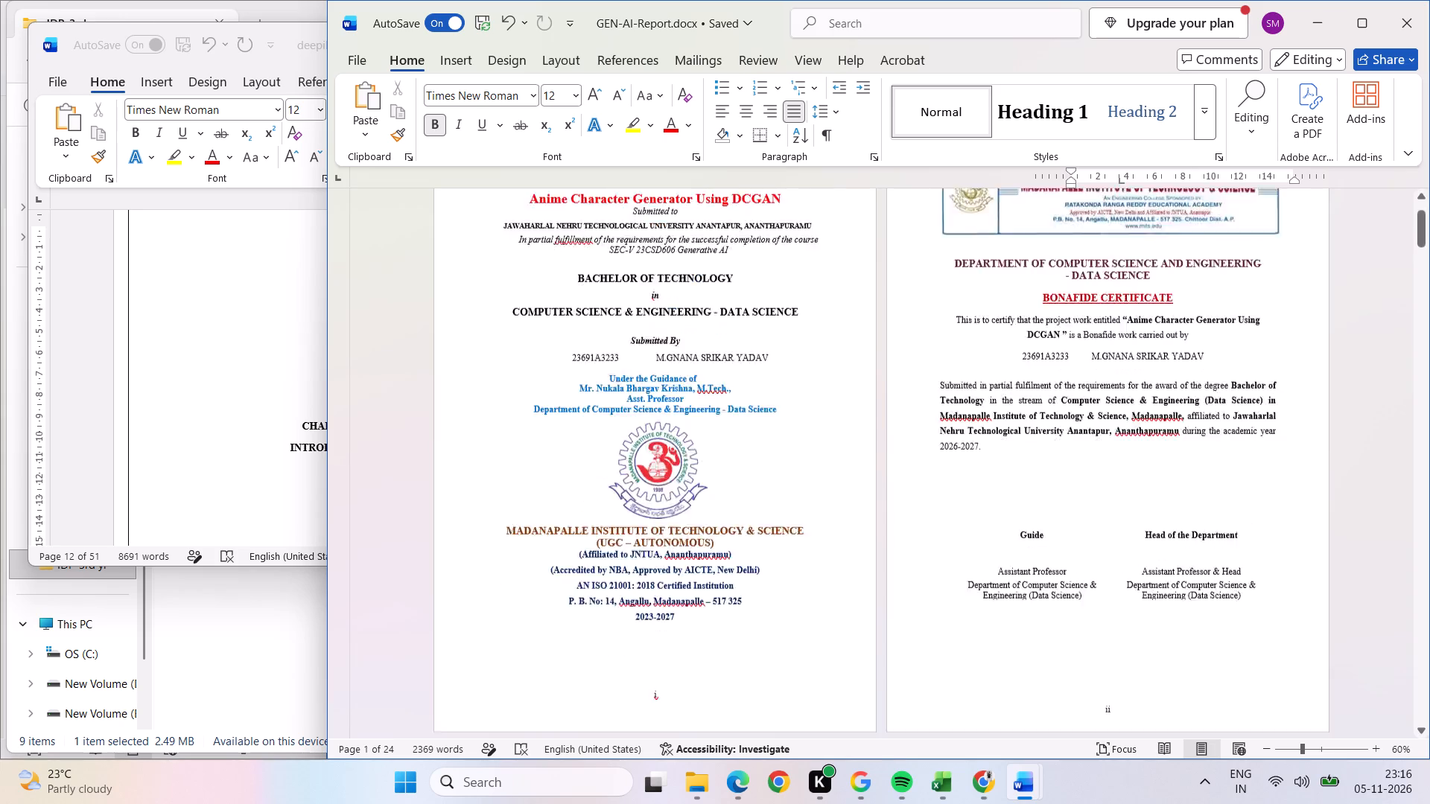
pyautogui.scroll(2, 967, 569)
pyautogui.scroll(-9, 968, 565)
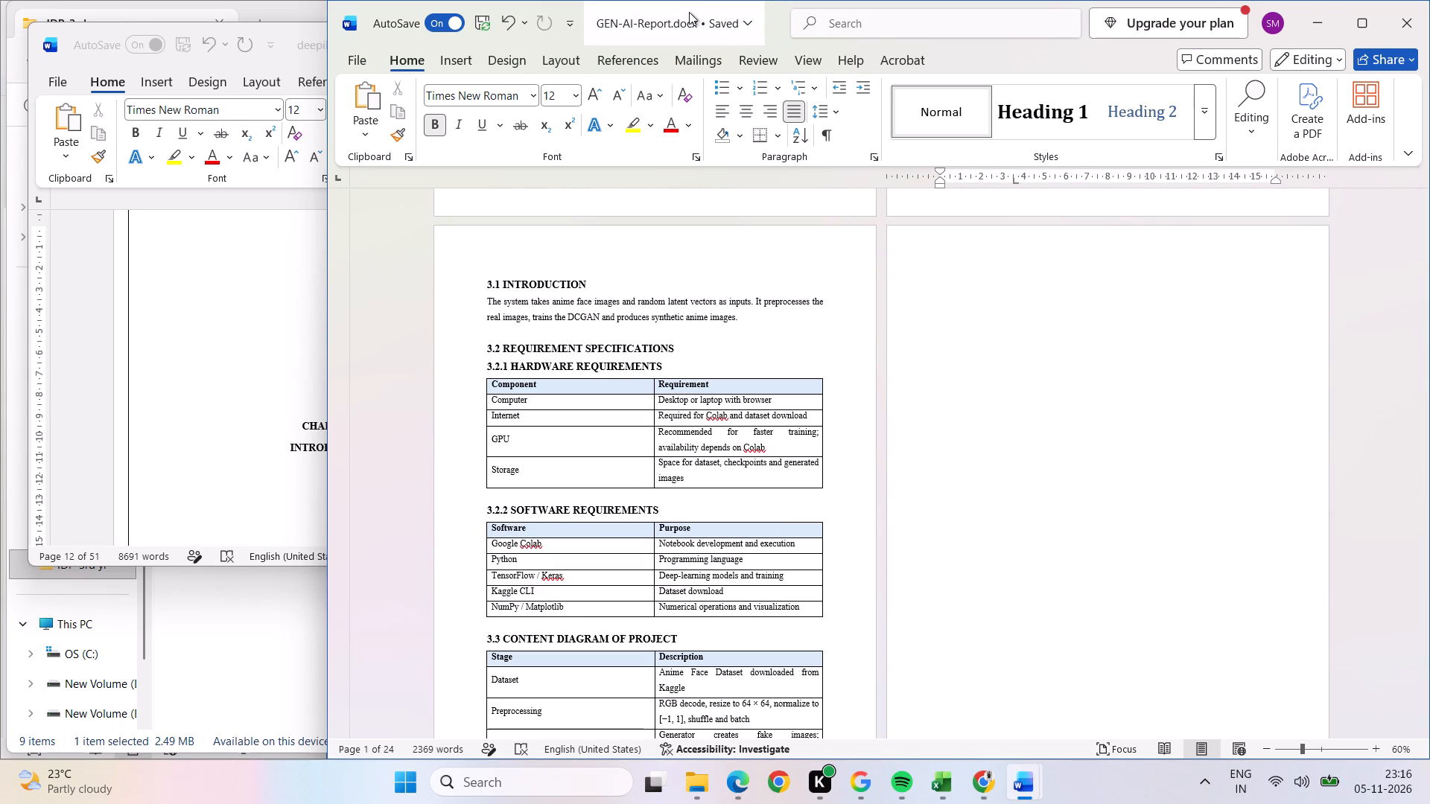
# Minimize the GEN-AI-Report document, the deepikaIDP-report document and the IDP-3rd yr folder window.
pyautogui.click(1330, 3)
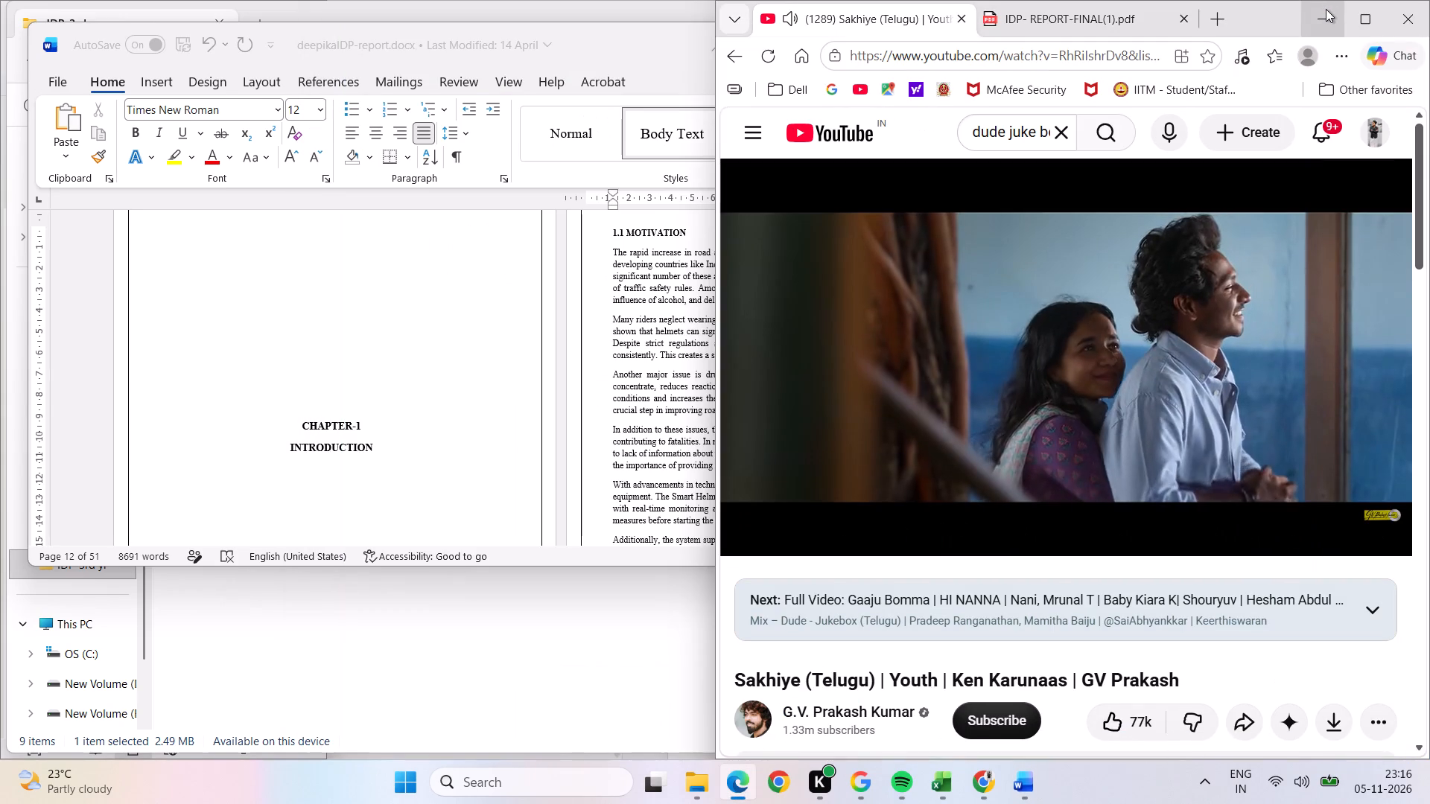
pyautogui.click(498, 243)
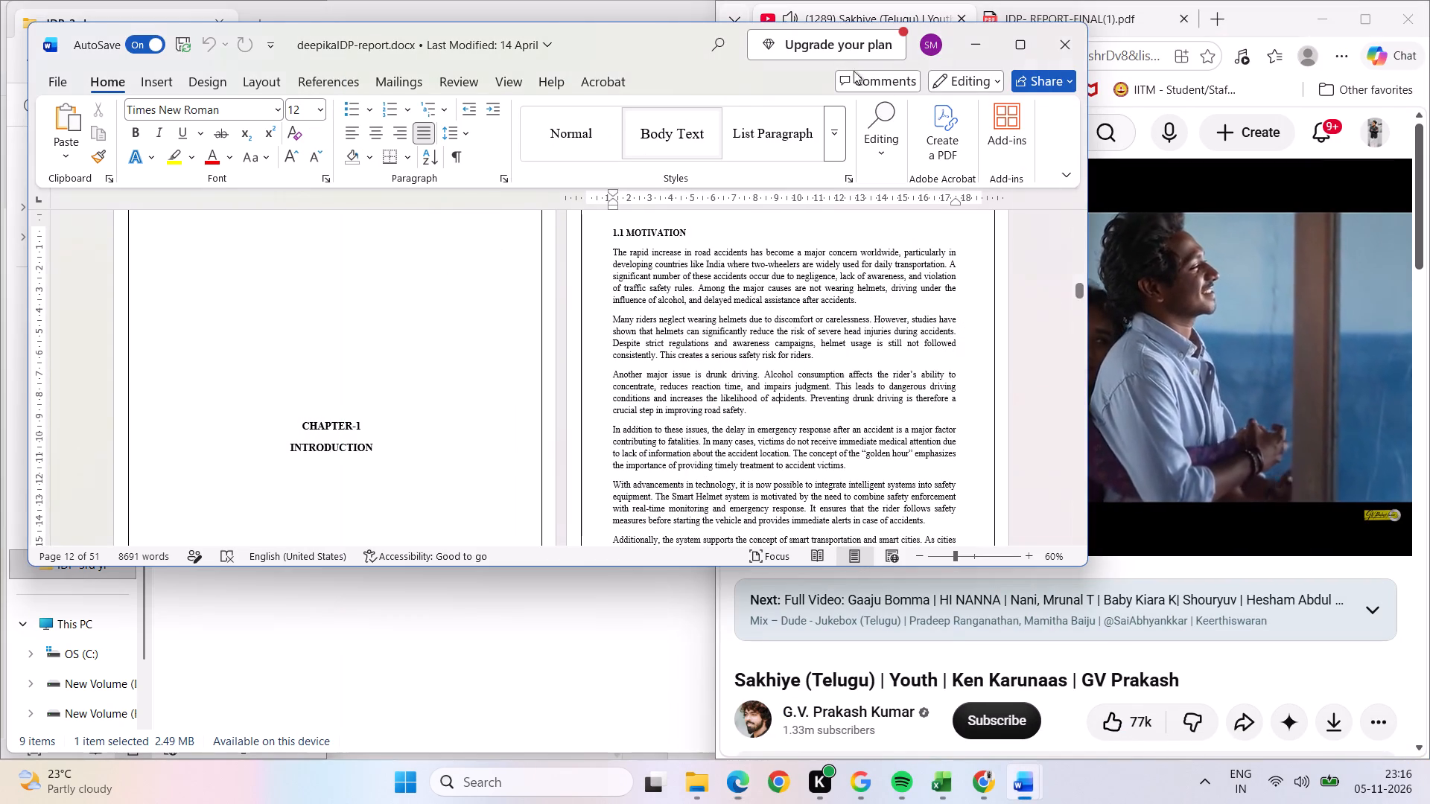
pyautogui.click(971, 46)
pyautogui.click(635, 19)
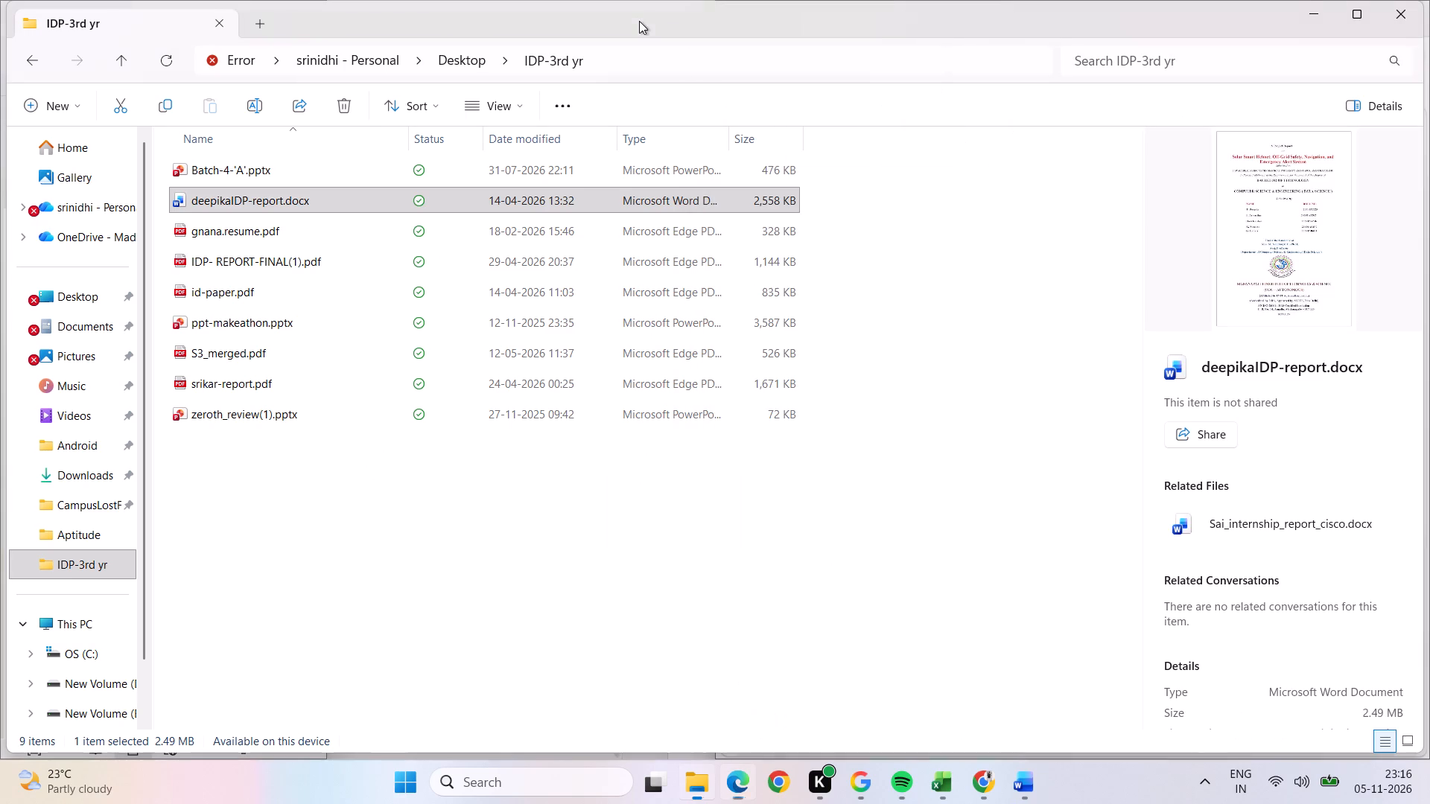
pyautogui.click(1296, 22)
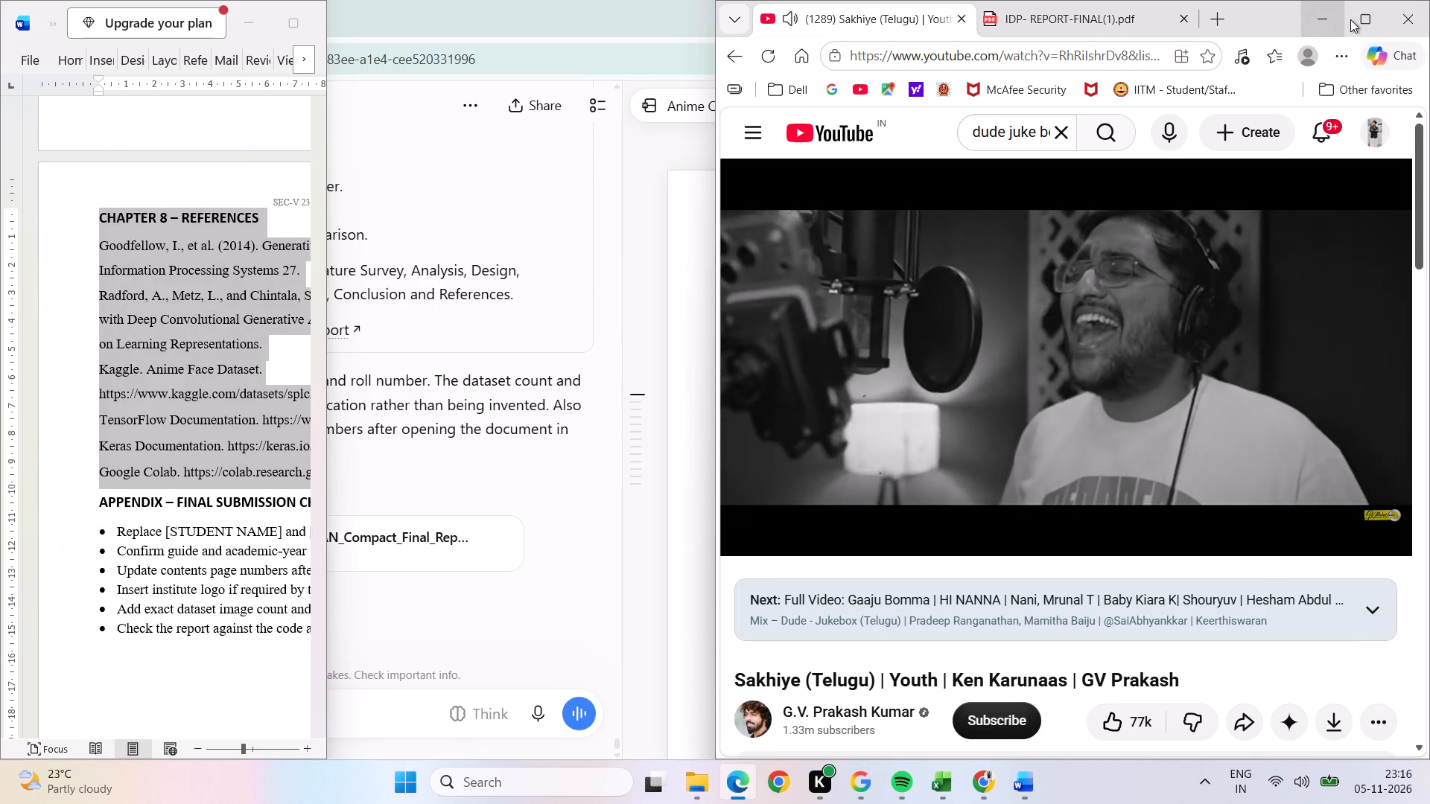
# Maximize the Edge window and pause the YouTube video playing in it.
pyautogui.click(1355, 19)
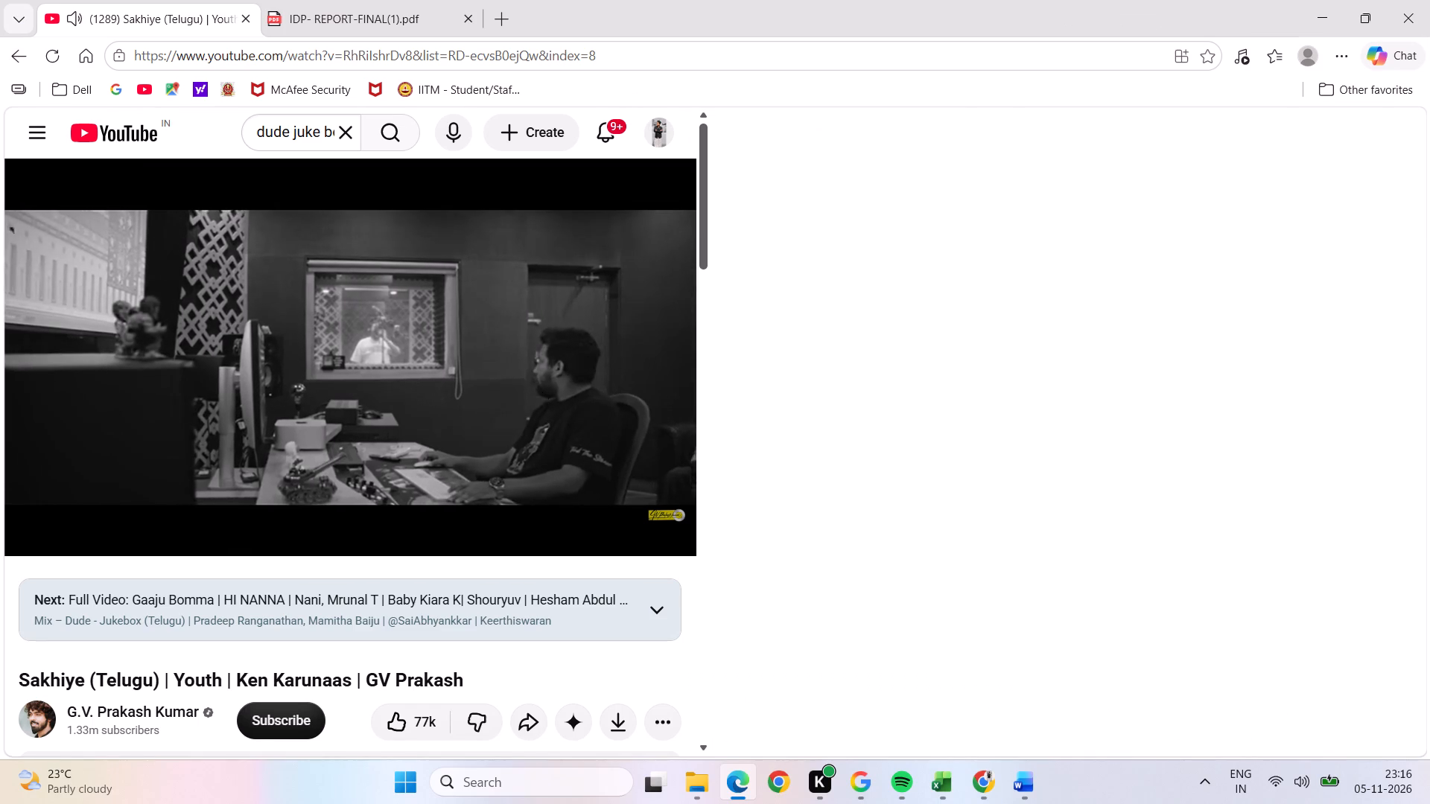
pyautogui.click(539, 386)
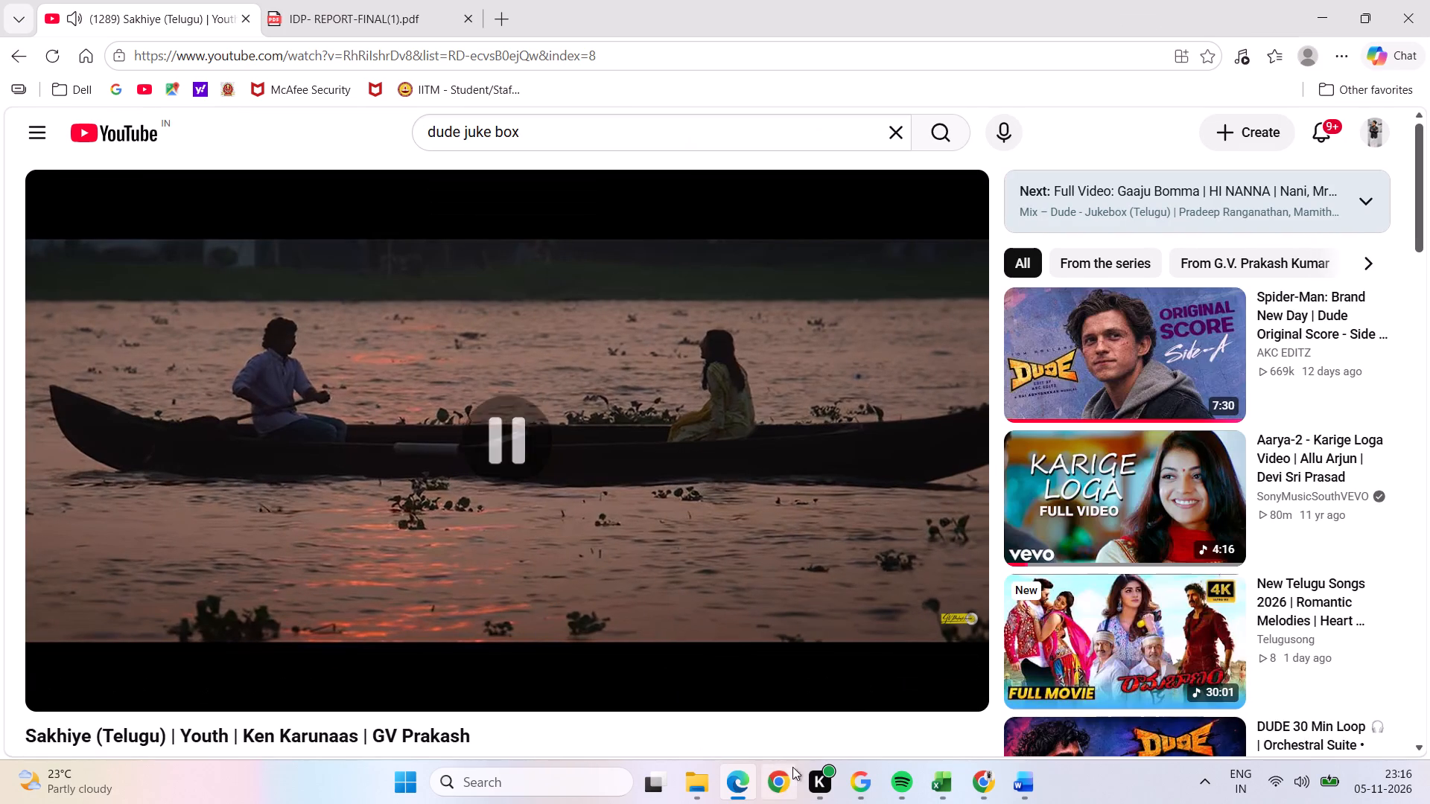